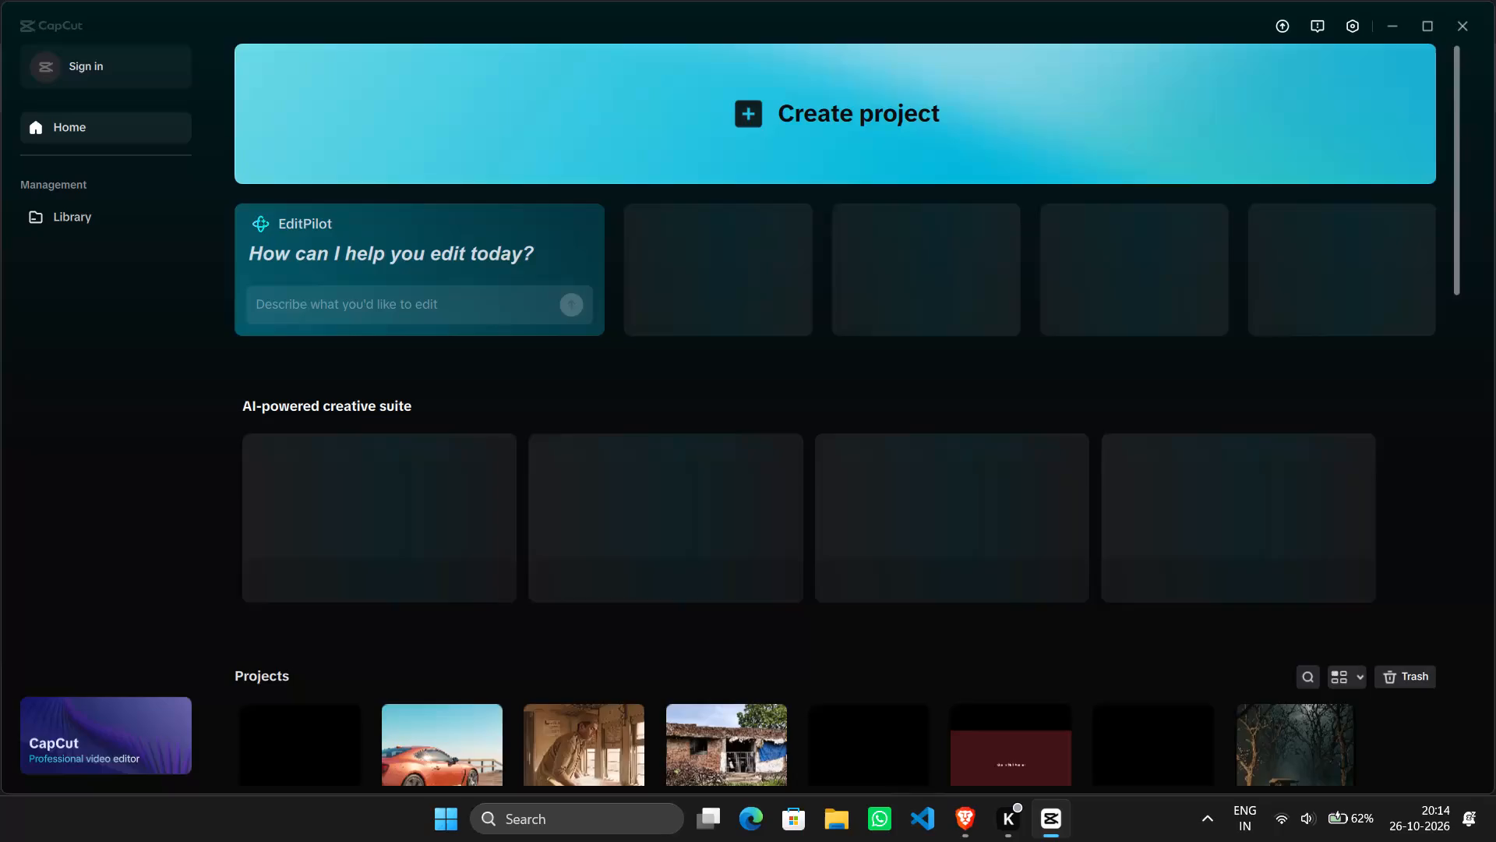
Create a new, empty video project.
left_click(717, 160)
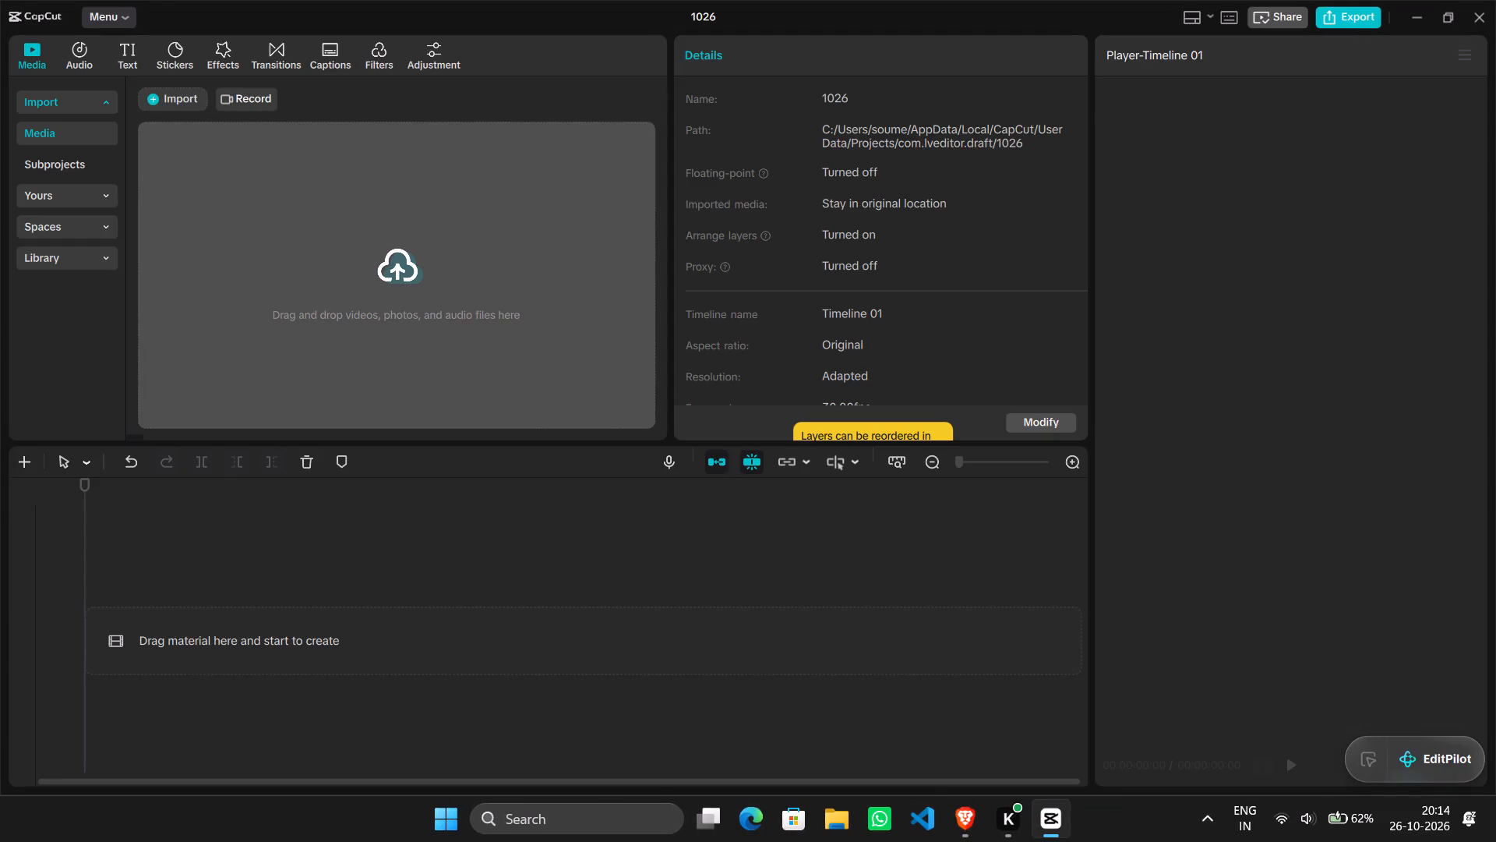
left_click(418, 310)
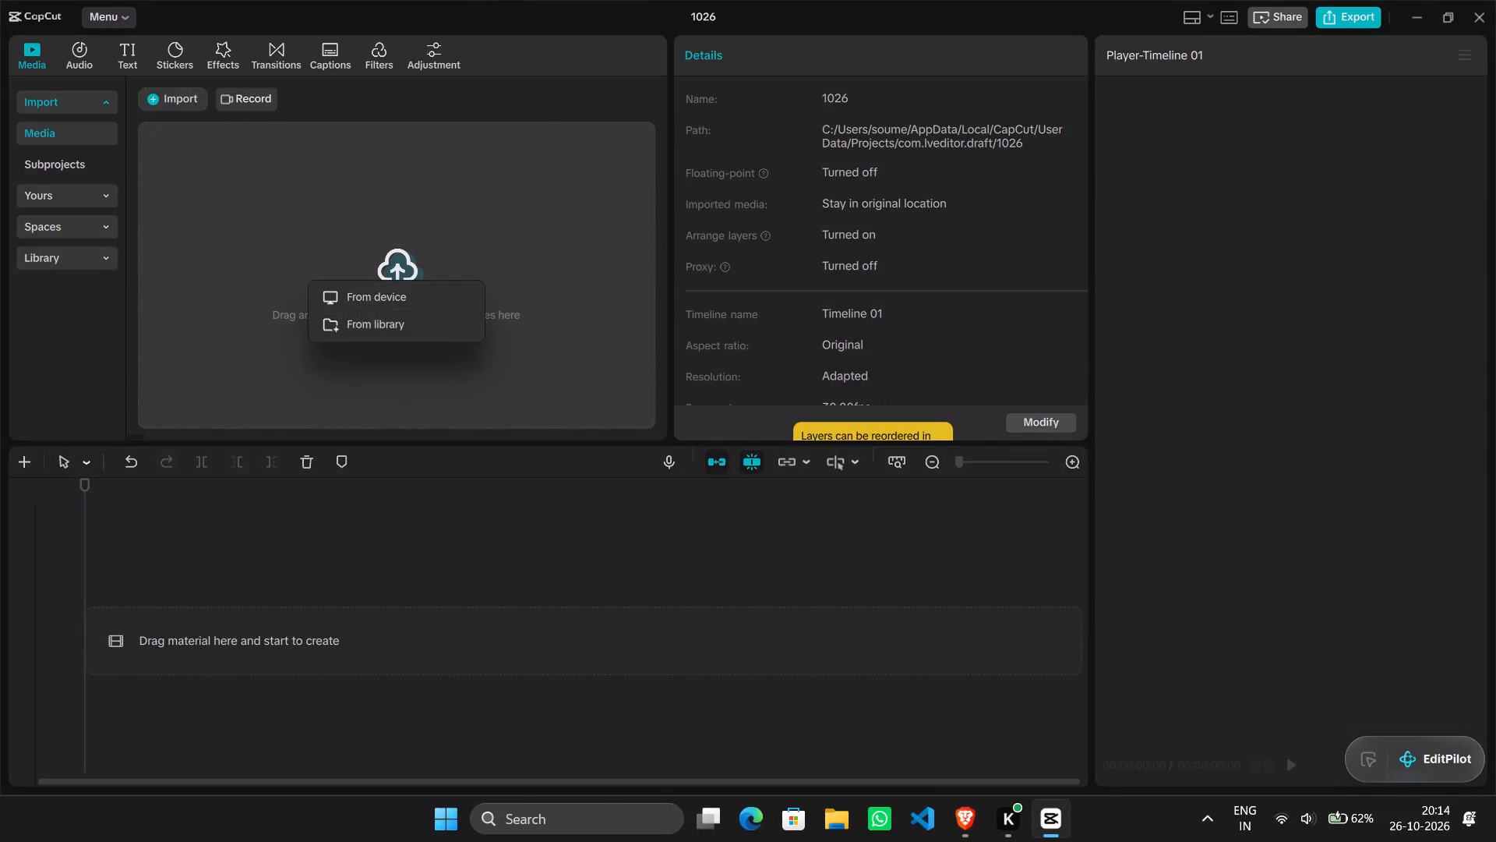
left_click(492, 583)
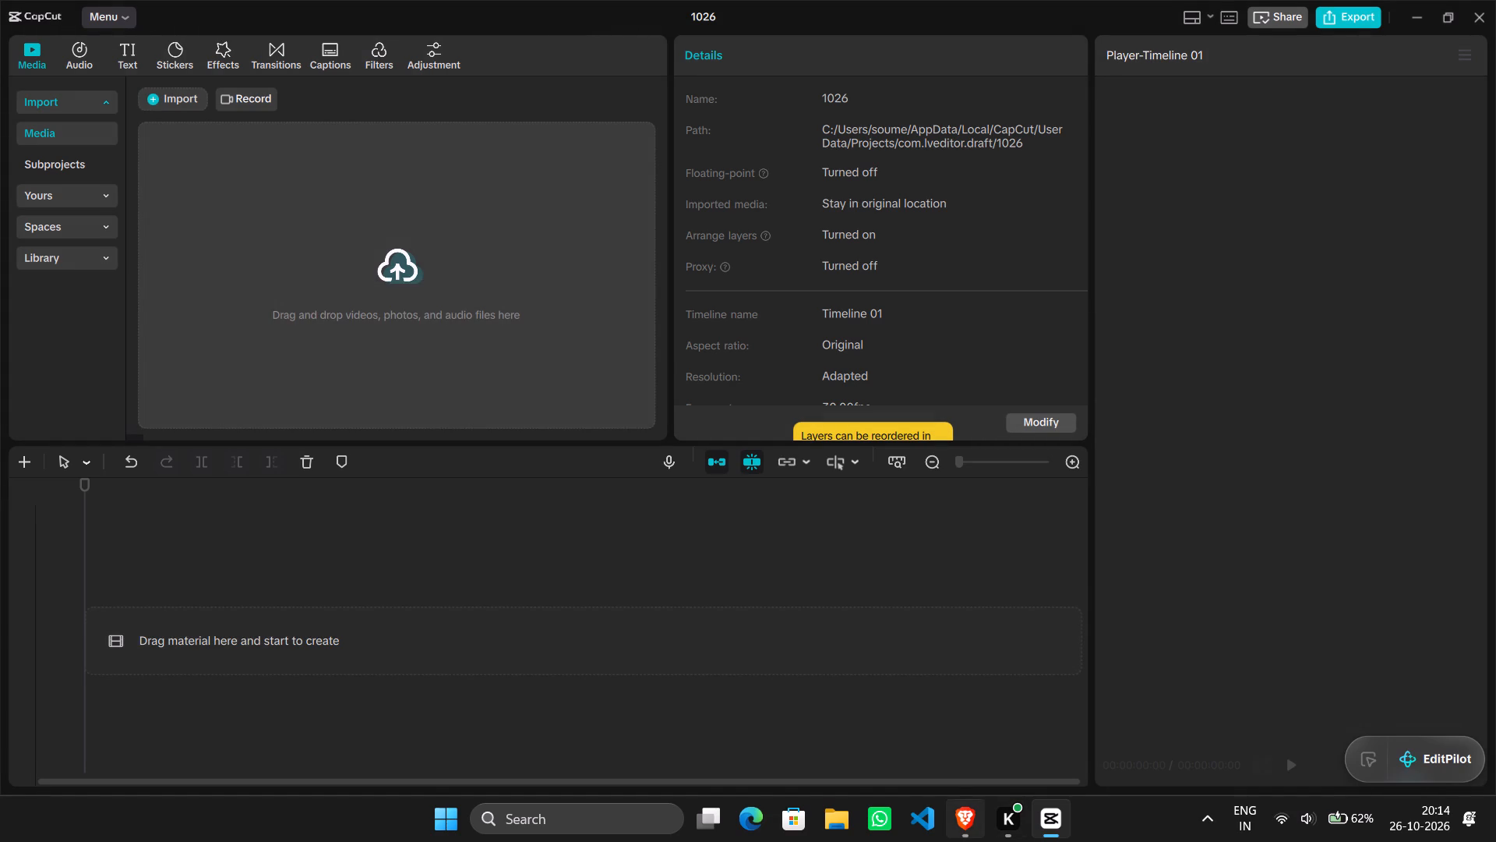
Switch to the Brave browser and restore the pages from the previous session.
left_click(966, 828)
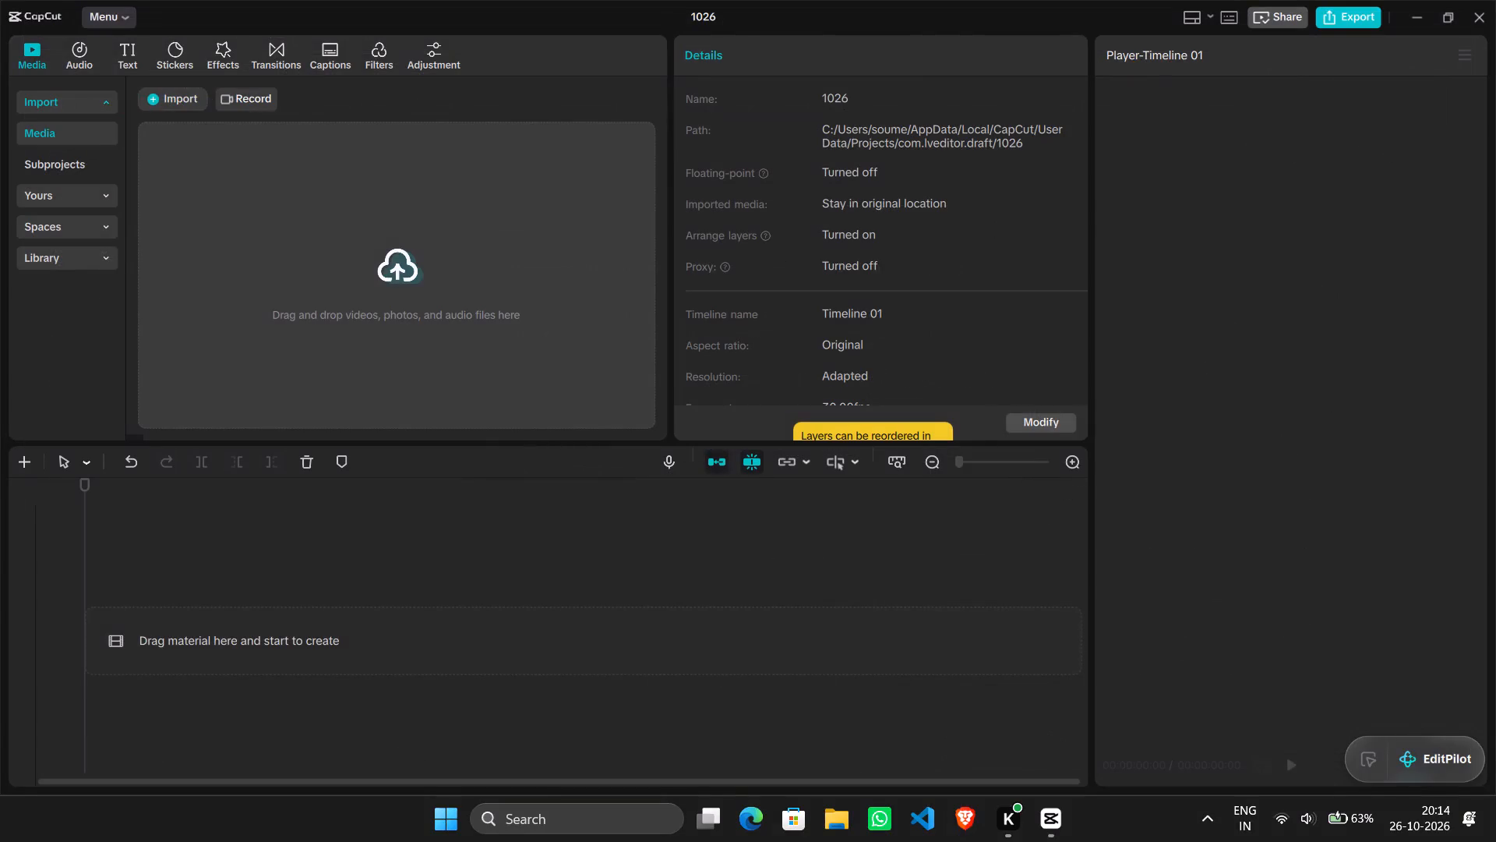
left_click(965, 829)
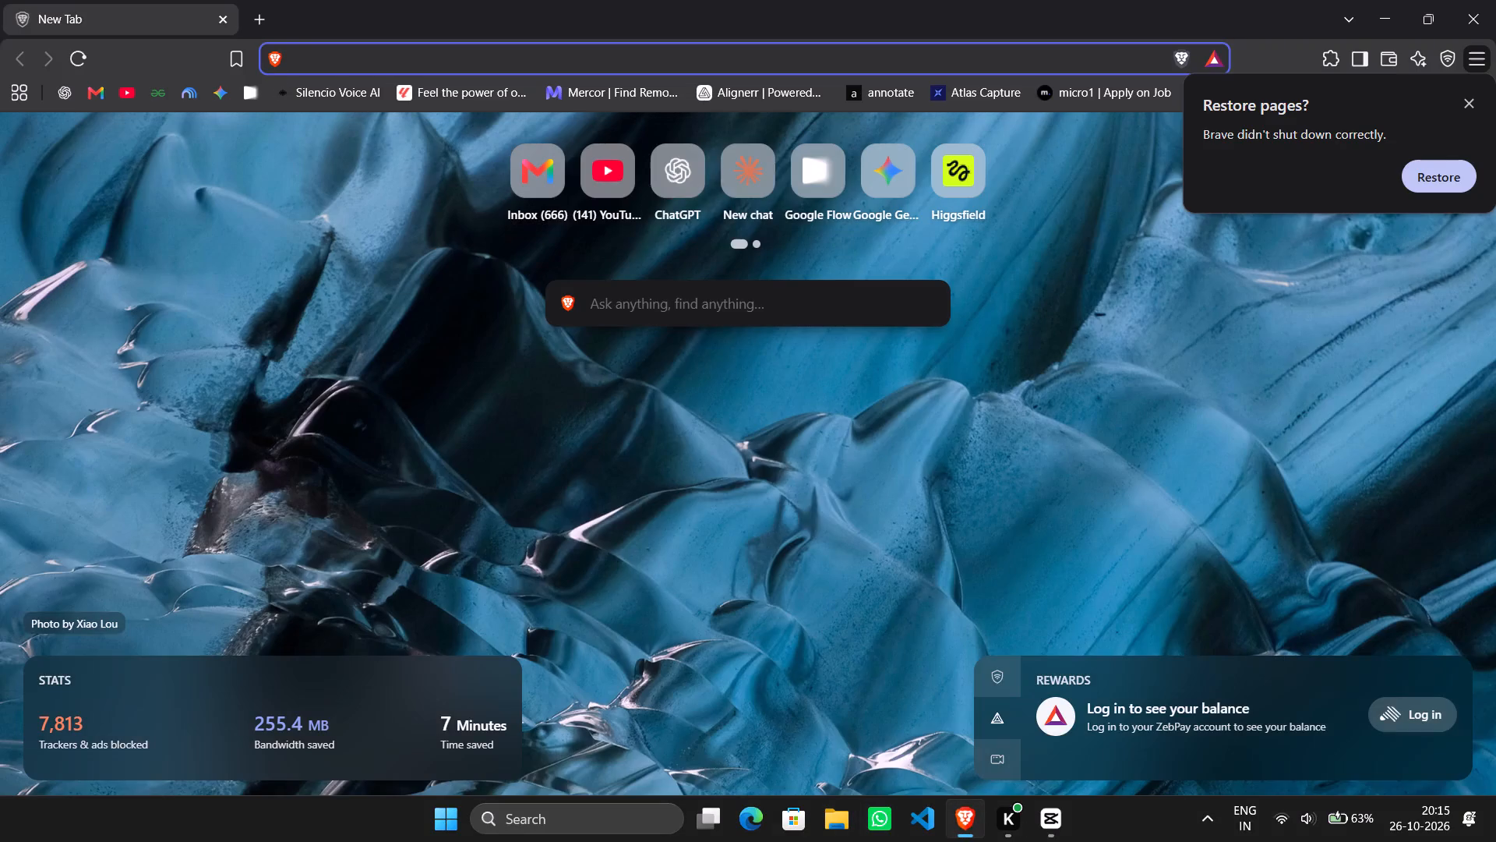
left_click(1455, 171)
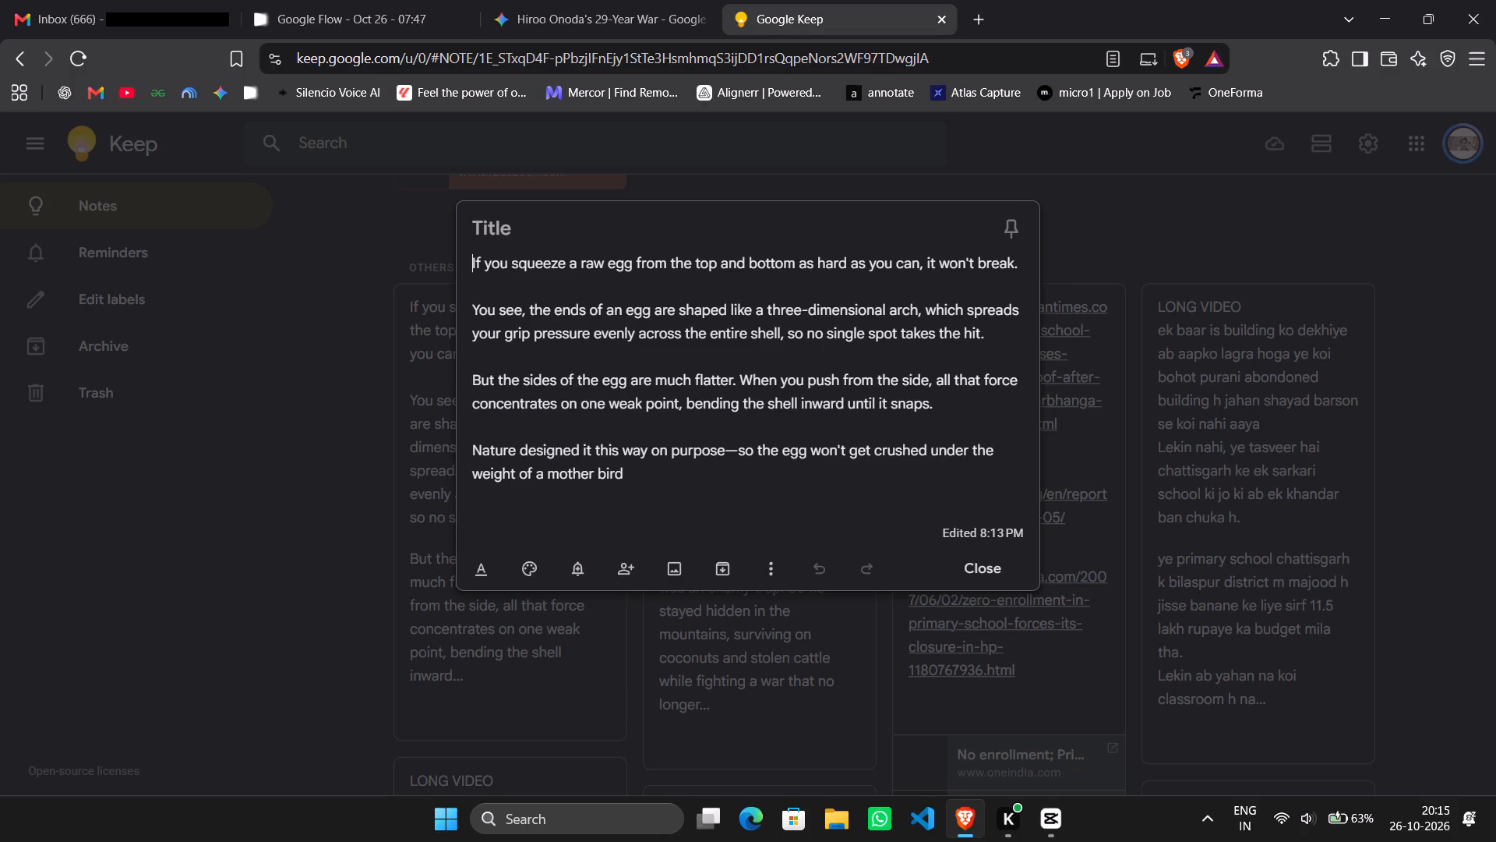
left_click(632, 476)
key("BackSpace")
key("period")
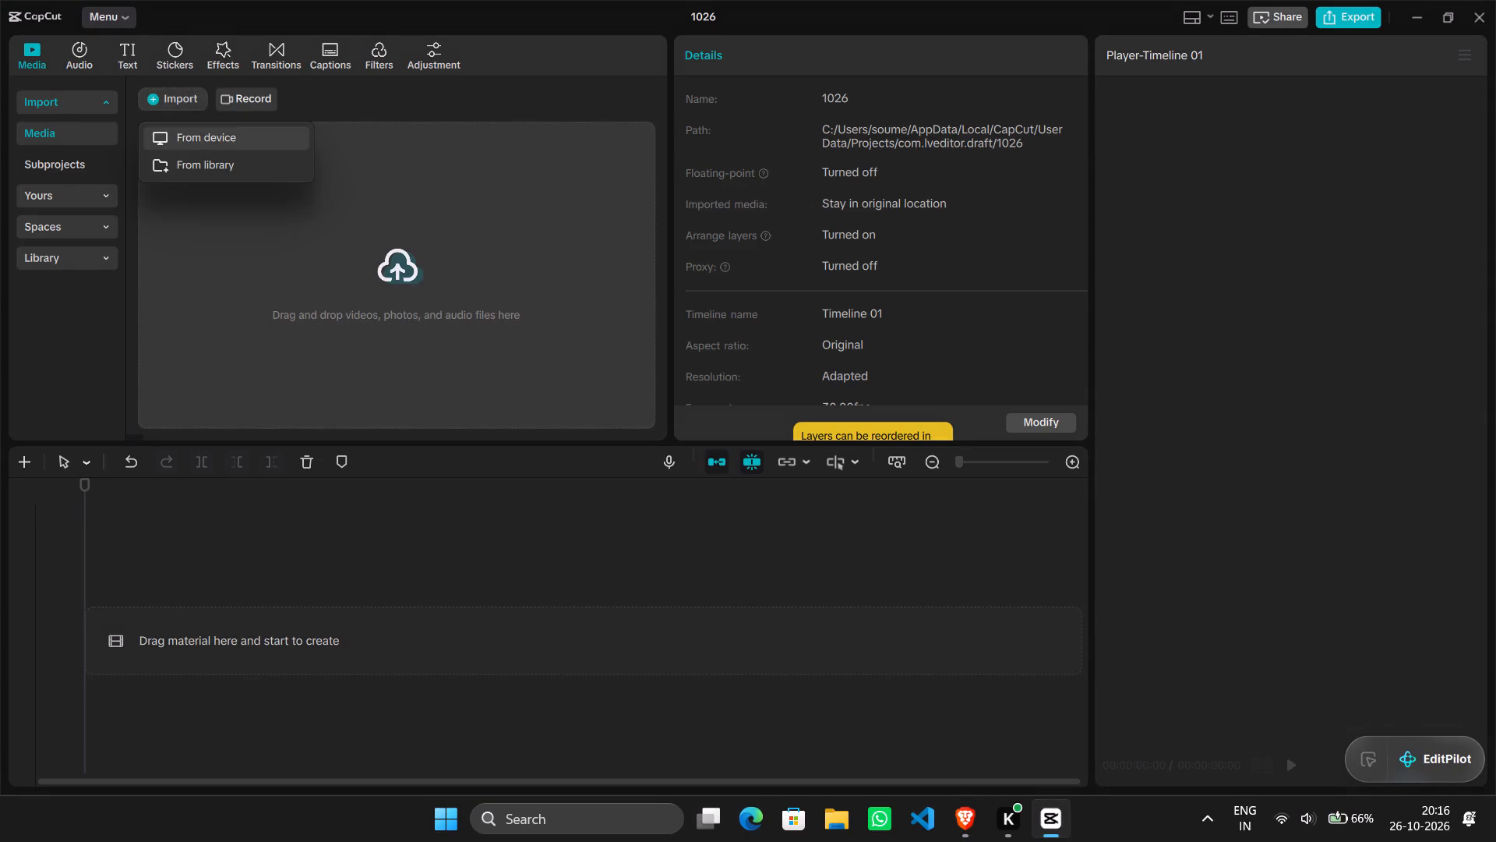
left_click(227, 139)
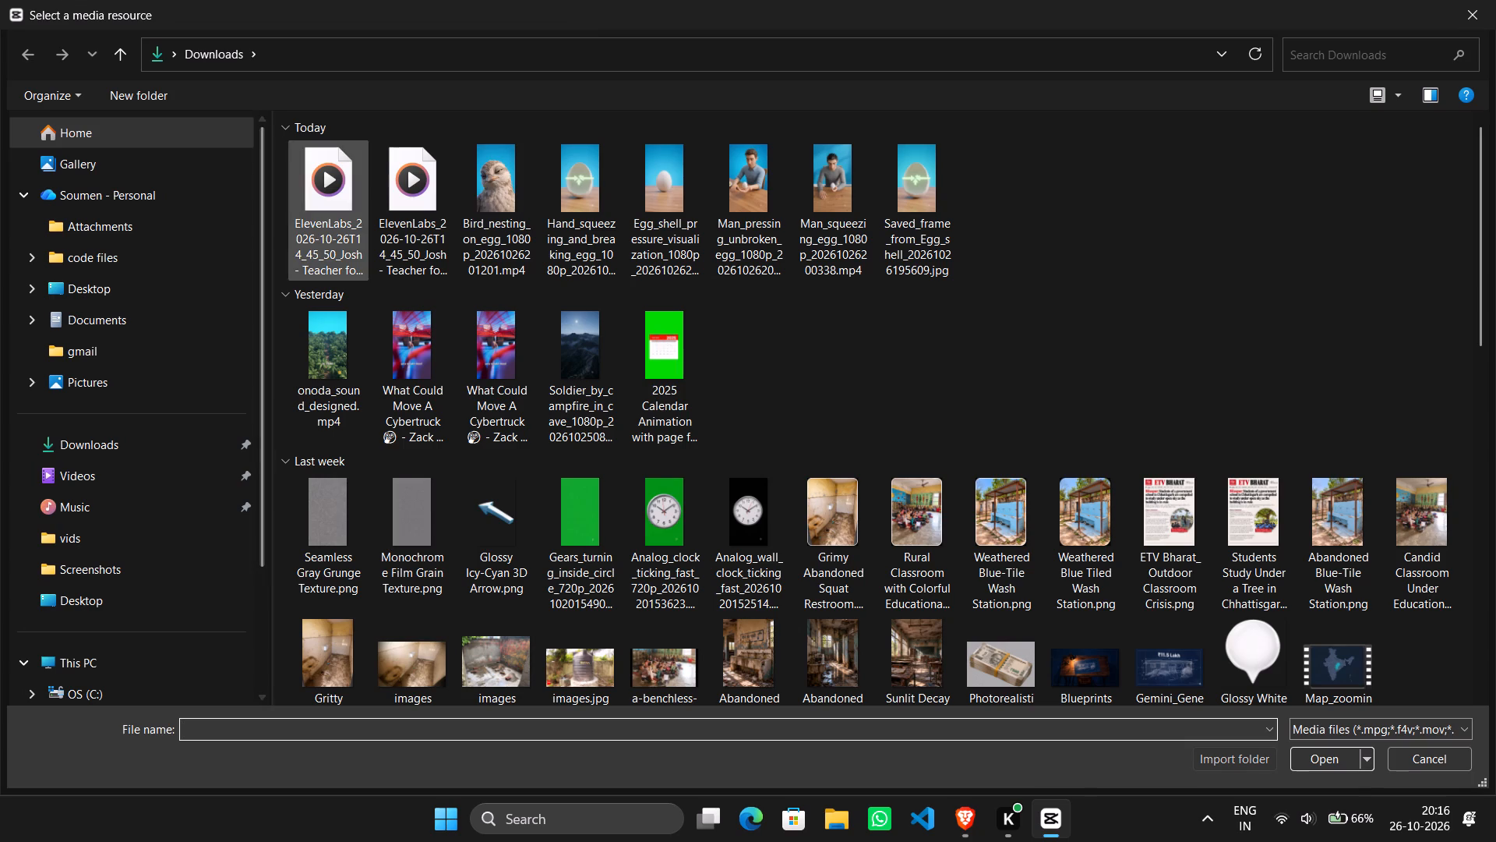
left_click_drag(1113, 250, 298, 194)
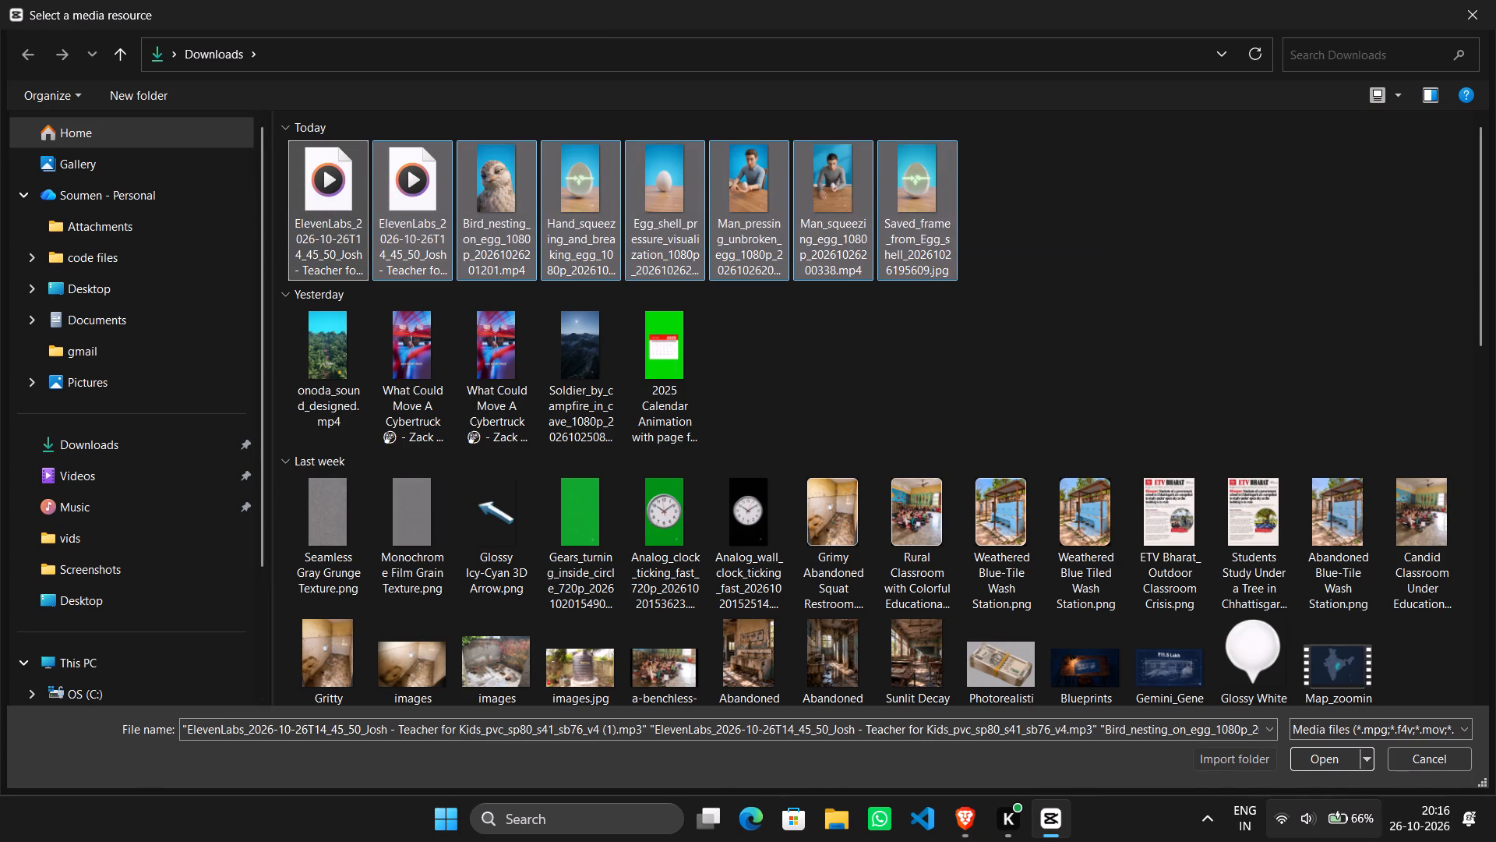
left_click(1331, 759)
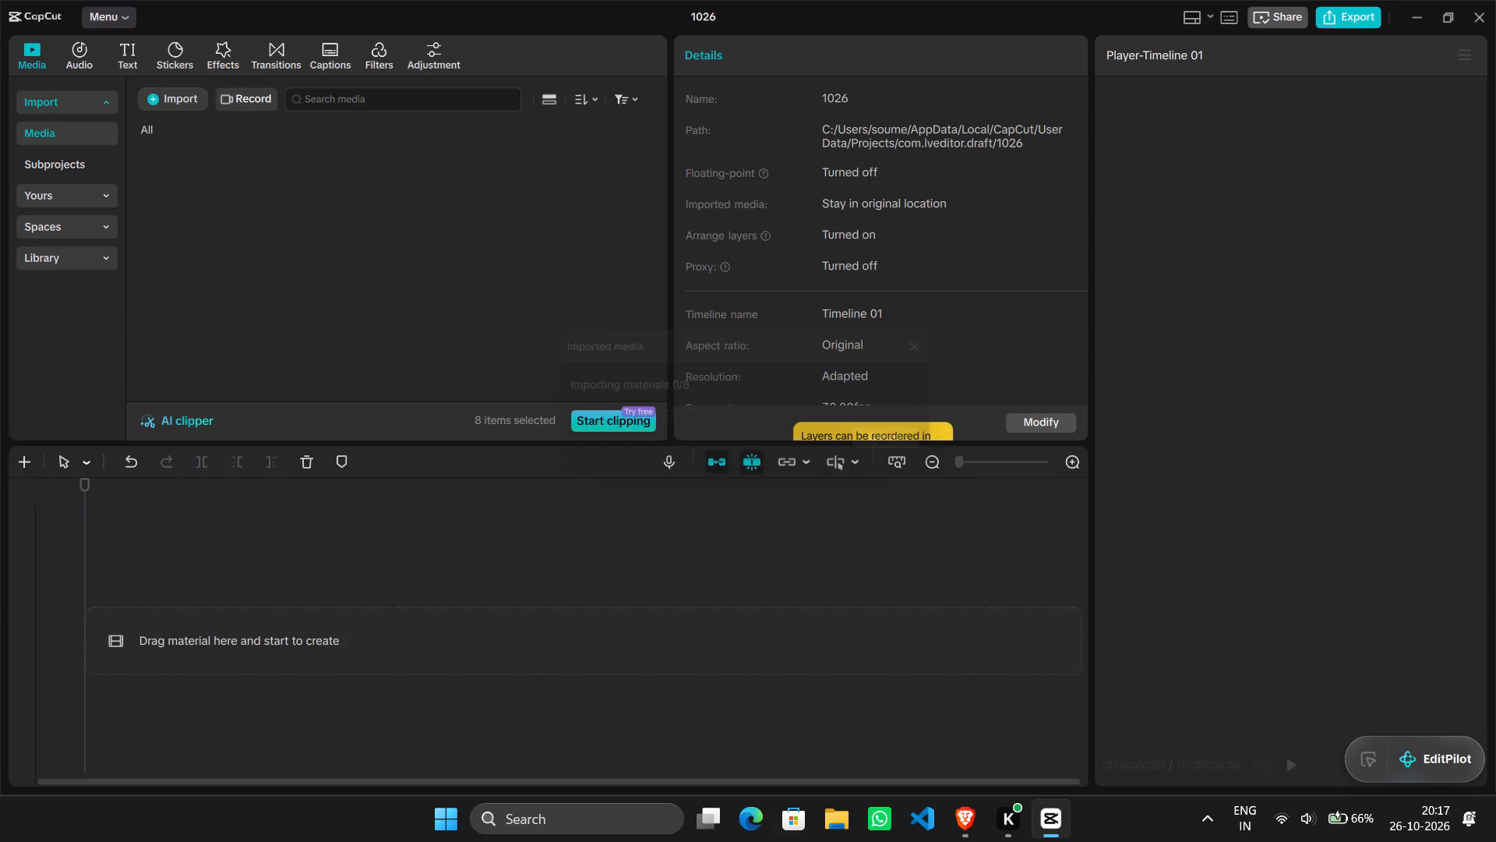
scroll(605, 245, "down", 5)
scroll(605, 245, "up", 6)
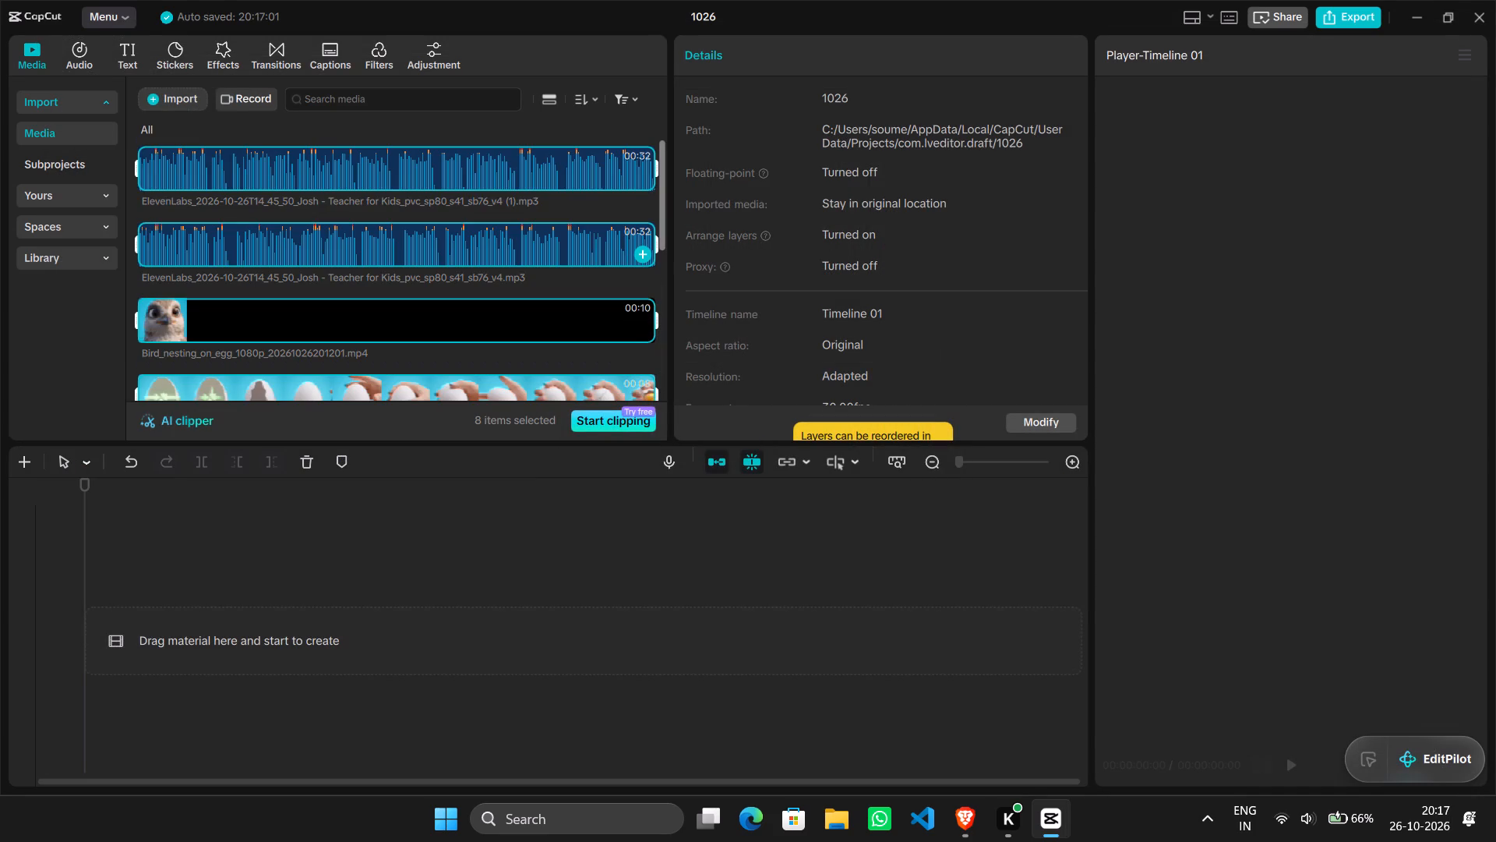
Preview the two imported ElevenLabs narration files one after the other to compare them.
left_click(520, 237)
double_click(520, 237)
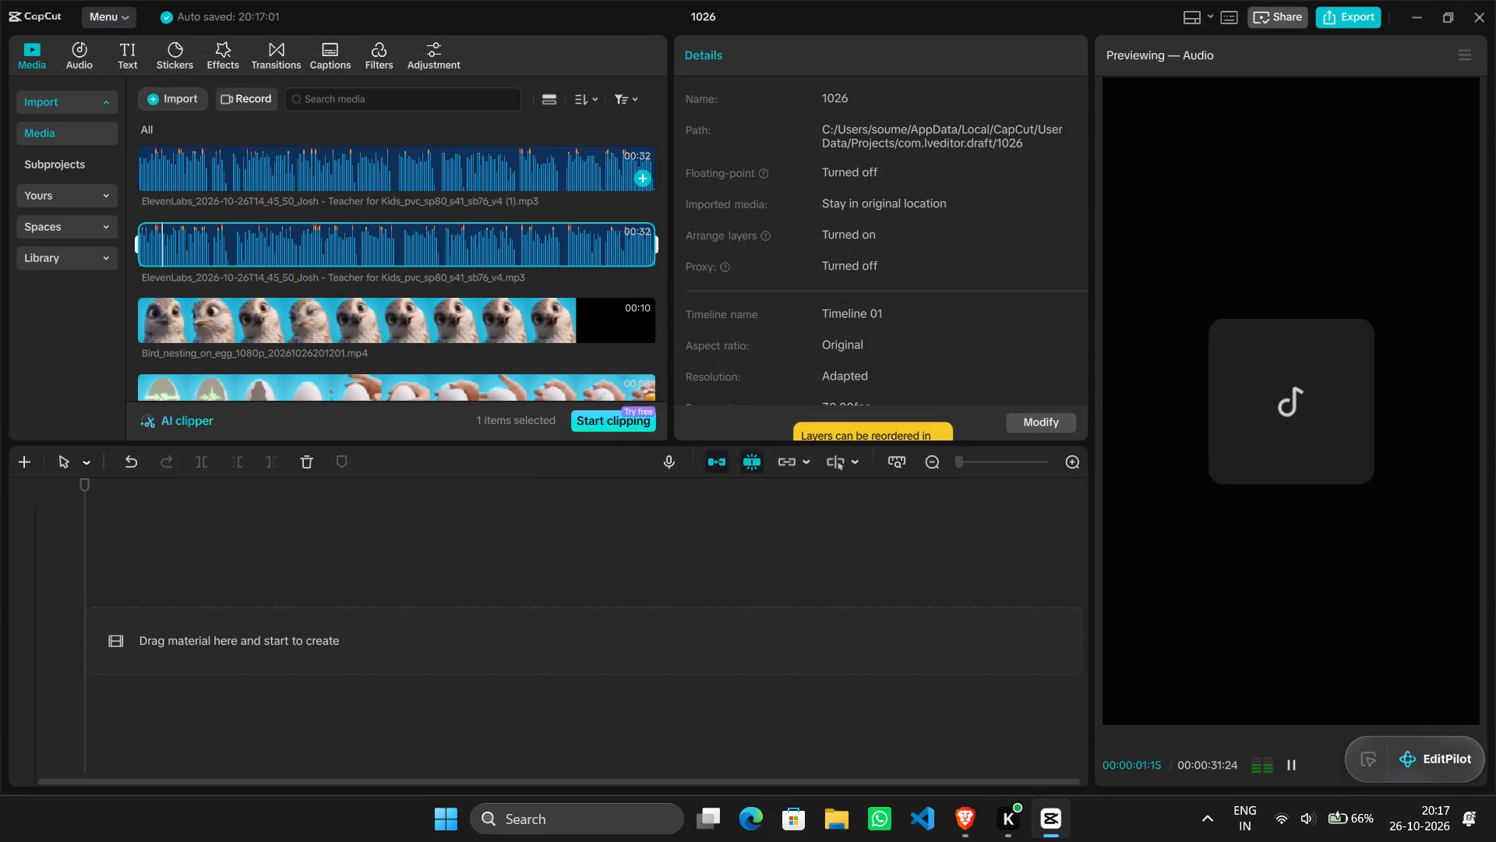
double_click(332, 163)
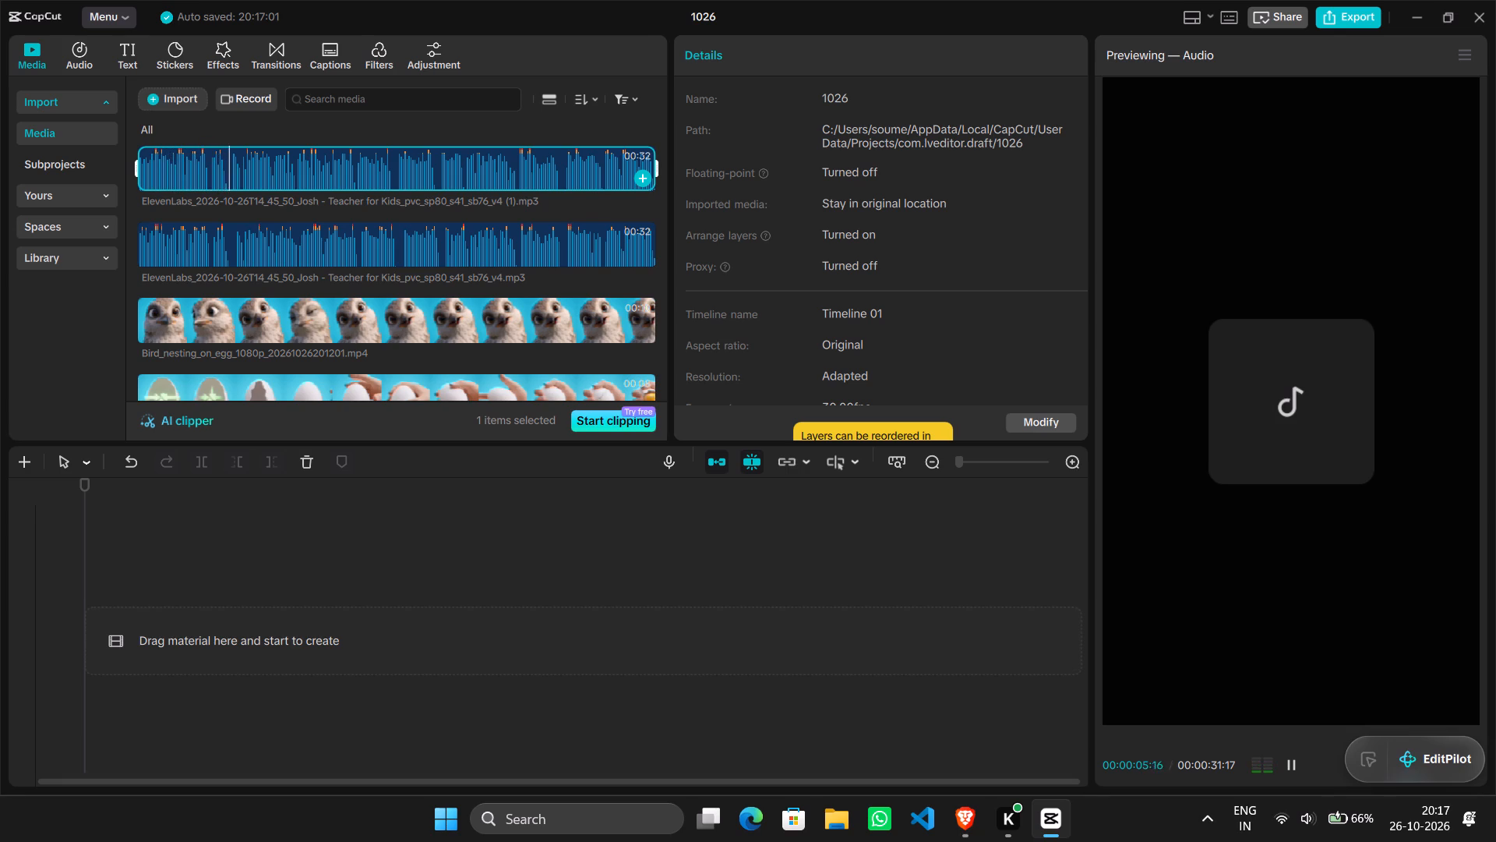
Compare both ElevenLabs narration files again, and place the one ending in "(1)" at the start of the timeline.
double_click(253, 238)
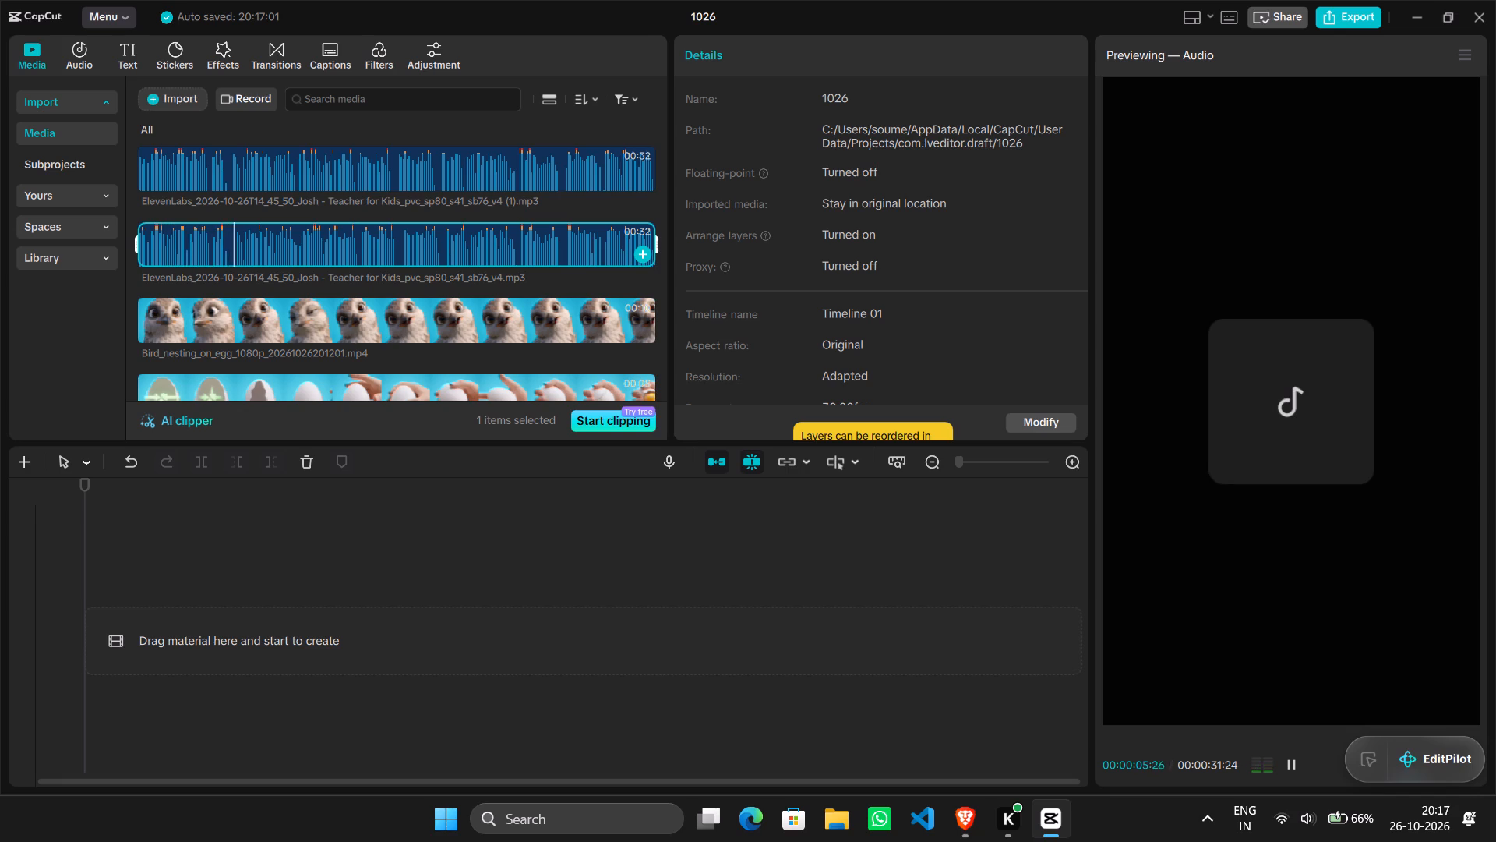
left_click(241, 169)
double_click(241, 169)
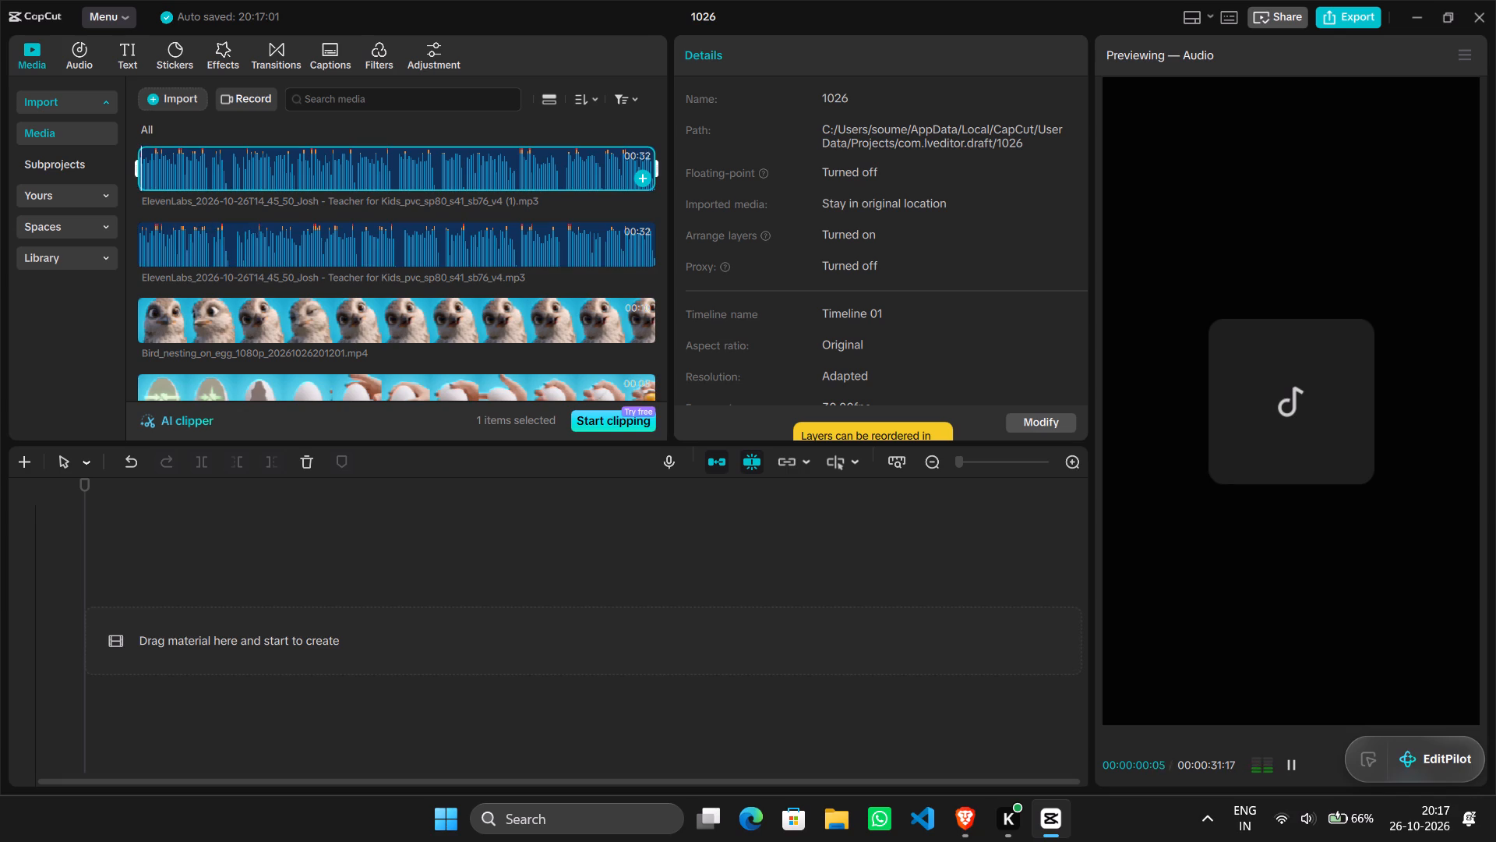
left_click_drag(241, 169, 192, 681)
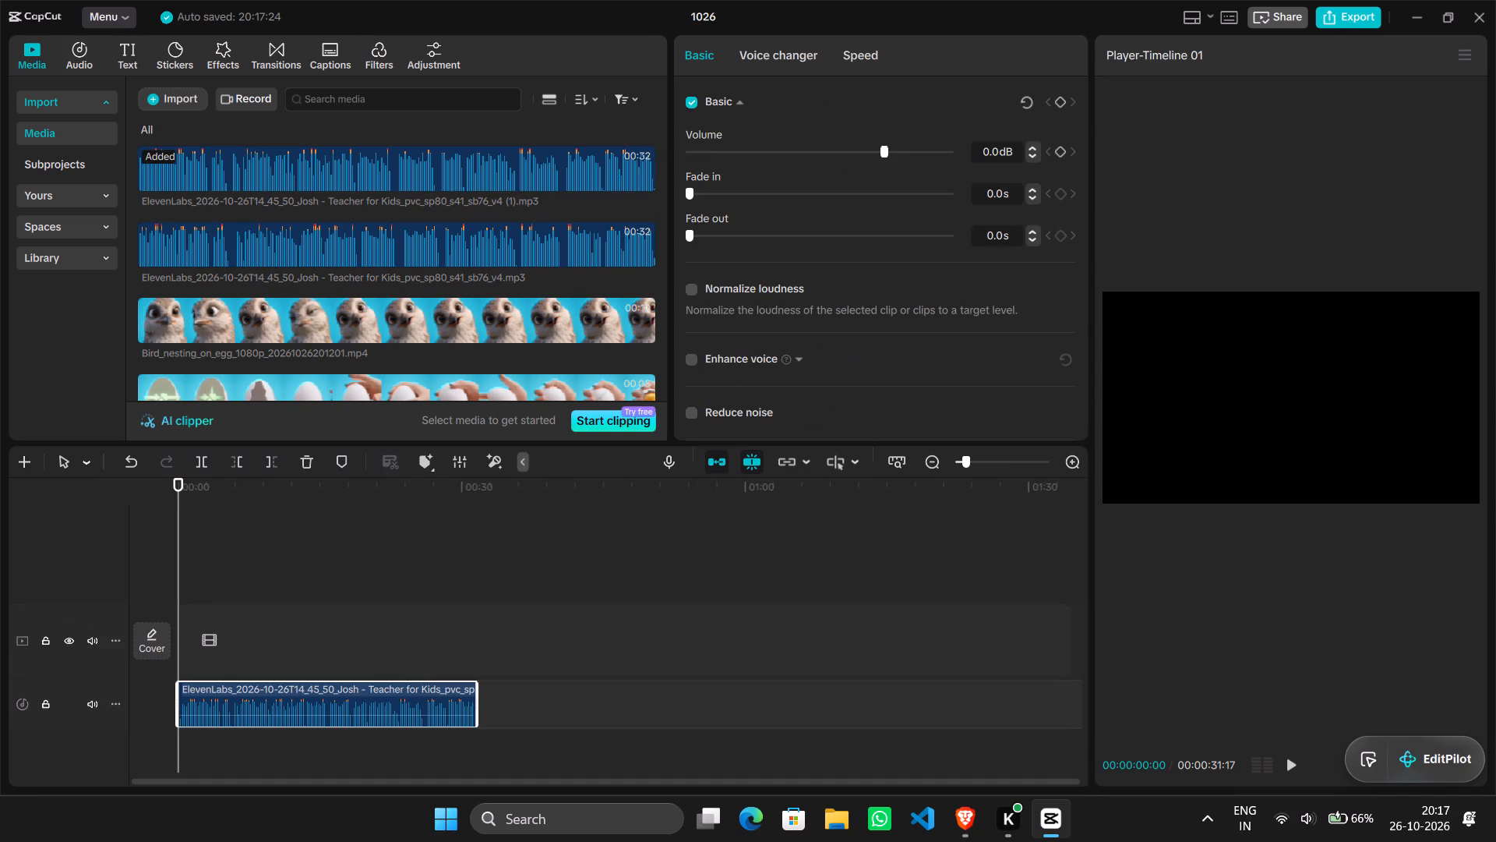
Place the Man_squeezing_egg clip at the start of the main video track above the narration, and skim through it.
scroll(312, 315, "down", 3)
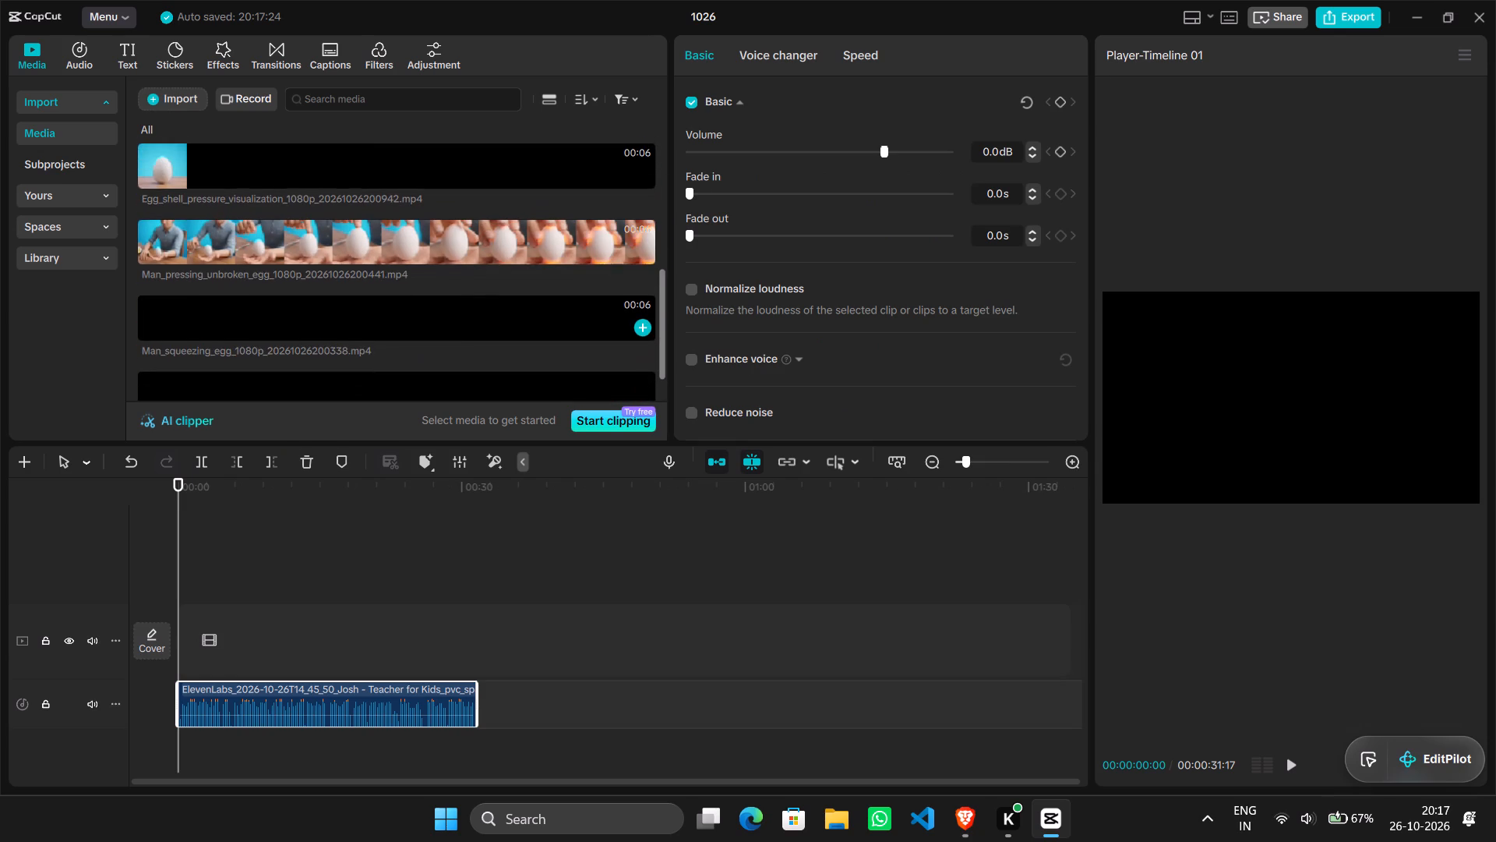
scroll(312, 315, "down", 1)
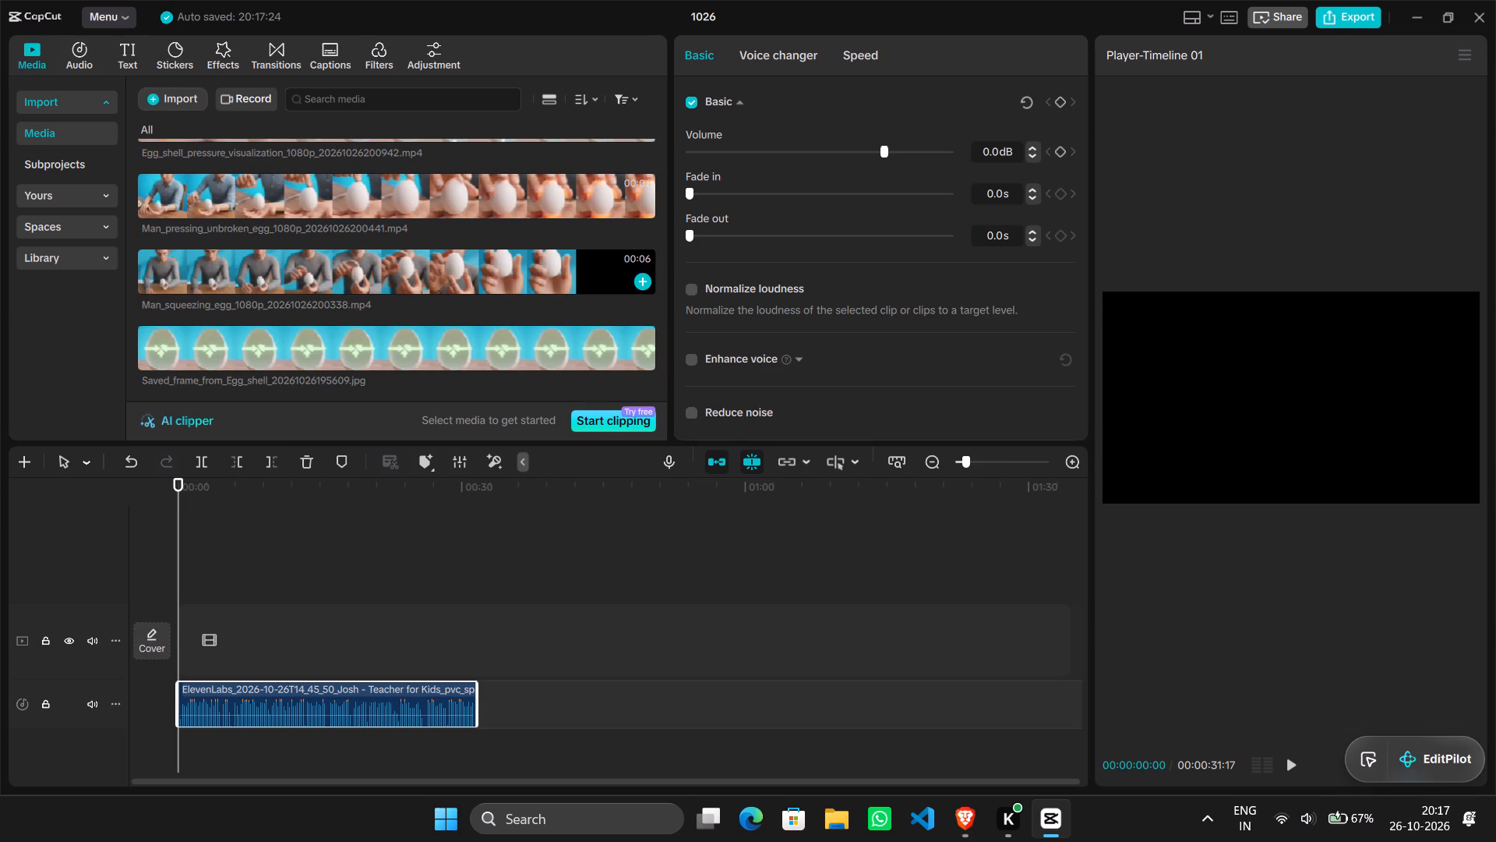
scroll(313, 311, "up", 1)
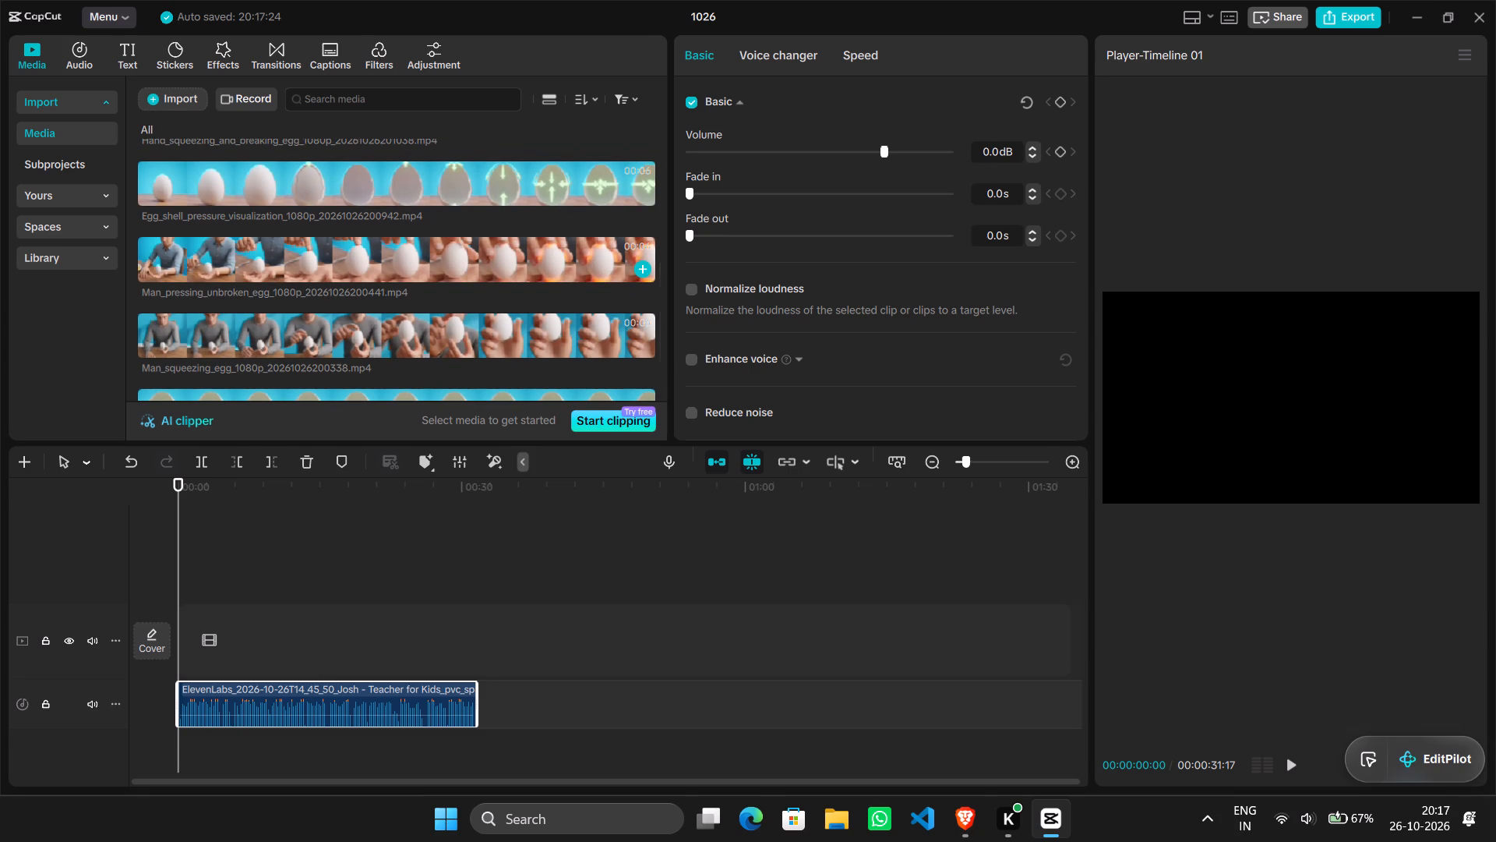
left_click_drag(403, 342, 240, 651)
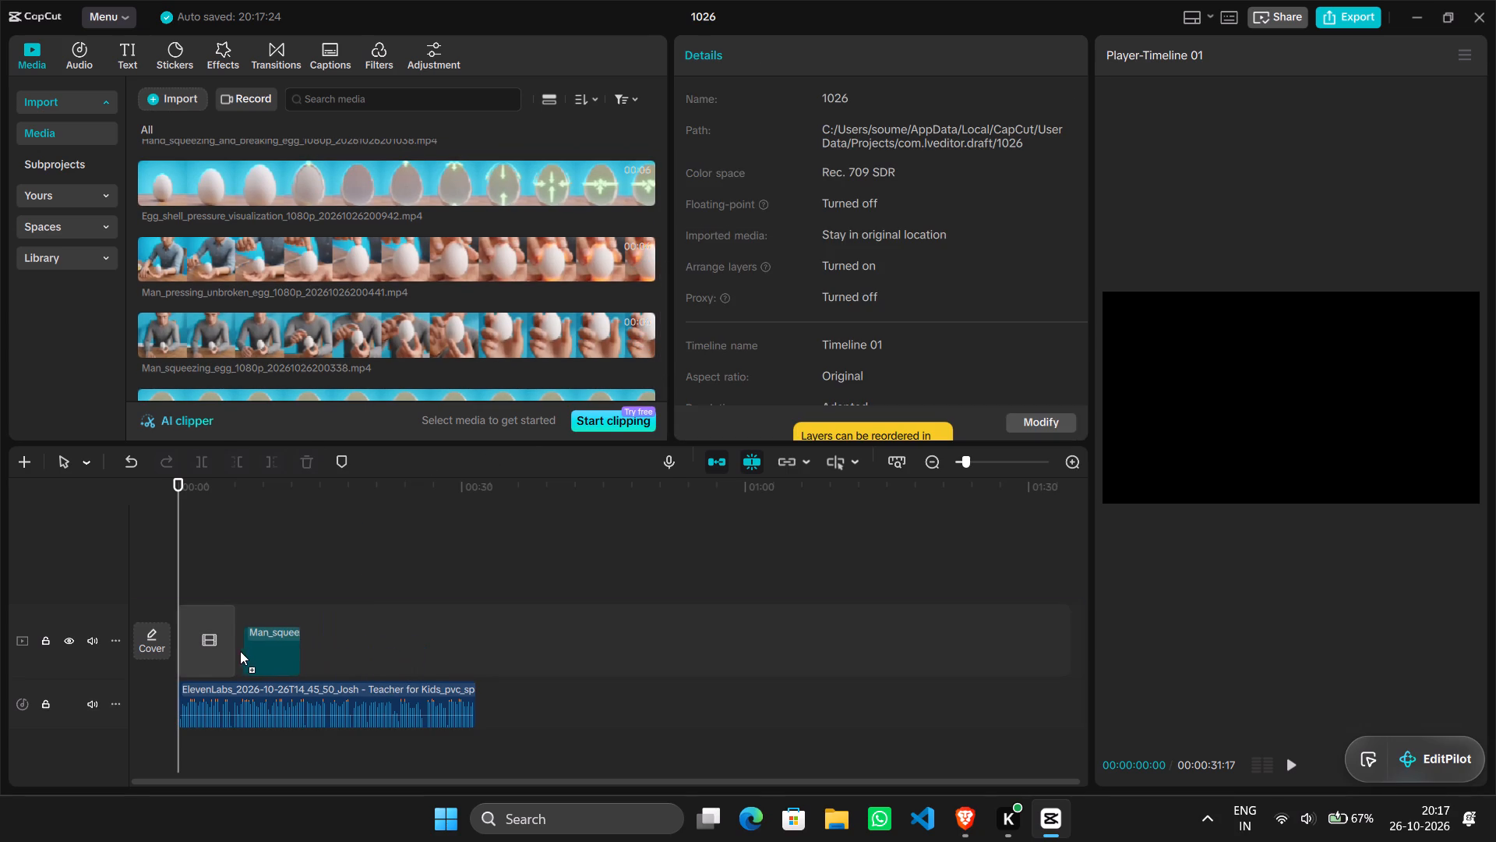
left_click_drag(240, 651, 224, 647)
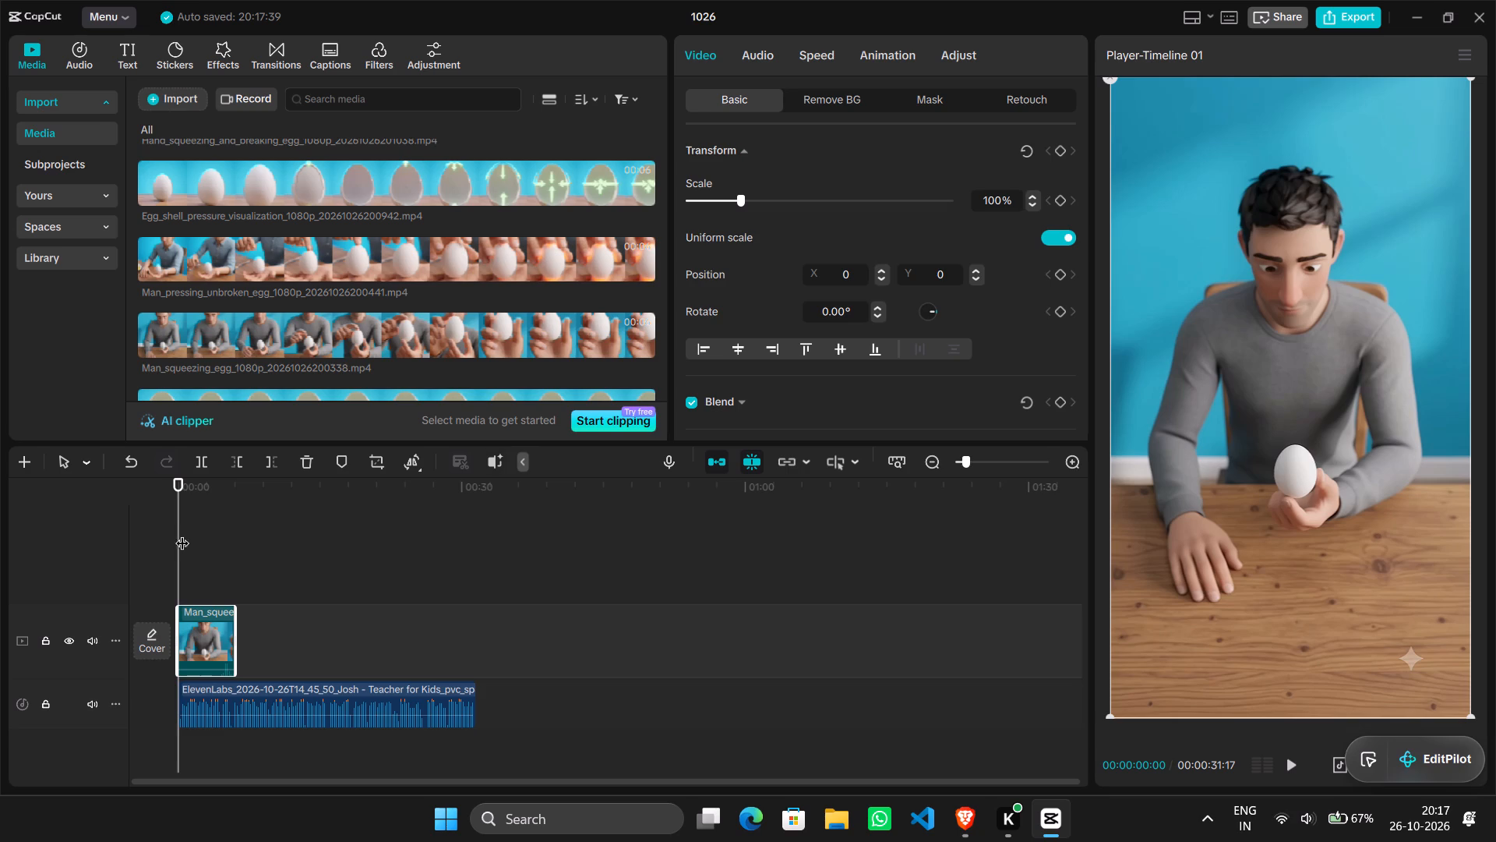
left_click_drag(181, 527, 213, 531)
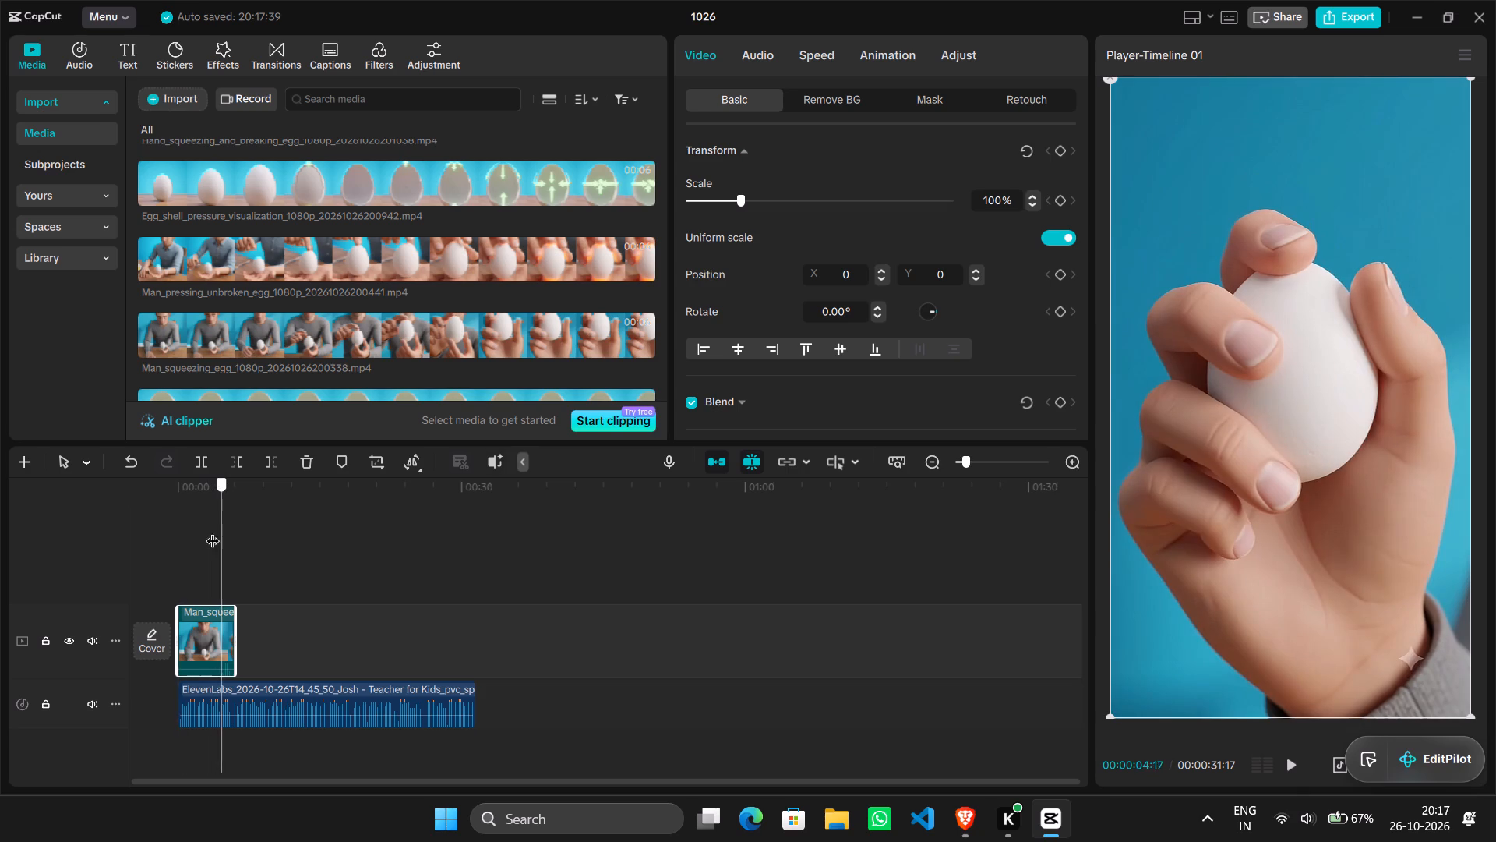
left_click_drag(213, 531, 177, 534)
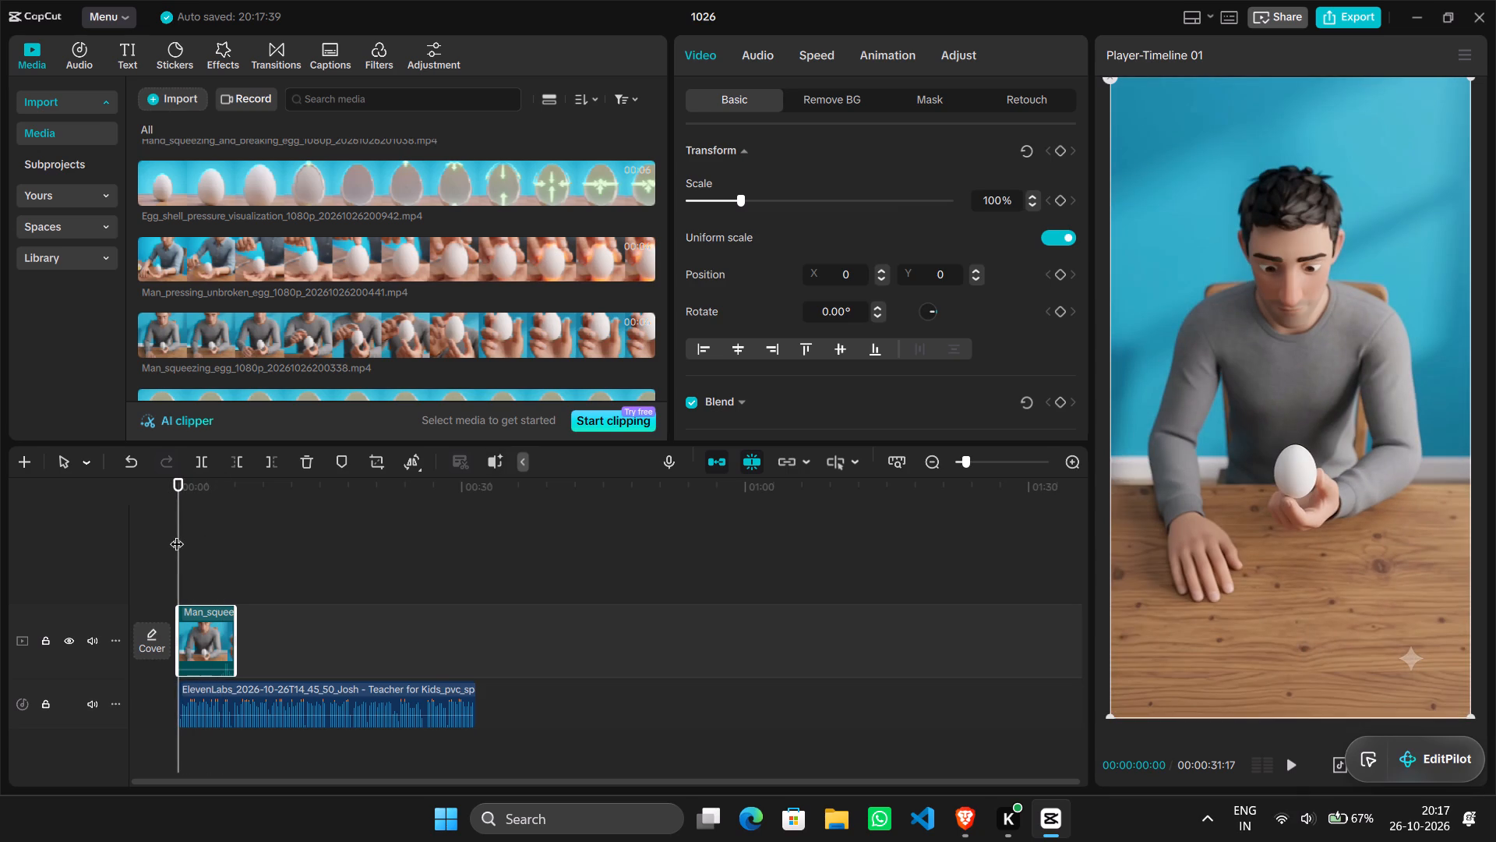
Move the floating EditPilot widget off the player controls to the empty area beside the timeline tracks.
left_click_drag(1385, 744, 21, 536)
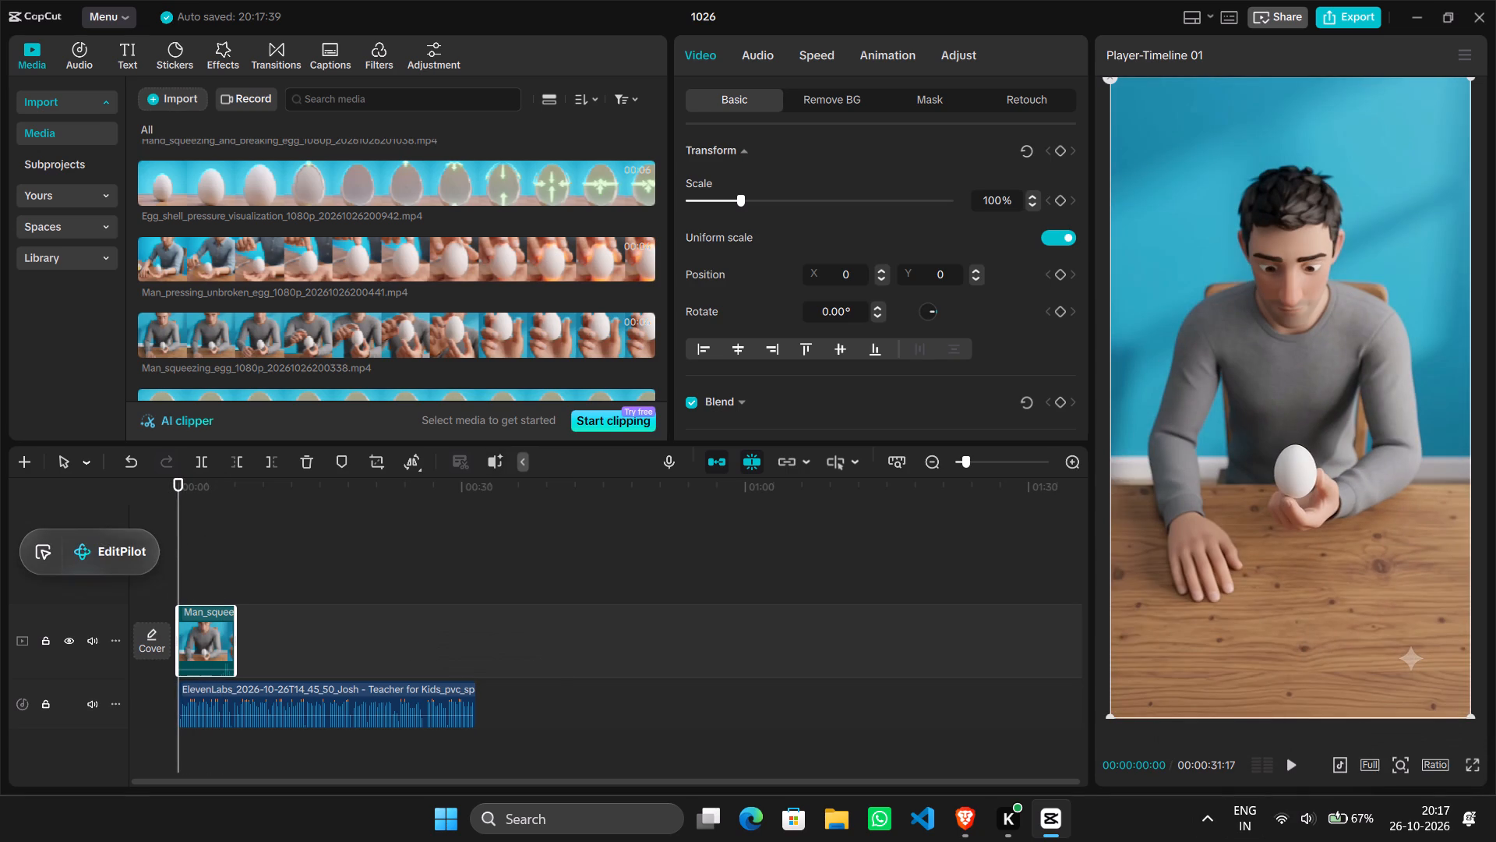
left_click_drag(21, 536, 3, 529)
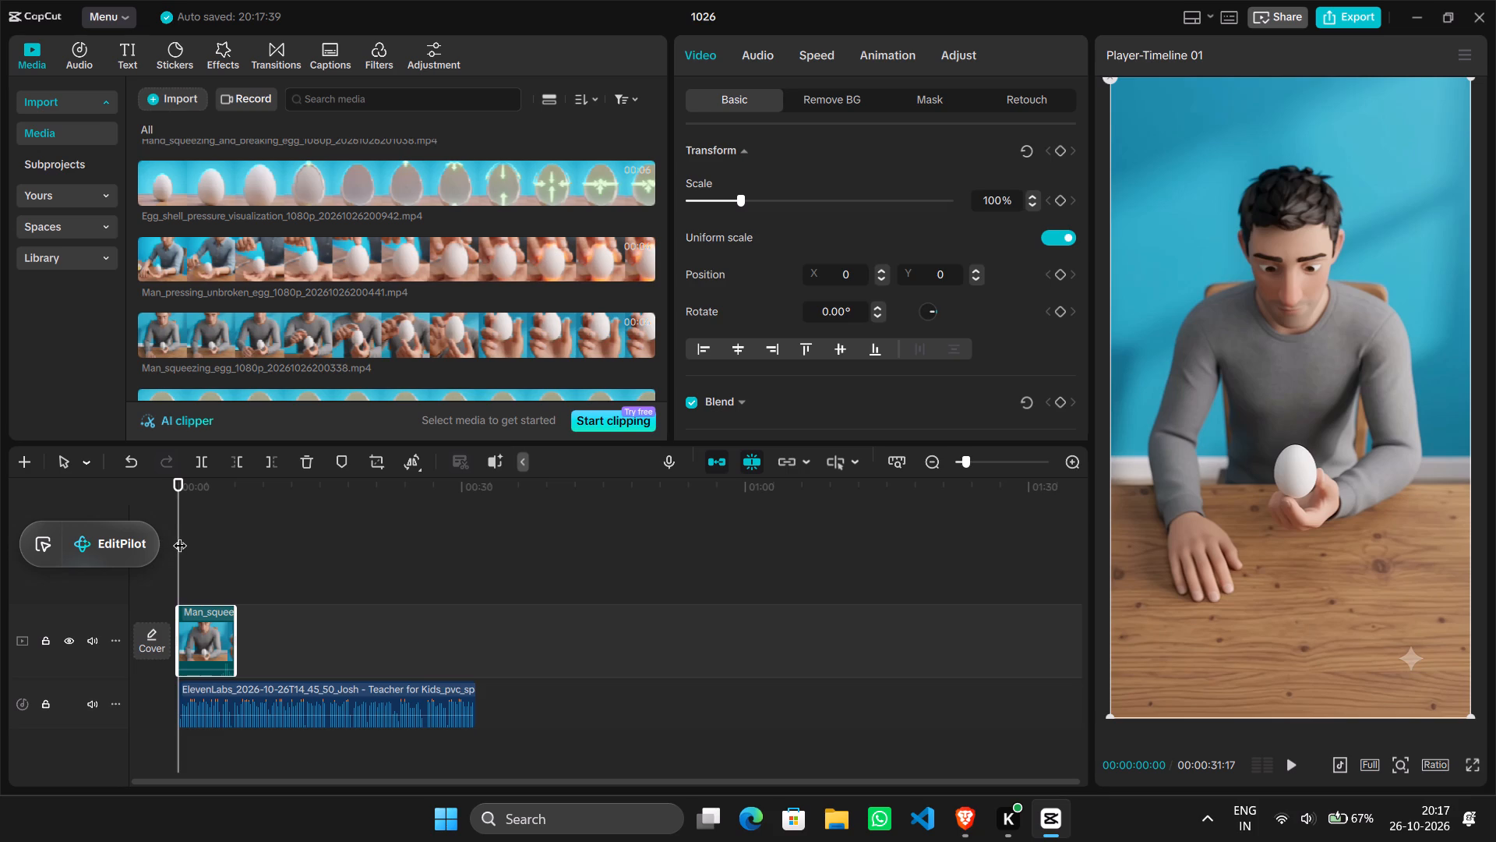
Play the squeezing clip with the narration from the start, and check how its closing moments match the voice.
scroll(235, 544, "up", 10, "ctrl")
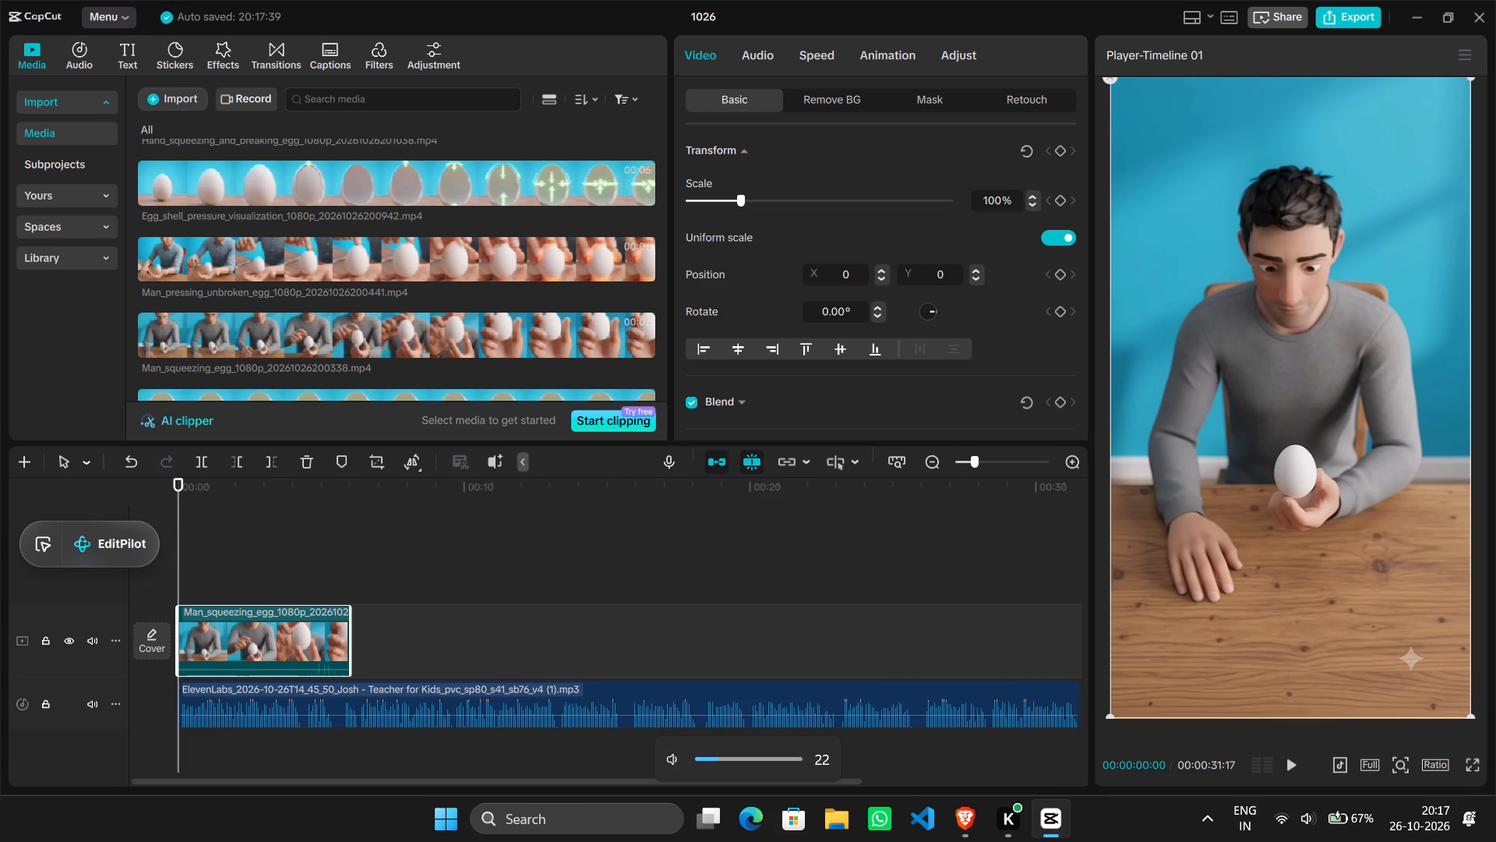
key("space")
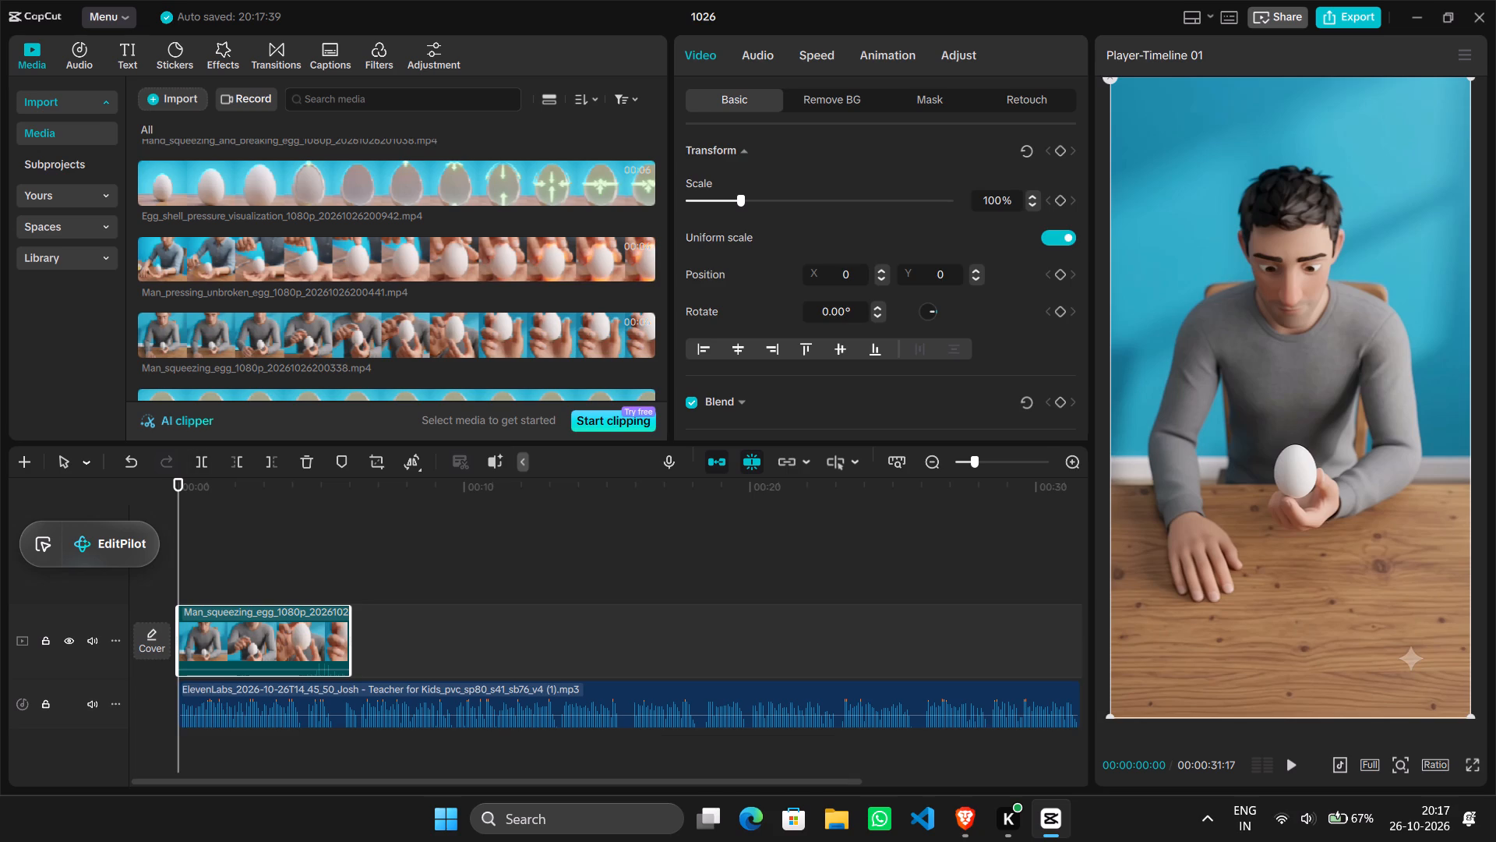
left_click(245, 537)
left_click_drag(245, 537, 108, 532)
key("space")
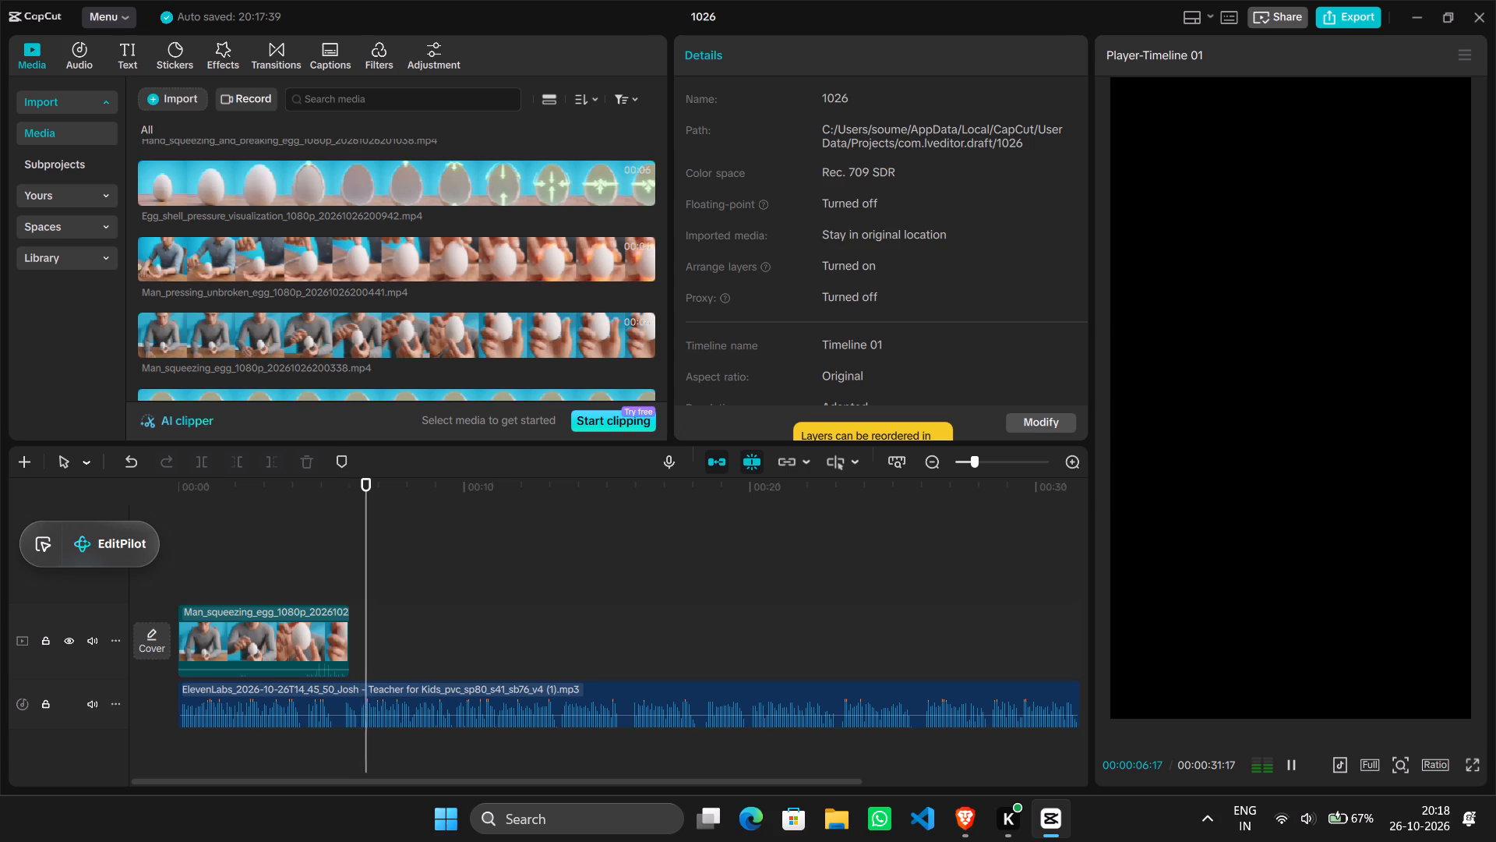
left_click(265, 578)
left_click_drag(265, 578, 305, 581)
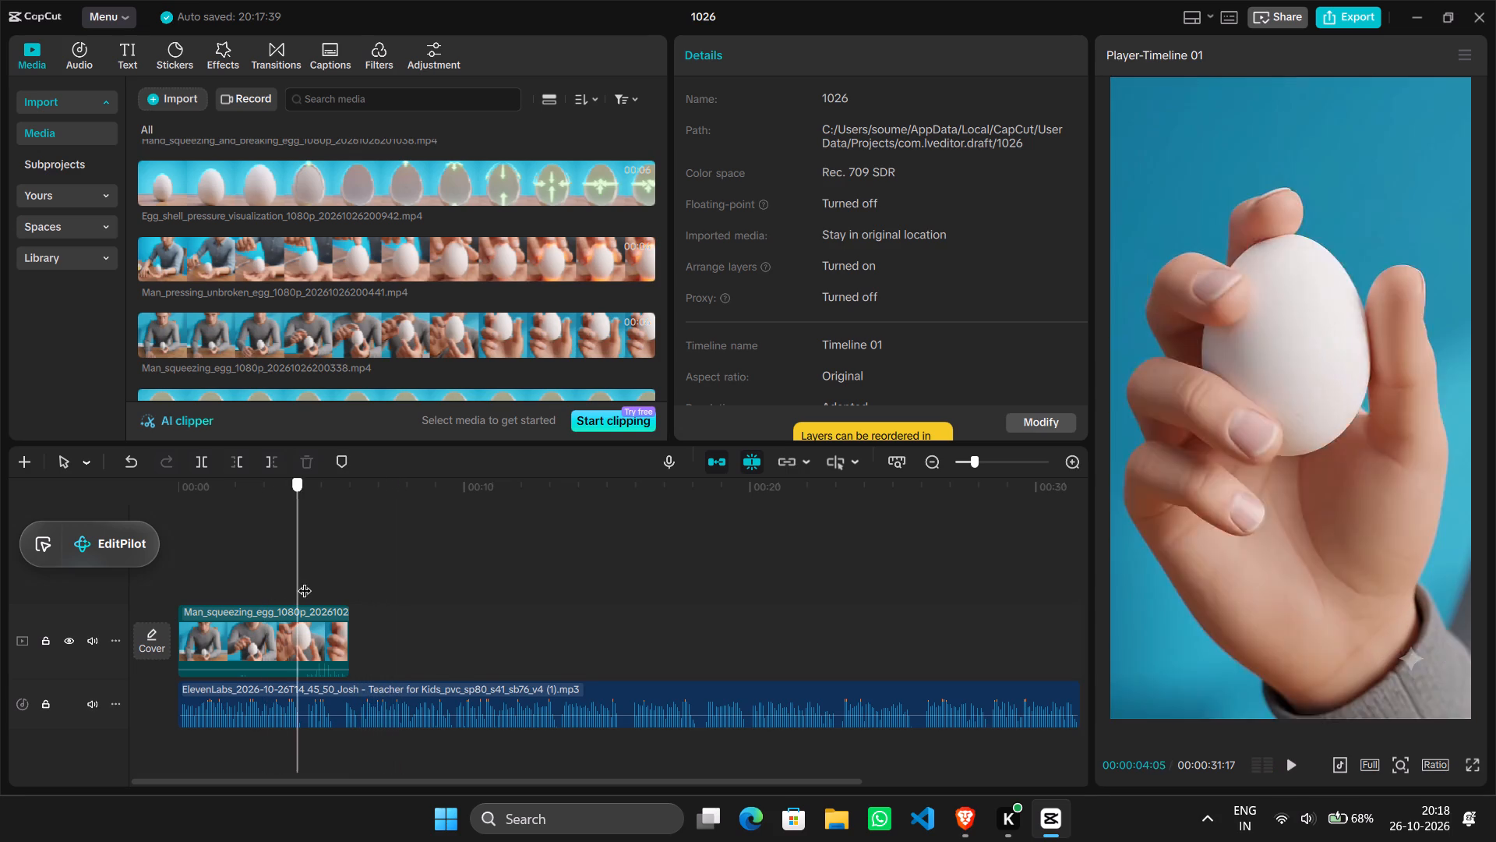
left_click_drag(305, 581, 178, 569)
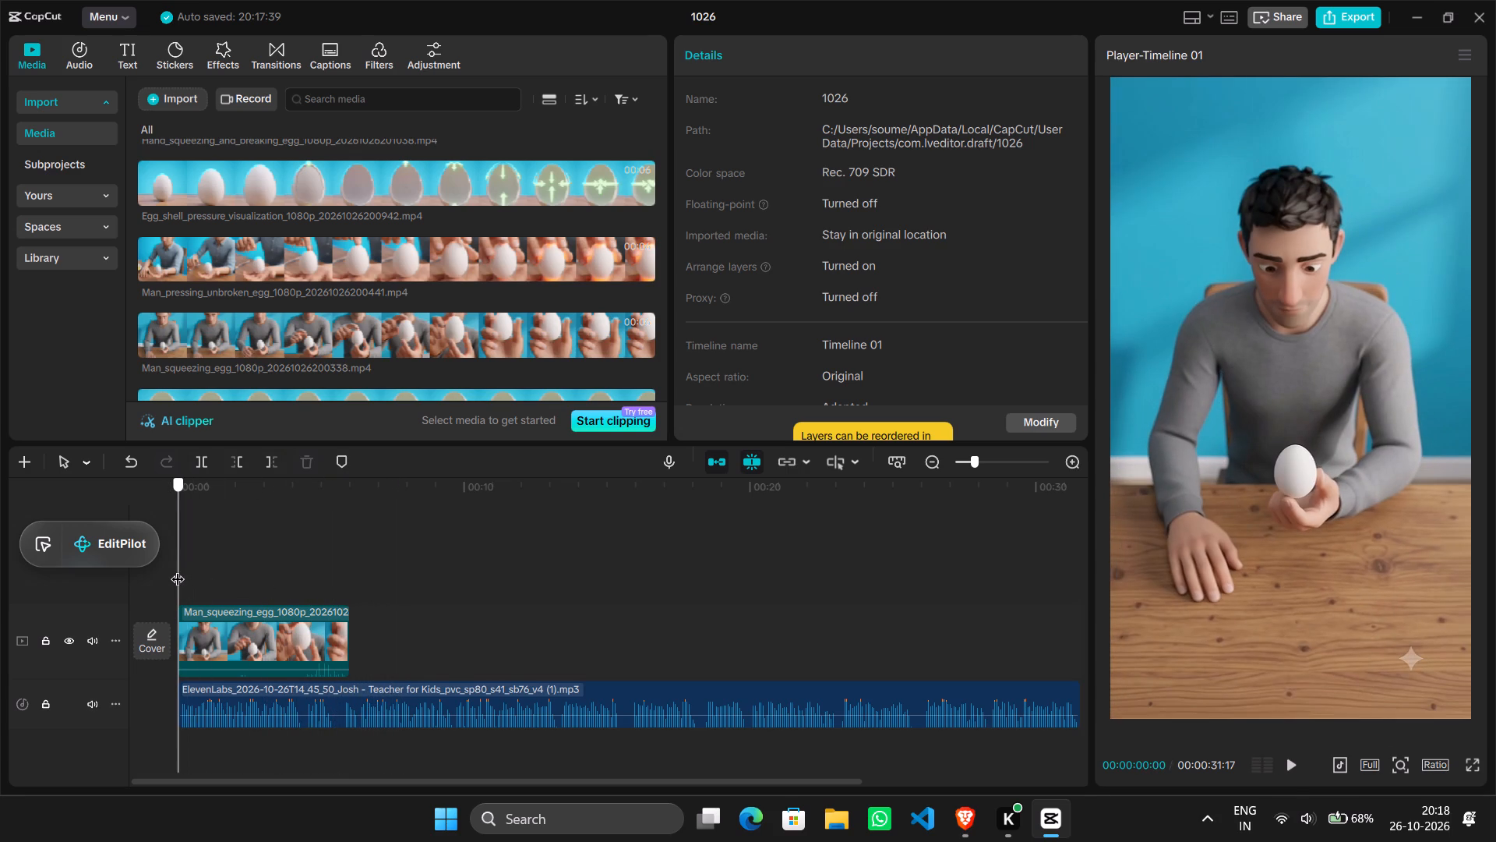
left_click_drag(178, 569, 178, 569)
Preview the two man-with-egg clips, and layer Man_pressing_unbroken_egg above the squeezing clip at the timeline start.
left_click_drag(291, 257, 358, 546)
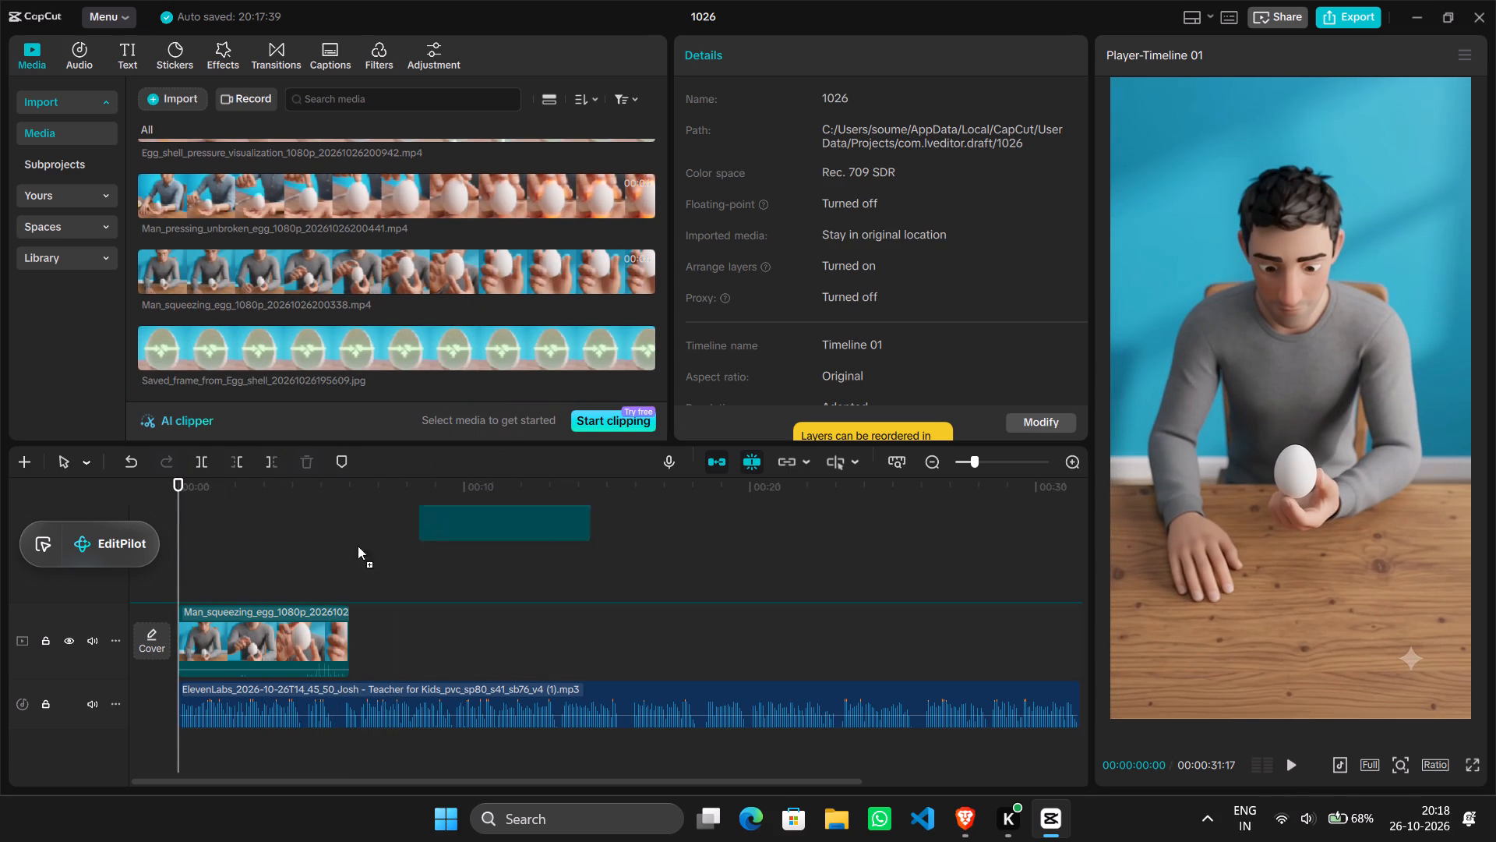
left_click_drag(358, 546, 178, 582)
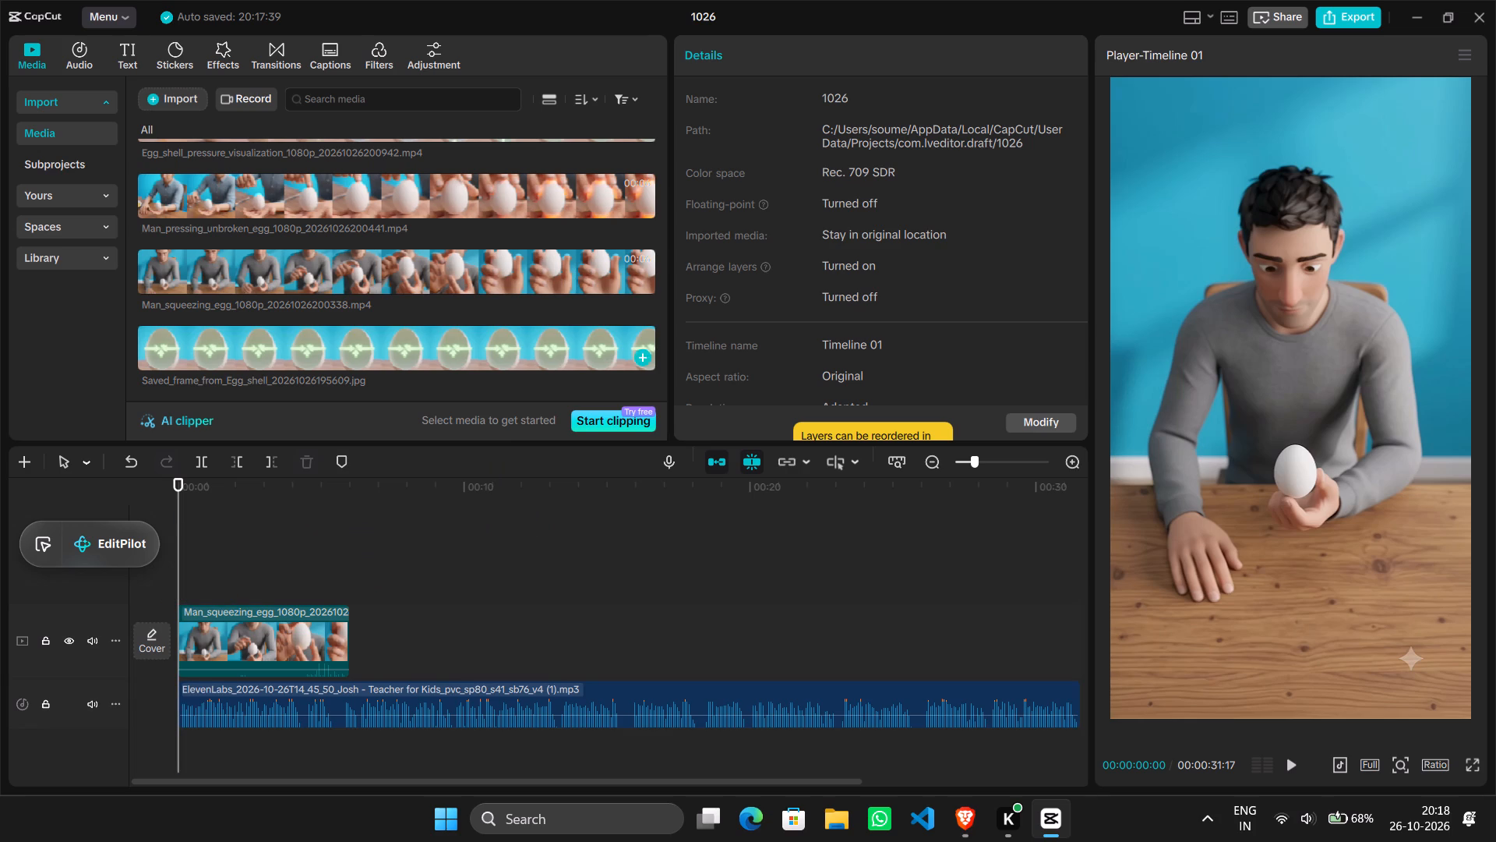
scroll(337, 262, "down", 2)
scroll(337, 262, "right", 1)
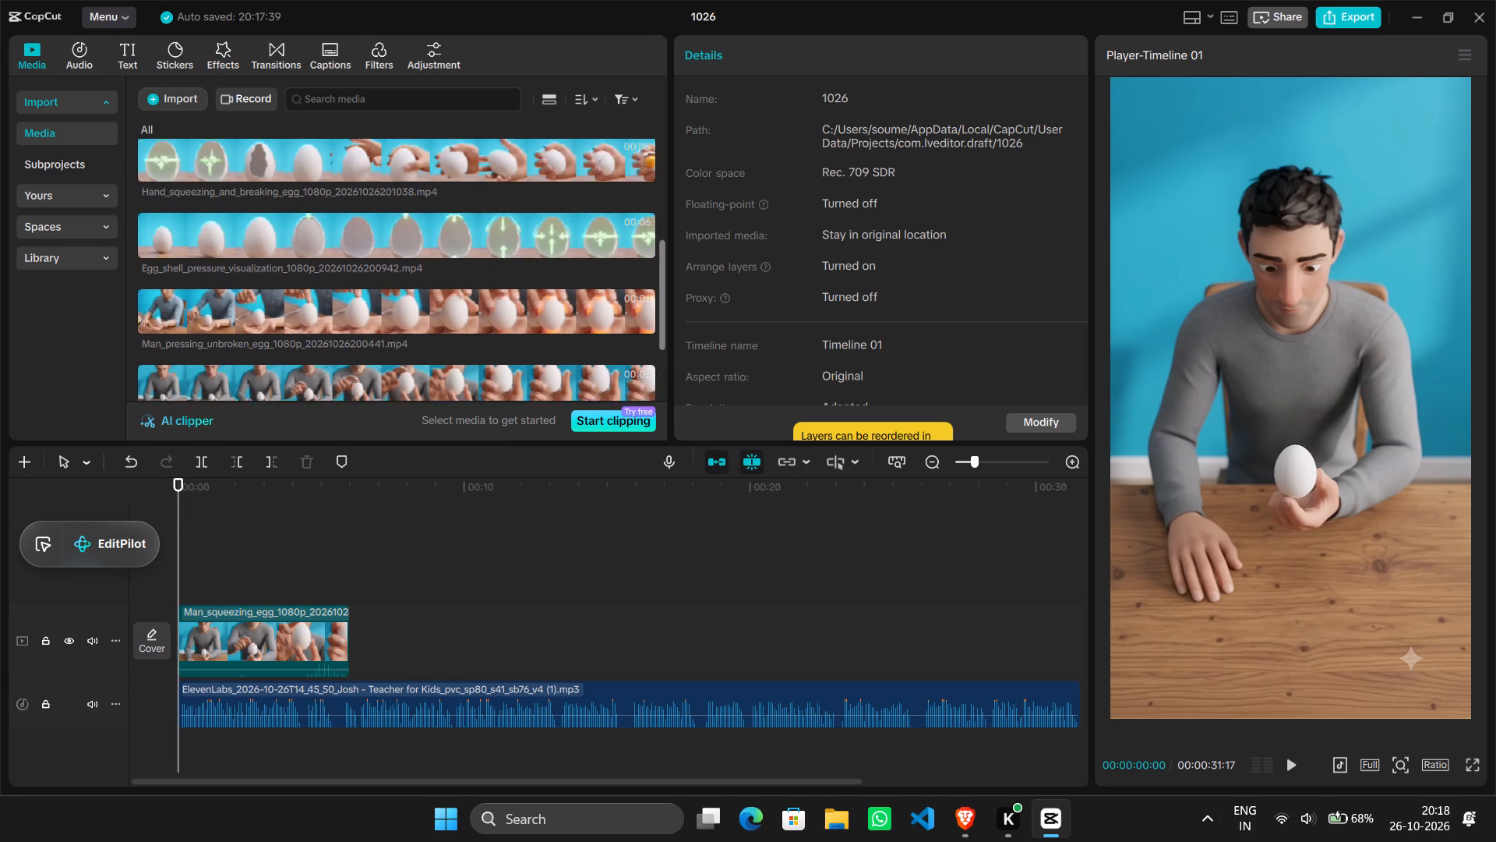
scroll(337, 262, "right", 1)
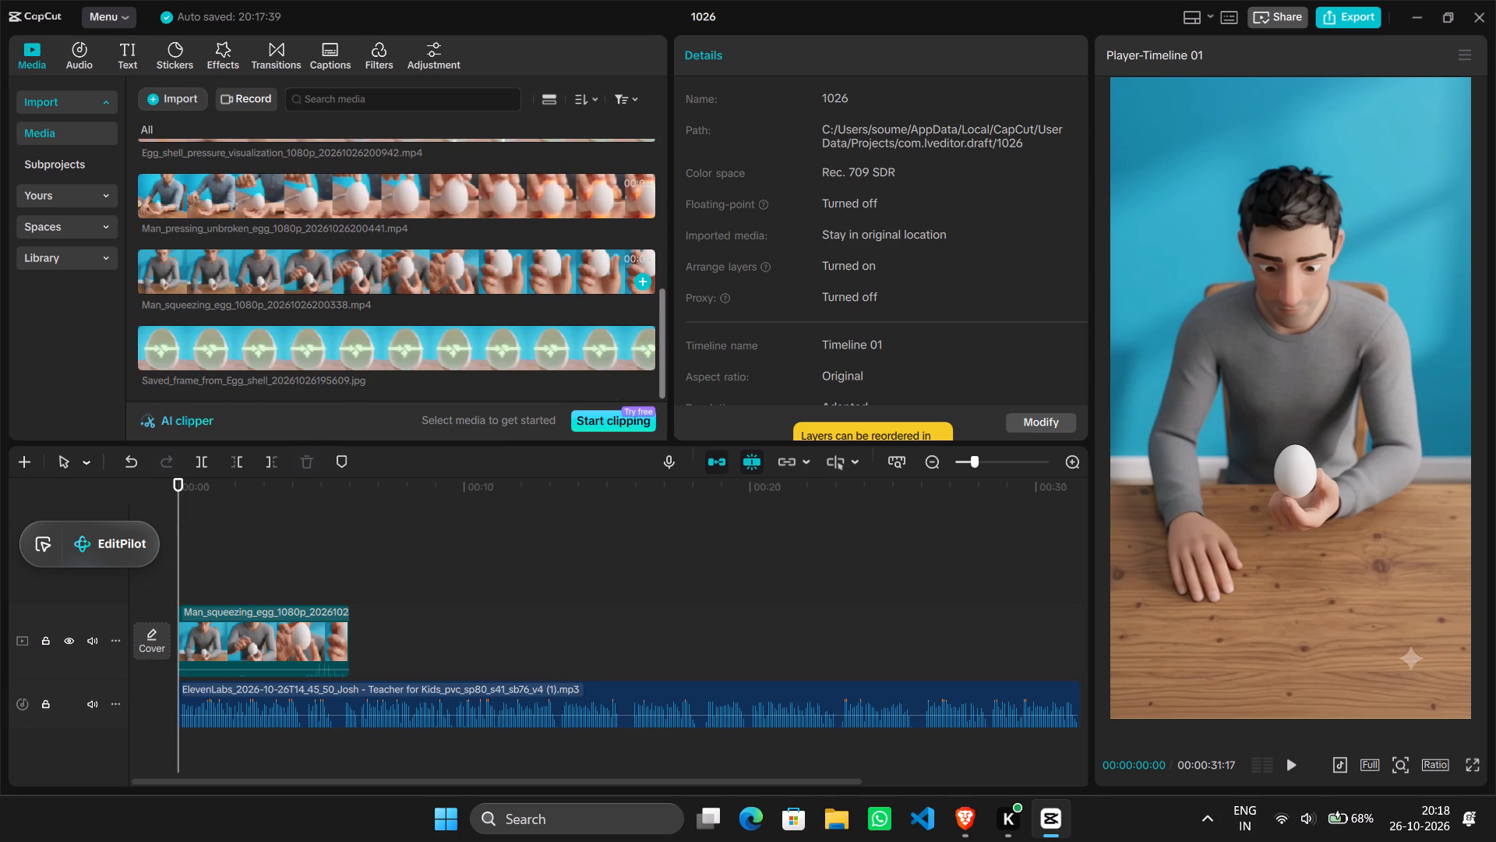
double_click(203, 285)
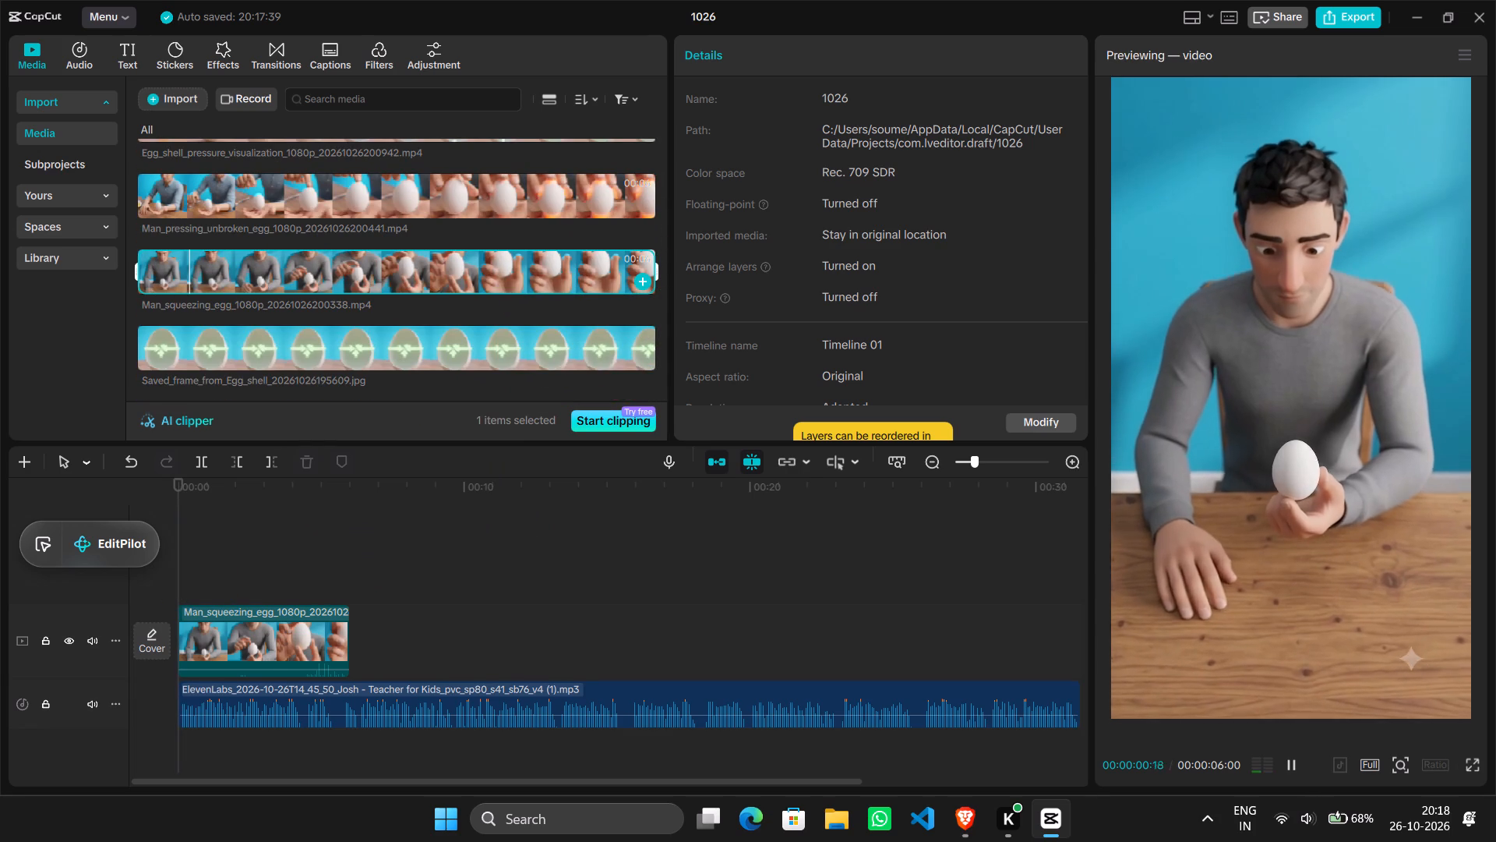
double_click(206, 199)
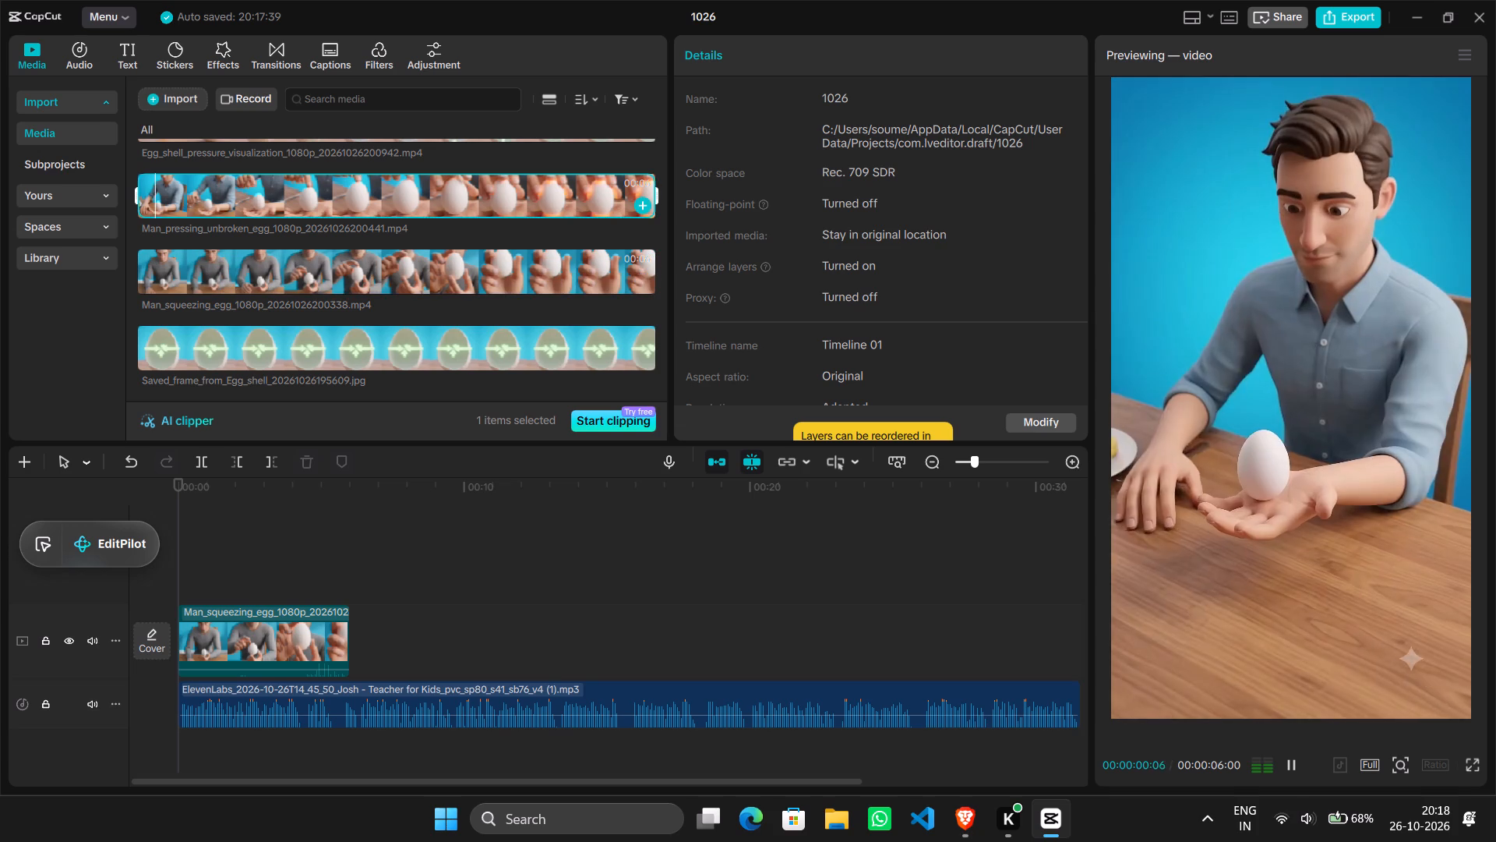
left_click_drag(206, 199, 177, 577)
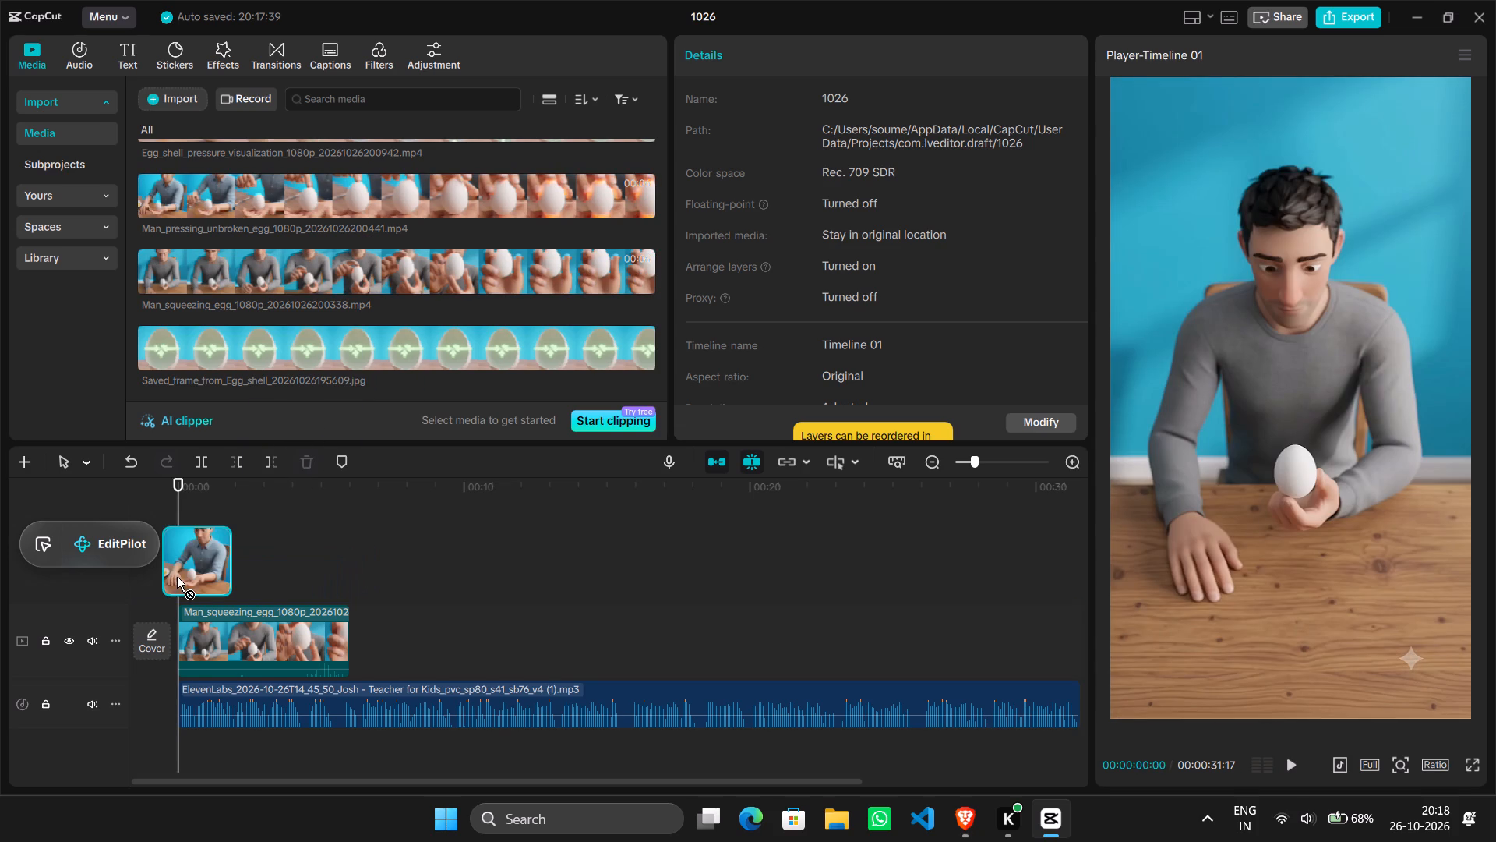
left_click_drag(177, 577, 182, 578)
Play the layered clips, and lower the Man_pressing_unbroken_egg clip's own sound to silence on the timeline.
key("space")
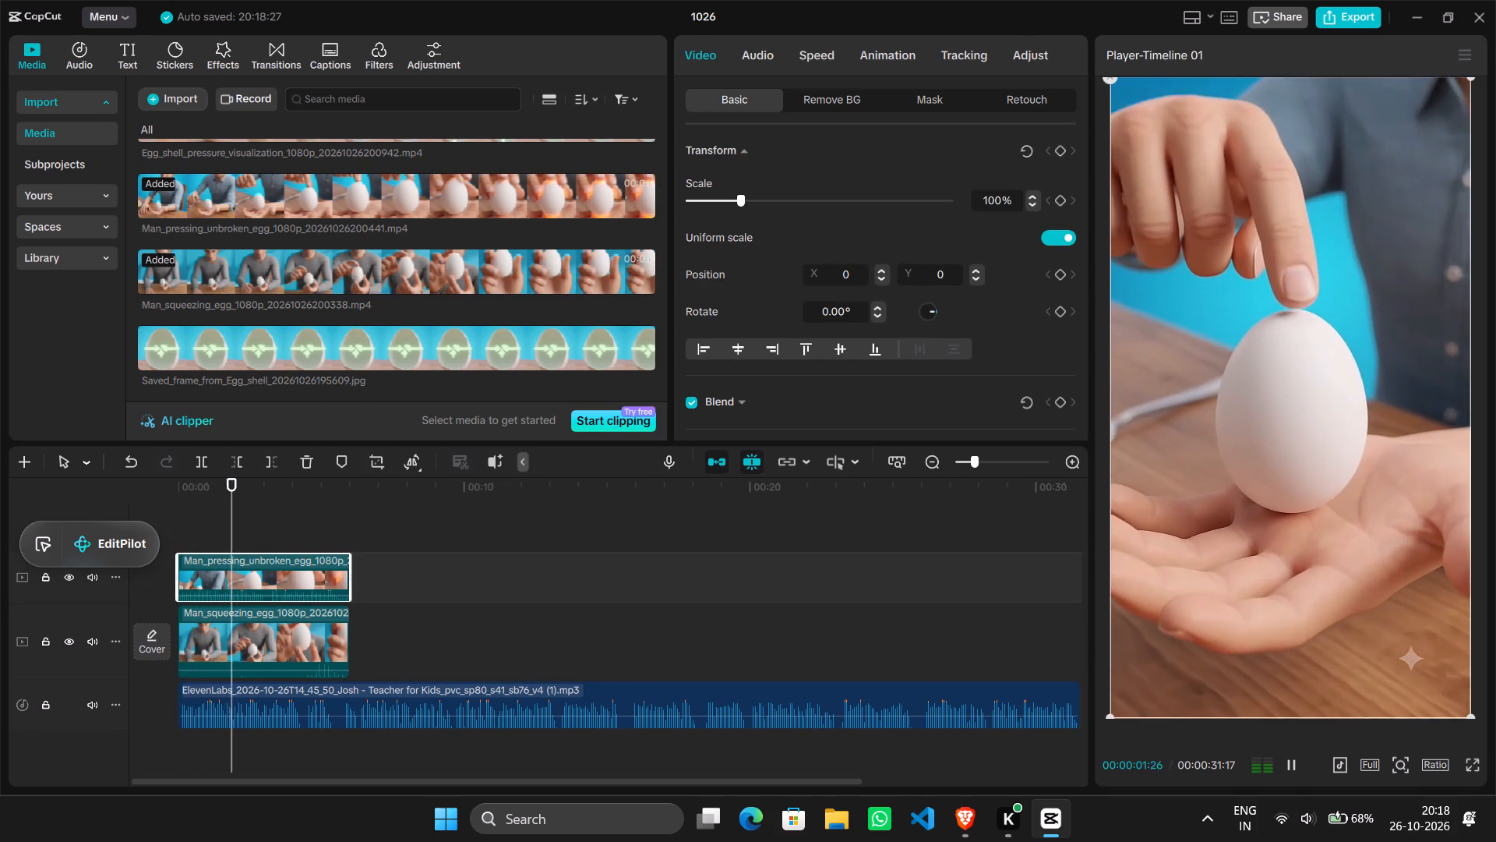
left_click(295, 590)
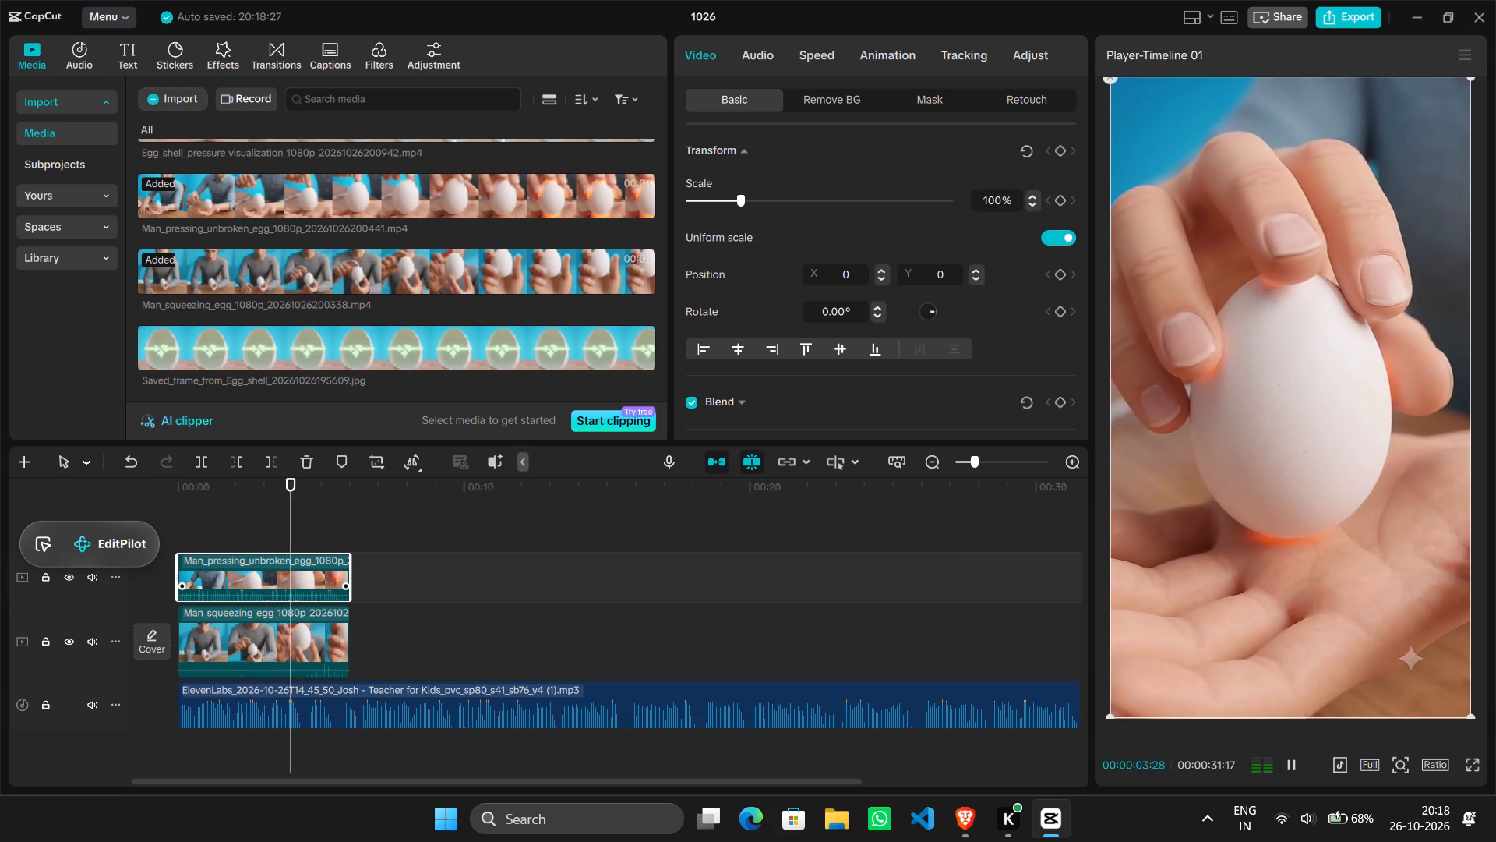
left_click(259, 585)
left_click_drag(249, 596, 249, 639)
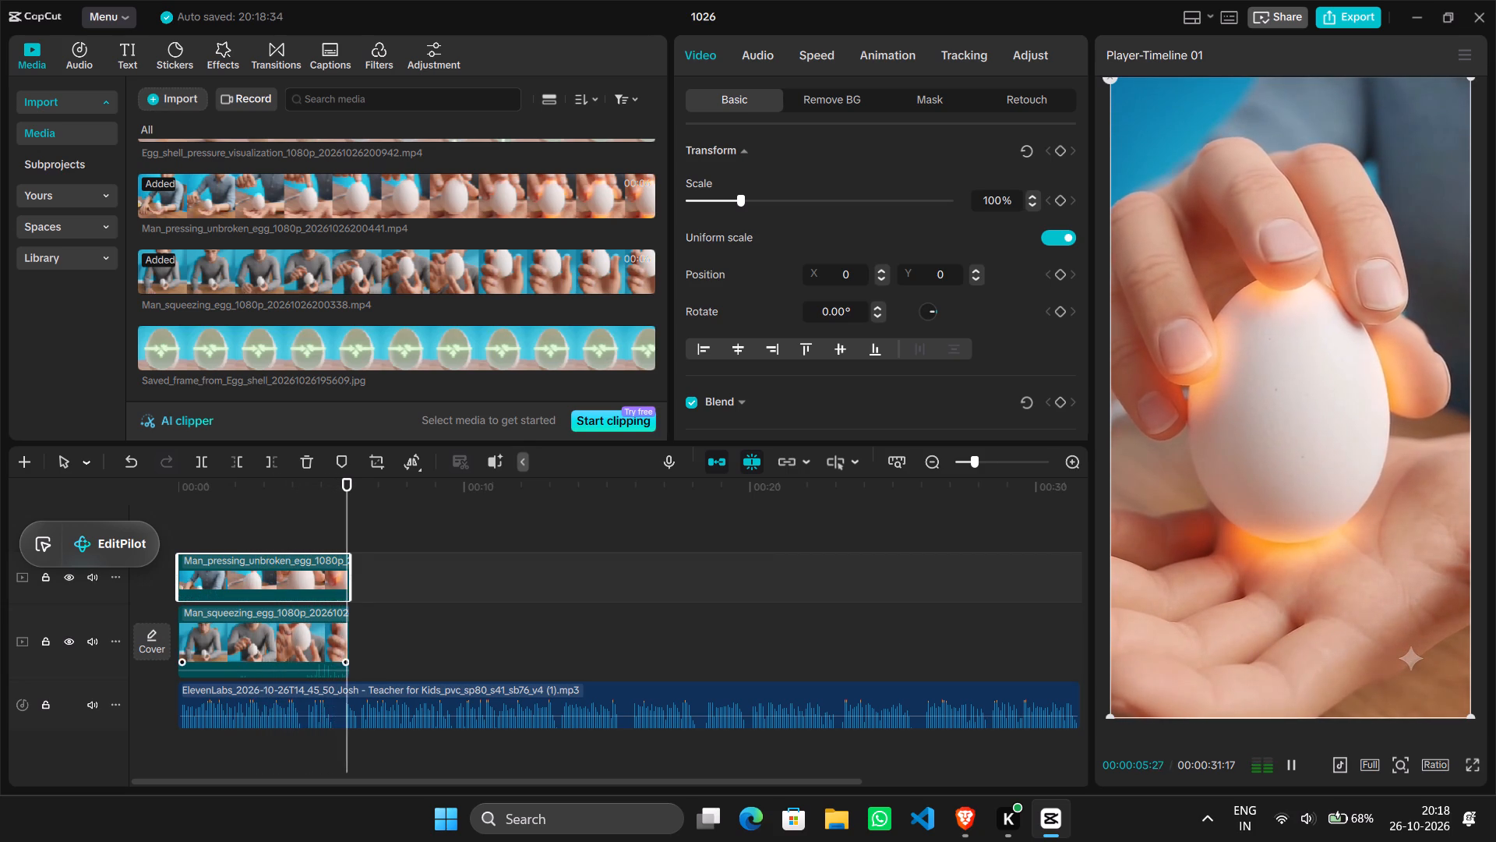
Play the opening from the start to check the pressing clip against the narration.
left_click(192, 528)
left_click_drag(192, 528, 162, 529)
key("space")
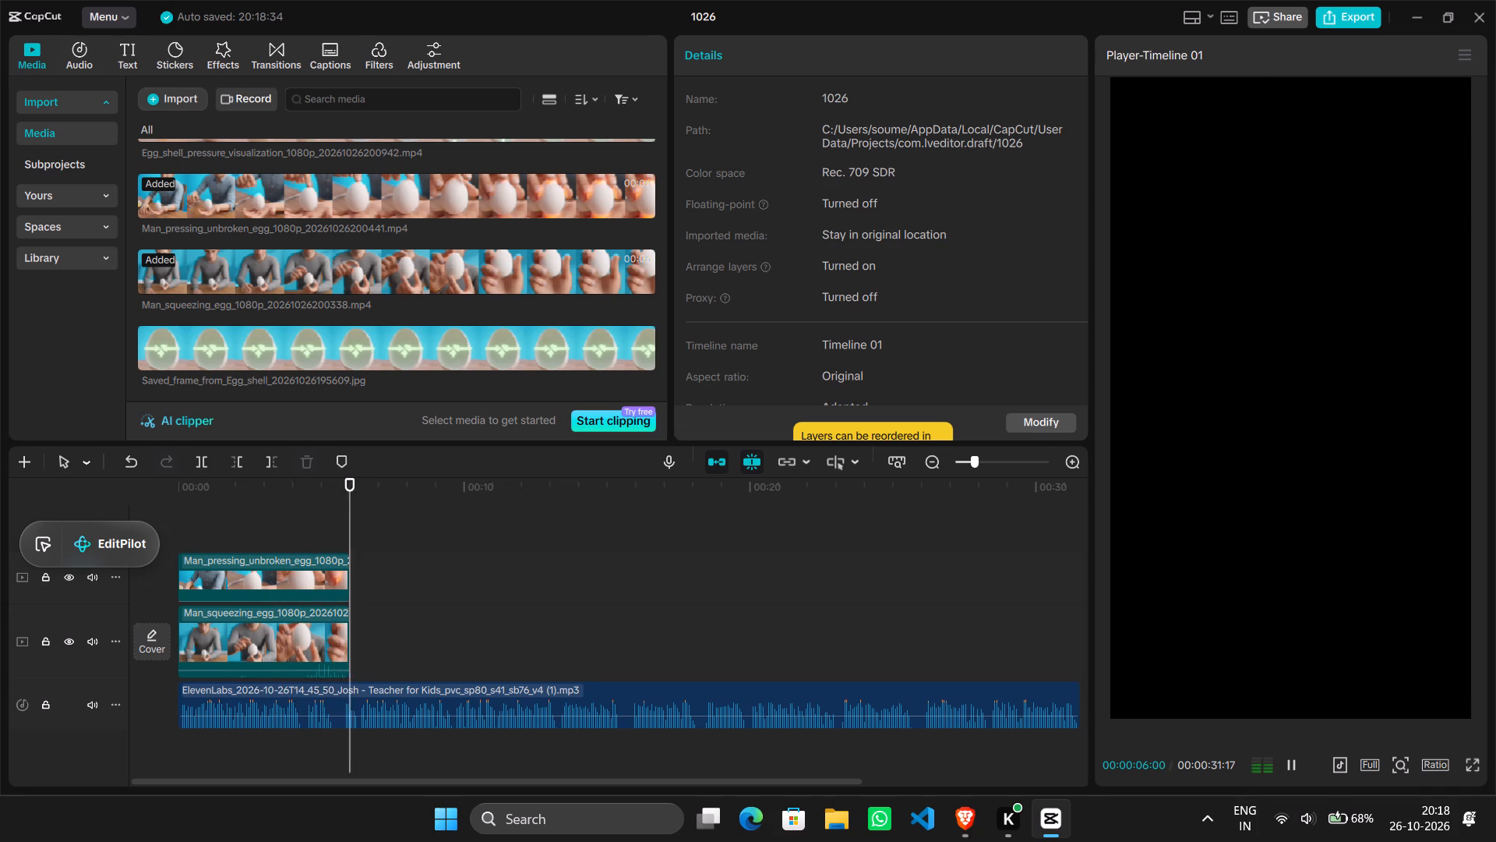
left_click(333, 535)
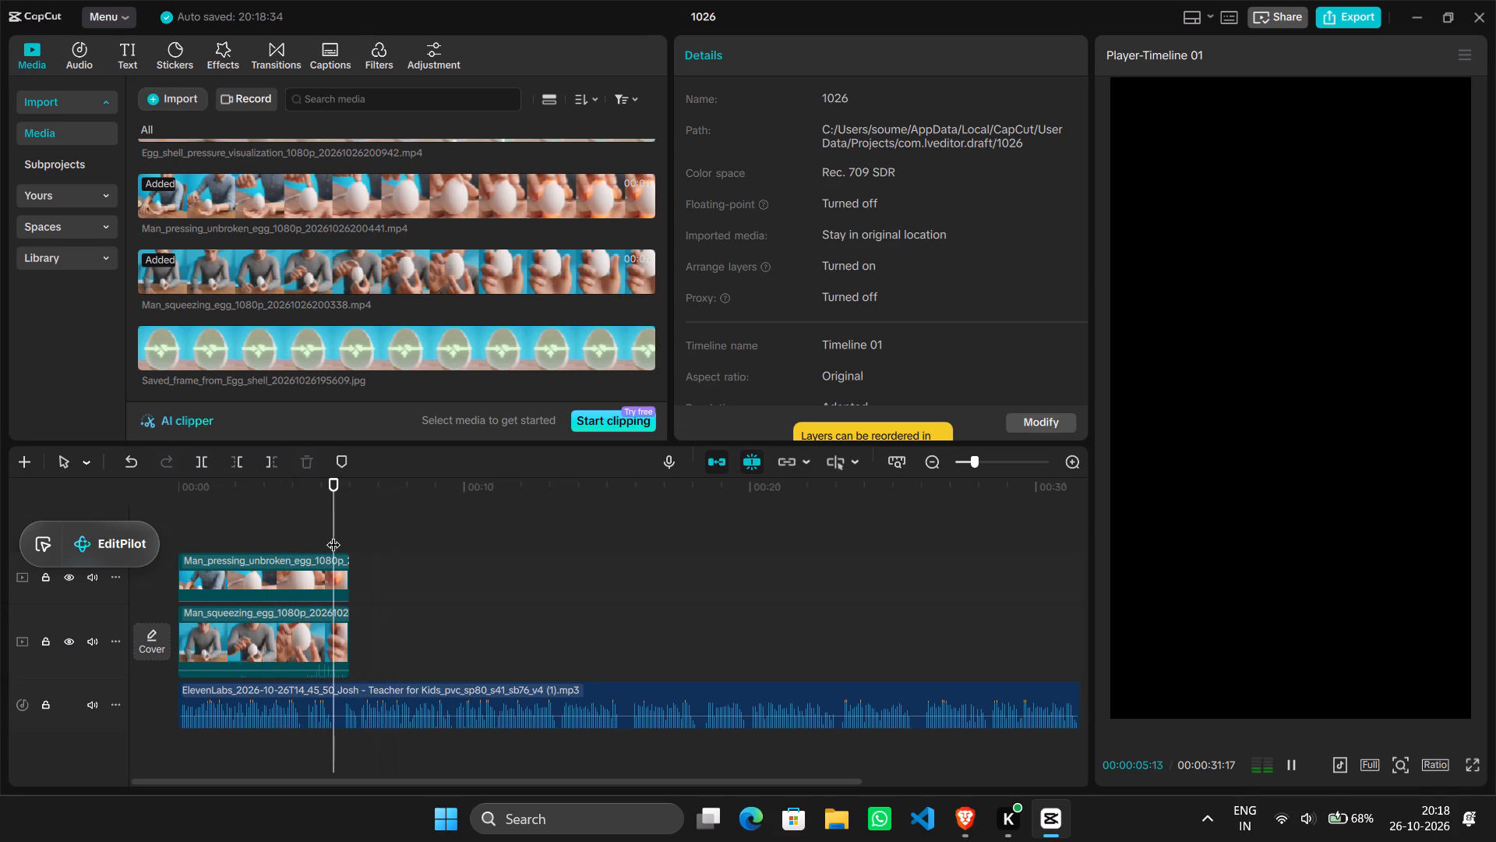
Move the Man_pressing_unbroken_egg clip along its upper track so it starts where the squeezing clip ends.
left_click(278, 570)
left_click_drag(278, 570, 464, 568)
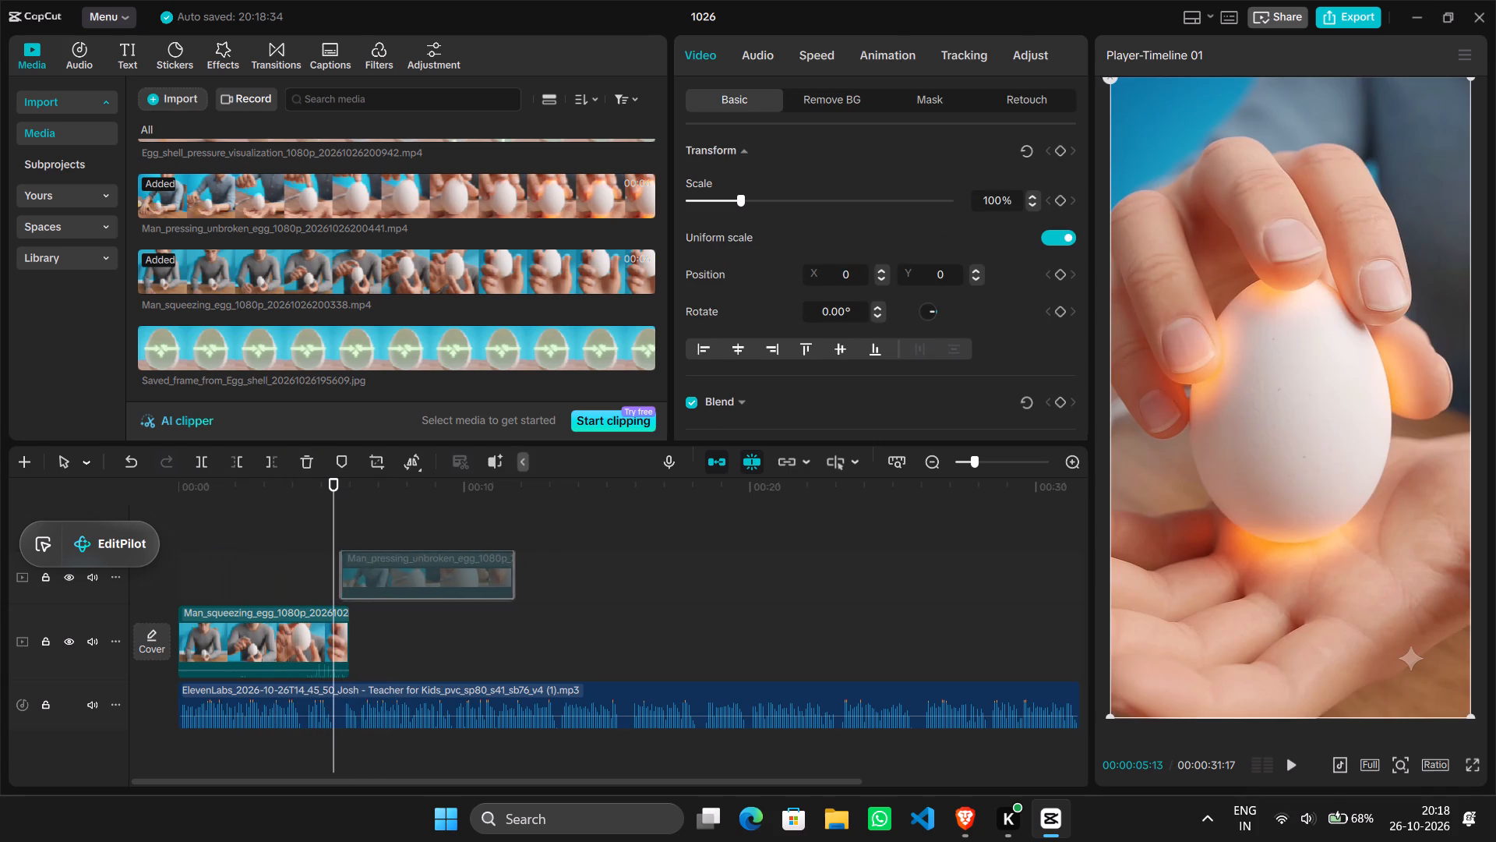
left_click_drag(464, 568, 452, 574)
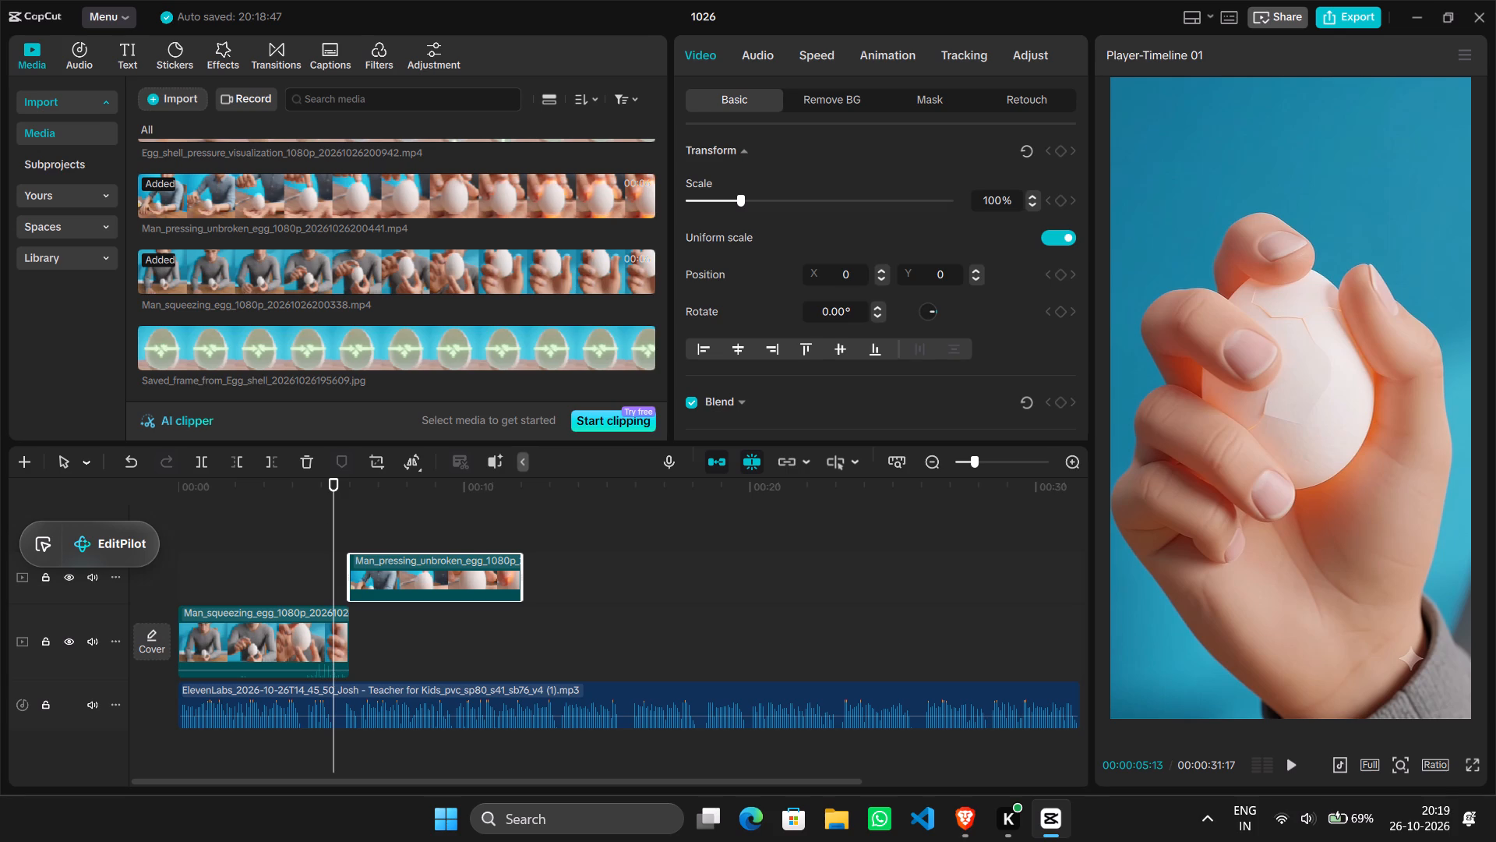
Play the timeline from the start to check the squeezing clip against the narration up to the pressing clip.
left_click_drag(336, 511, 168, 527)
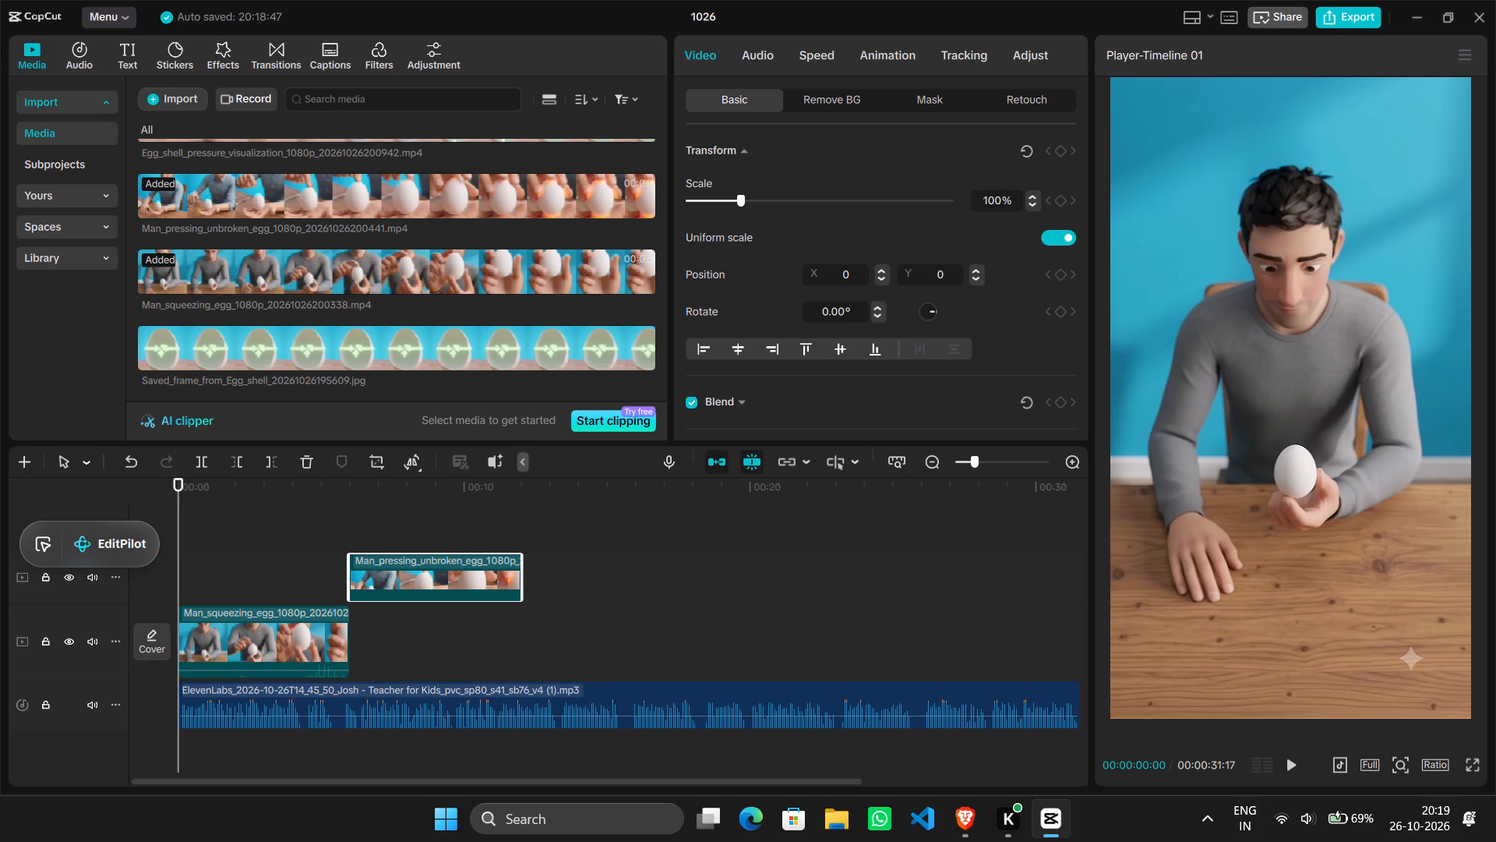
key("space")
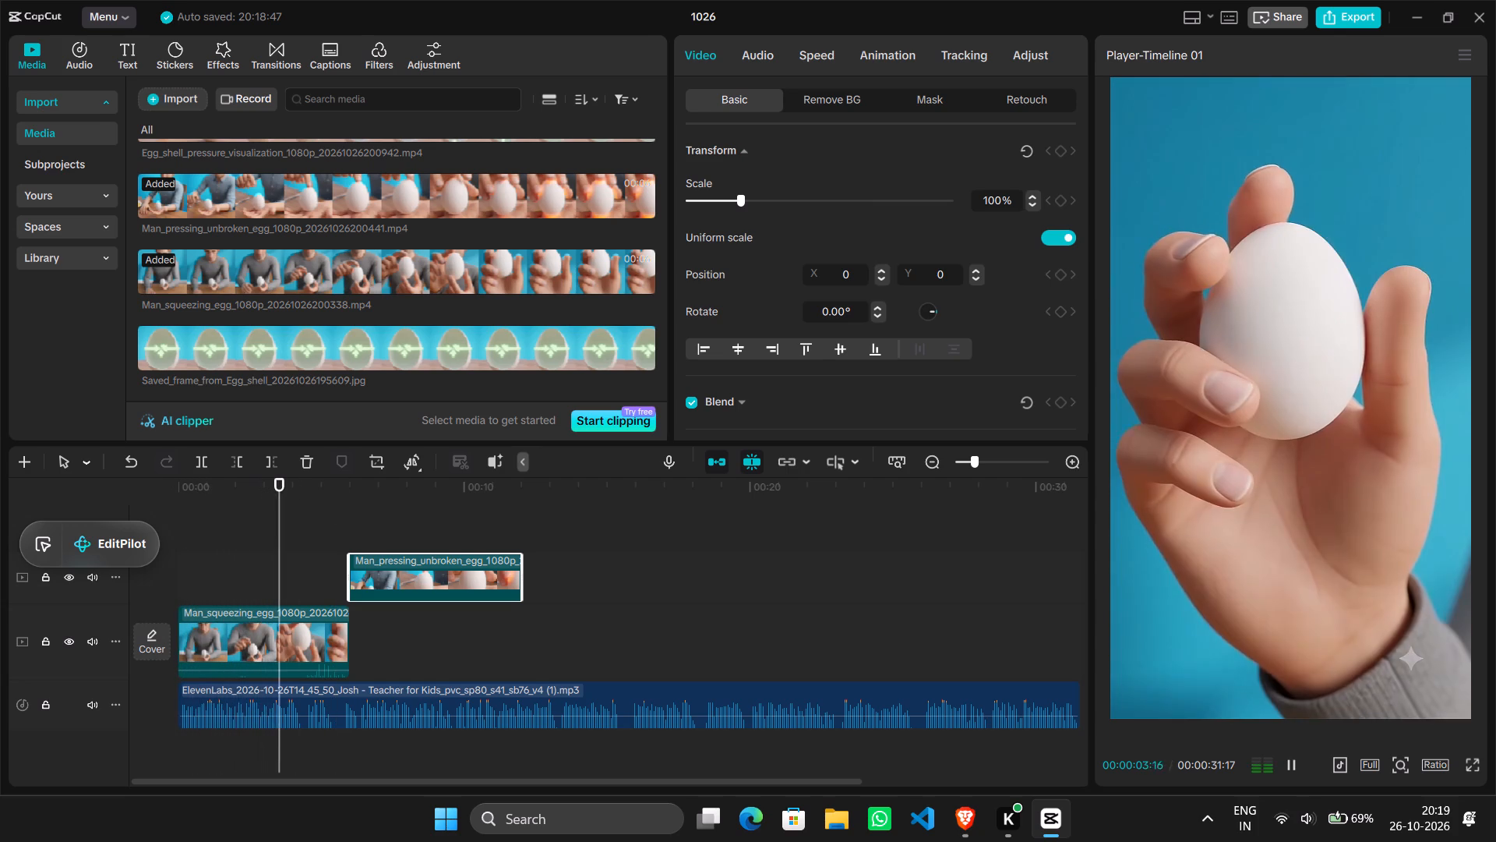
left_click(349, 540)
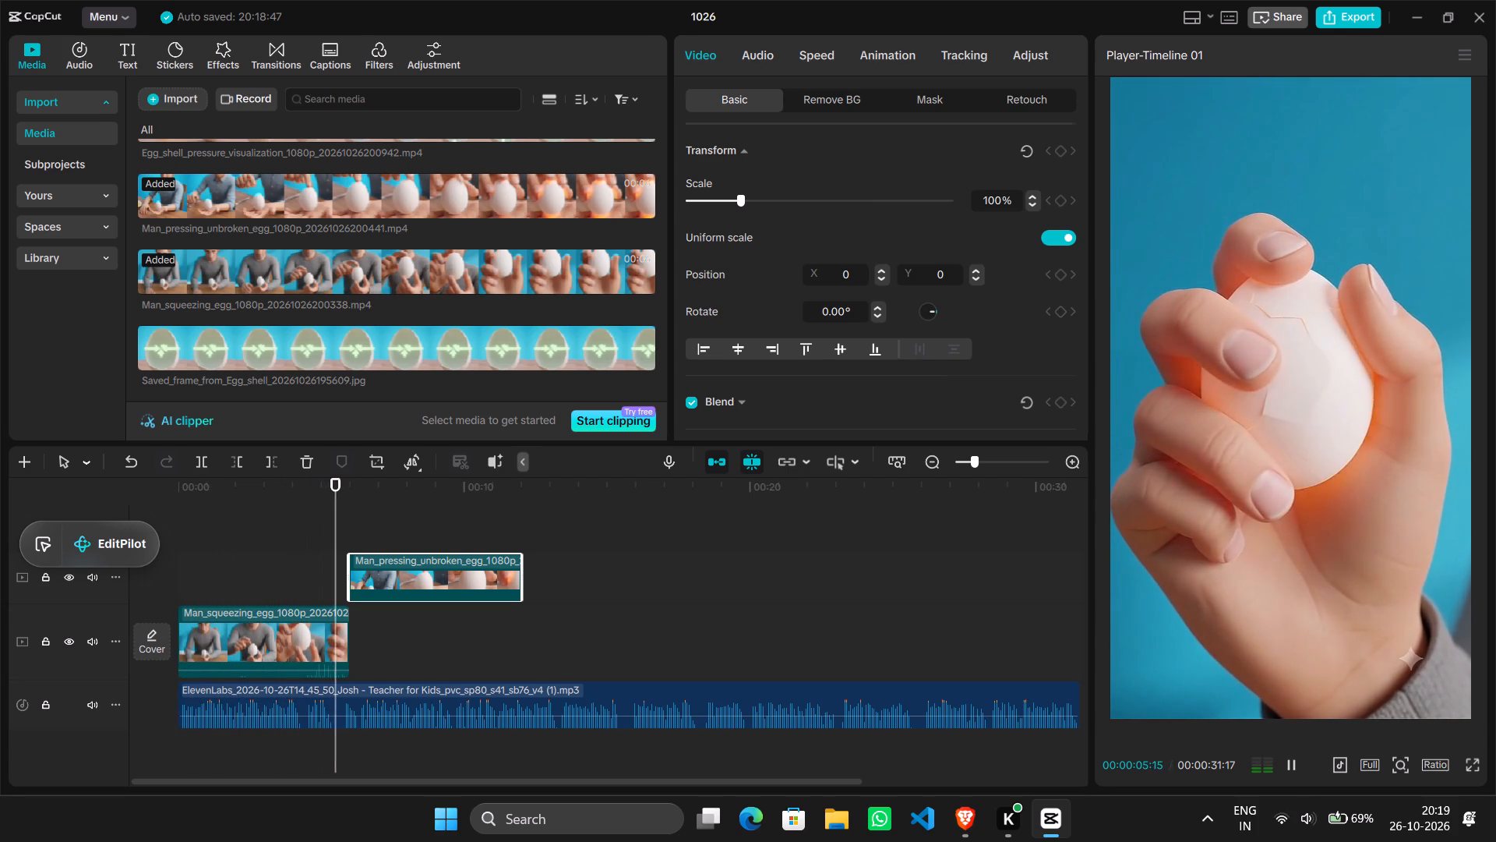
Delete the Man_squeezing_egg clip from the main track and put the Man_pressing_unbroken_egg clip in its place at the start.
scroll(328, 373, "down", 1)
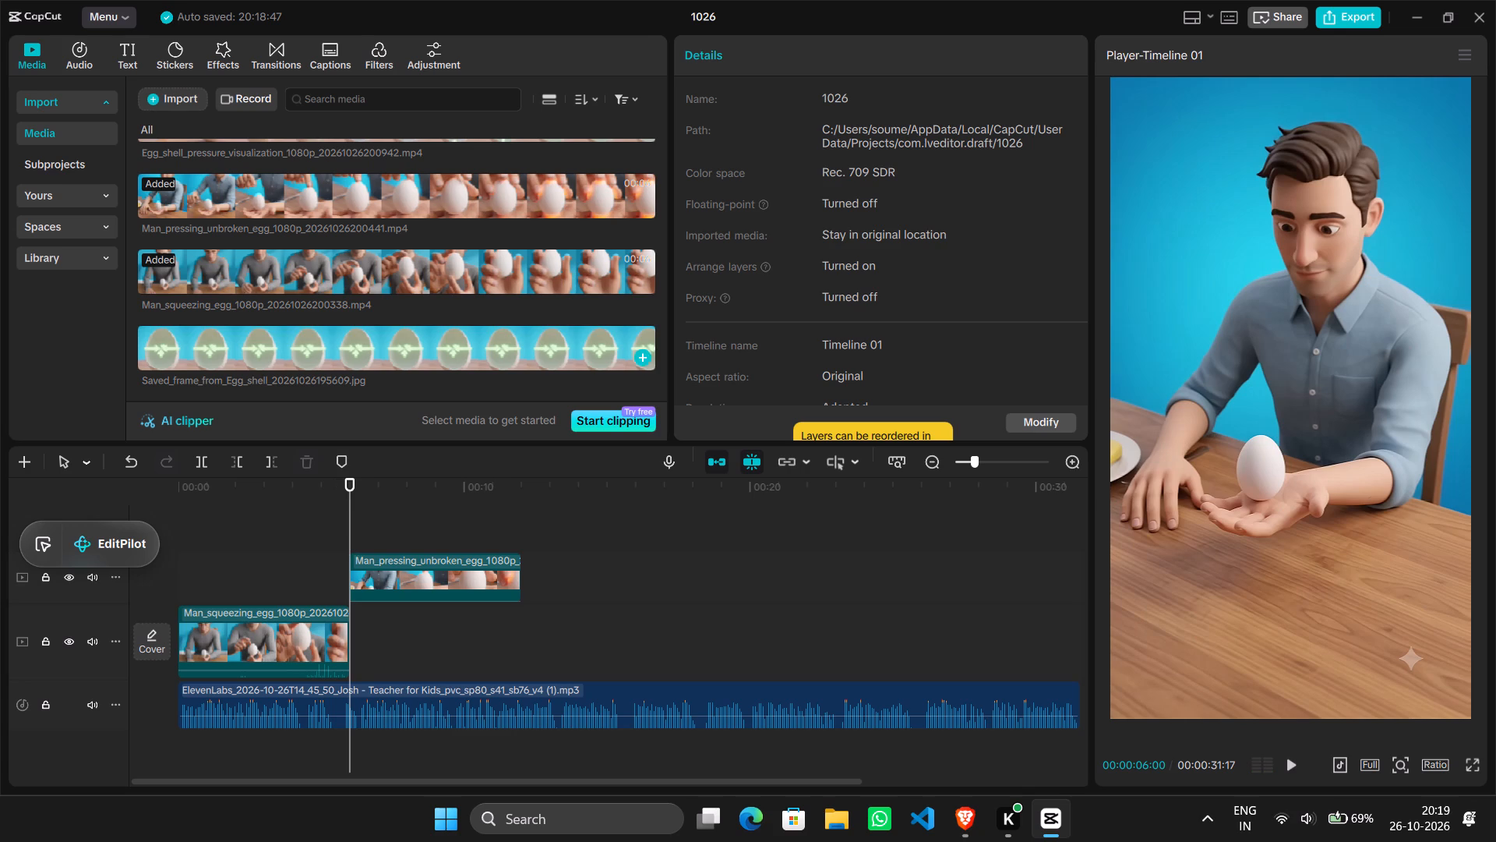
scroll(288, 329, "up", 1)
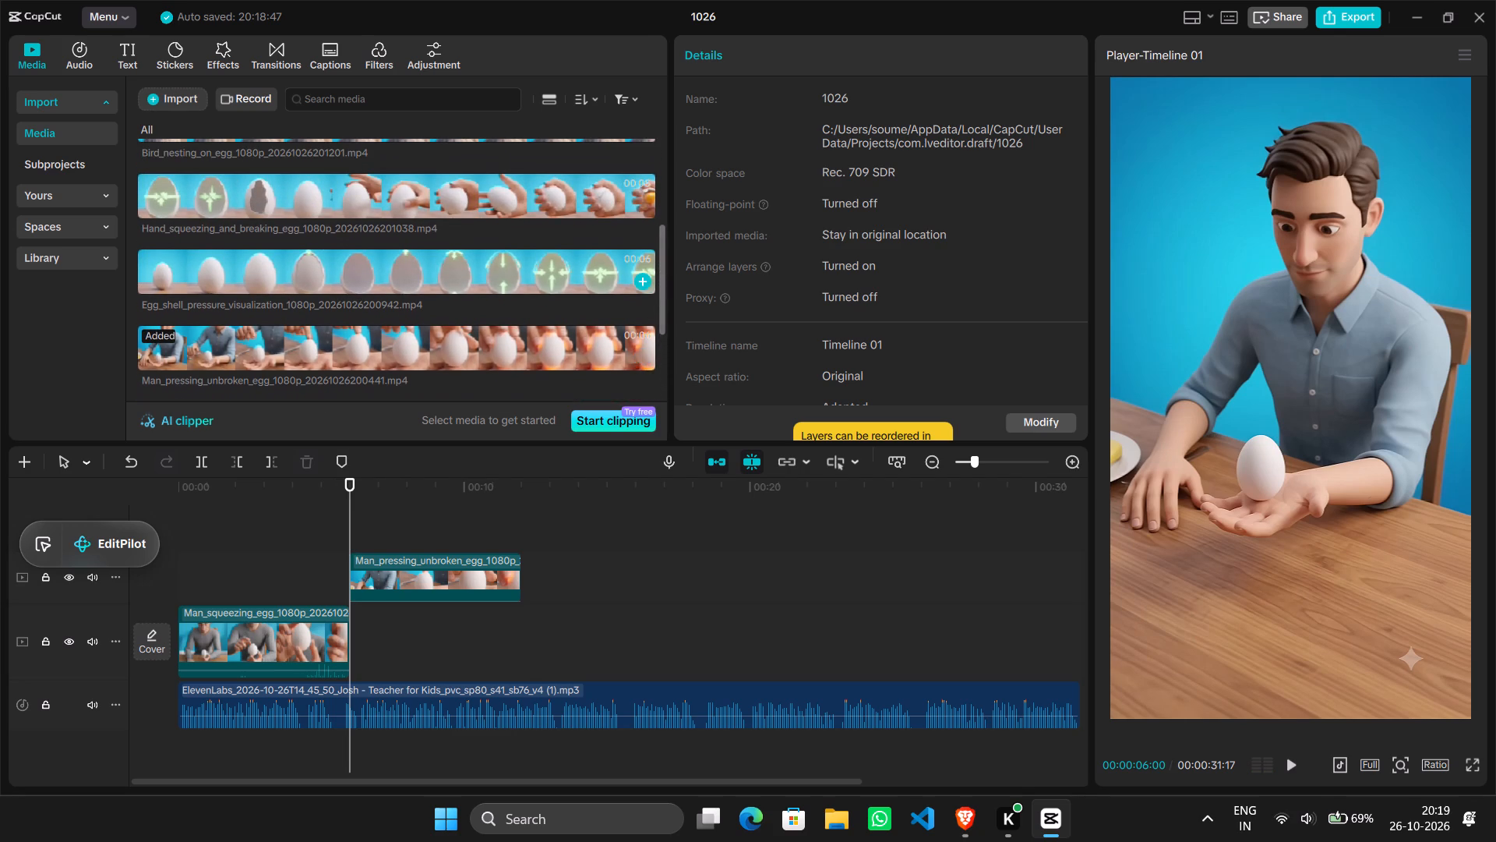
scroll(242, 267, "up", 1)
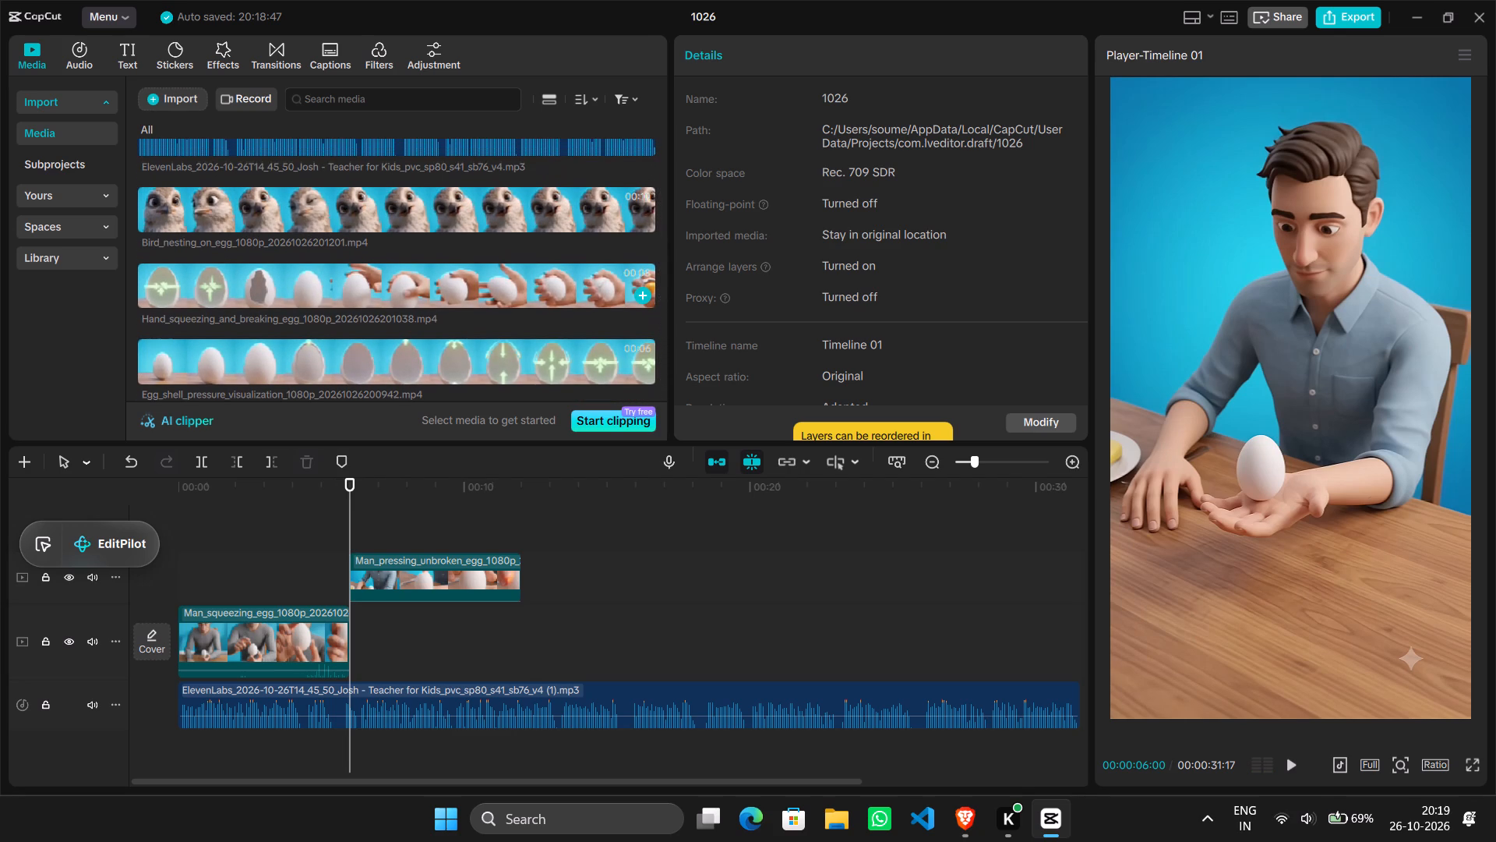
scroll(286, 286, "down", 1)
left_click(235, 540)
left_click_drag(235, 540, 307, 559)
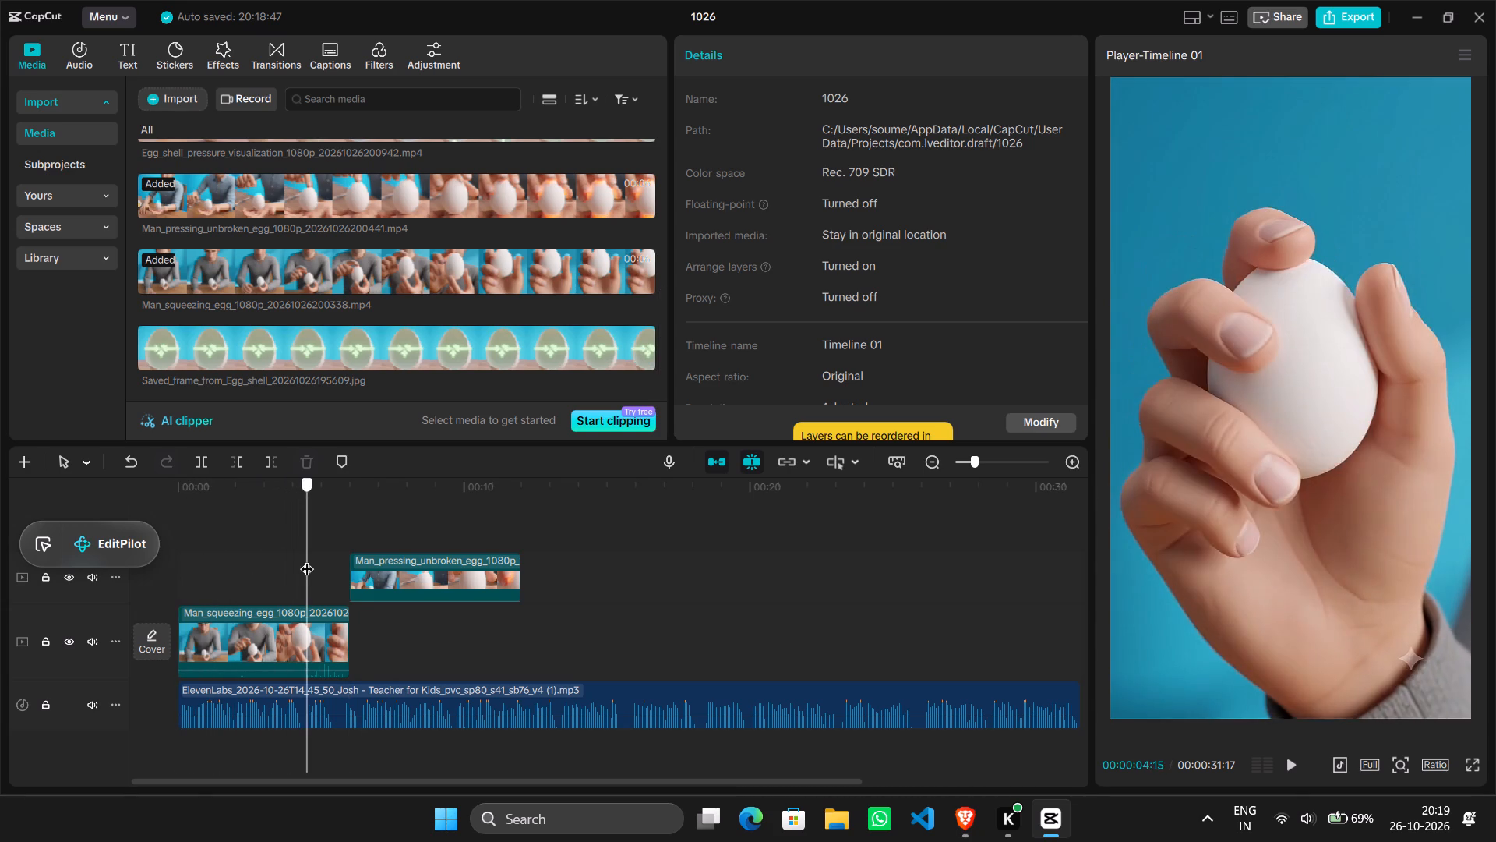
left_click_drag(307, 559, 401, 560)
left_click(312, 646)
key("Delete")
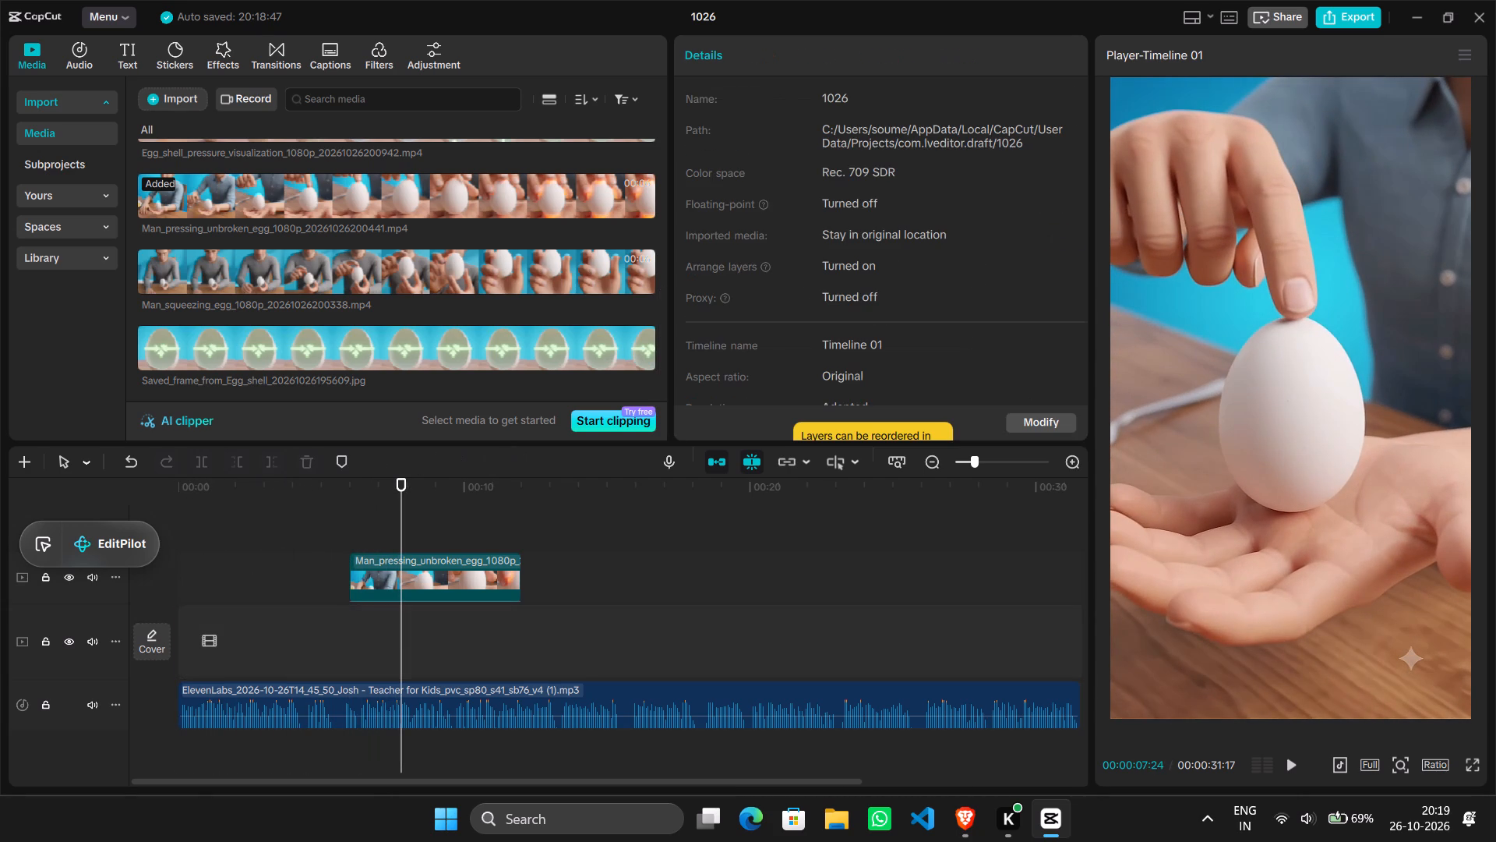
left_click_drag(372, 570, 219, 640)
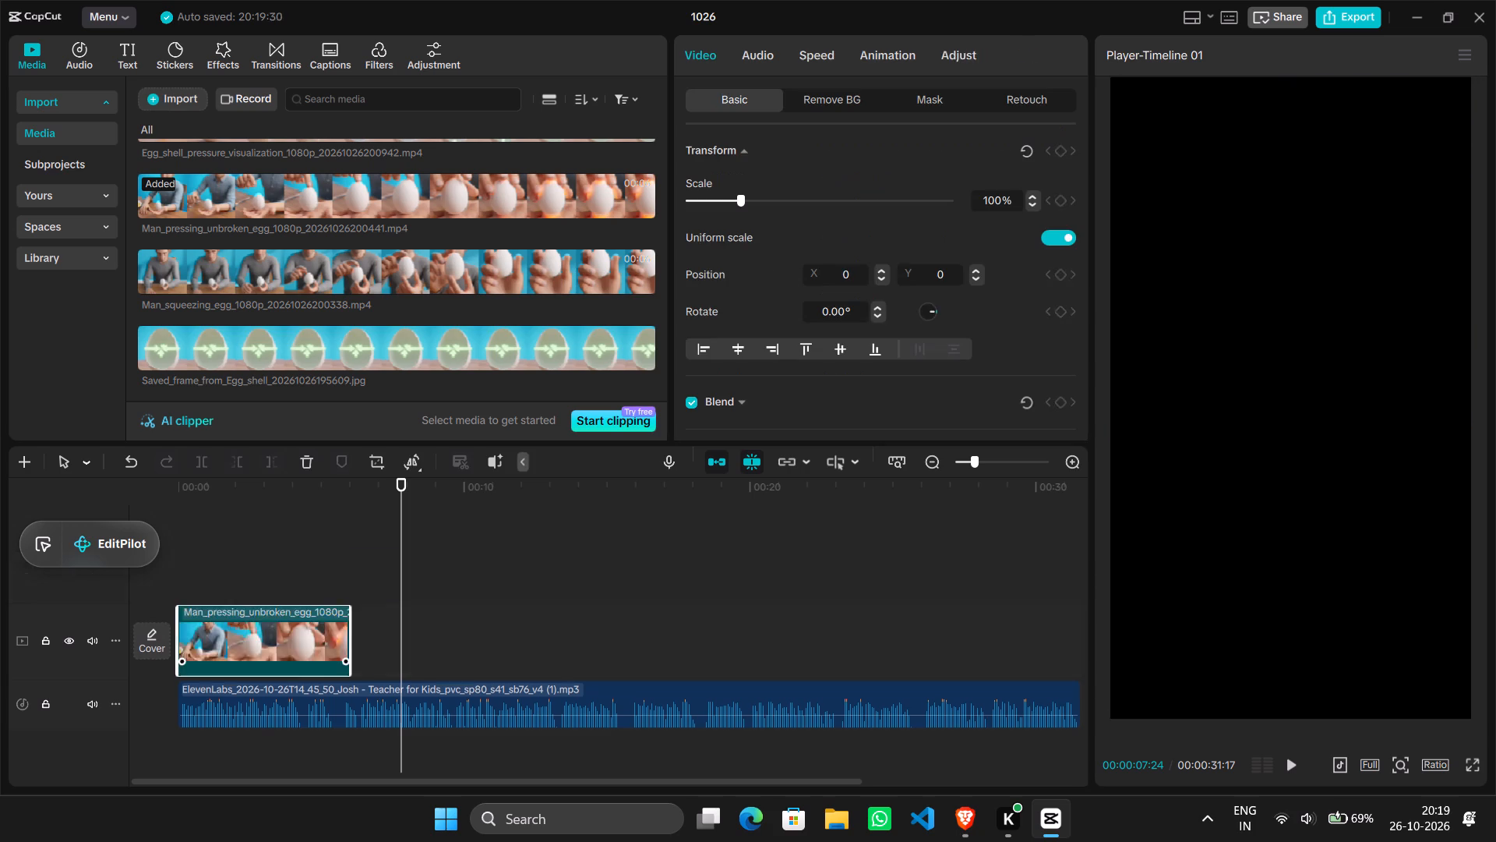
Trim the first two frames off the ElevenLabs narration and close the gap so the audio starts at zero.
left_click(192, 558)
left_click_drag(192, 558, 182, 556)
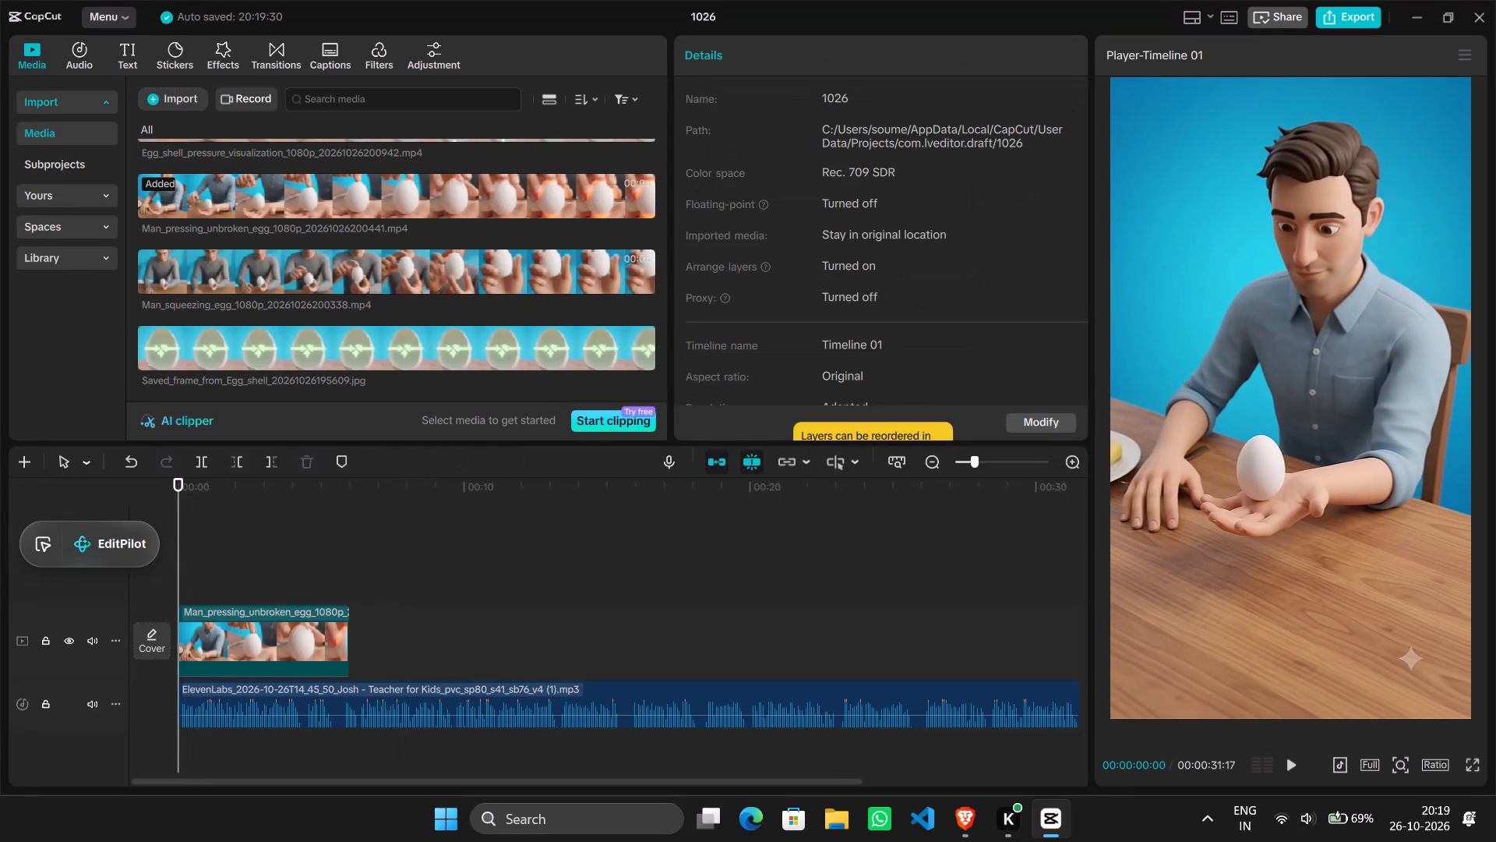
scroll(418, 620, "up", 16, "ctrl")
scroll(418, 620, "up", 13, "ctrl")
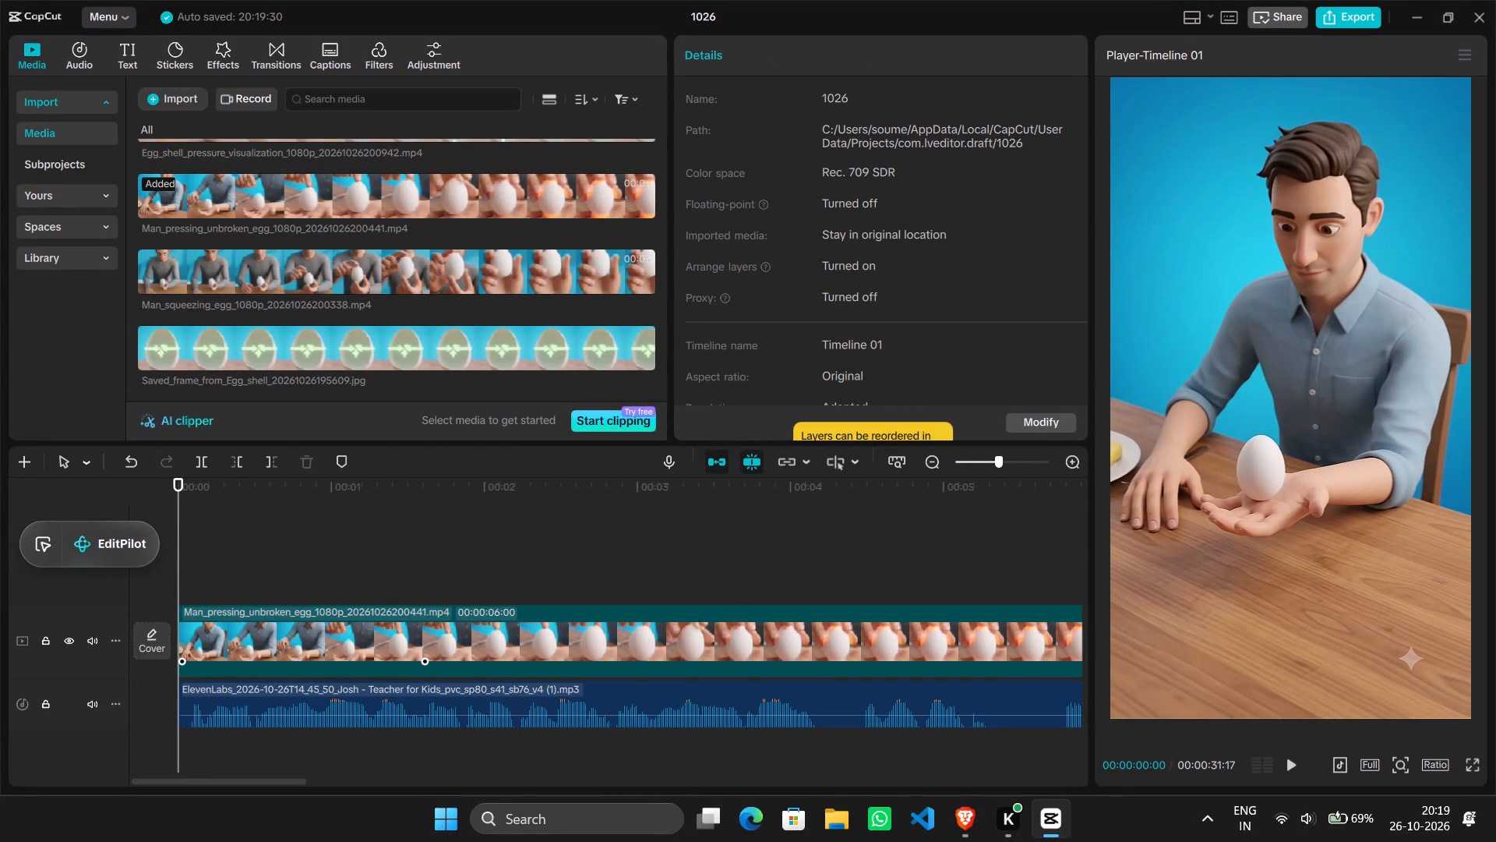
key("Right")
key("Right")
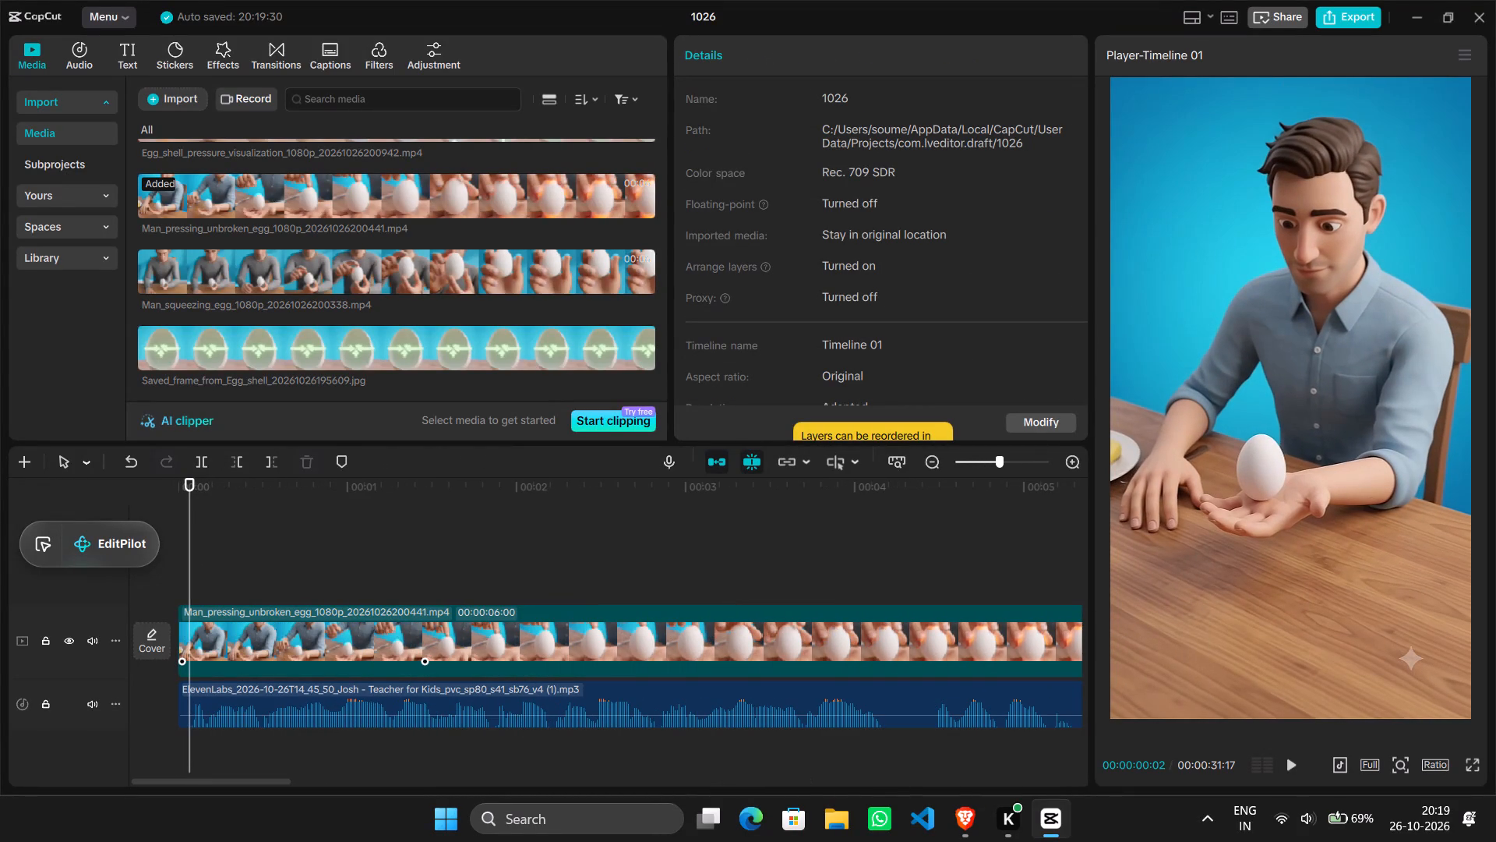
left_click(333, 695)
left_click(237, 459)
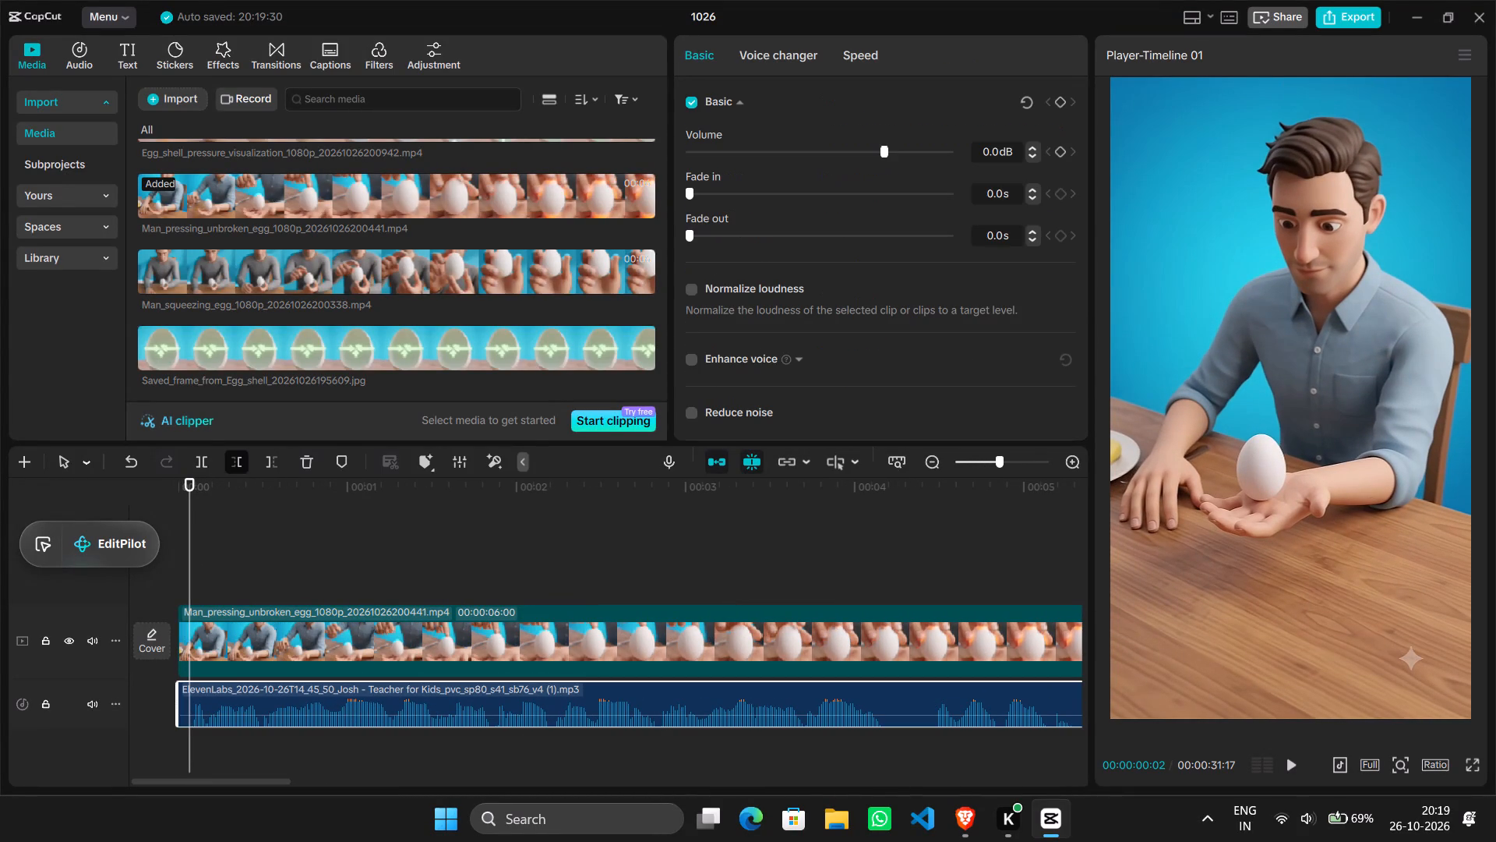
right_click(182, 693)
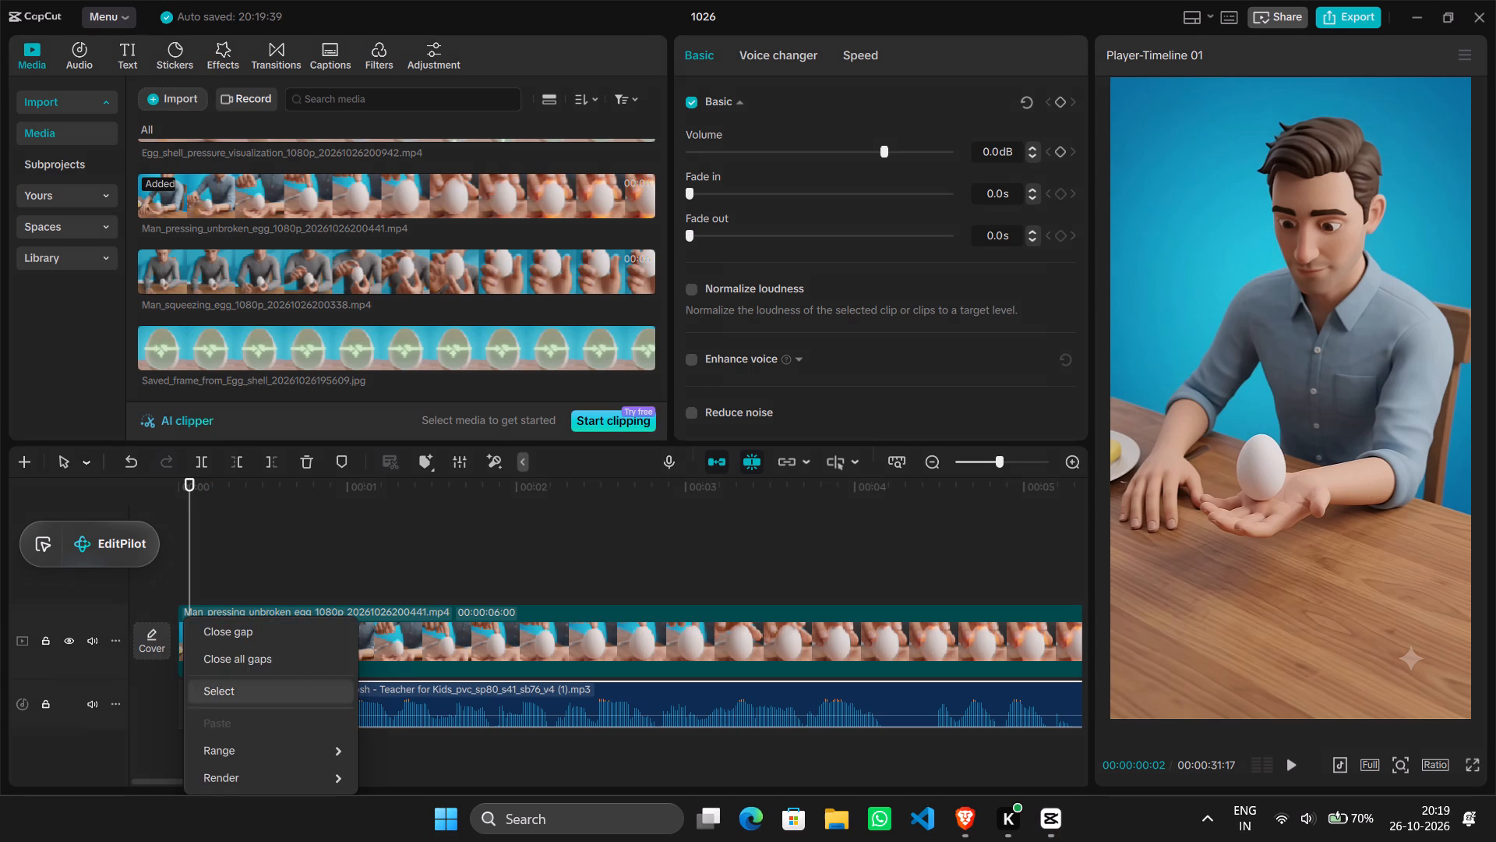
left_click(261, 626)
Play and scrub the opening to check the Man_pressing_unbroken_egg clip against the trimmed narration.
left_click(221, 569)
left_click_drag(221, 569, 153, 567)
key("space")
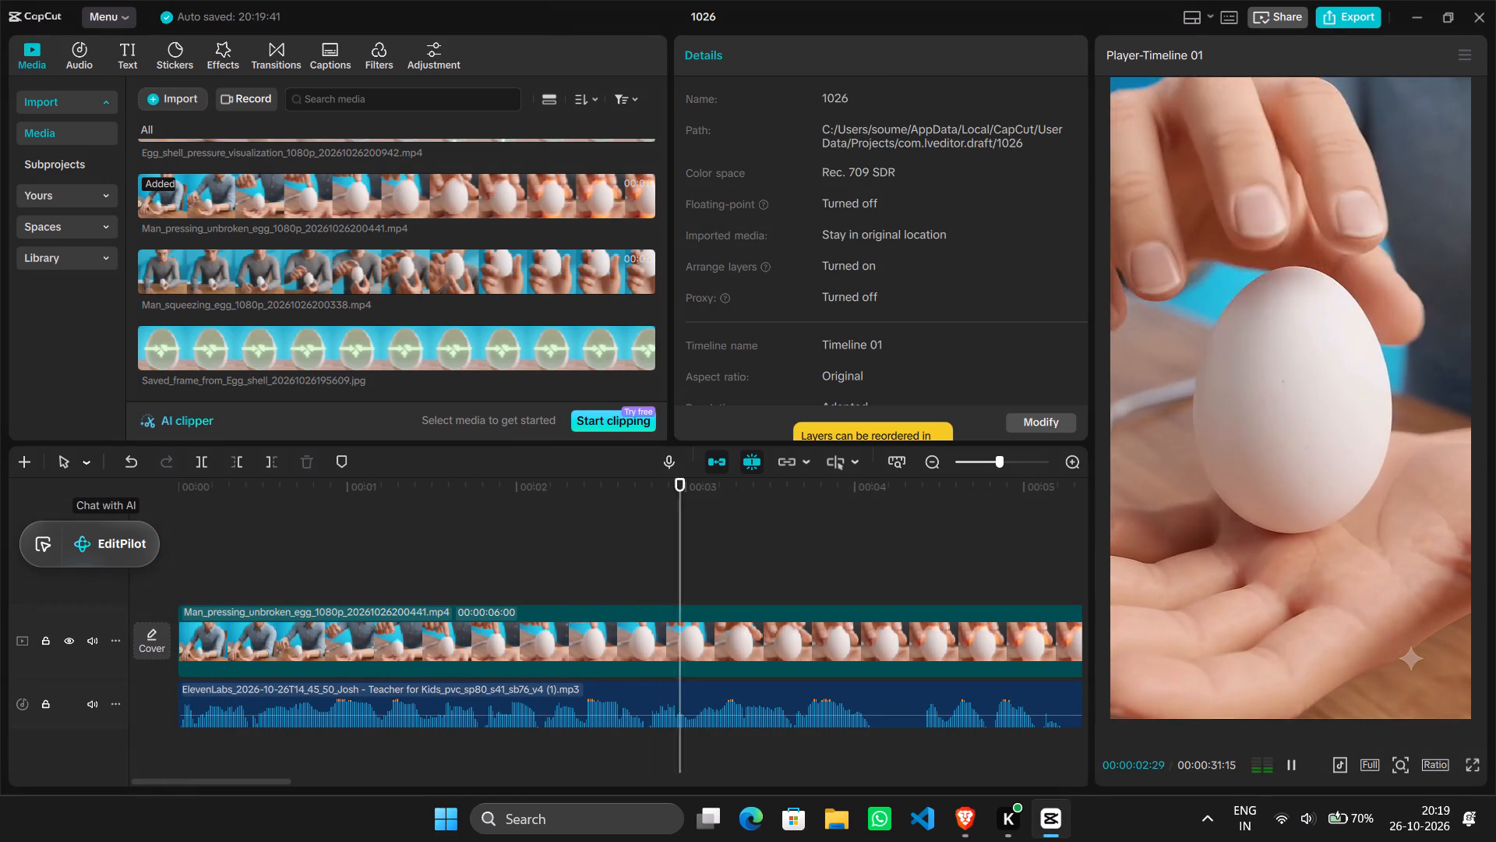
left_click(638, 592)
scroll(638, 592, "down", 4, "ctrl")
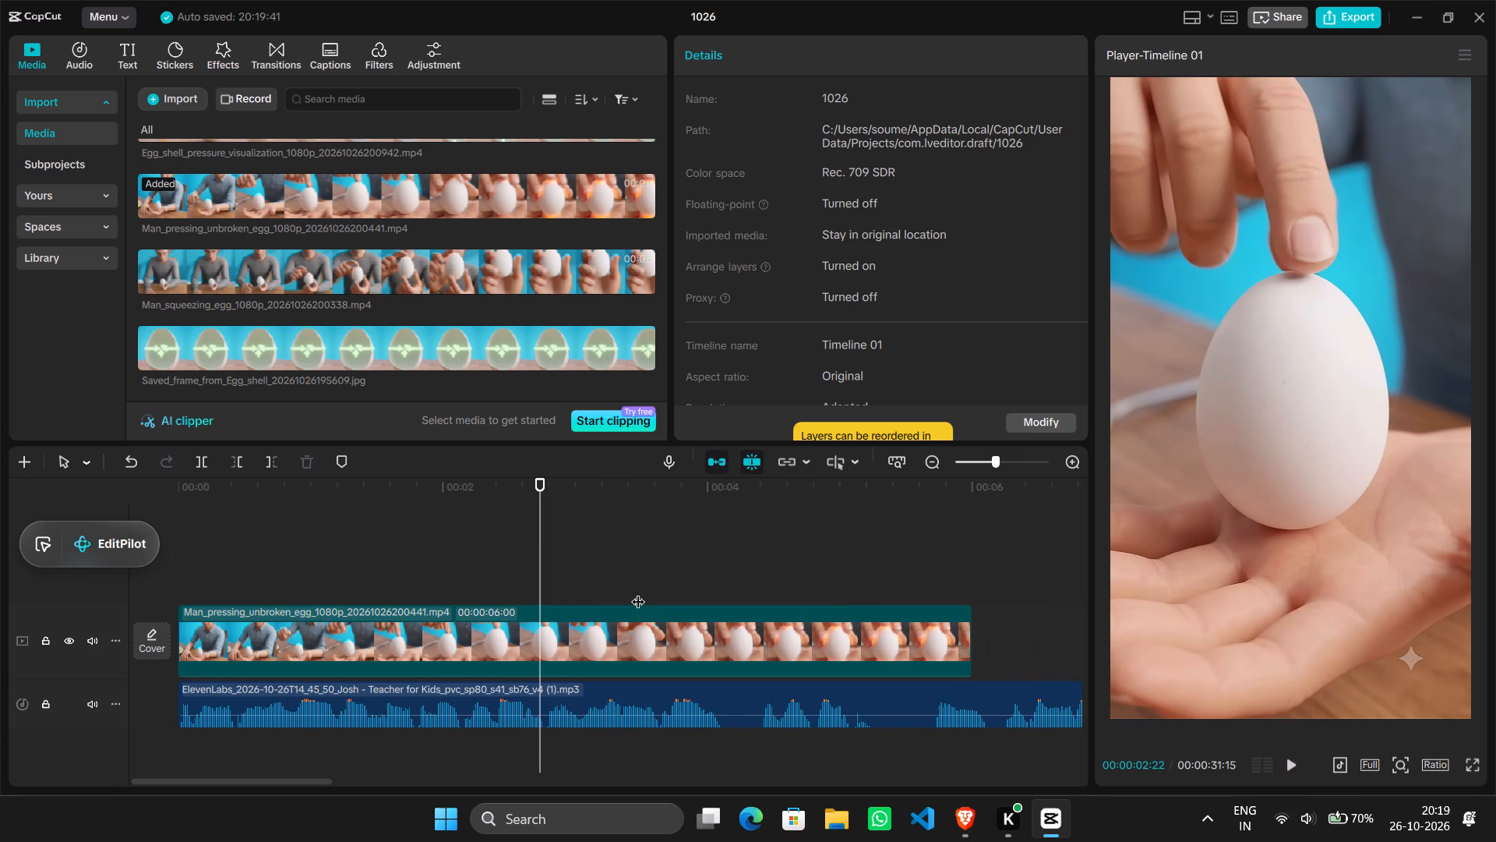
left_click(542, 524)
left_click_drag(542, 524, 722, 543)
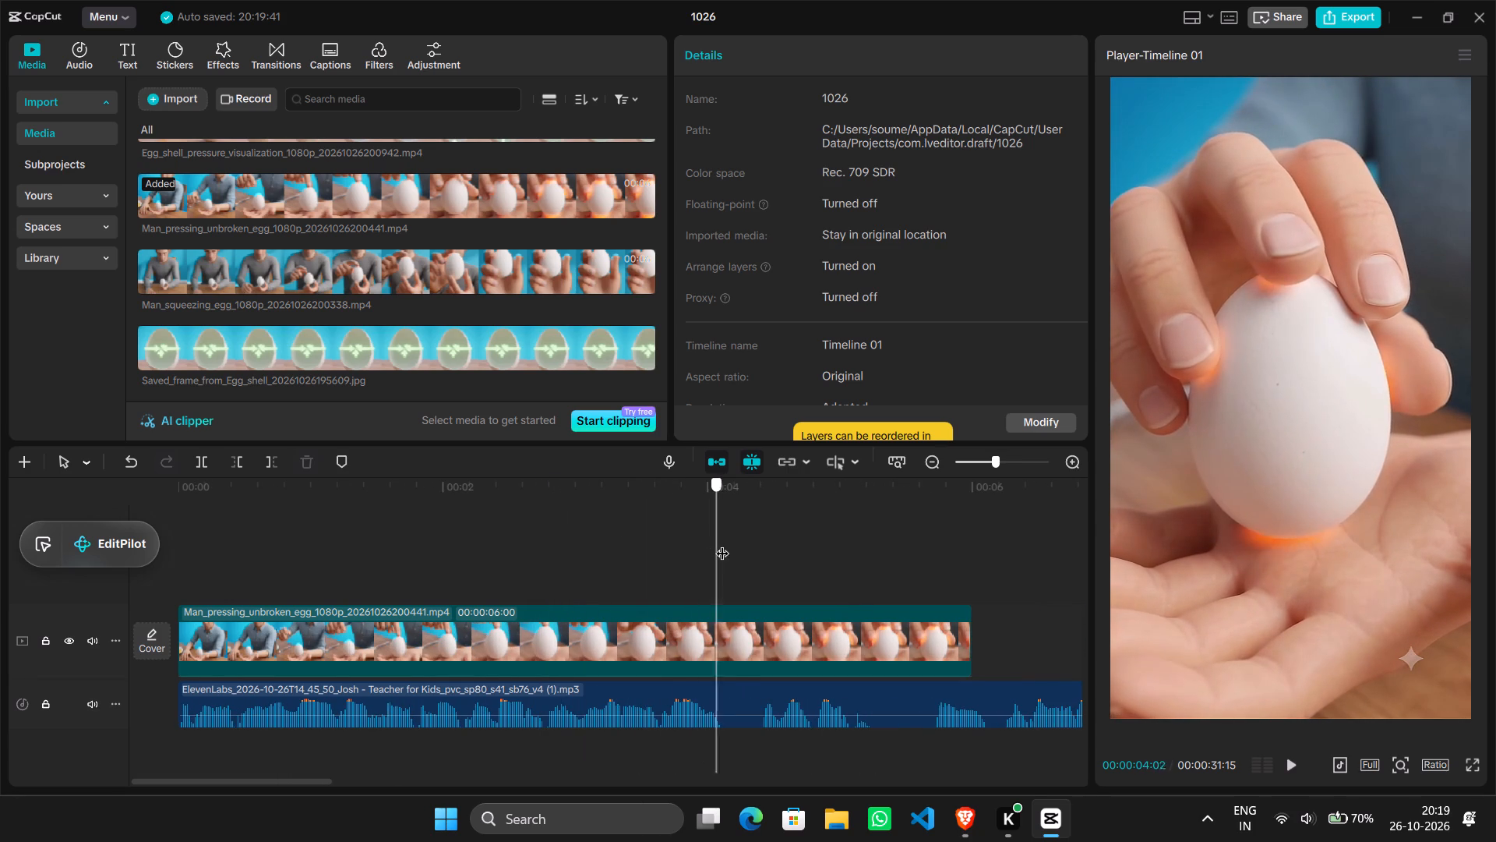
left_click_drag(722, 543, 813, 569)
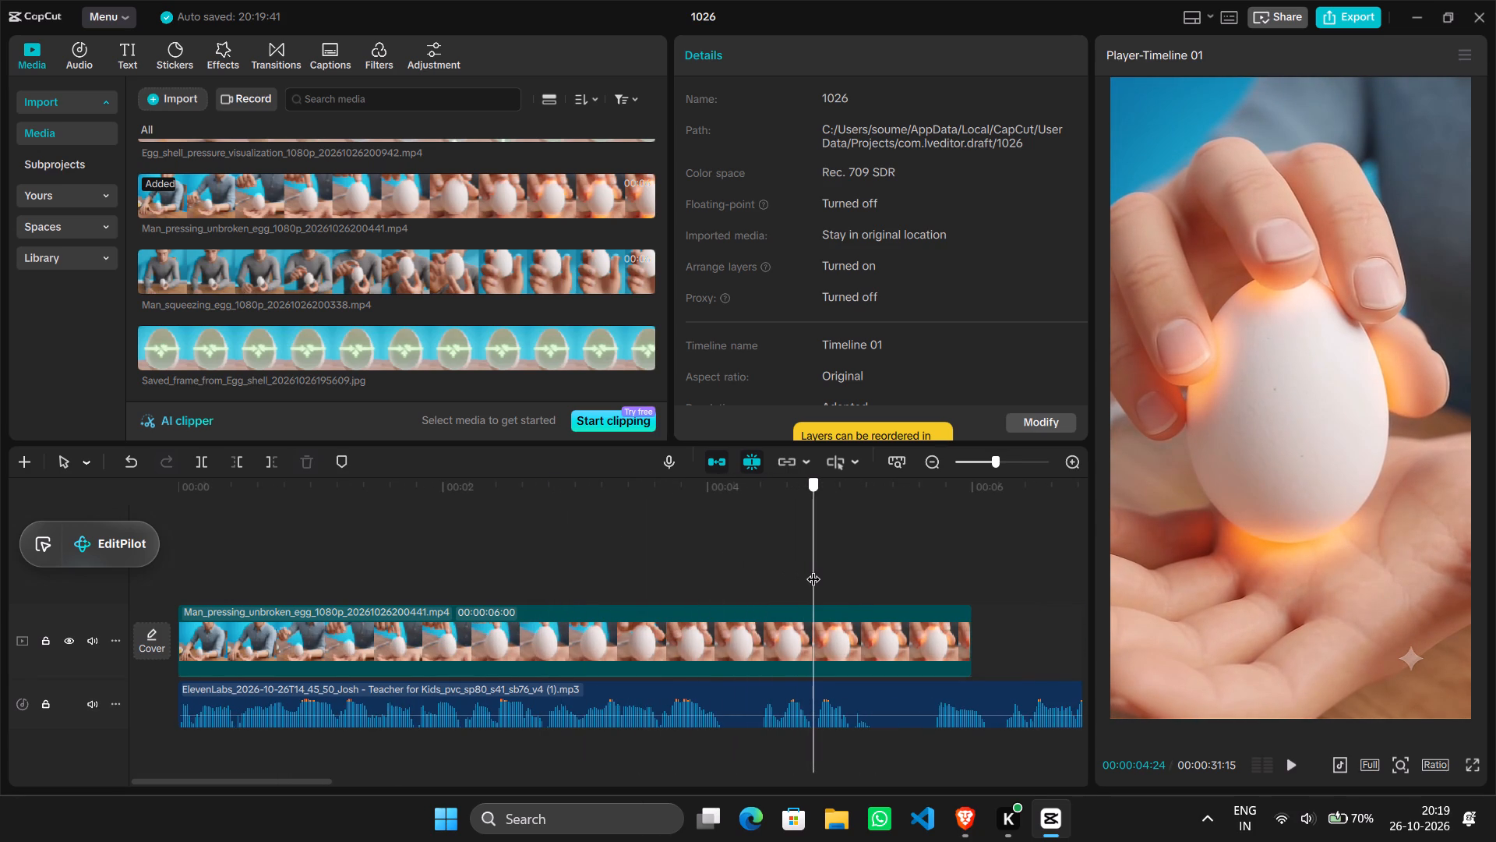
left_click_drag(813, 569, 417, 554)
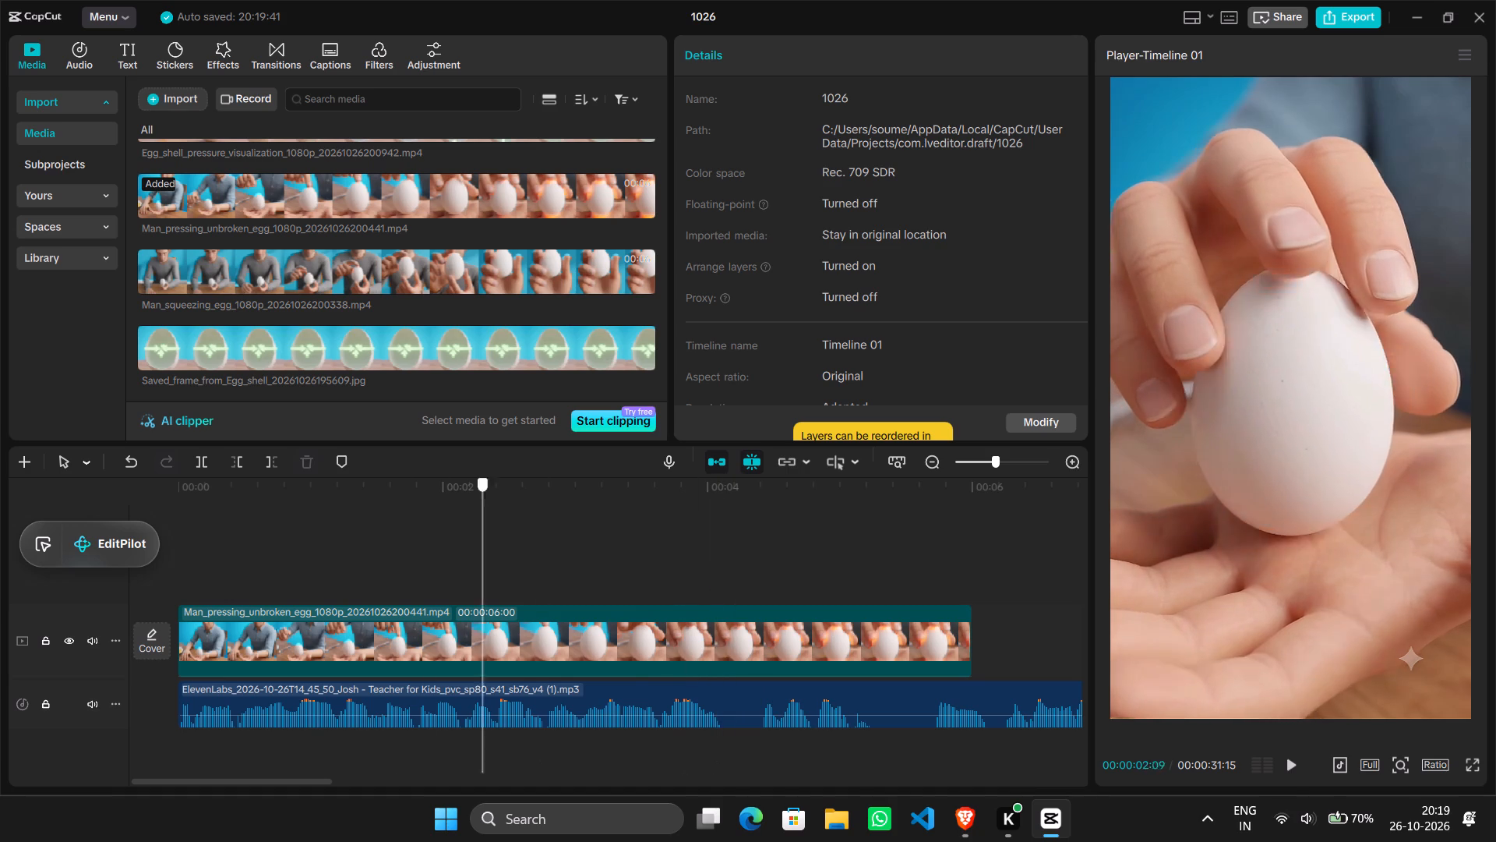
left_click_drag(417, 554, 110, 535)
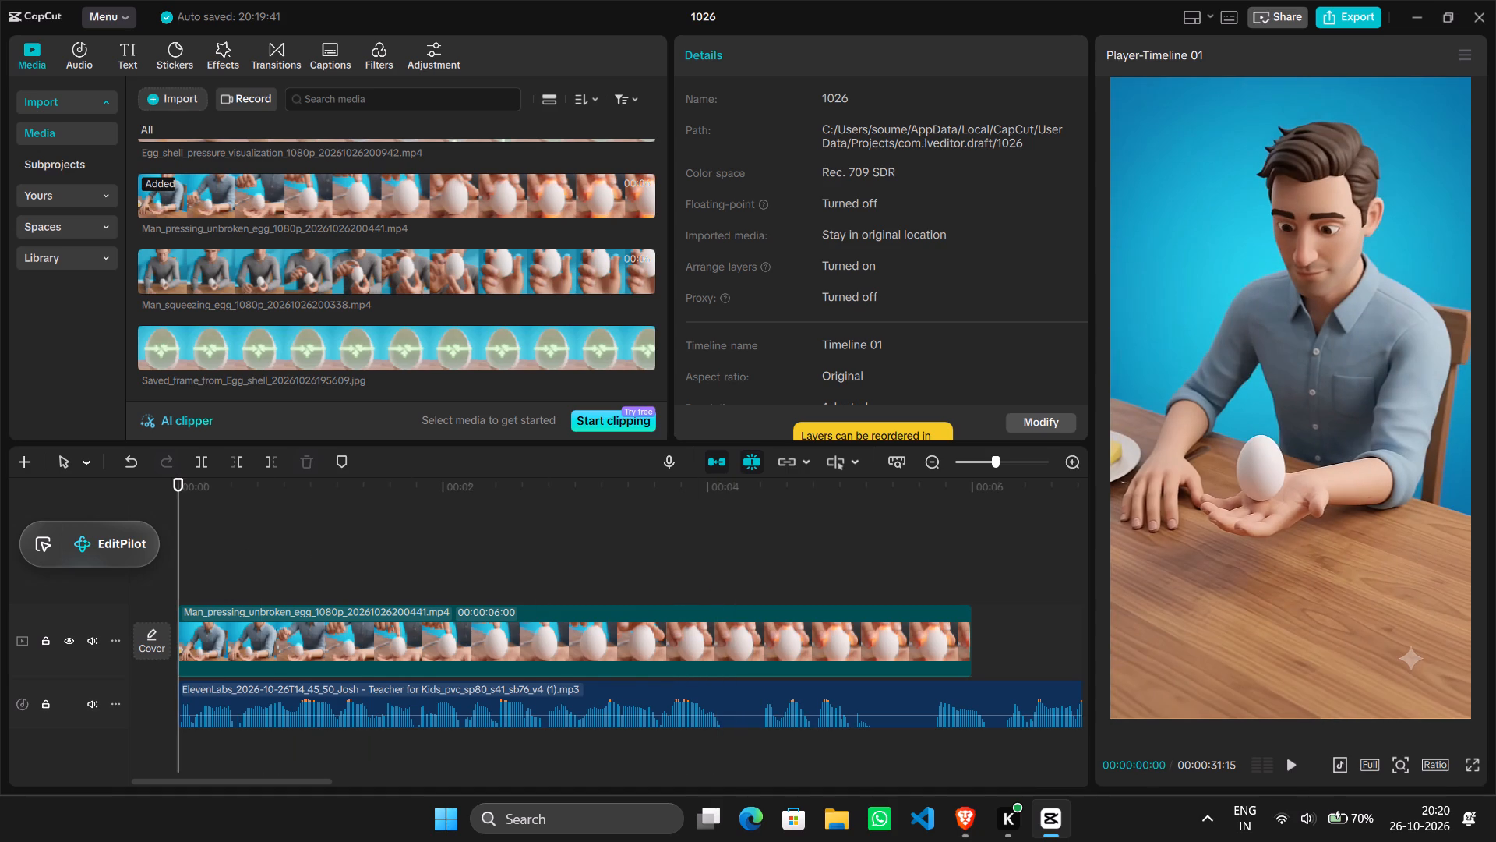
key("space")
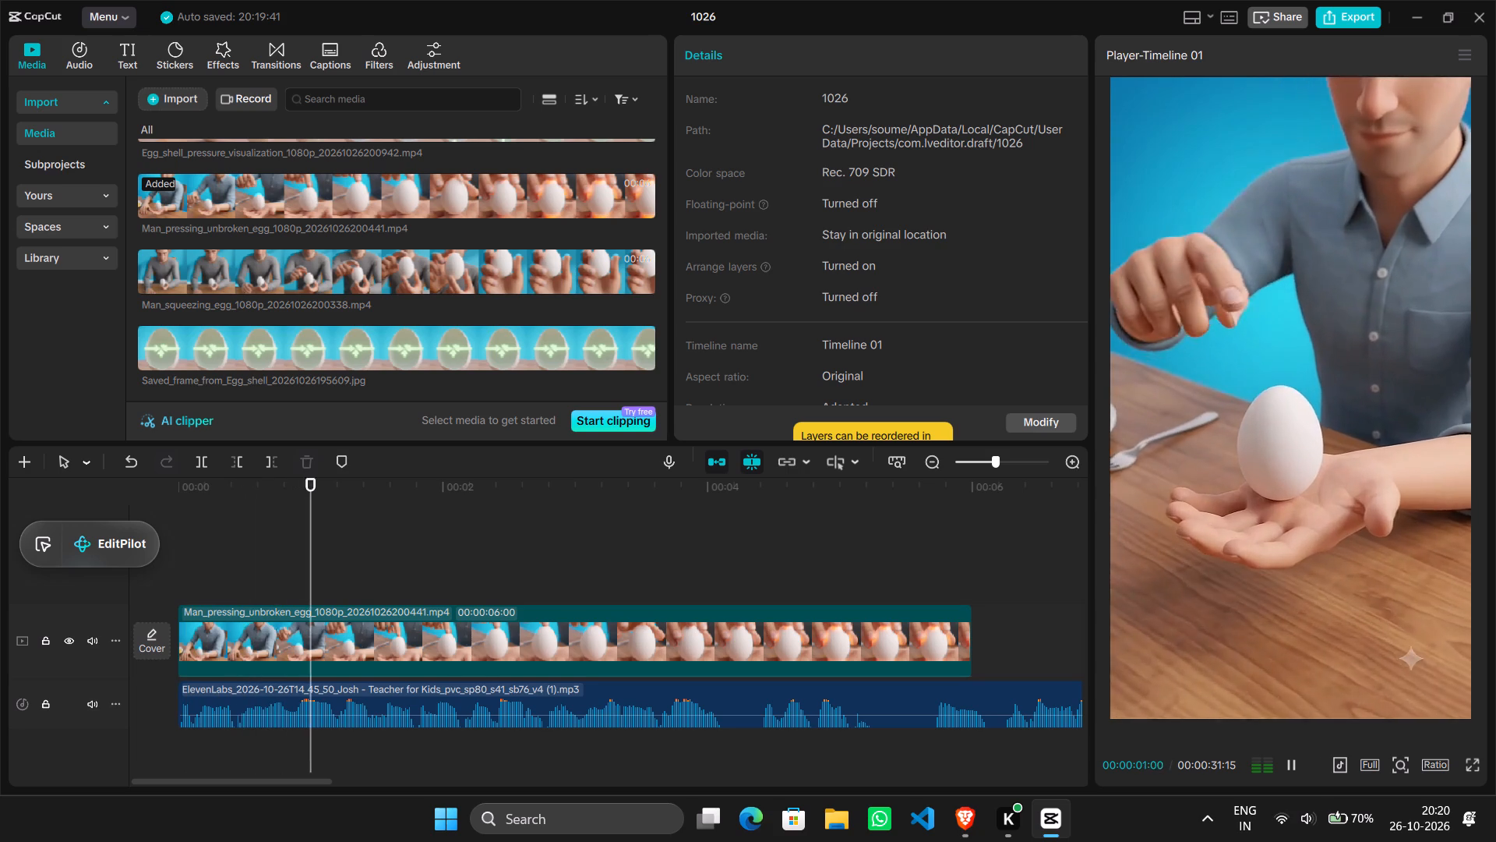
key("space")
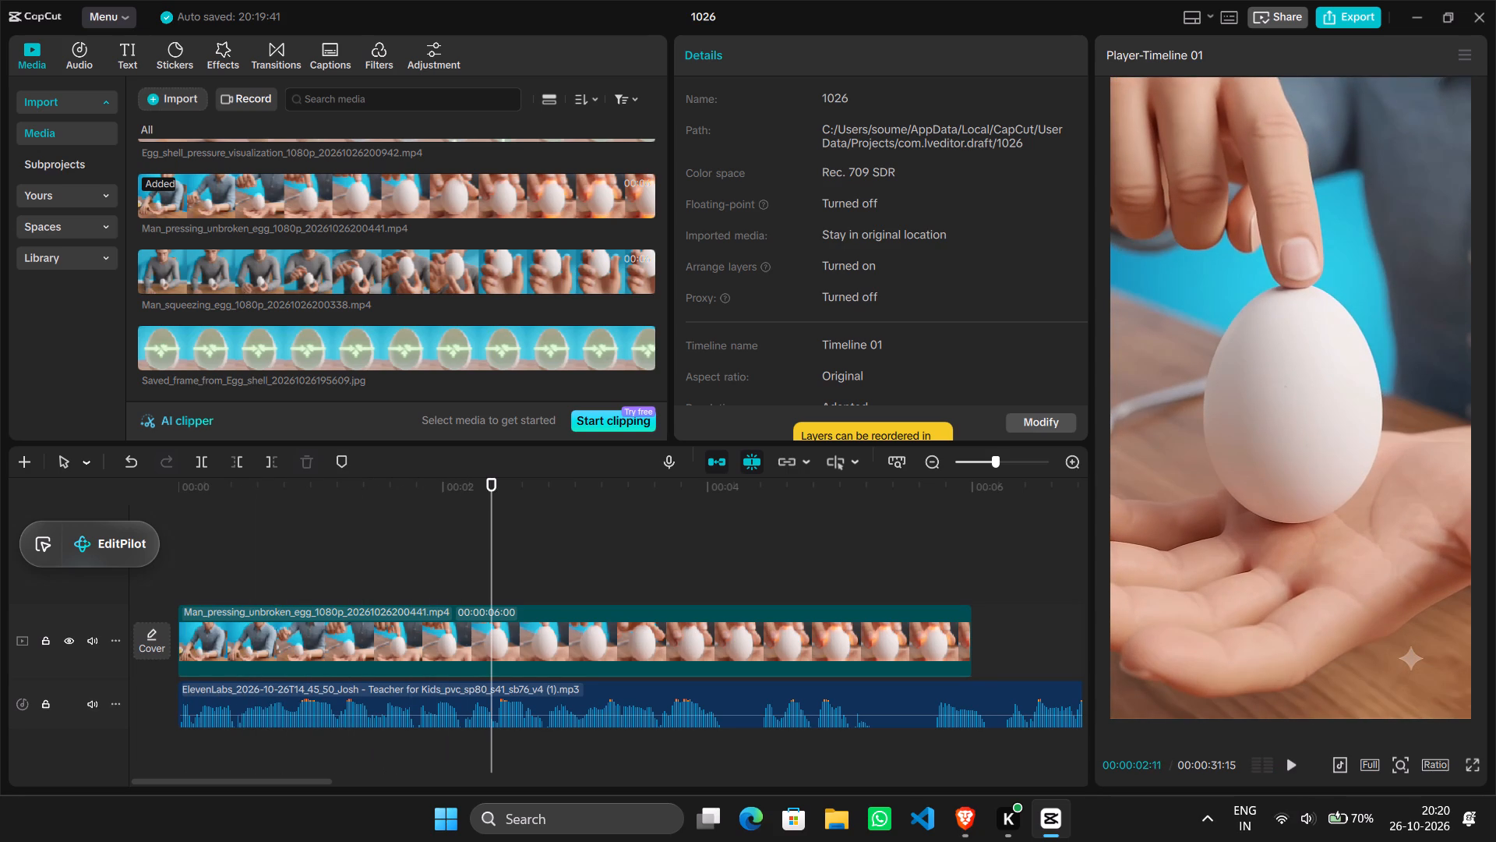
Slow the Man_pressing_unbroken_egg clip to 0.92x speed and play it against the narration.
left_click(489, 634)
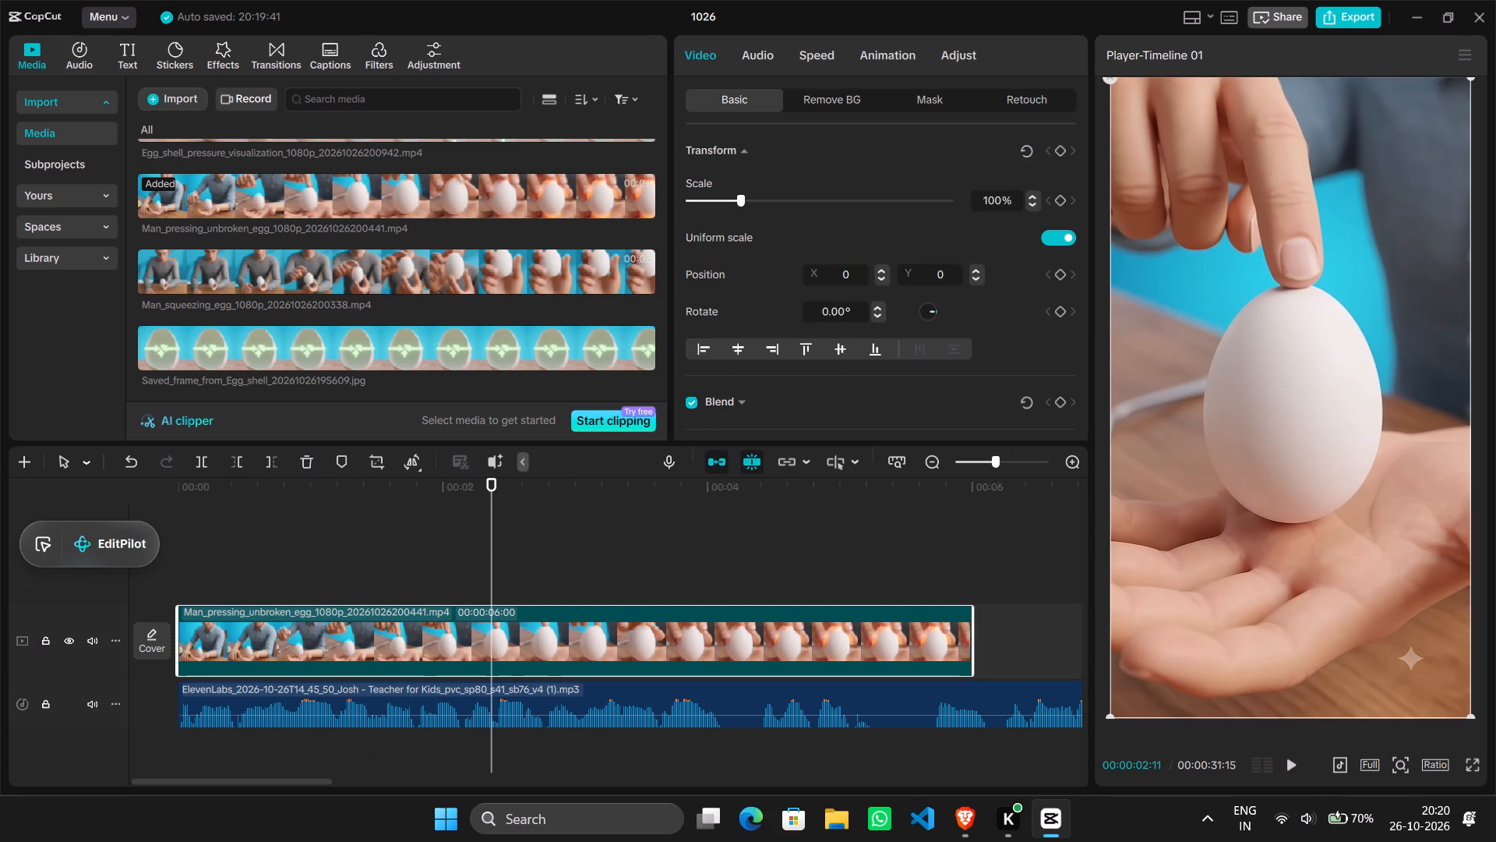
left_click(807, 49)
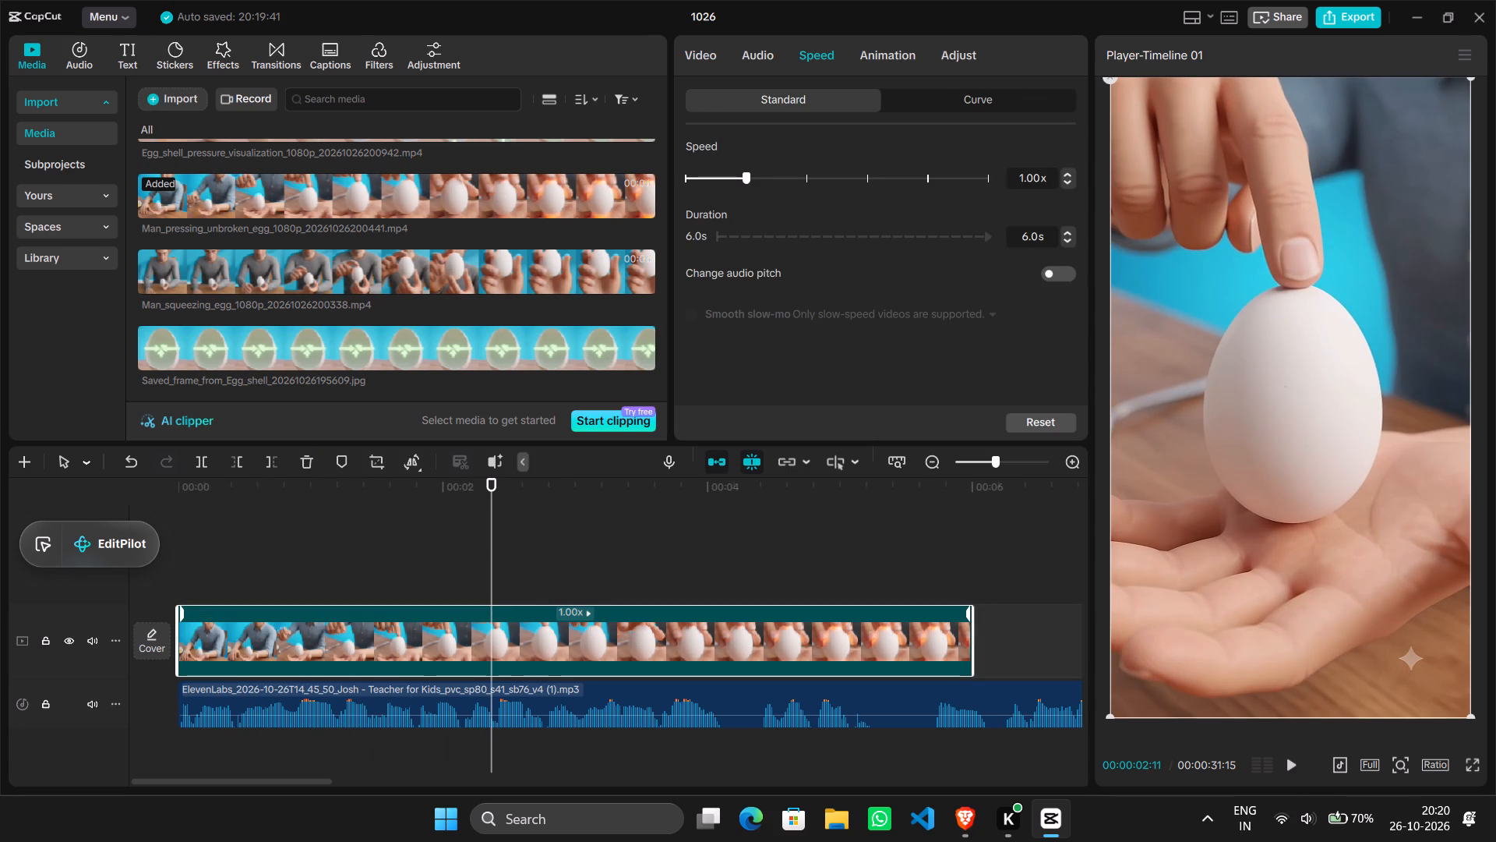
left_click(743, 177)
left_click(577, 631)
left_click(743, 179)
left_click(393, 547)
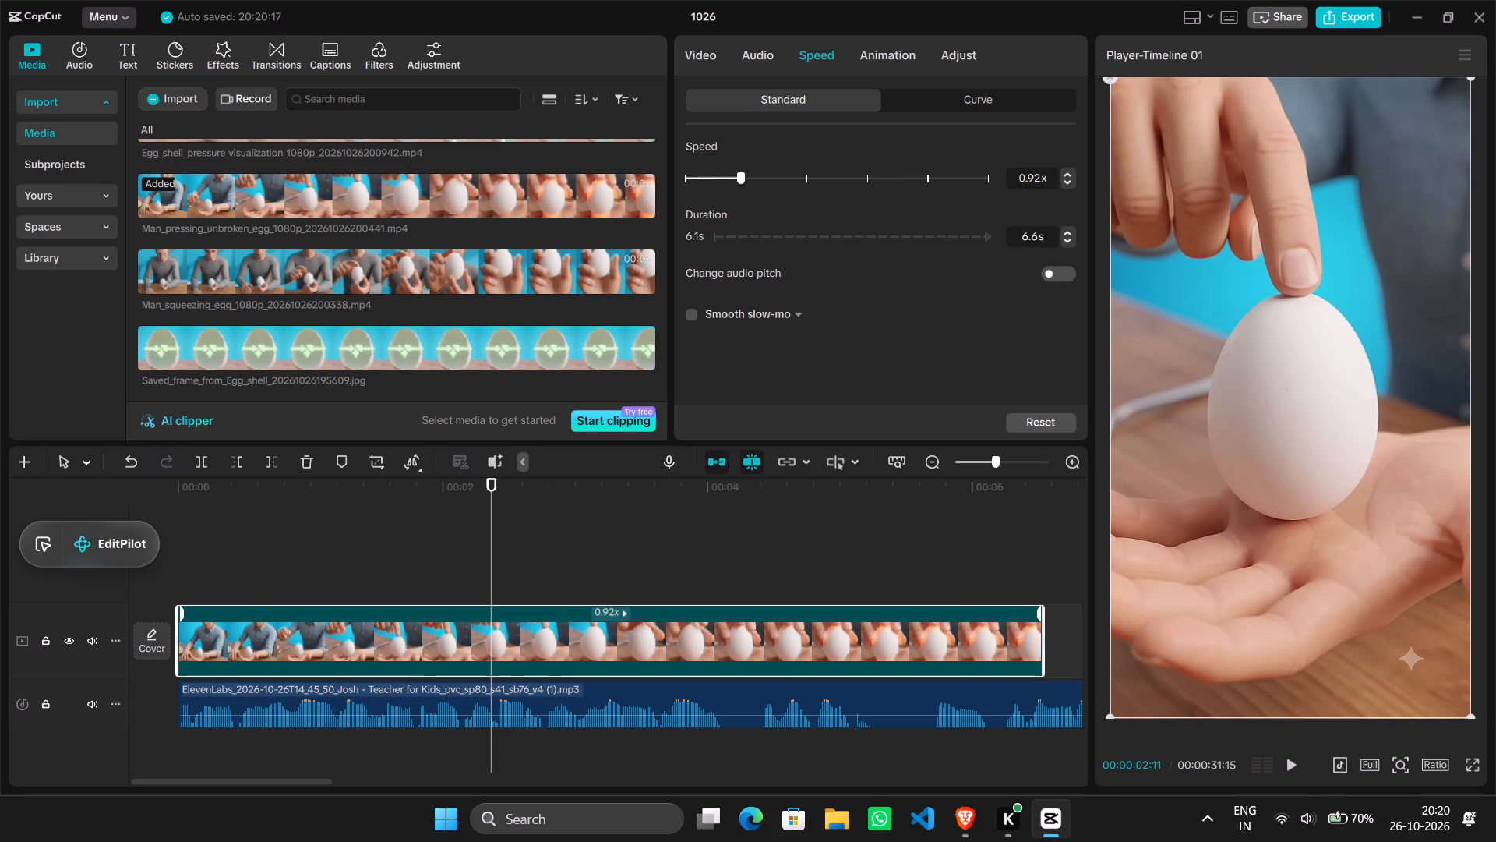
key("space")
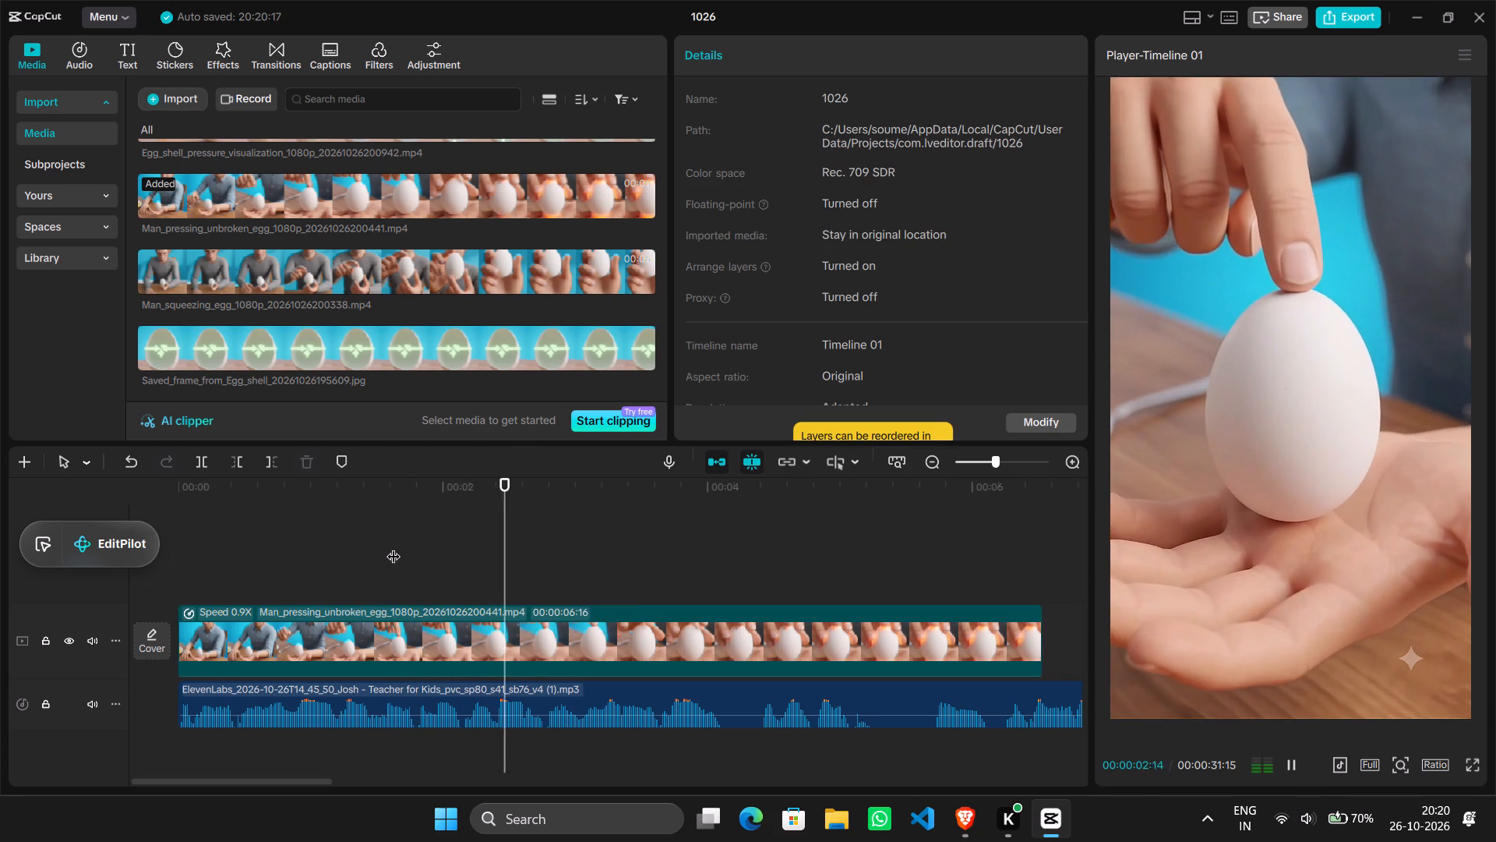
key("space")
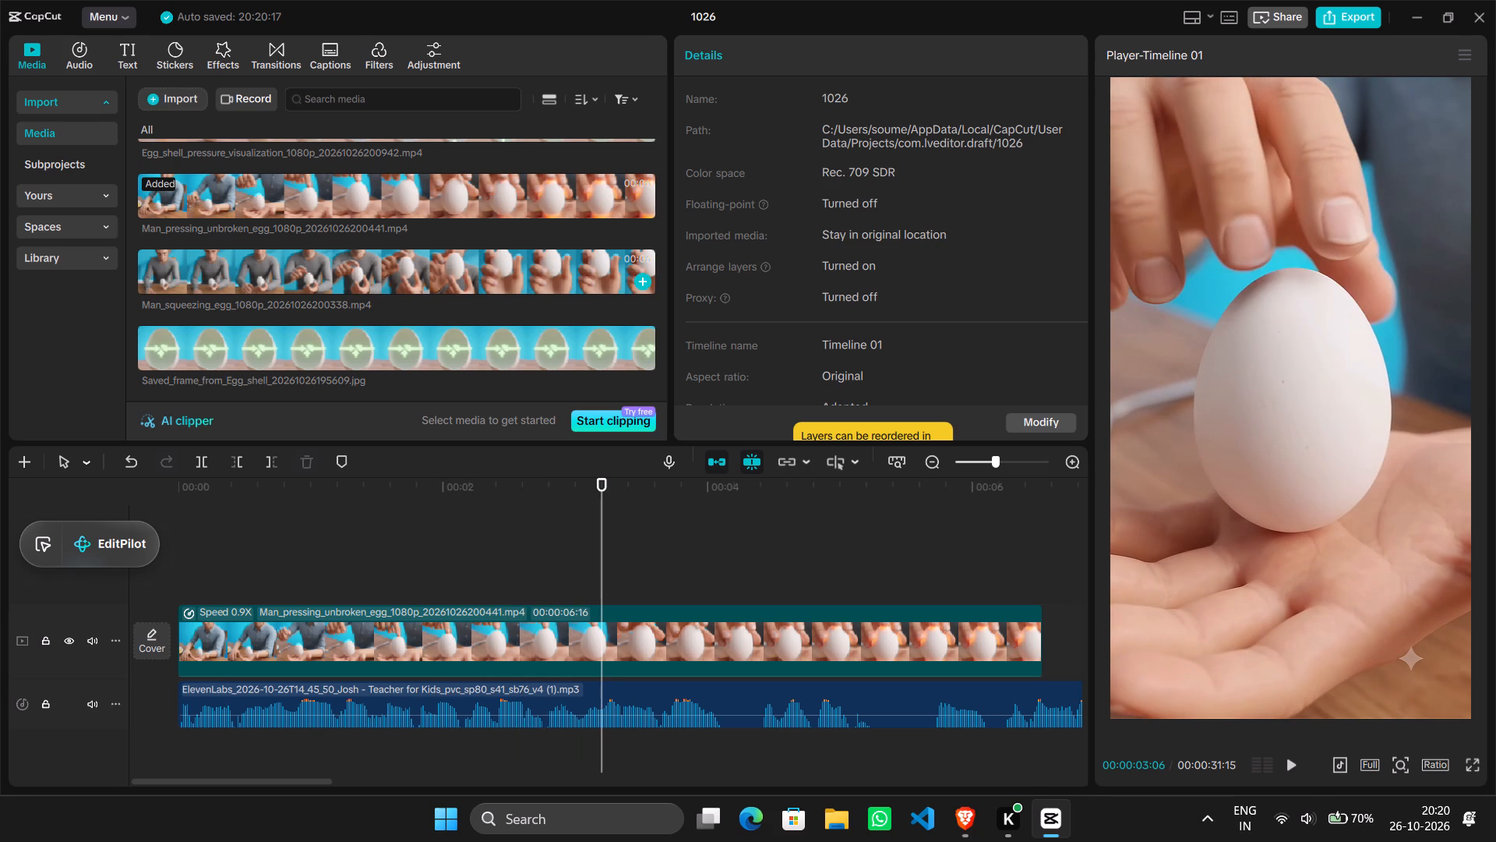
Add the Man_squeezing_egg clip from the media library on a track above the pressing clip, starting at zero.
left_click_drag(320, 271, 183, 567)
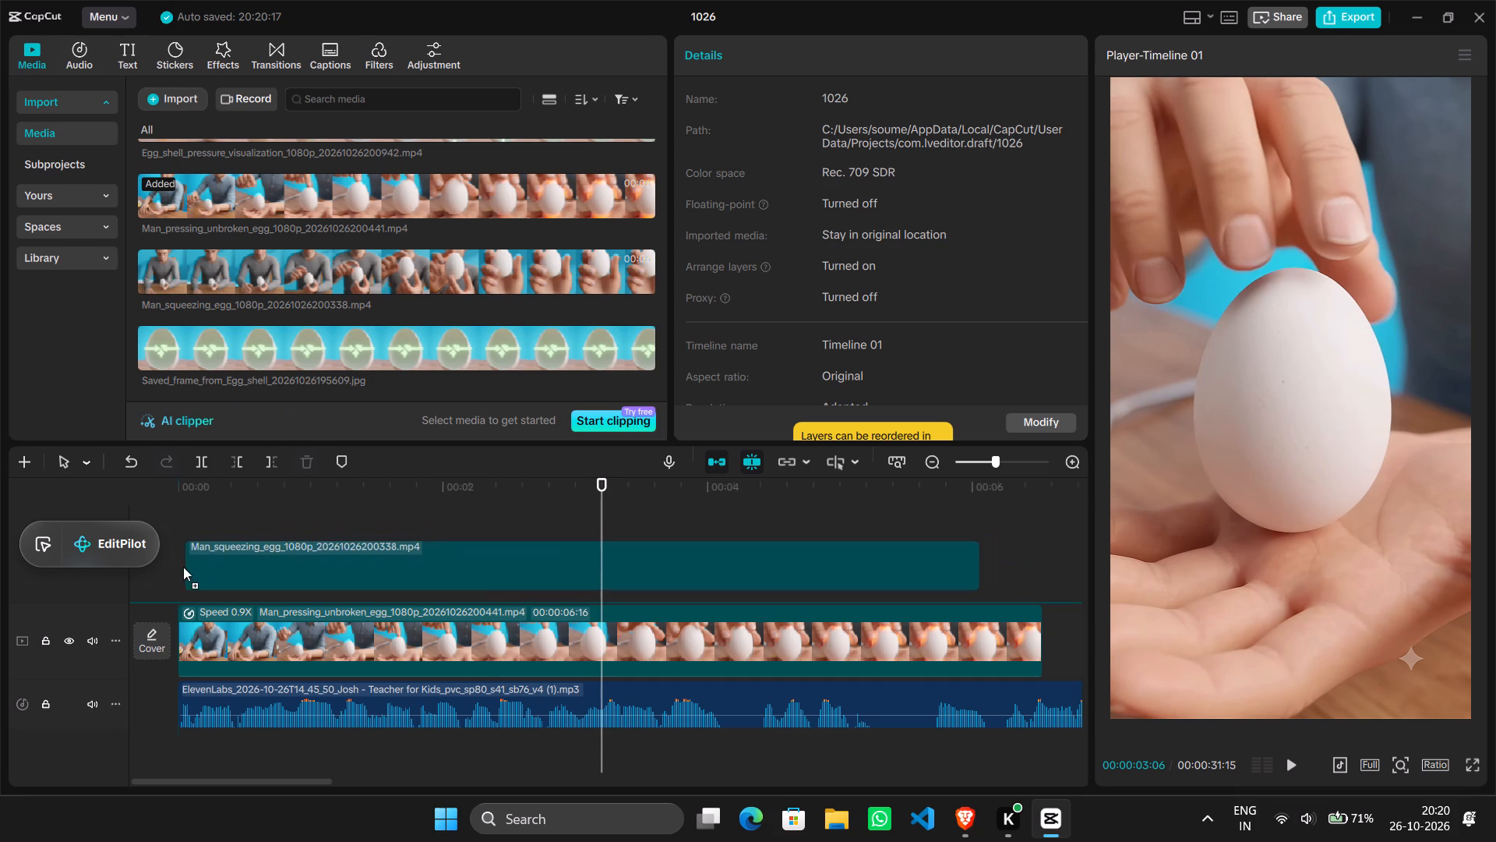
left_click_drag(183, 567, 180, 569)
Play the timeline from the start and scrub back to check the squeezing clip against the narration.
left_click(190, 527)
left_click_drag(190, 527, 178, 526)
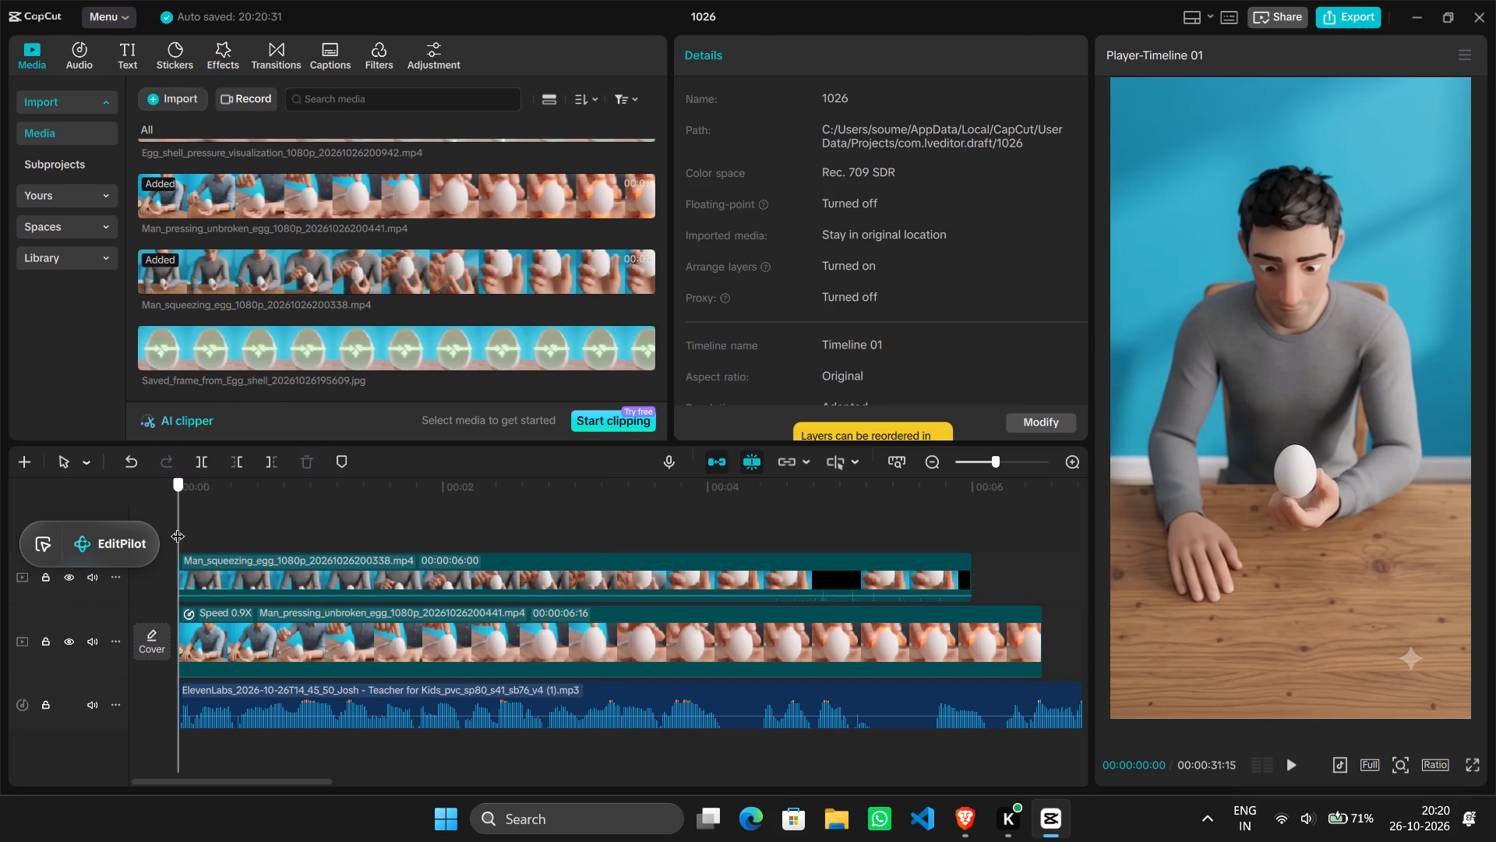
left_click_drag(178, 526, 171, 526)
key("space")
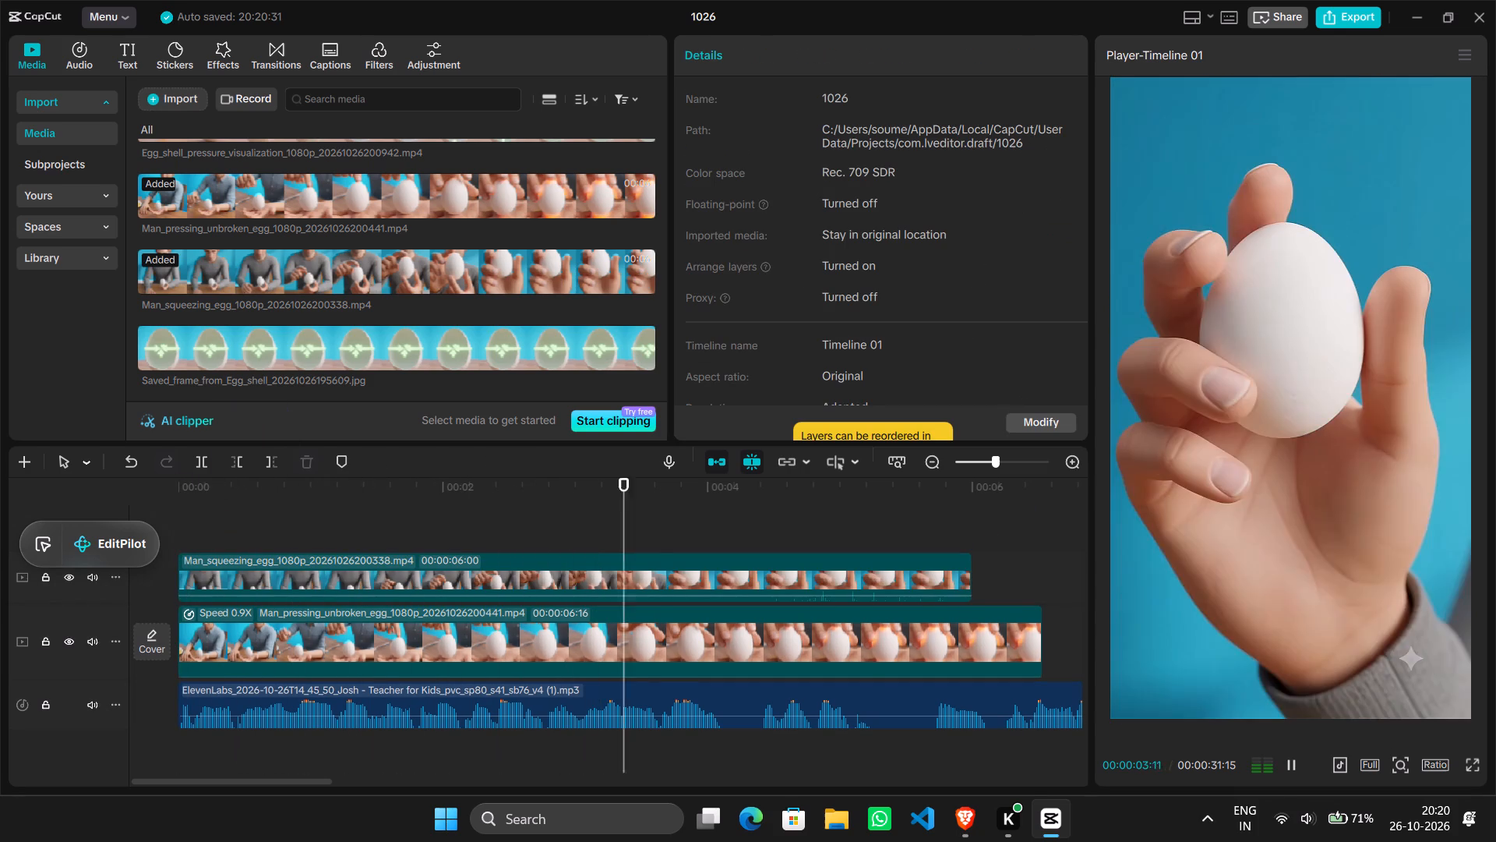
left_click(621, 507)
left_click_drag(621, 507, 592, 524)
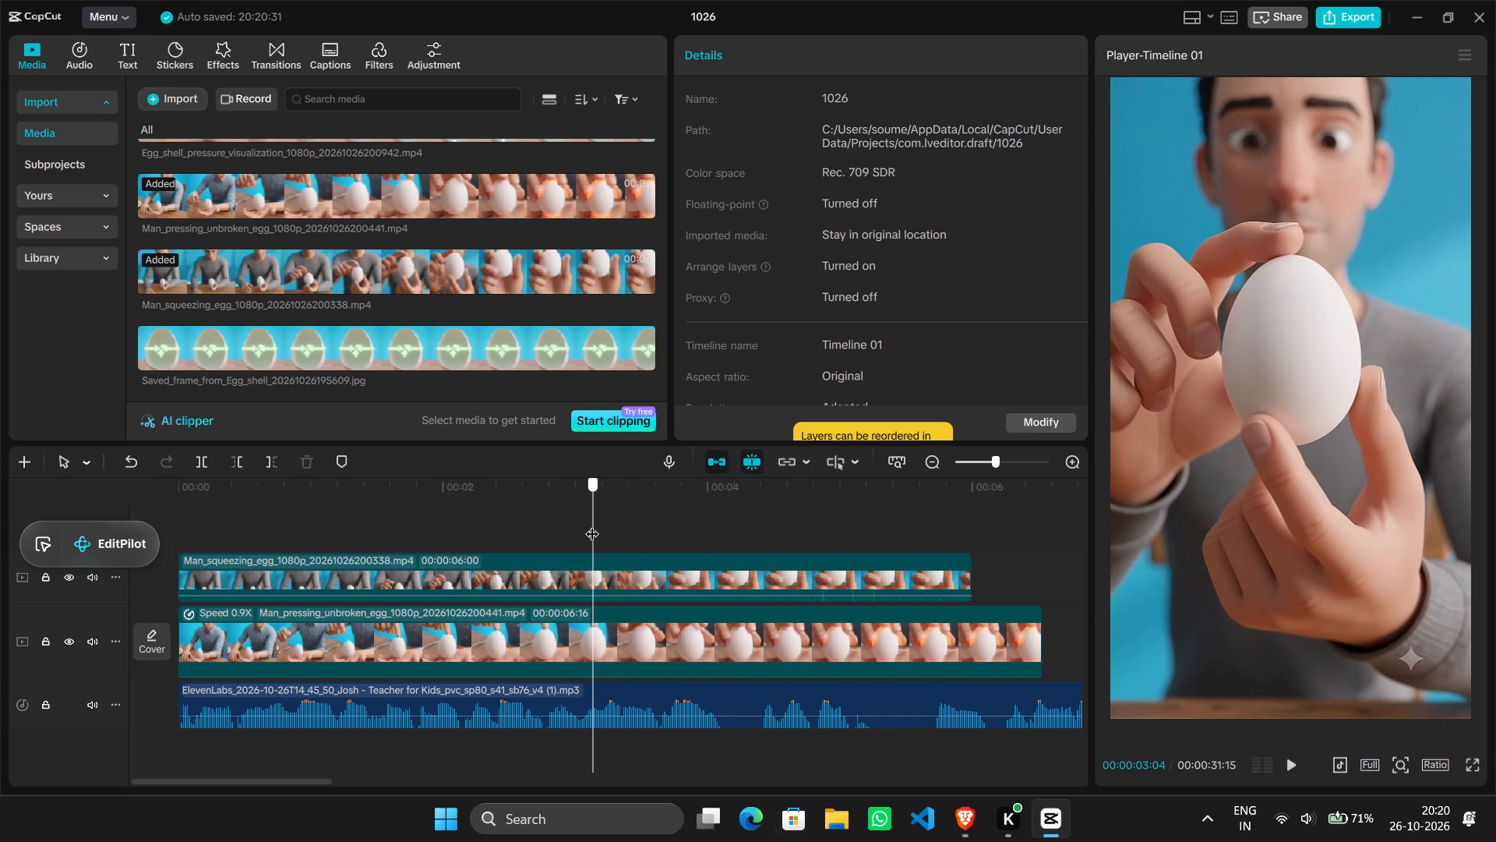
left_click_drag(592, 524, 592, 525)
Delete the slowed Man_pressing_unbroken_egg clip from the main track.
left_click(598, 636)
key("Delete")
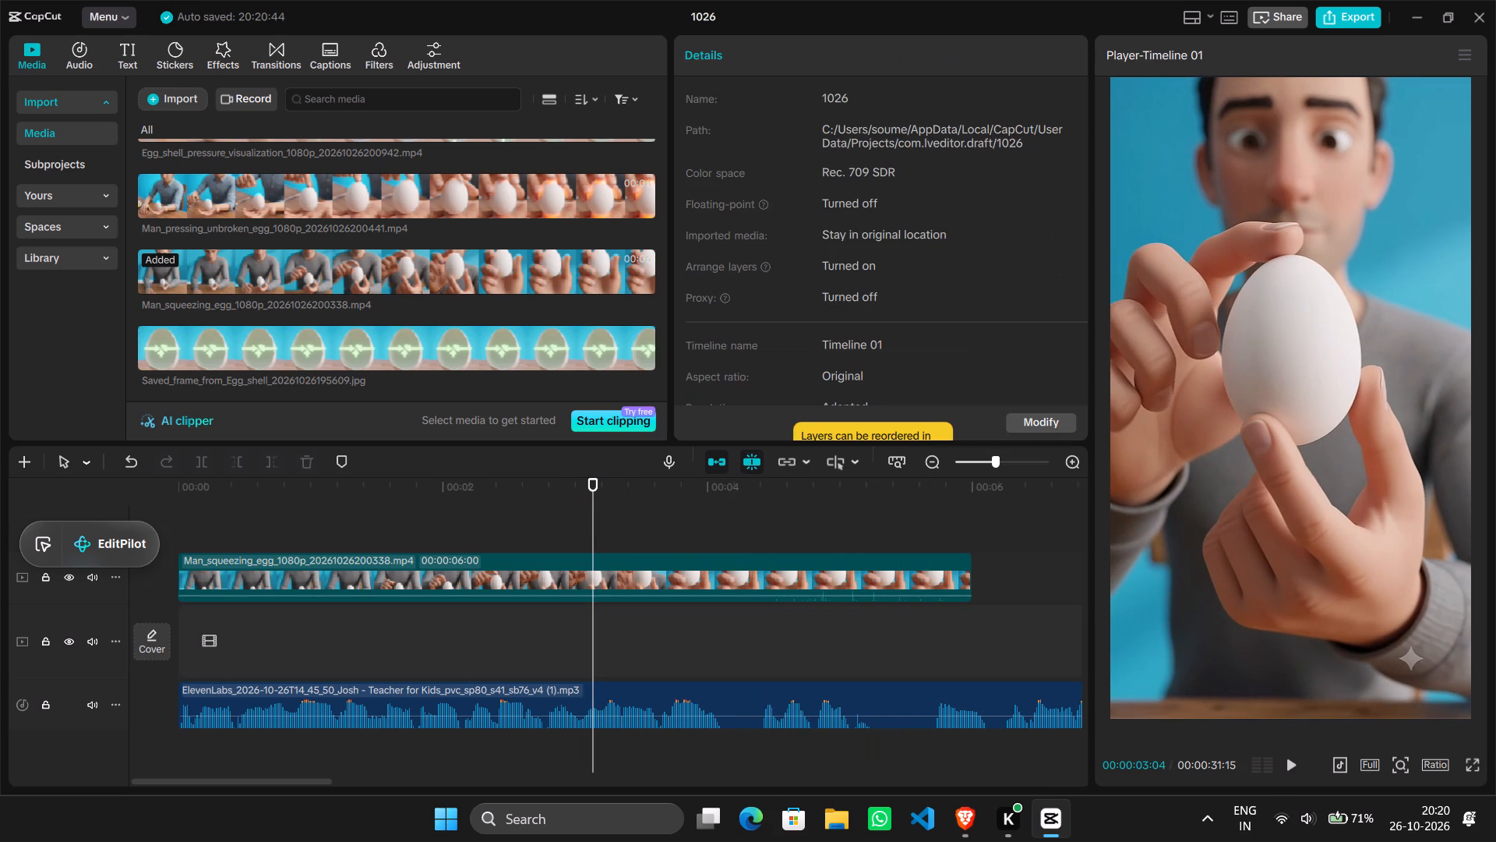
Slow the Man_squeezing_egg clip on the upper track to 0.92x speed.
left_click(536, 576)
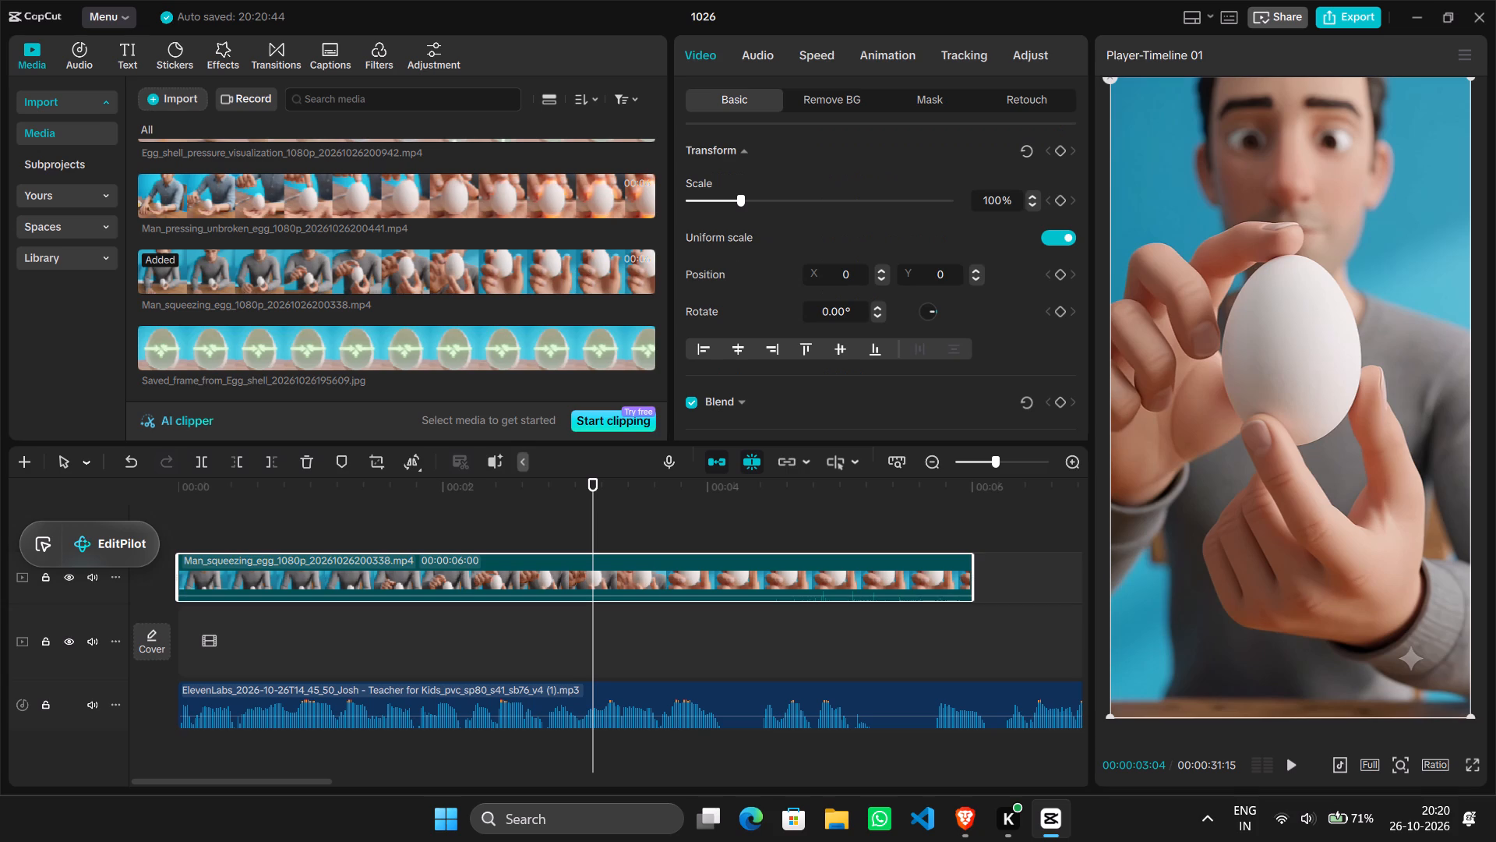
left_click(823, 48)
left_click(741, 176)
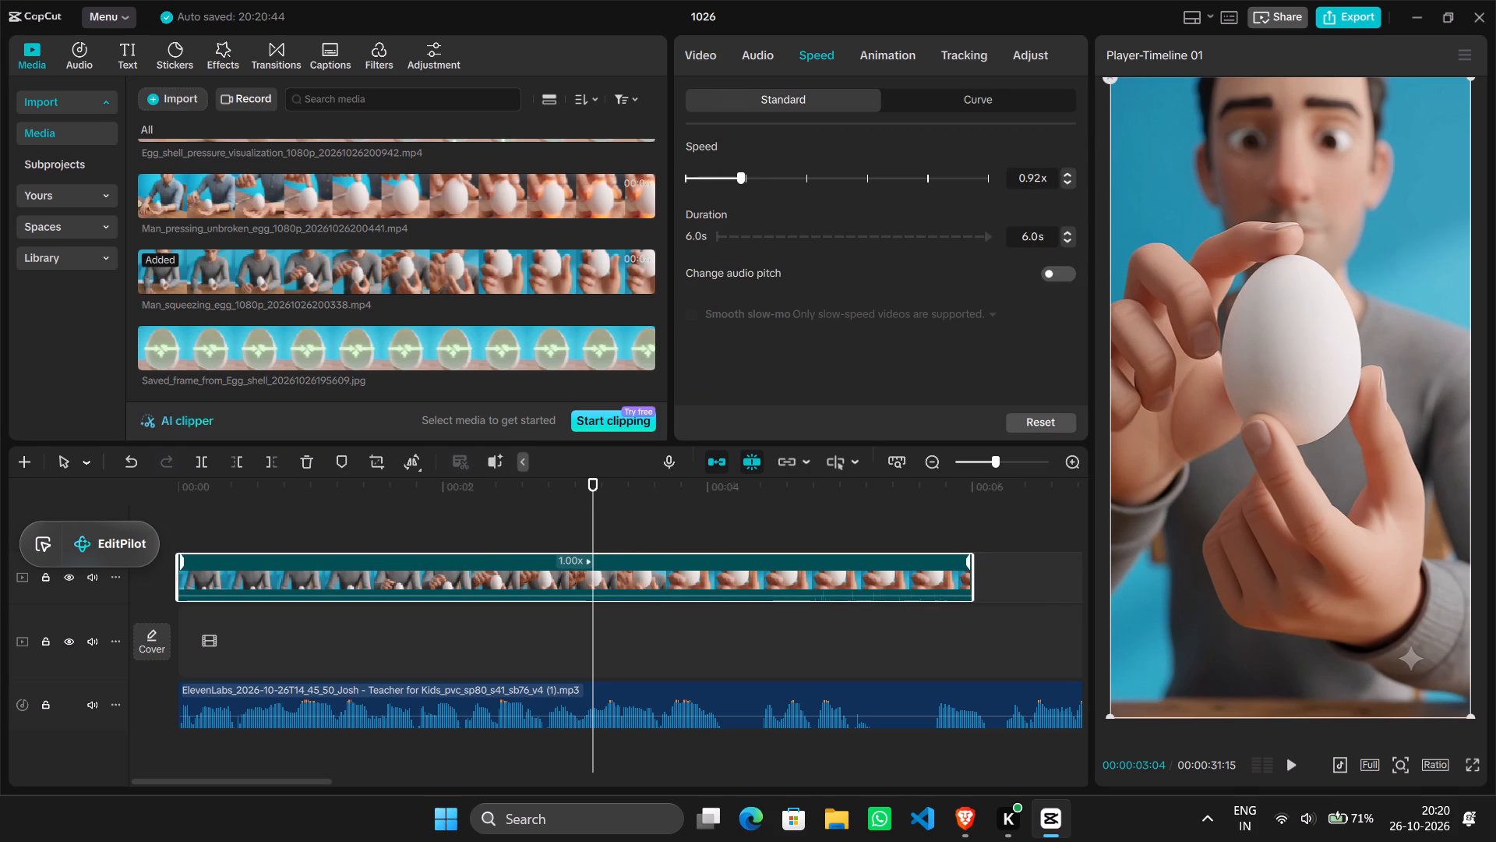
Return the playhead to zero and move the Man_squeezing_egg clip down onto the main track, starting at zero.
left_click(327, 519)
left_click_drag(327, 519, 195, 510)
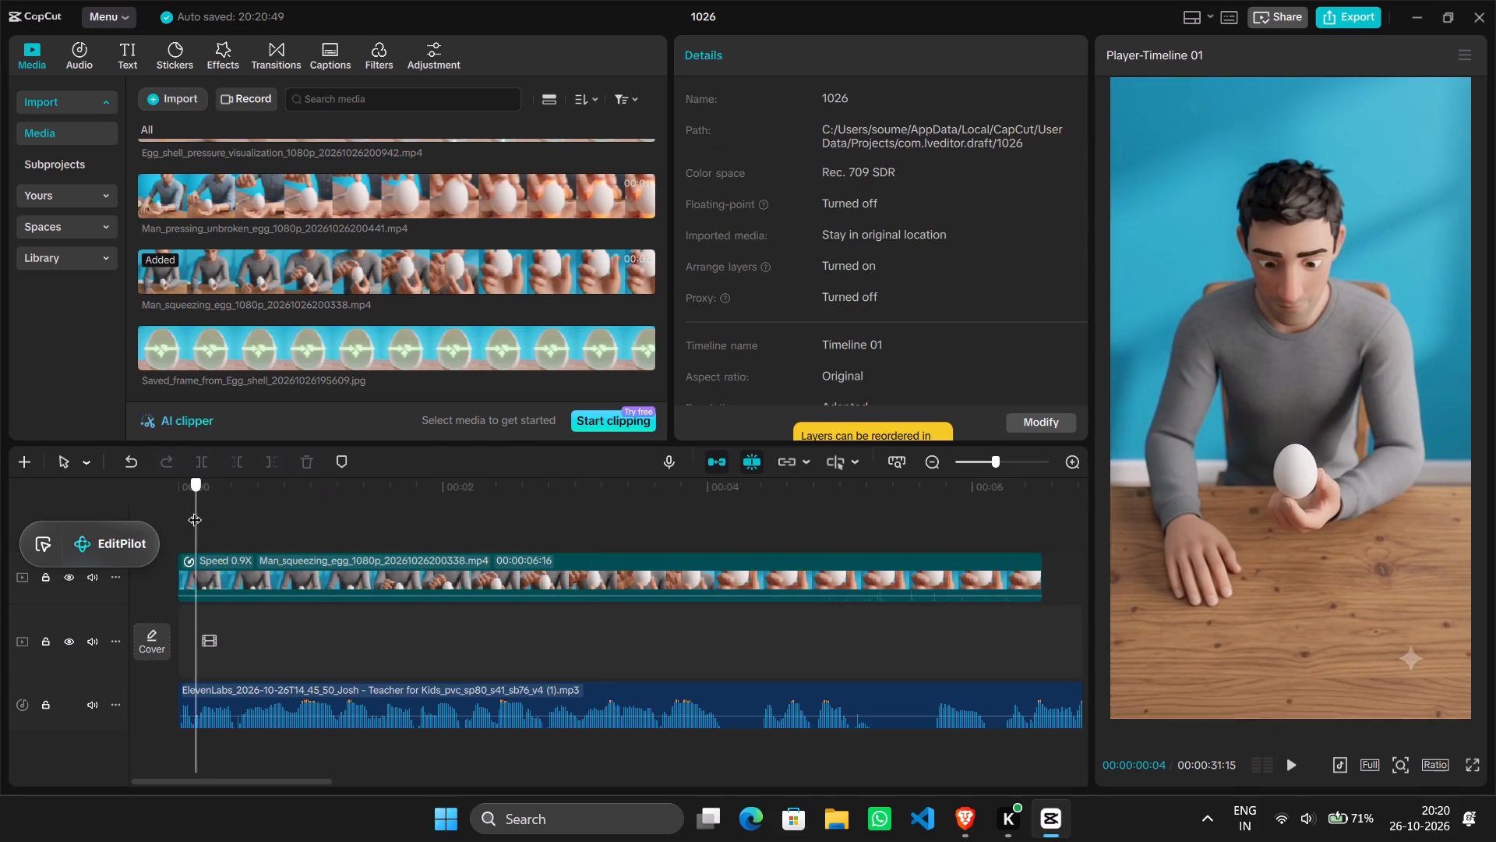
left_click_drag(195, 510, 180, 505)
left_click_drag(372, 573, 375, 655)
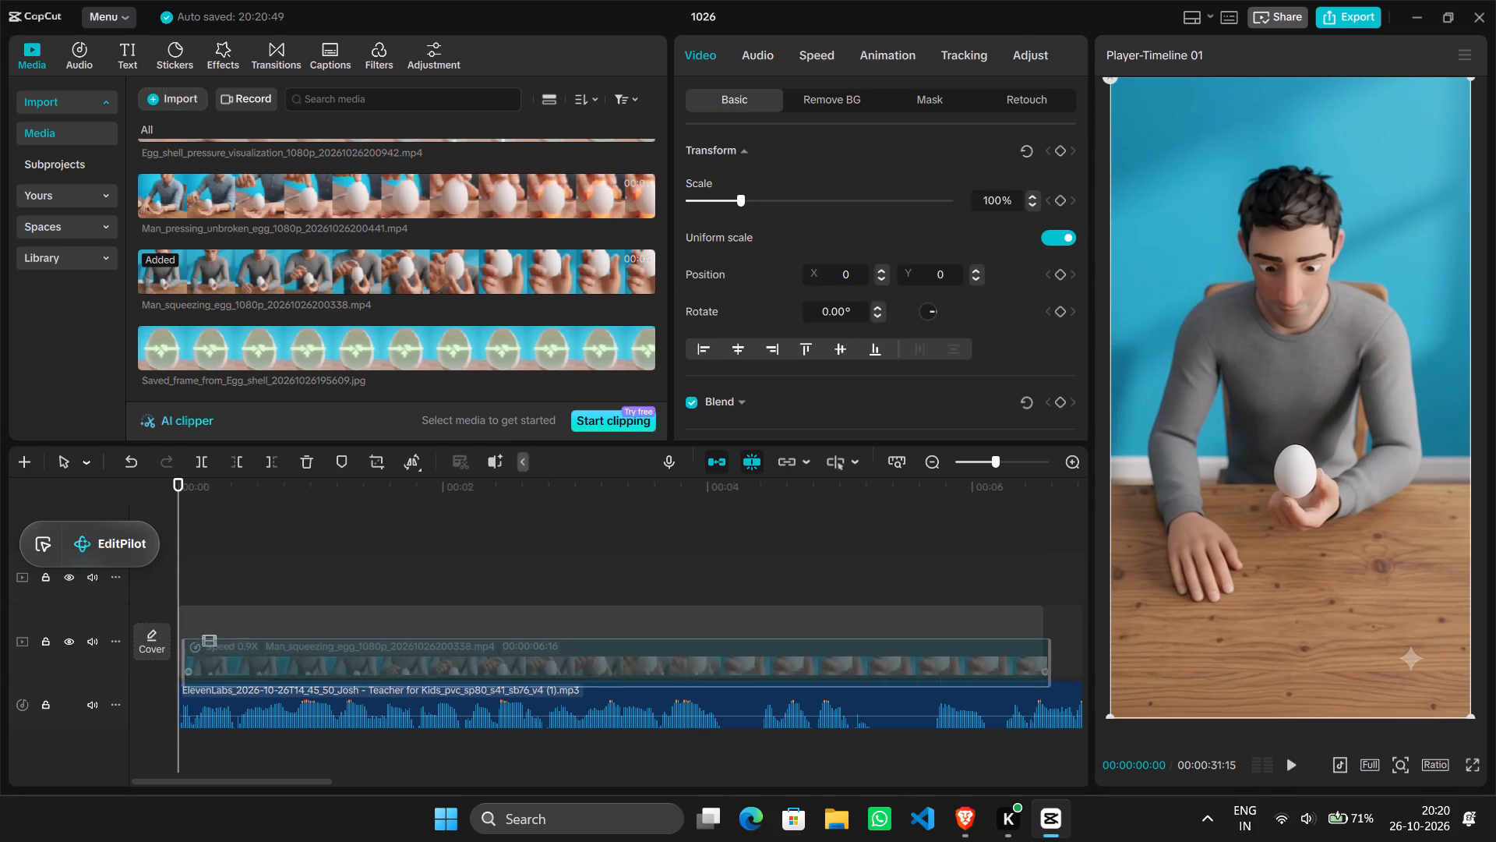
left_click_drag(375, 655, 374, 652)
Play the timeline from the start and scrub back to check the squeezing clip against the narration.
key("space")
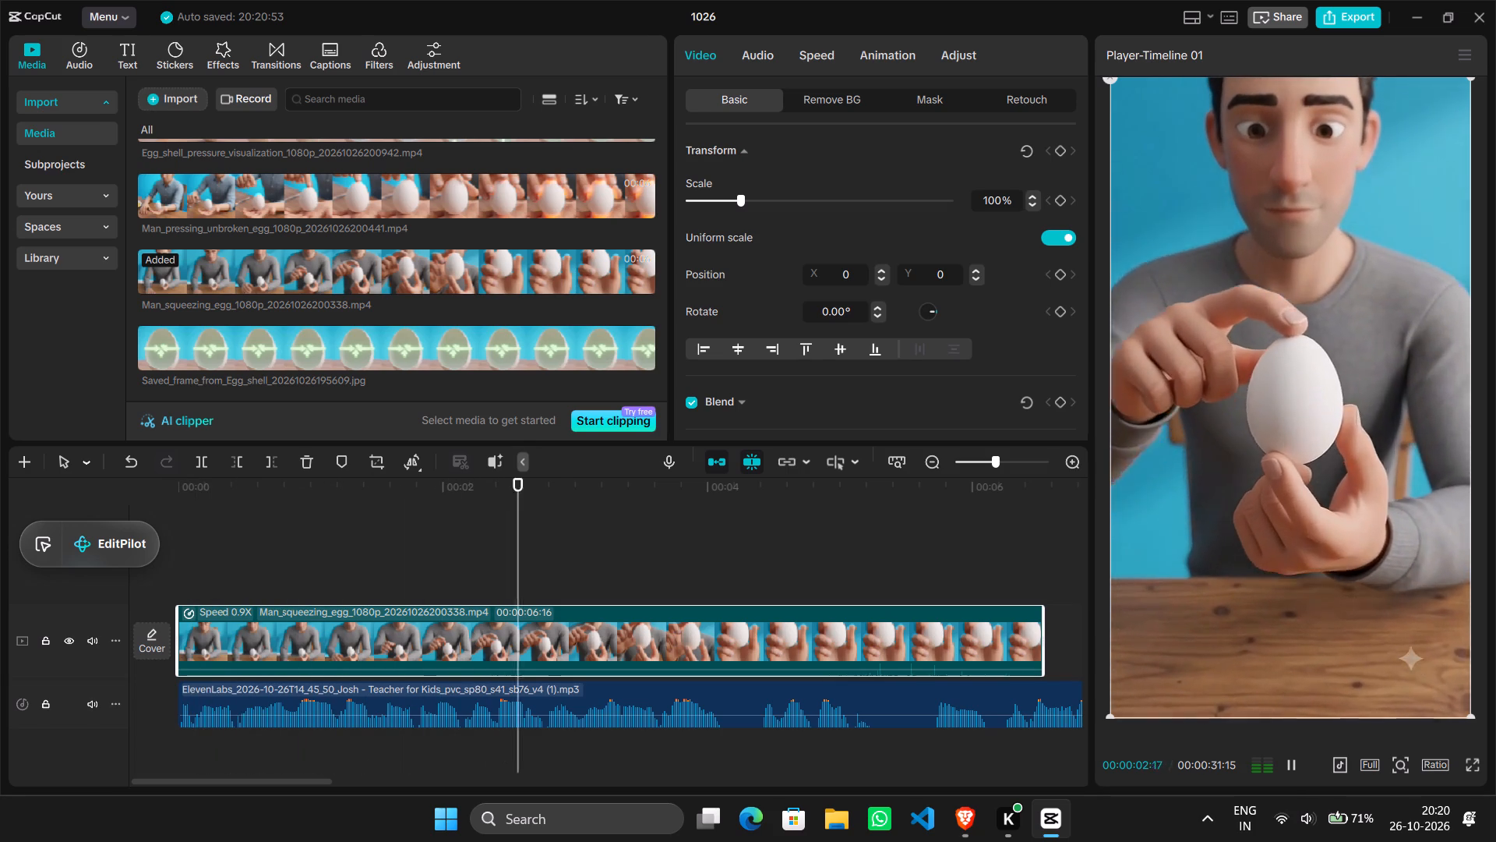
key("space")
key("space")
key("space")
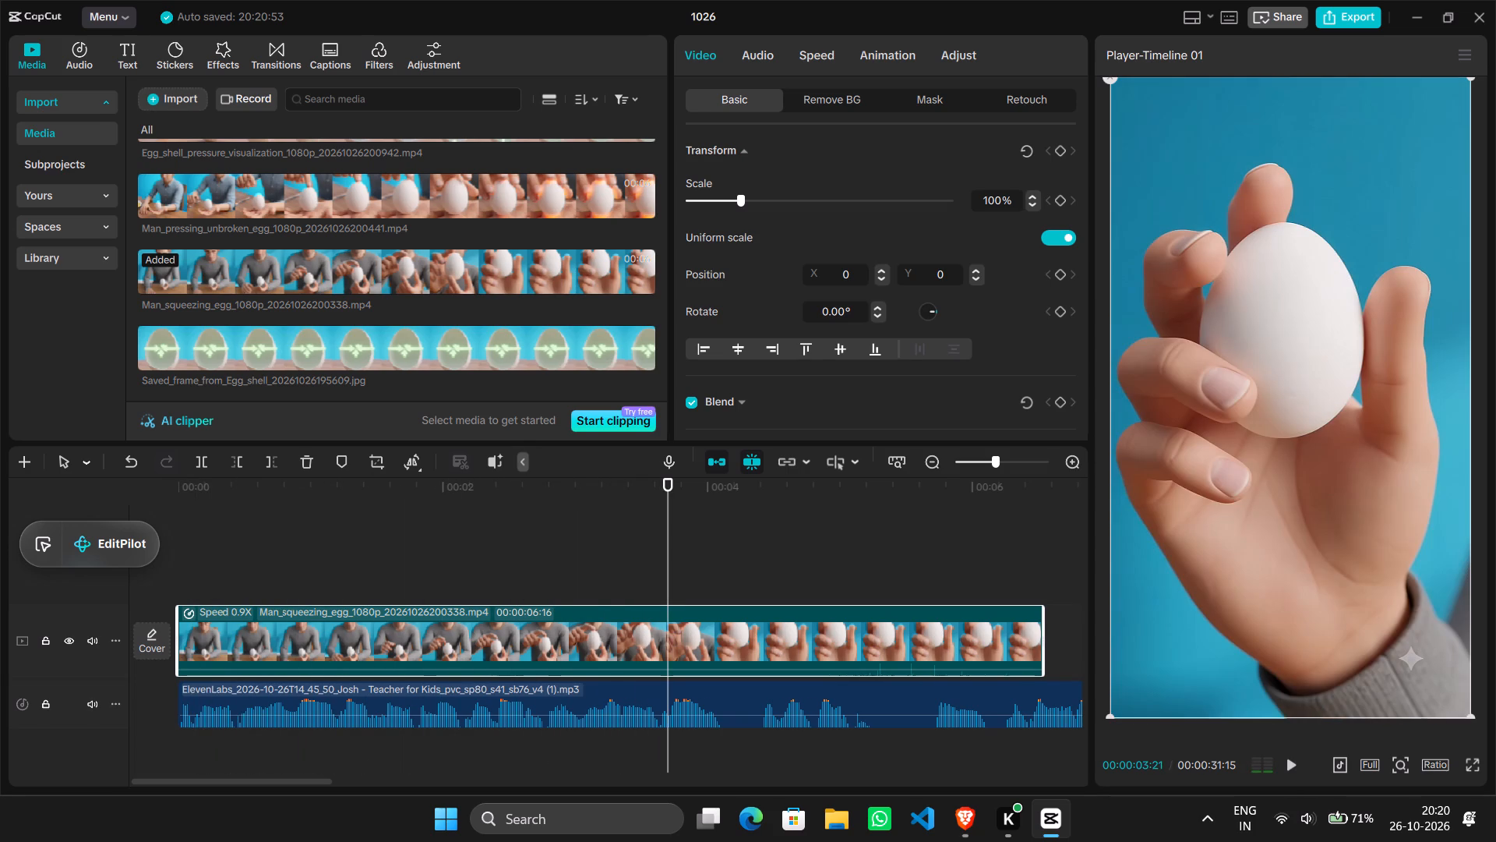
left_click(618, 579)
left_click_drag(618, 579, 459, 579)
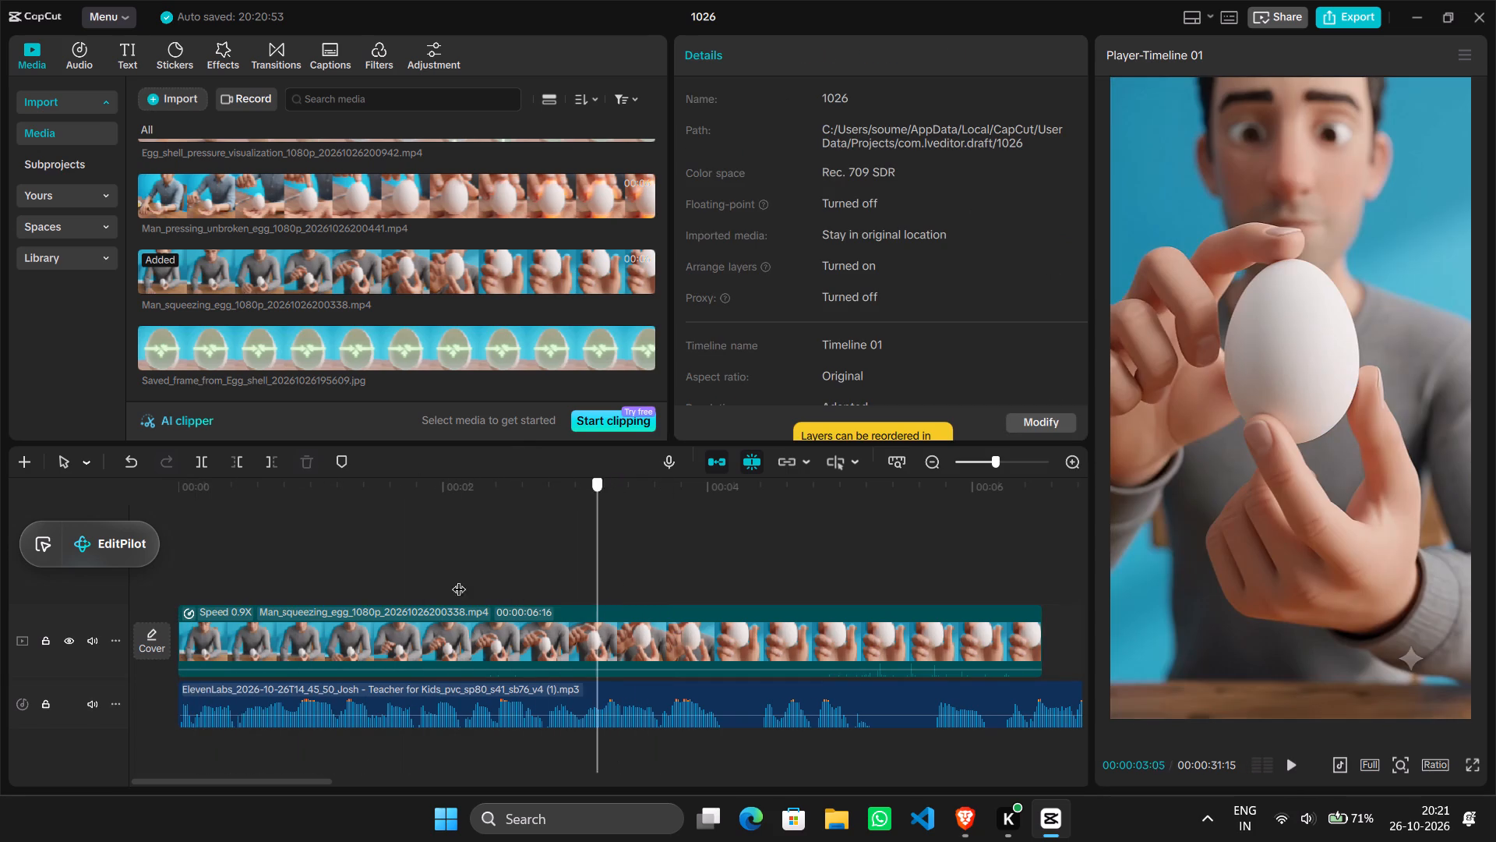
left_click_drag(459, 579, 284, 609)
Set the Man_squeezing_egg clip's speed to 0.95x.
left_click(316, 633)
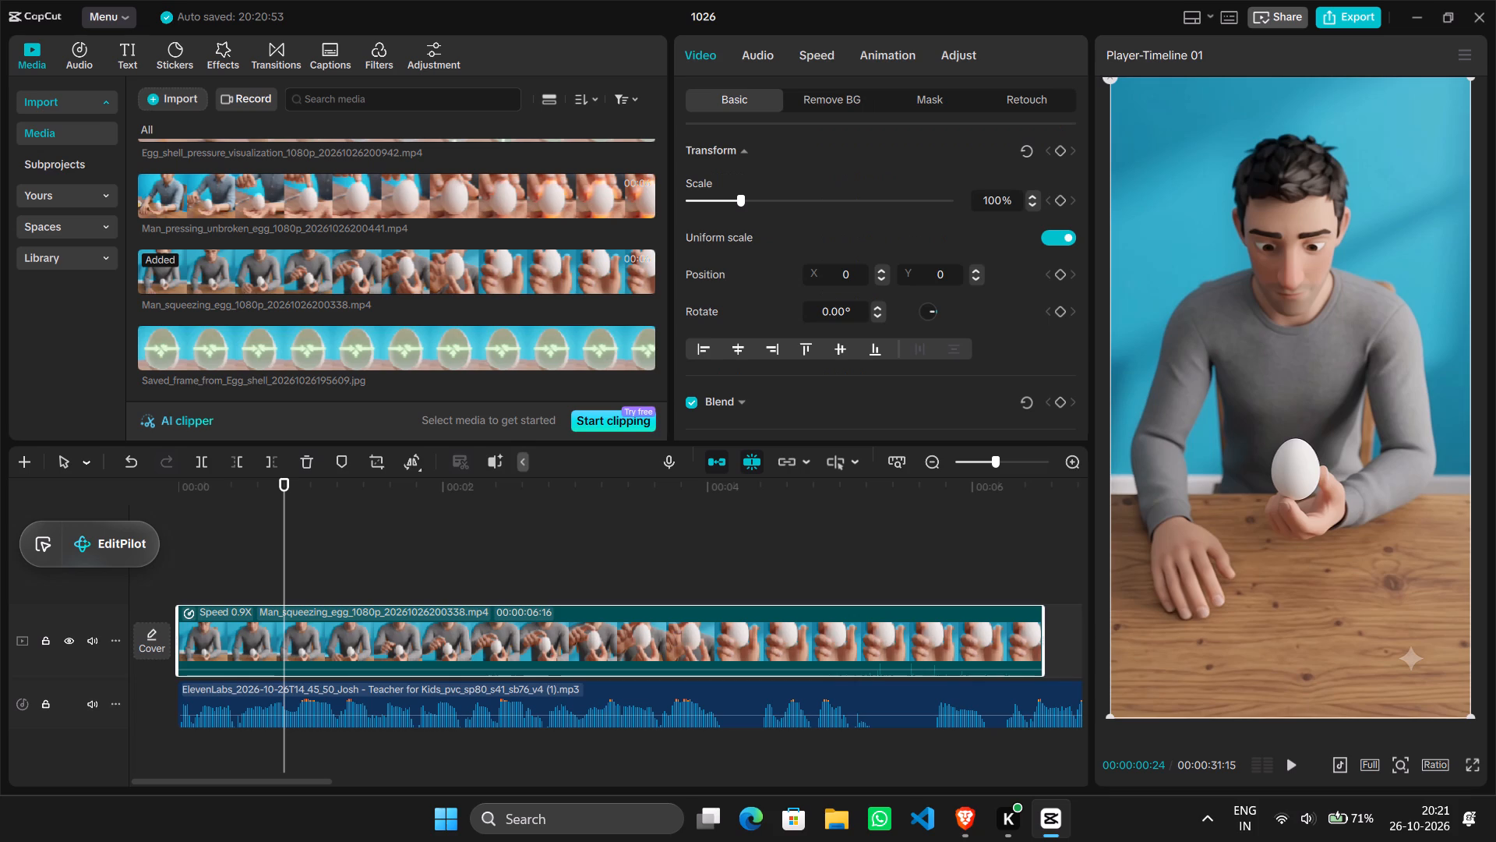
left_click(810, 56)
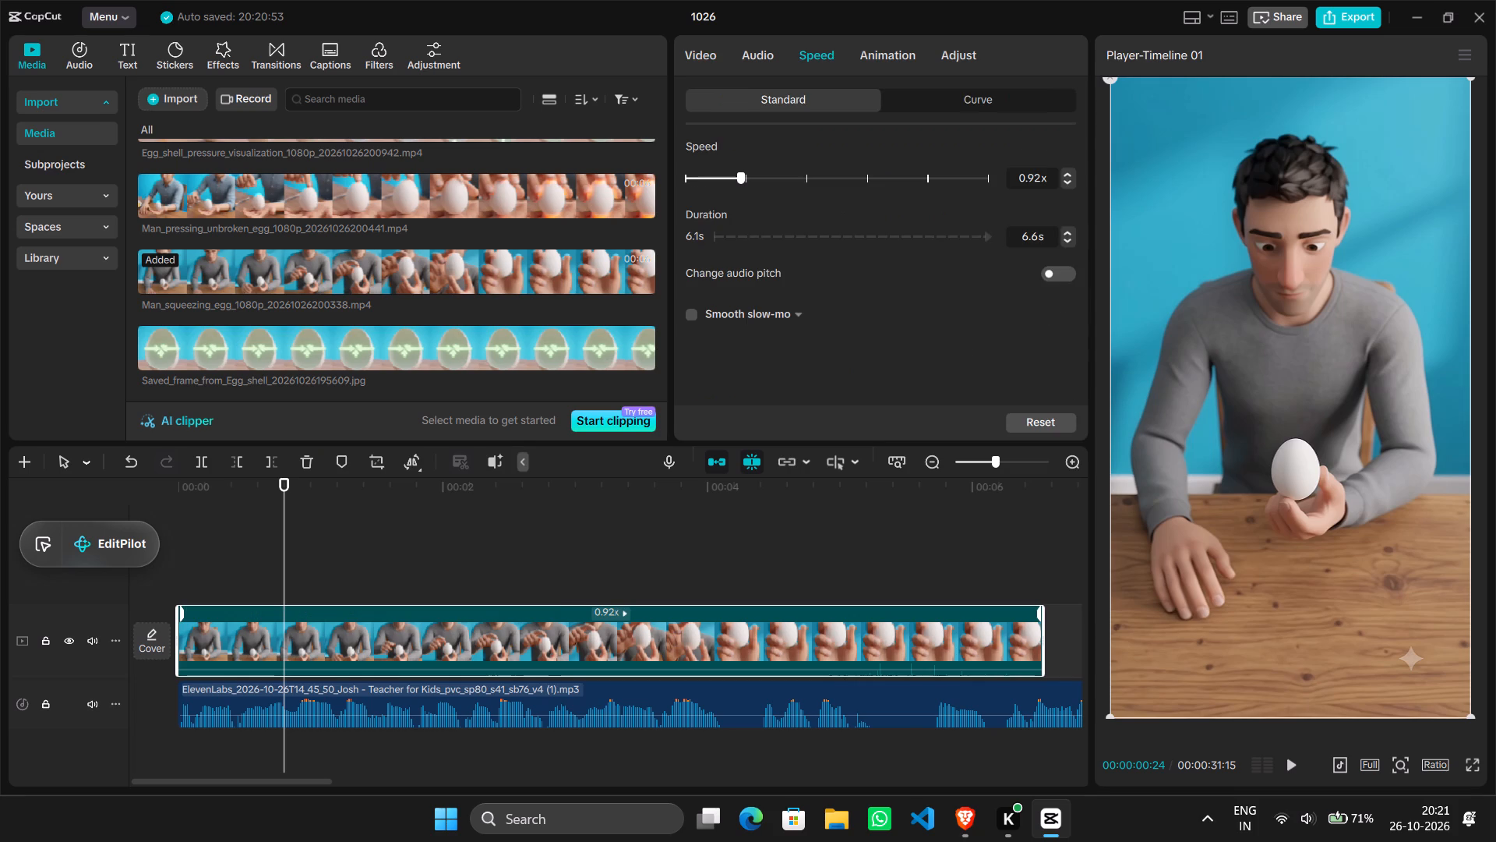
left_click(1041, 181)
key("BackSpace")
key("5")
left_click(949, 318)
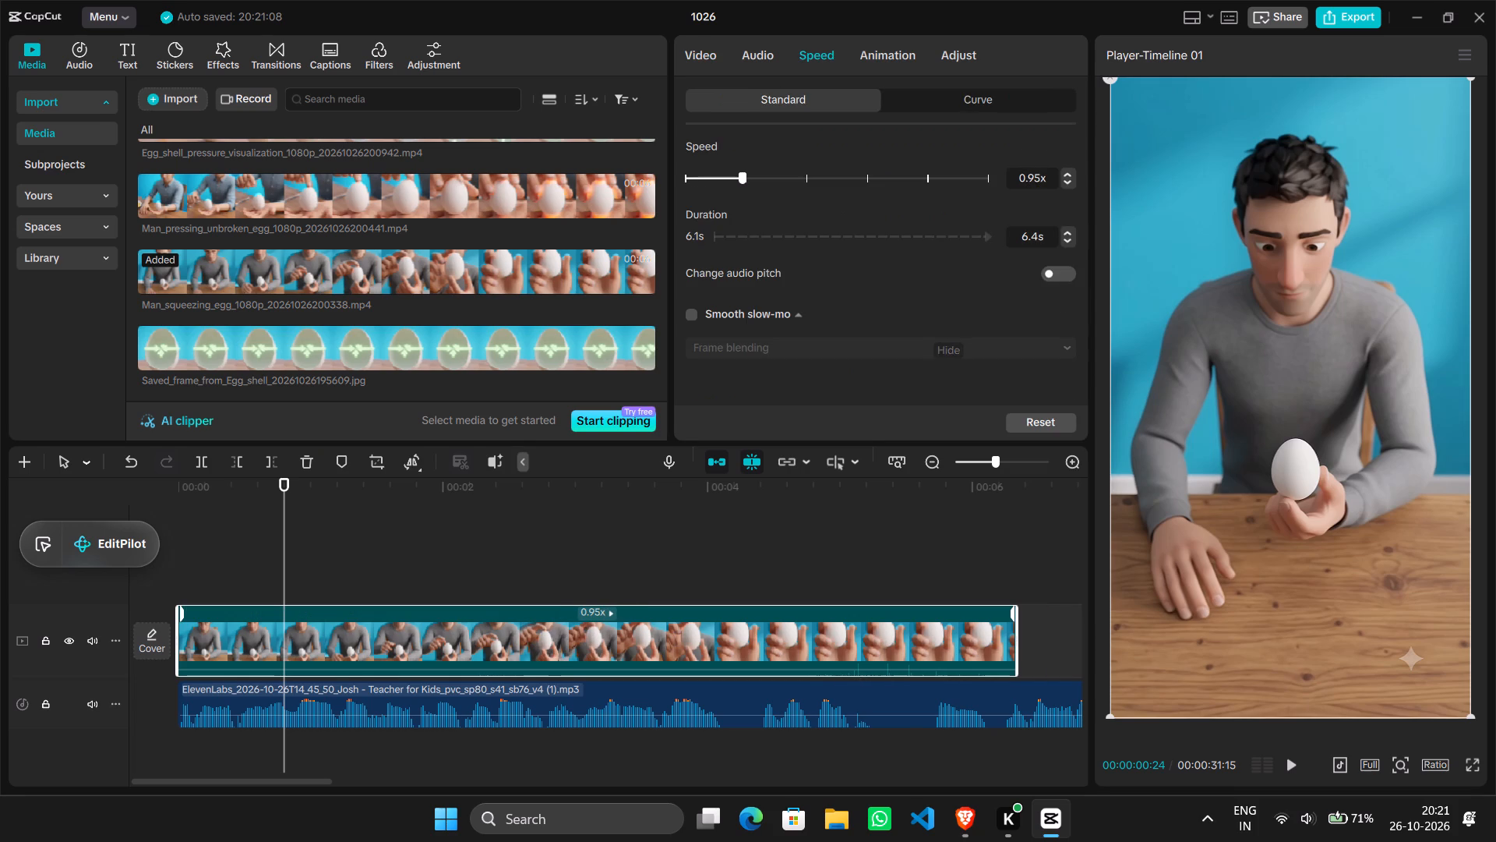
Trim off the part of the Man_squeezing_egg clip after 00:00:03:17, just before the shot changes to the one-hand grip.
left_click_drag(287, 536, 182, 539)
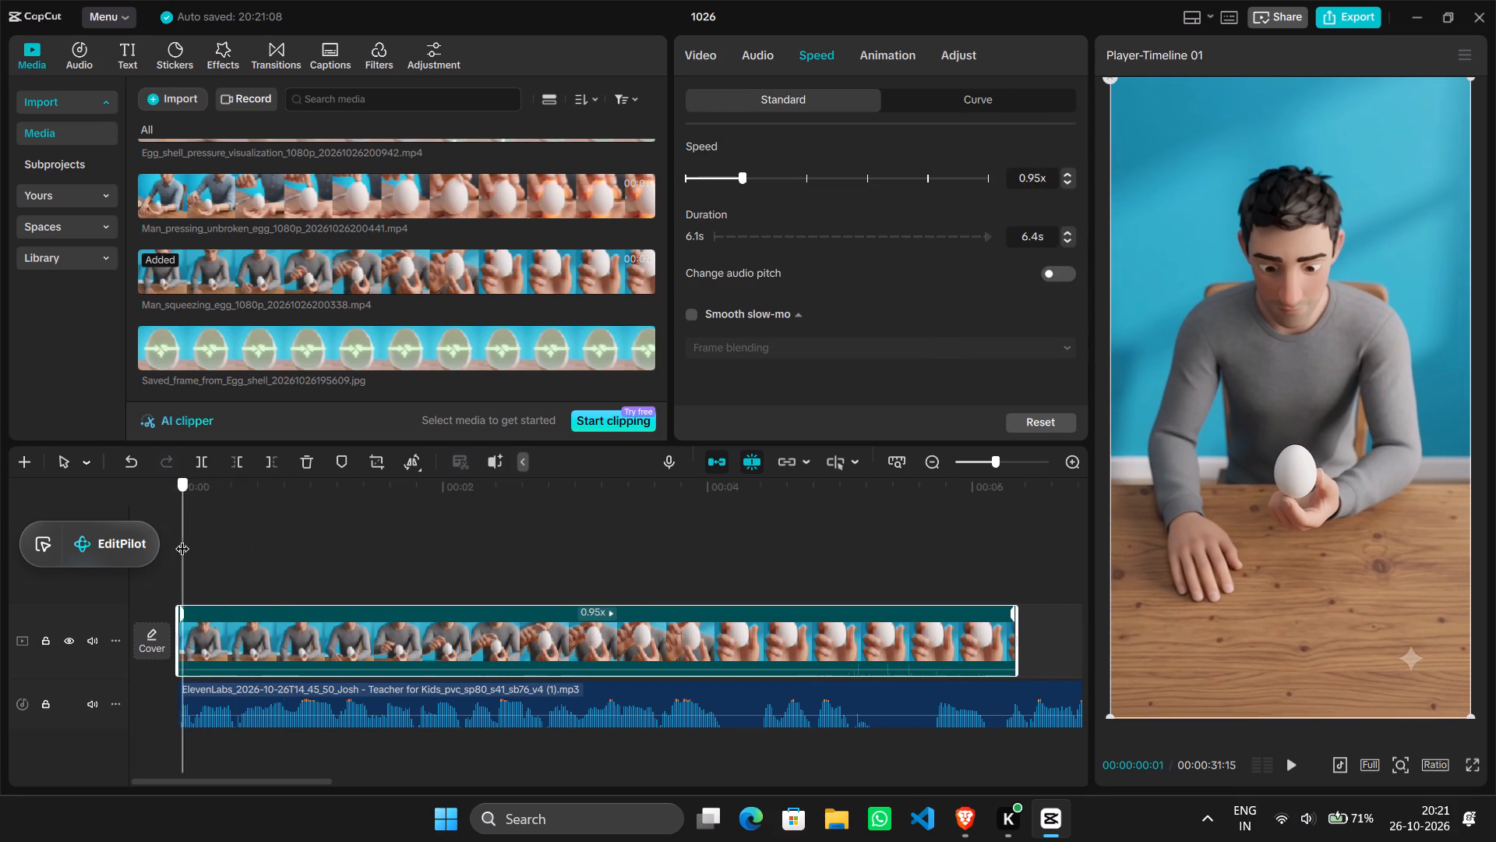
left_click_drag(182, 539, 180, 539)
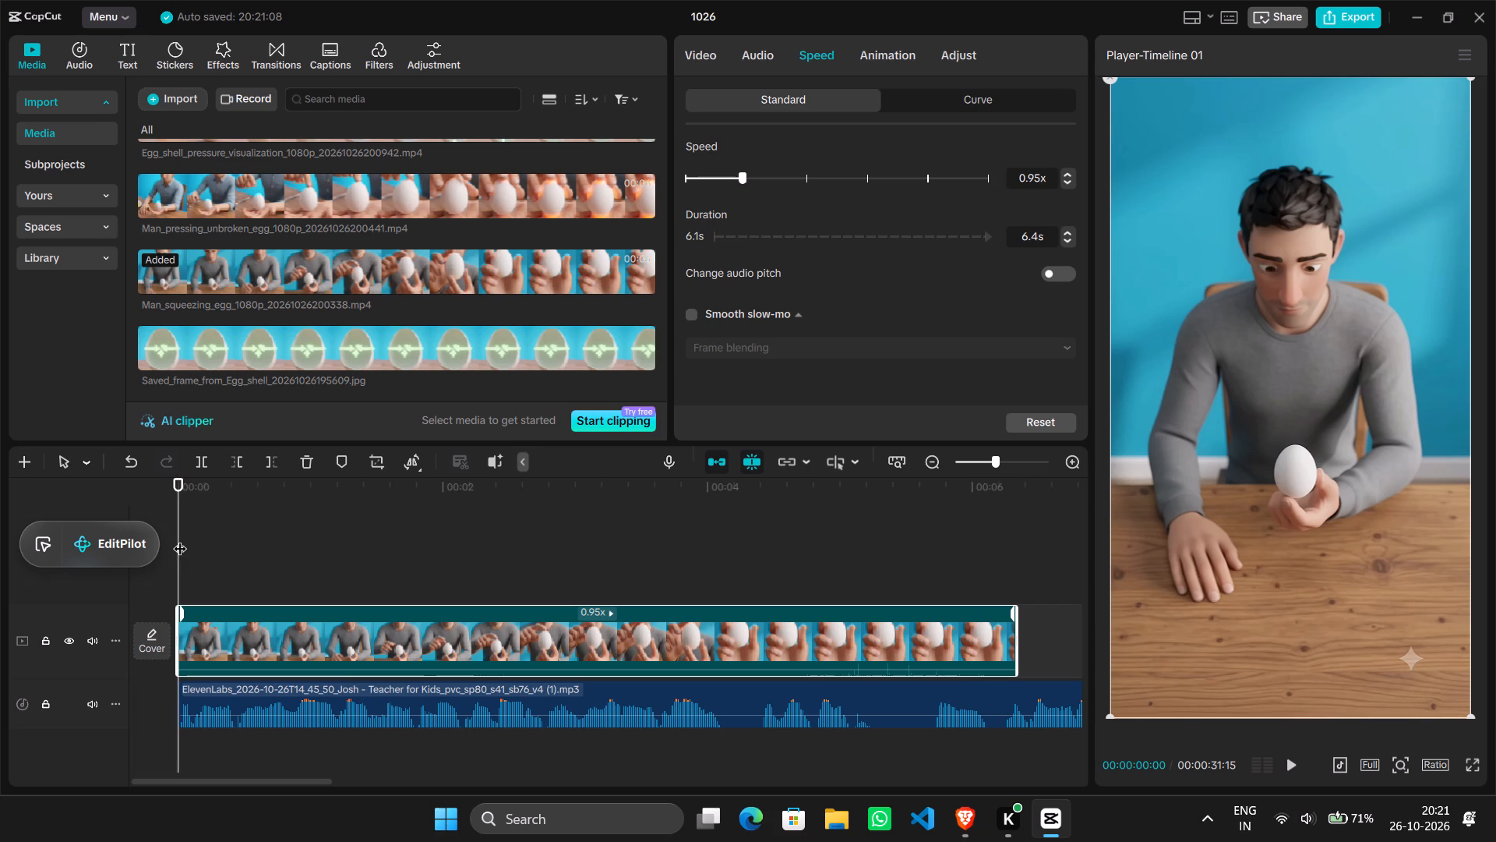
left_click_drag(180, 539, 629, 557)
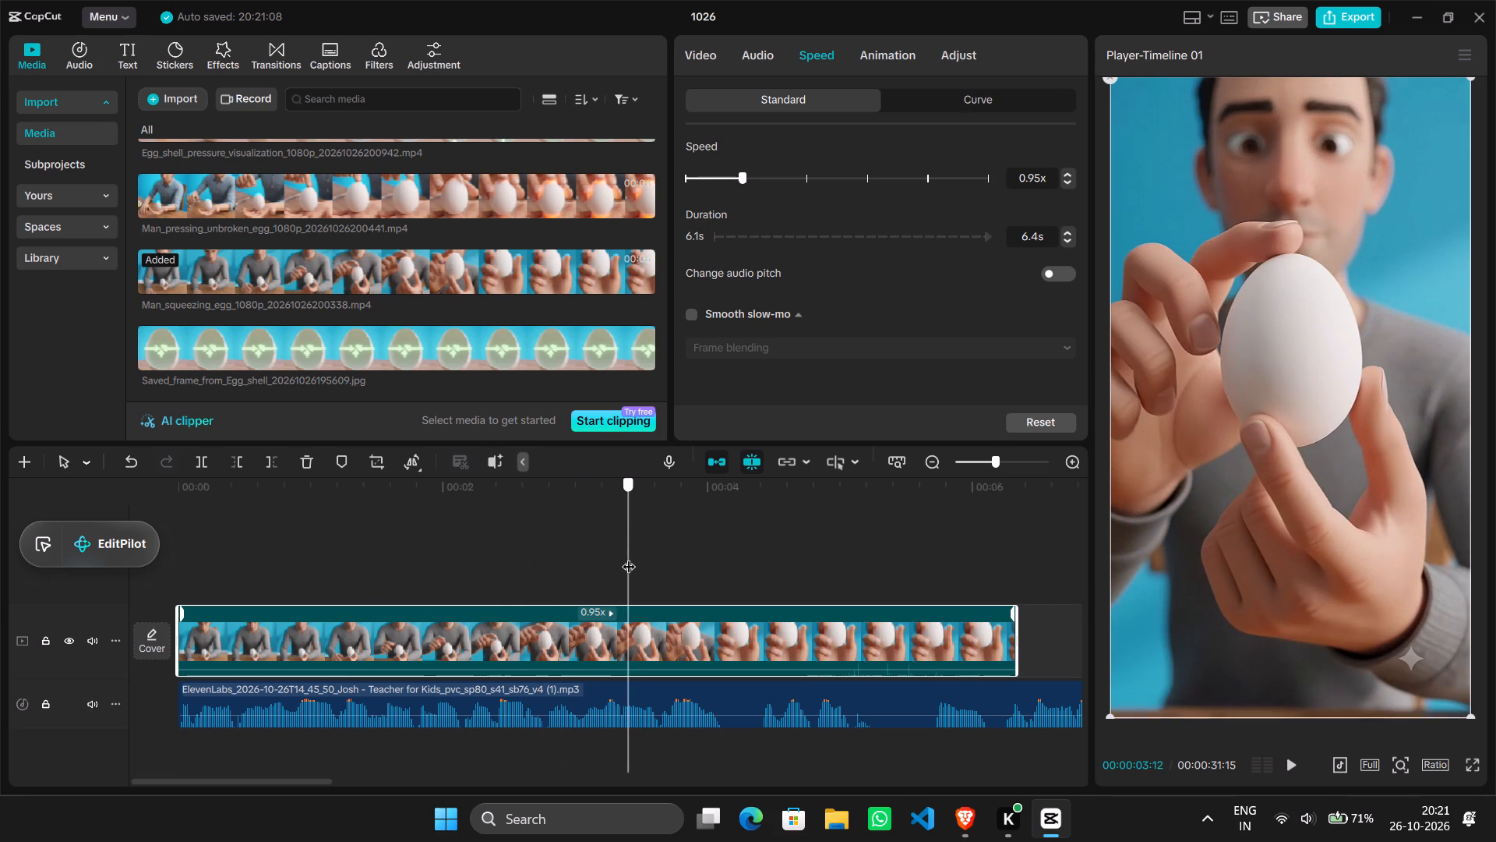
left_click_drag(629, 557, 626, 565)
left_click_drag(626, 565, 640, 569)
key("Right")
key("Right")
key("Right")
key("Right")
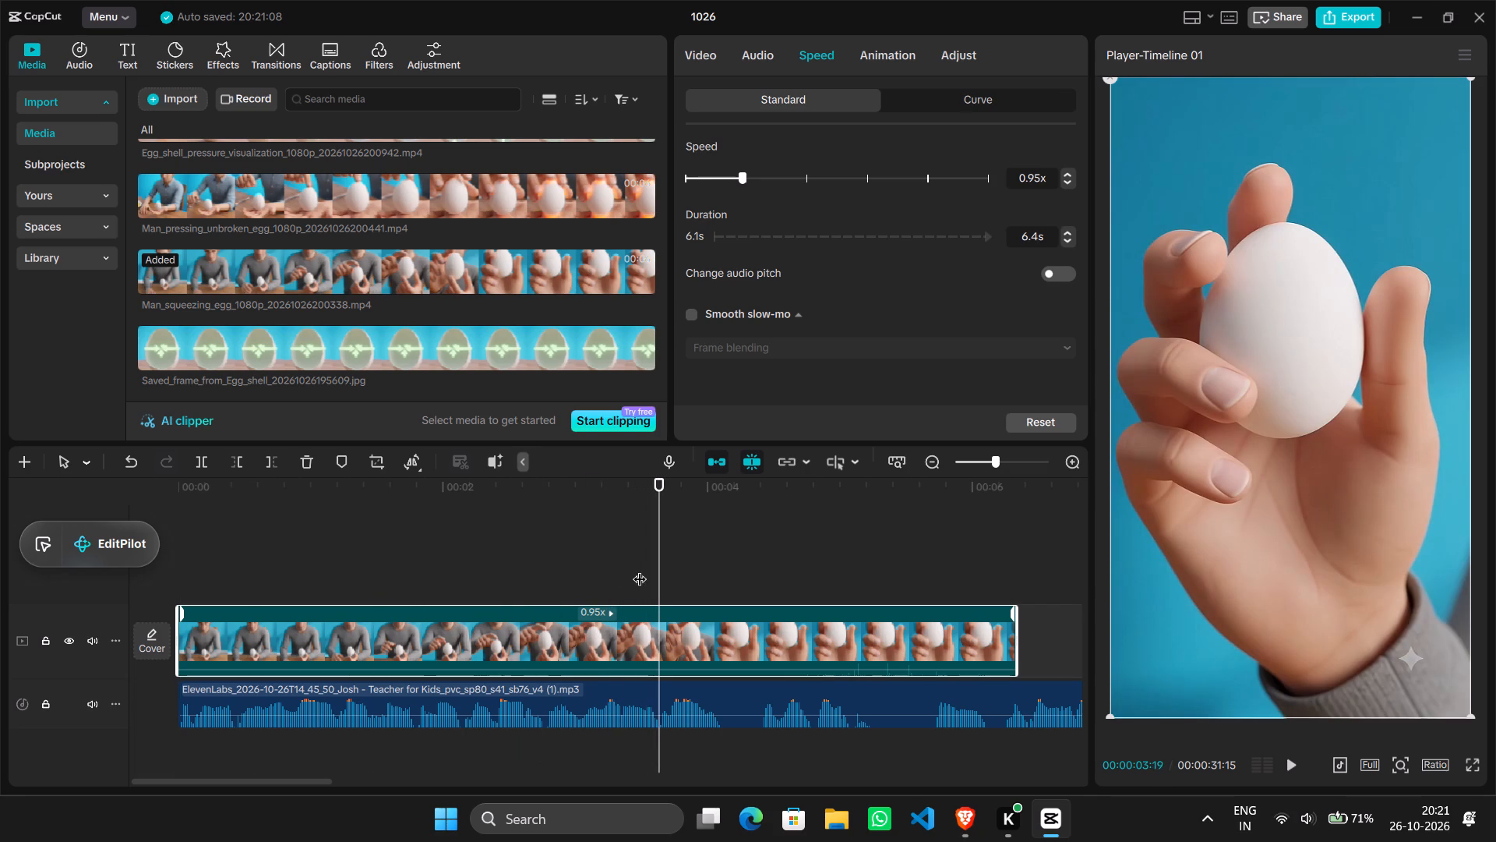
key("Left")
key("Left")
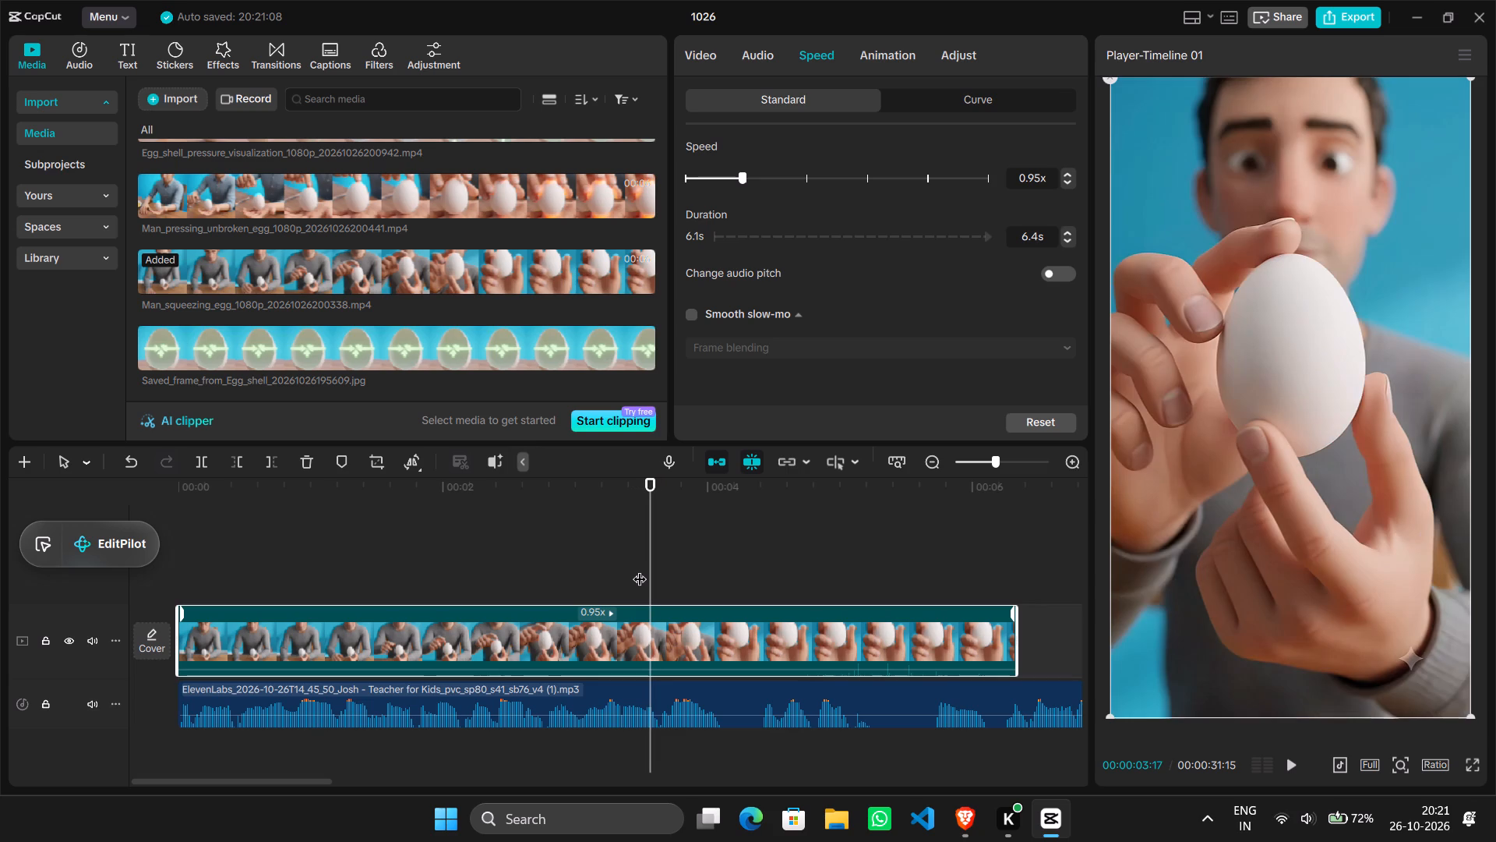
left_click(693, 663)
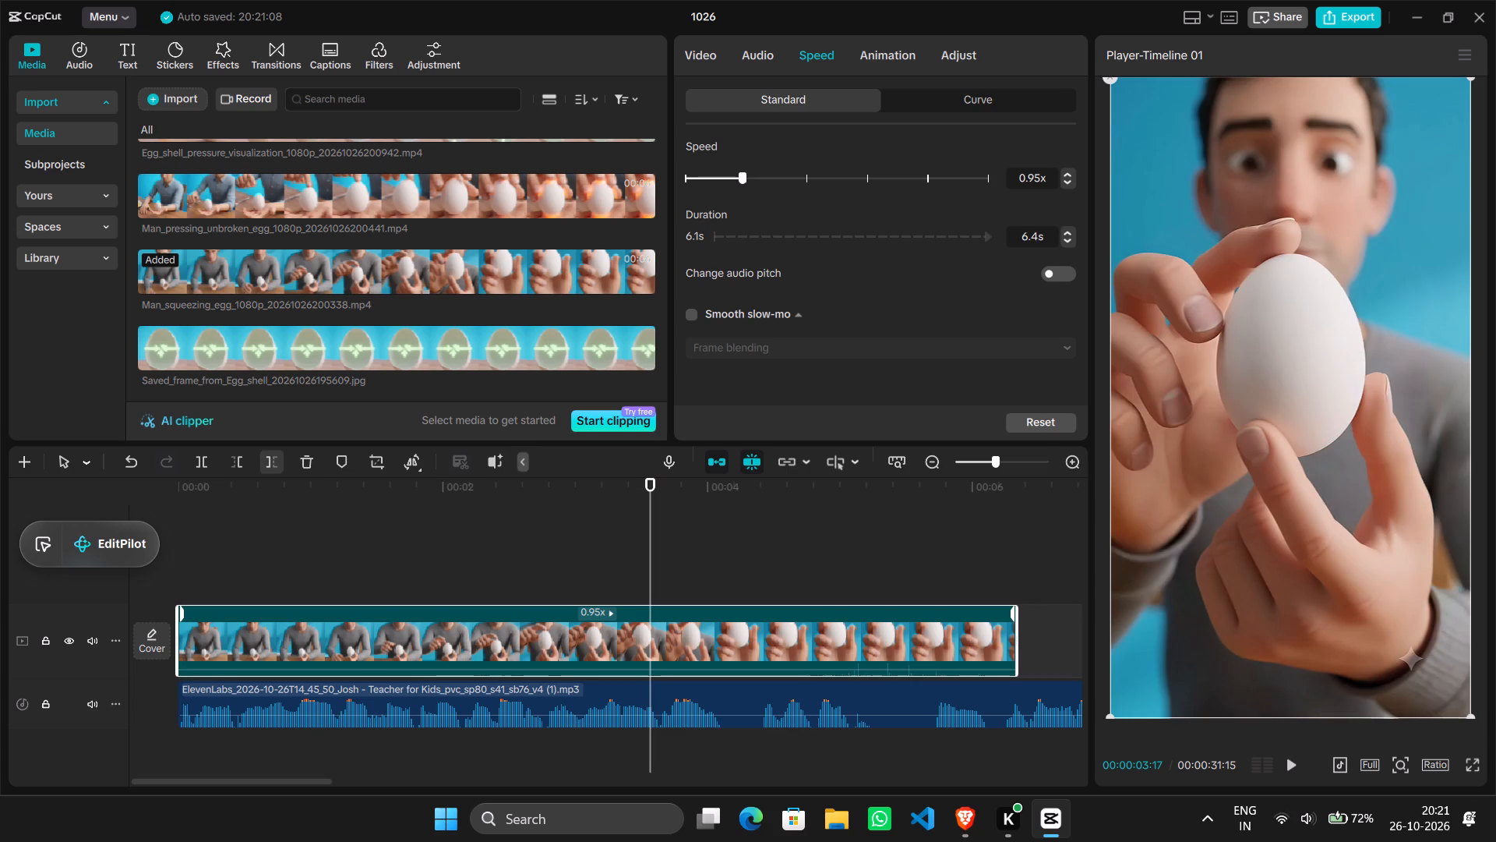
left_click(270, 460)
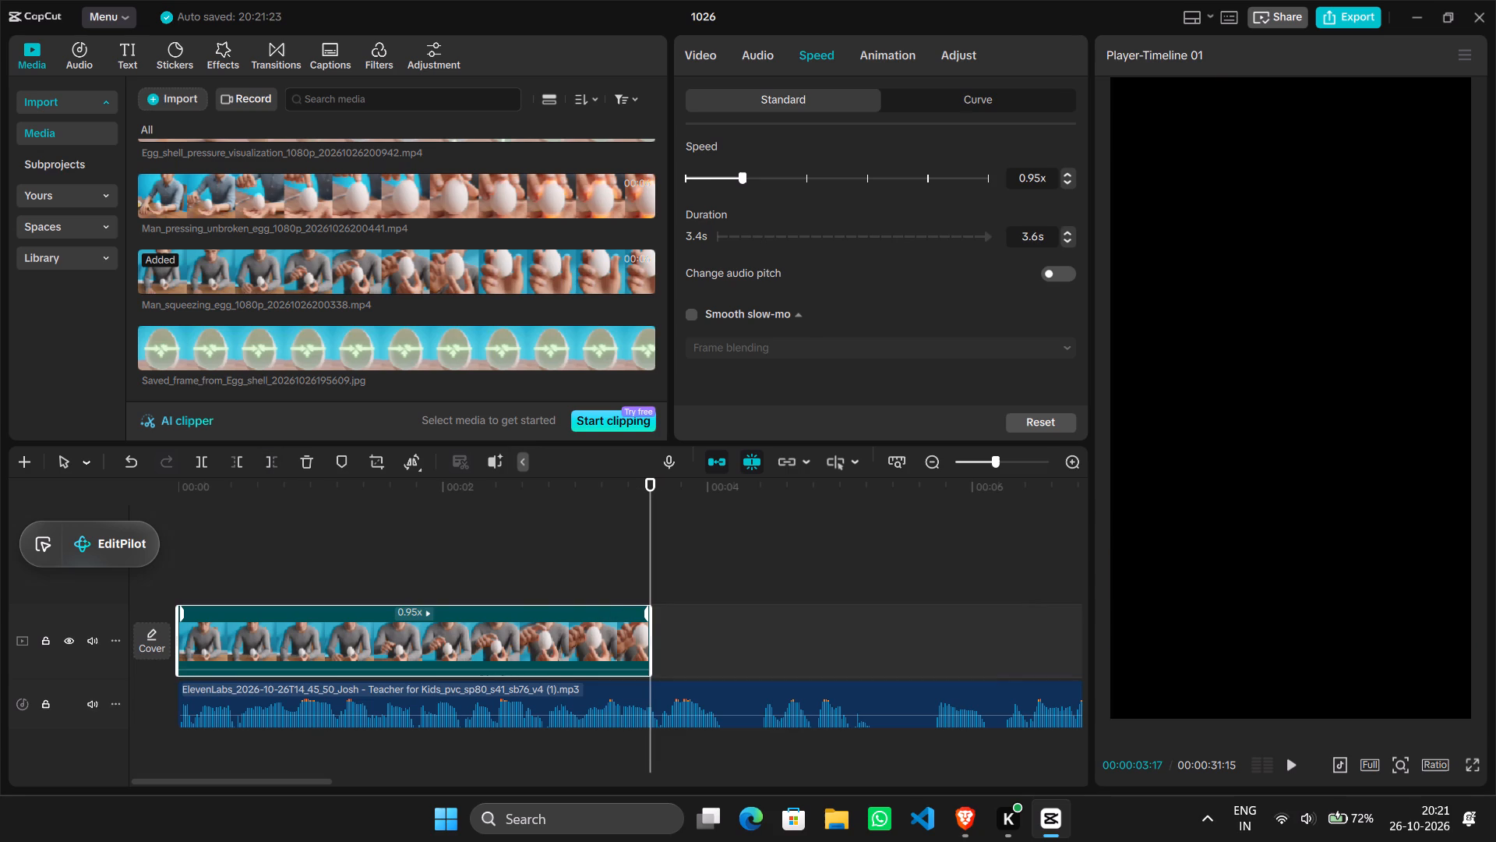
Play the narration beyond the trimmed squeezing clip and place the playhead where the next sentence starts, at about 00:00:05:21.
key("space")
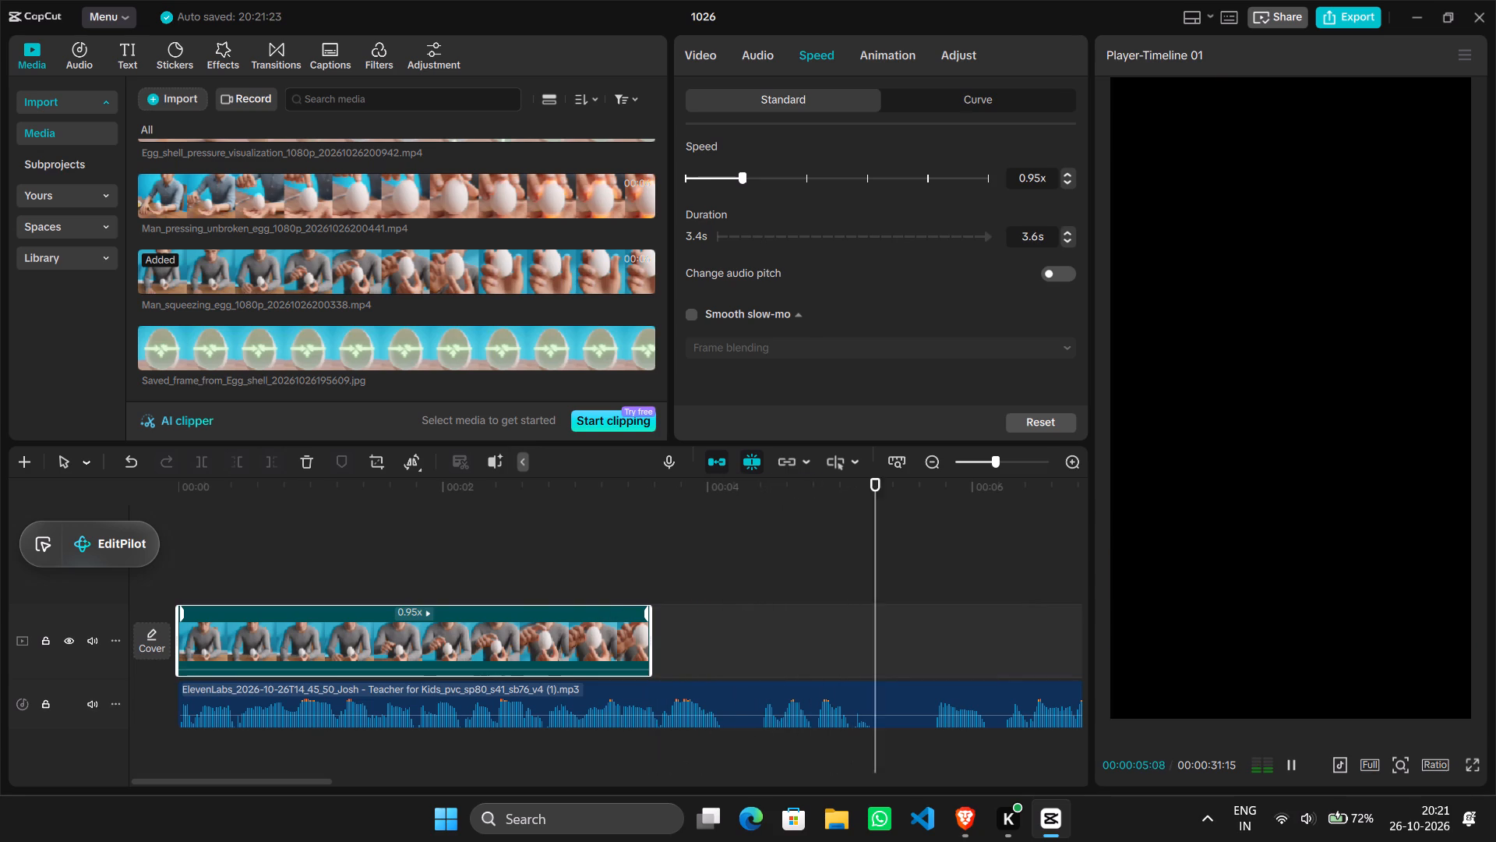
key("space")
key("space")
key("space")
scroll(929, 638, "left", 1)
double_click(717, 540)
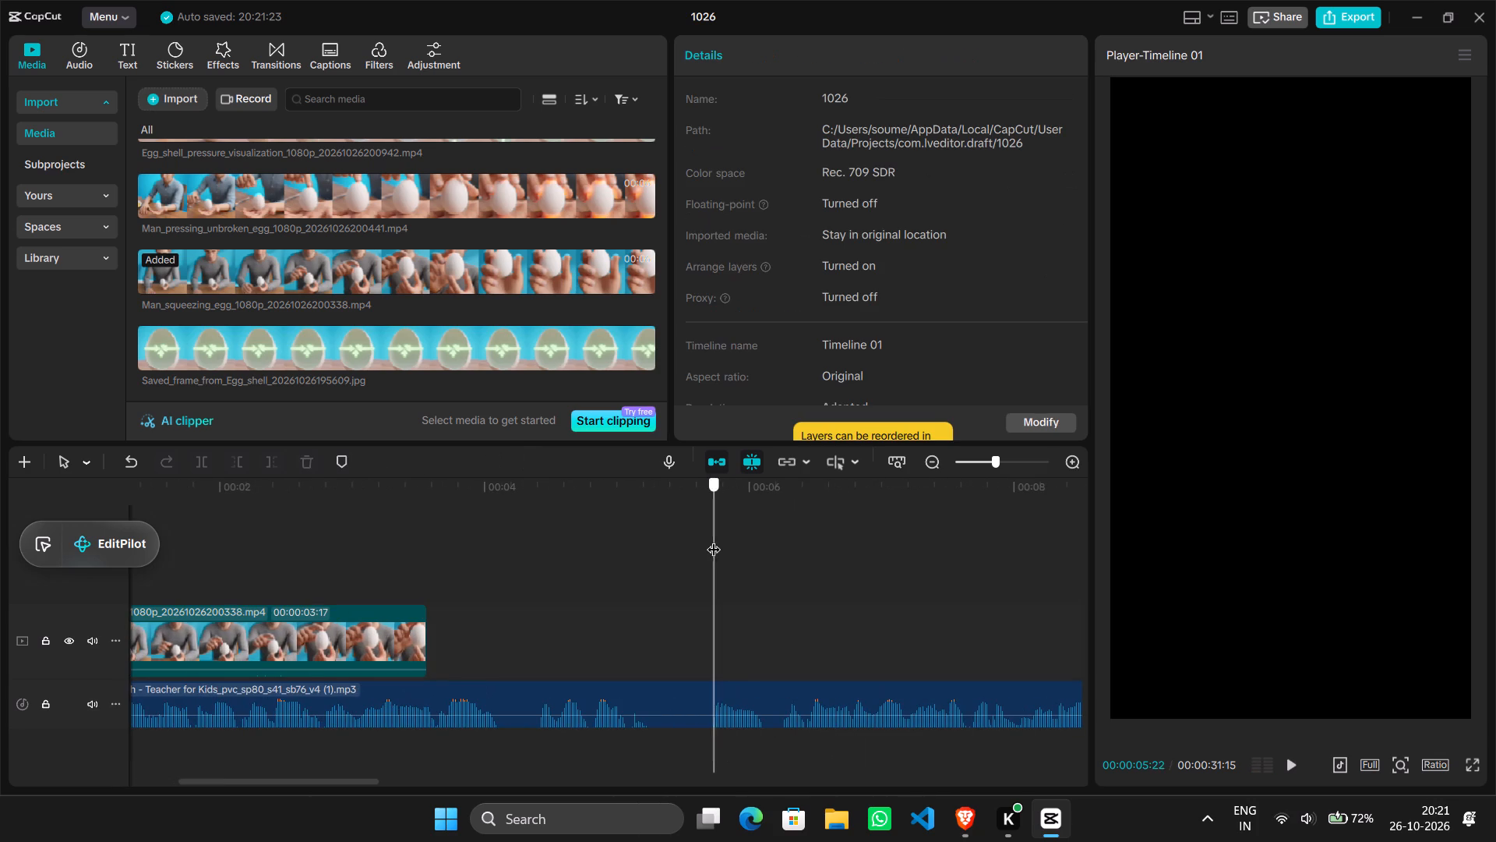
Preview the Egg_shell_pressure_visualization and Hand_squeezing_and_breaking_egg clips in the media library.
scroll(386, 280, "up", 1)
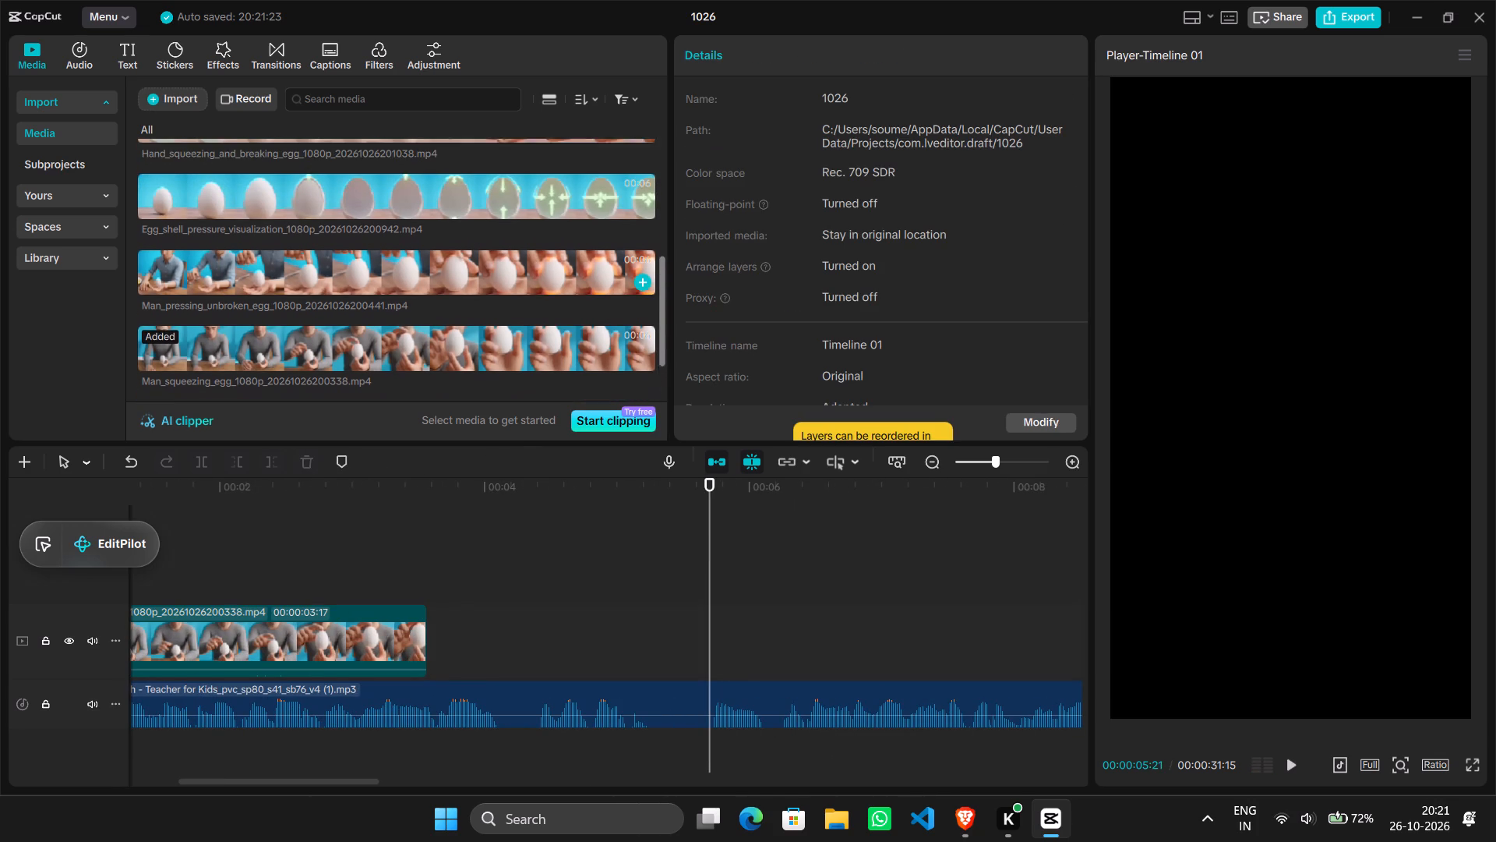
scroll(386, 280, "up", 1)
double_click(288, 227)
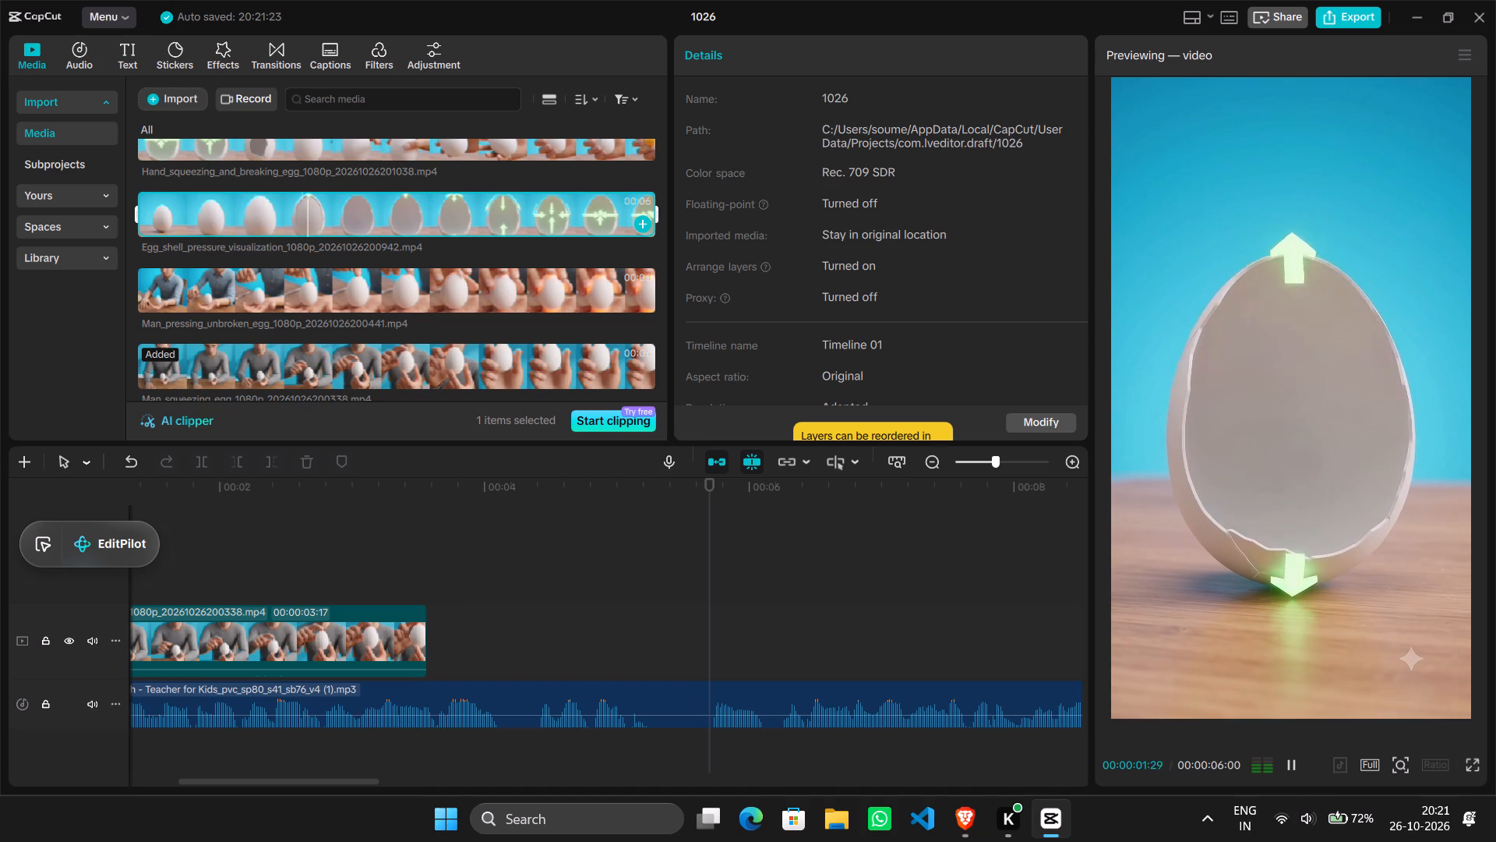
scroll(288, 227, "up", 1)
double_click(231, 295)
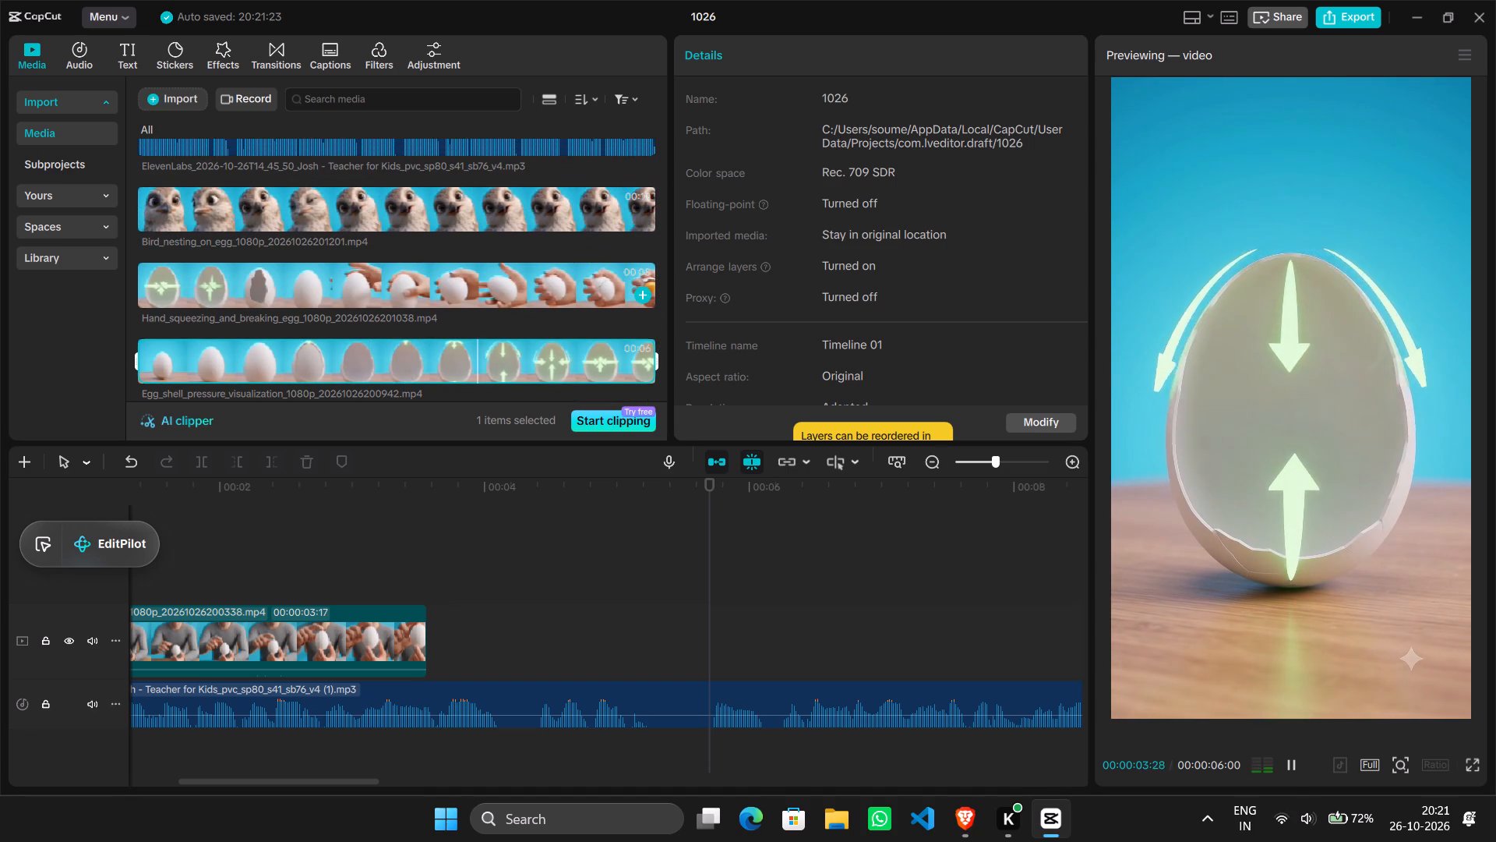
scroll(340, 320, "down", 1)
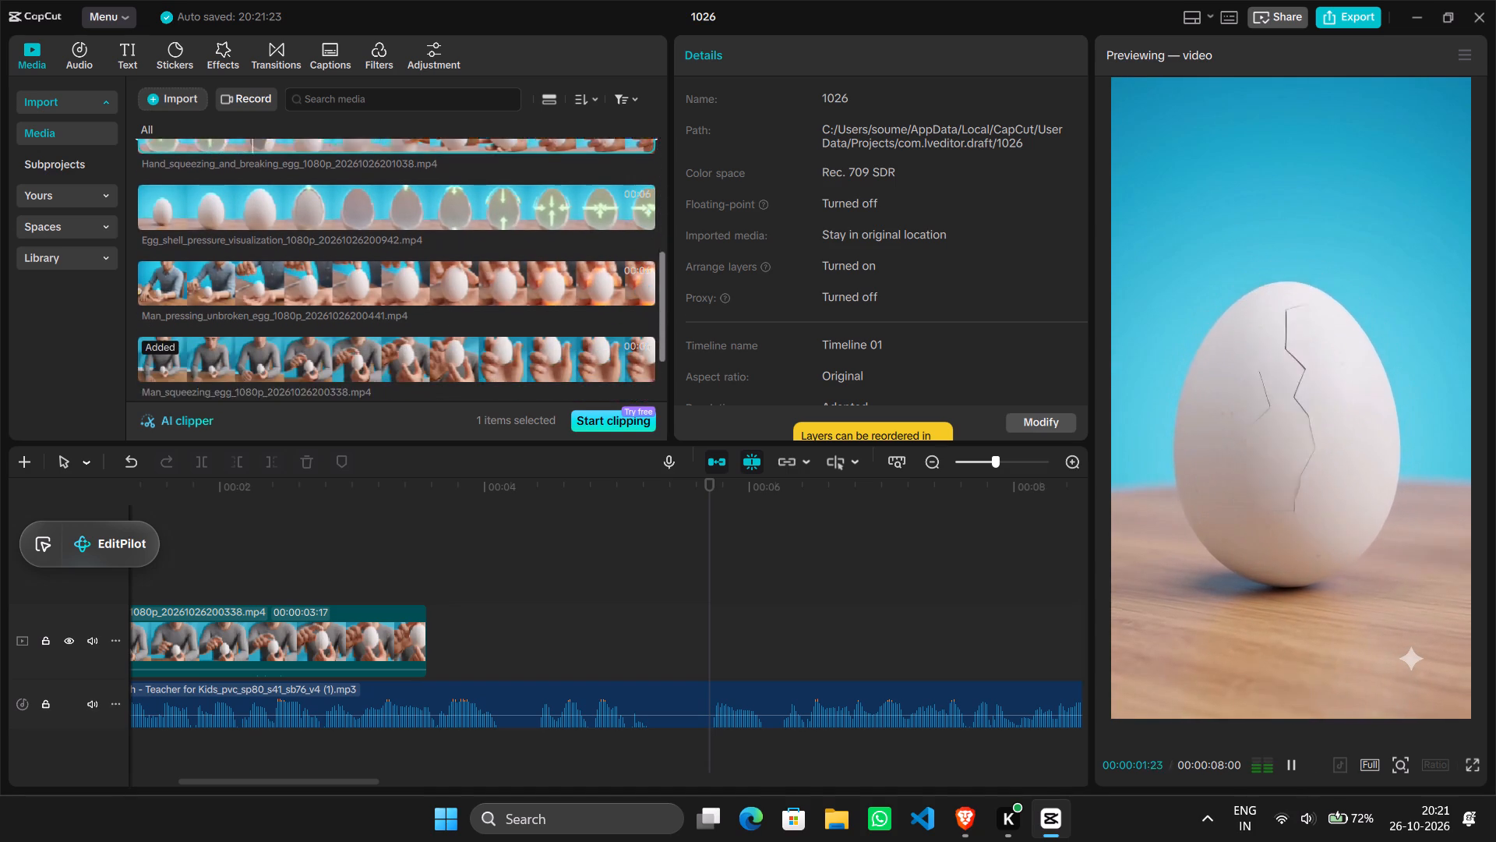
scroll(340, 320, "down", 1)
Add the Egg_shell_pressure_visualization clip to the main track, turn off the main track magnet, and move the clip's start to 00:00:05:21.
left_click_drag(262, 245, 778, 575)
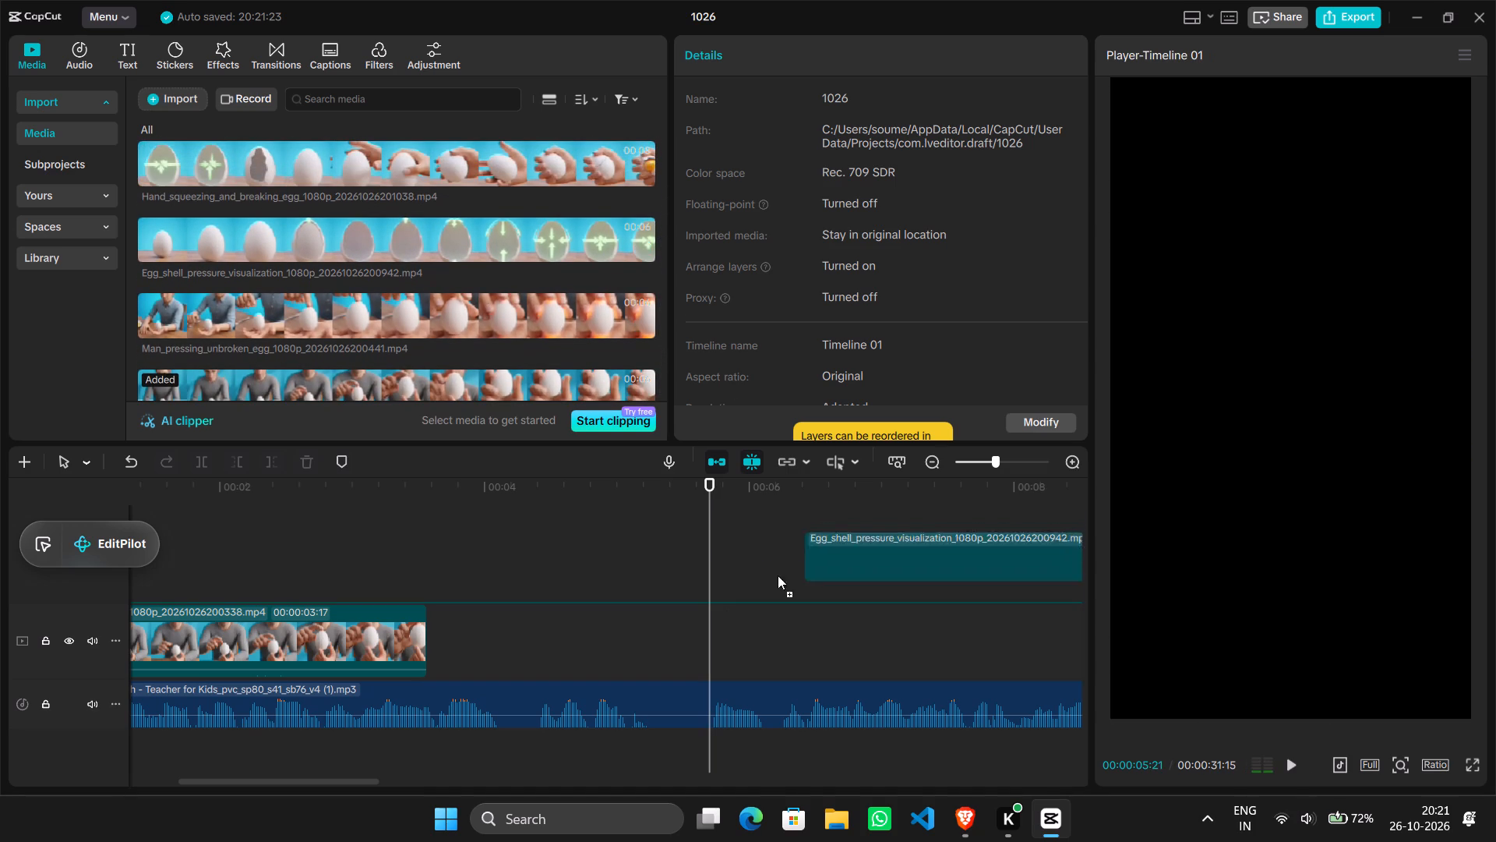
left_click_drag(778, 575, 715, 637)
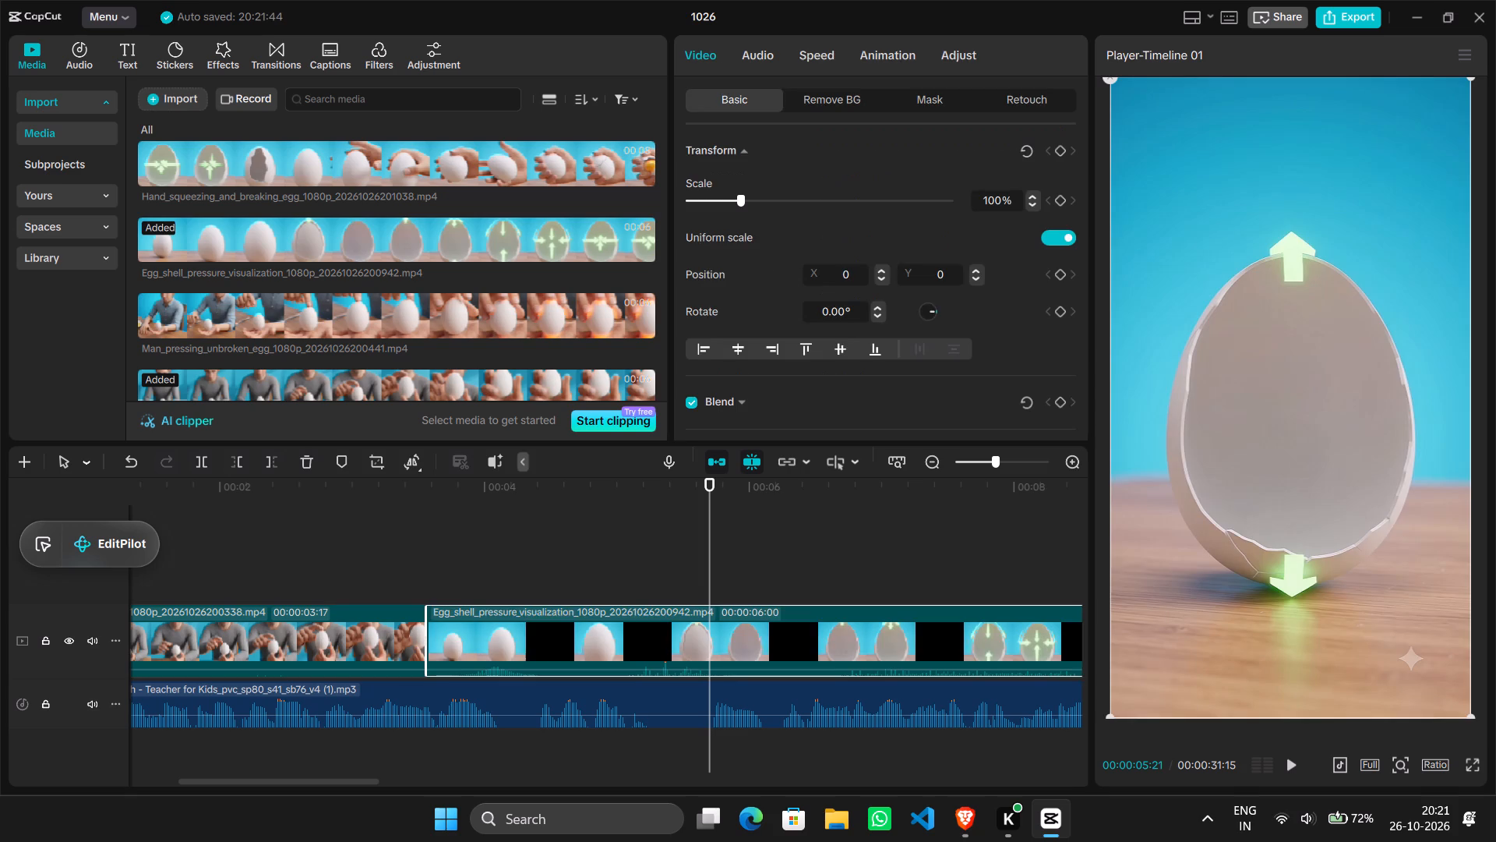
left_click(720, 464)
left_click_drag(748, 641, 1032, 638)
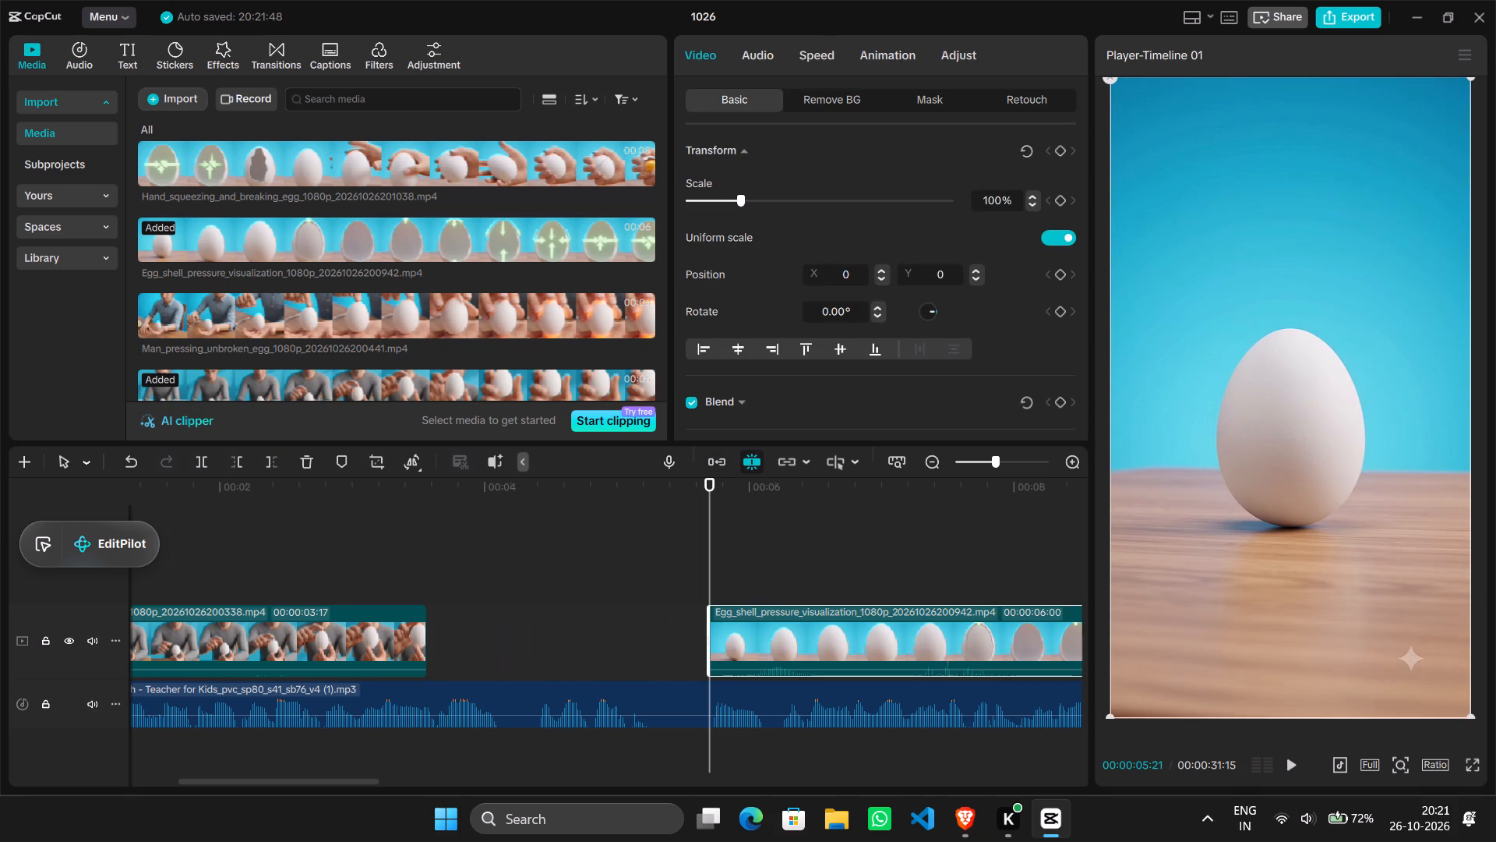
Play the Egg_shell_pressure_visualization clip against the narration and place the playhead at the end of that passage, at 00:00:13:03.
scroll(867, 540, "left", 2)
scroll(867, 540, "down", 7, "ctrl")
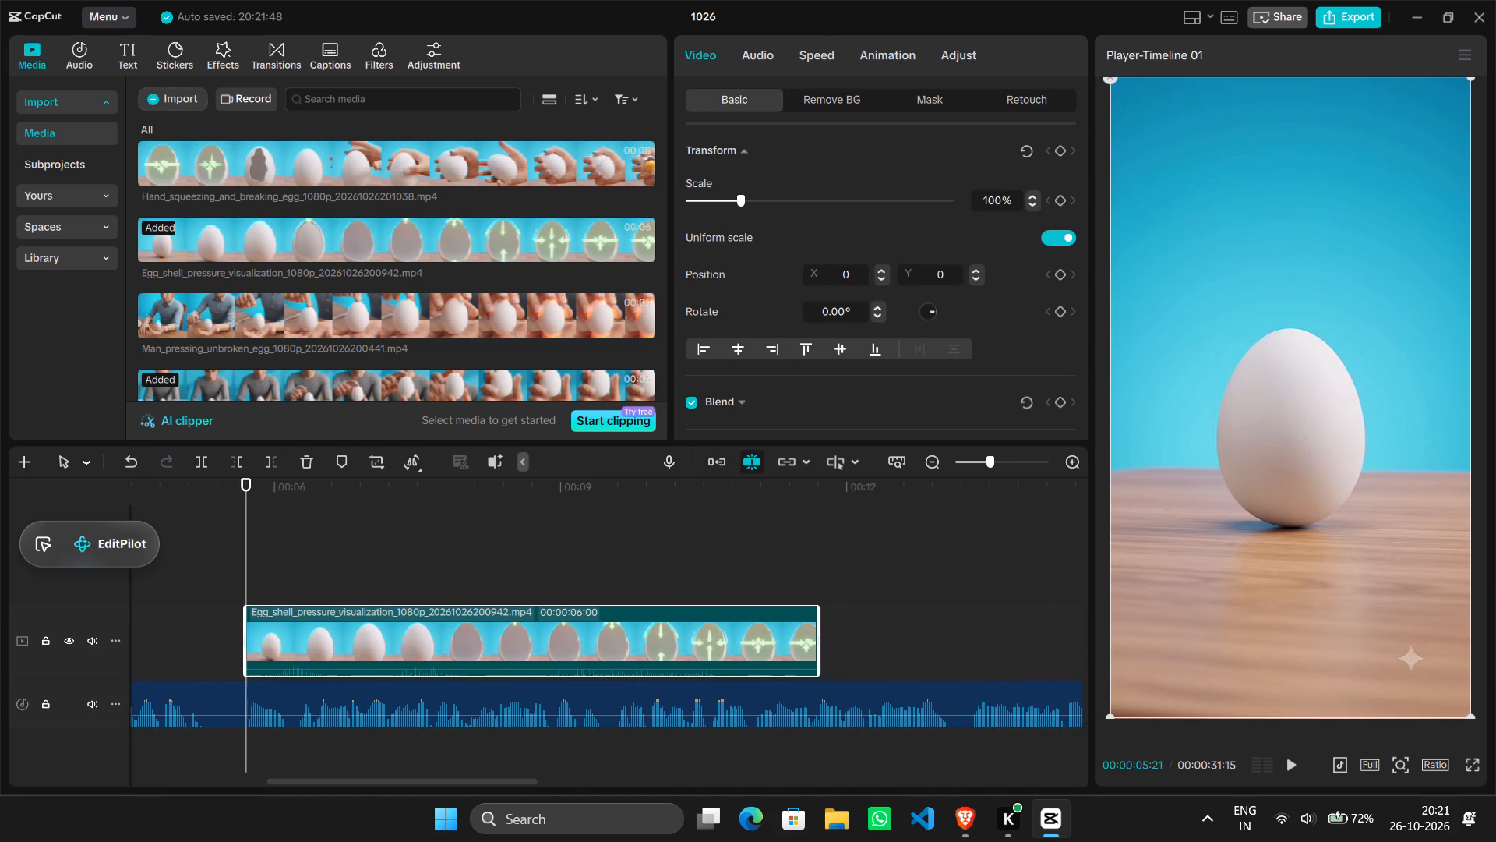
key("space")
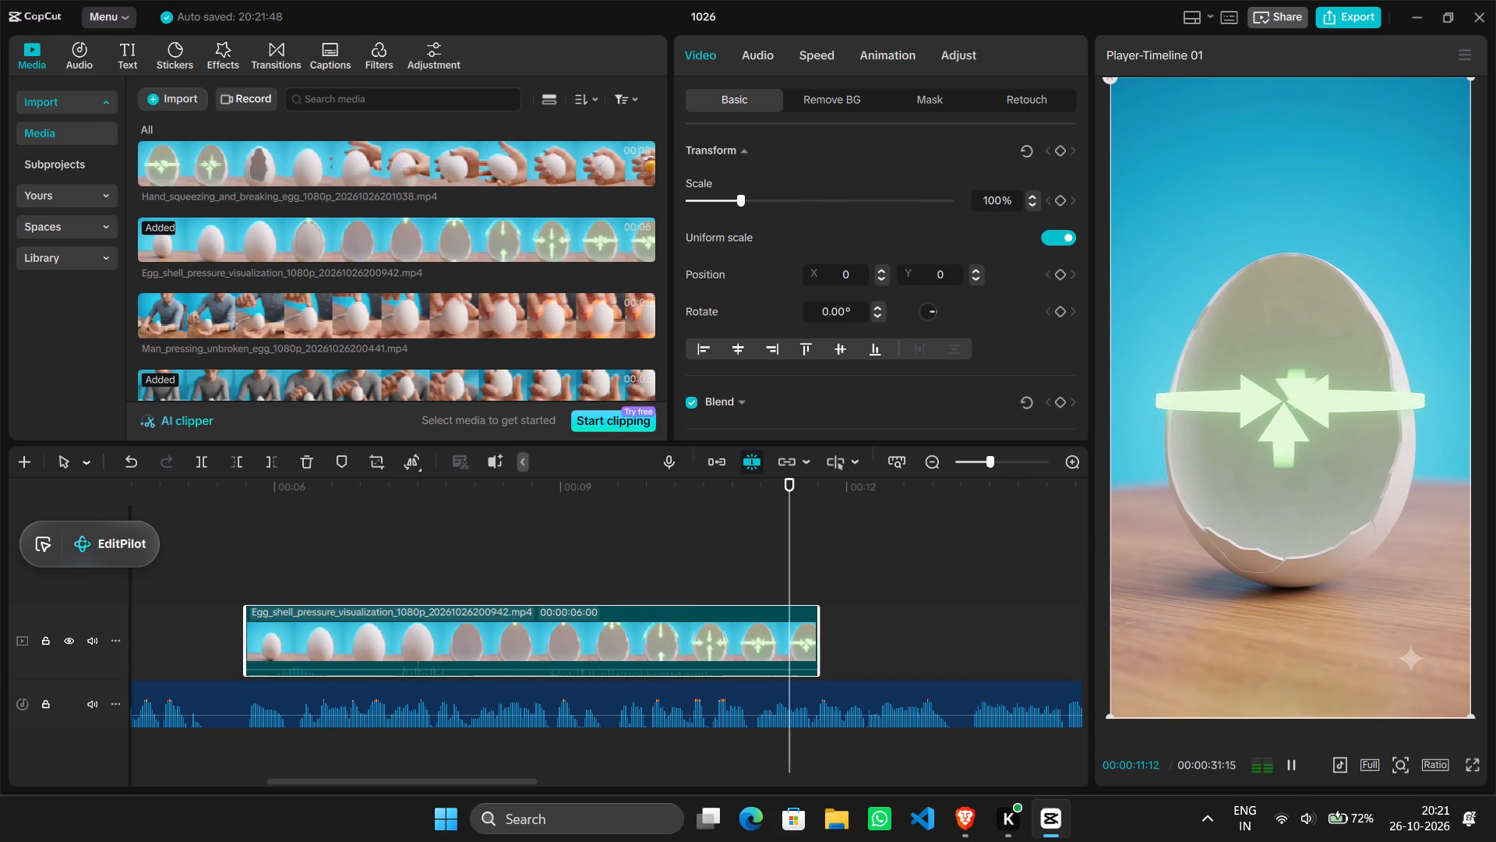
left_click(883, 597)
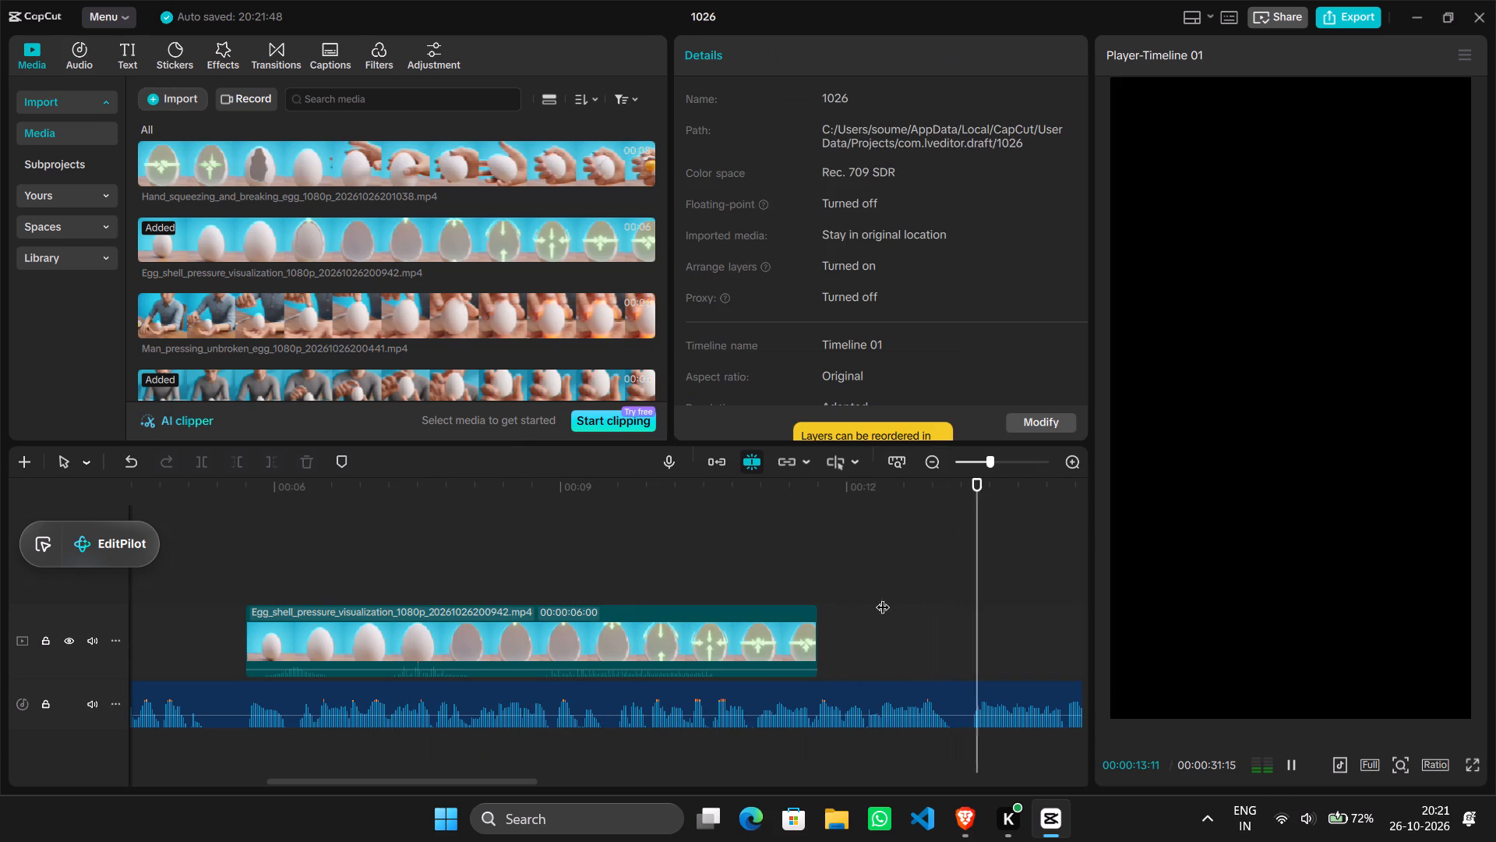
left_click_drag(883, 597, 952, 624)
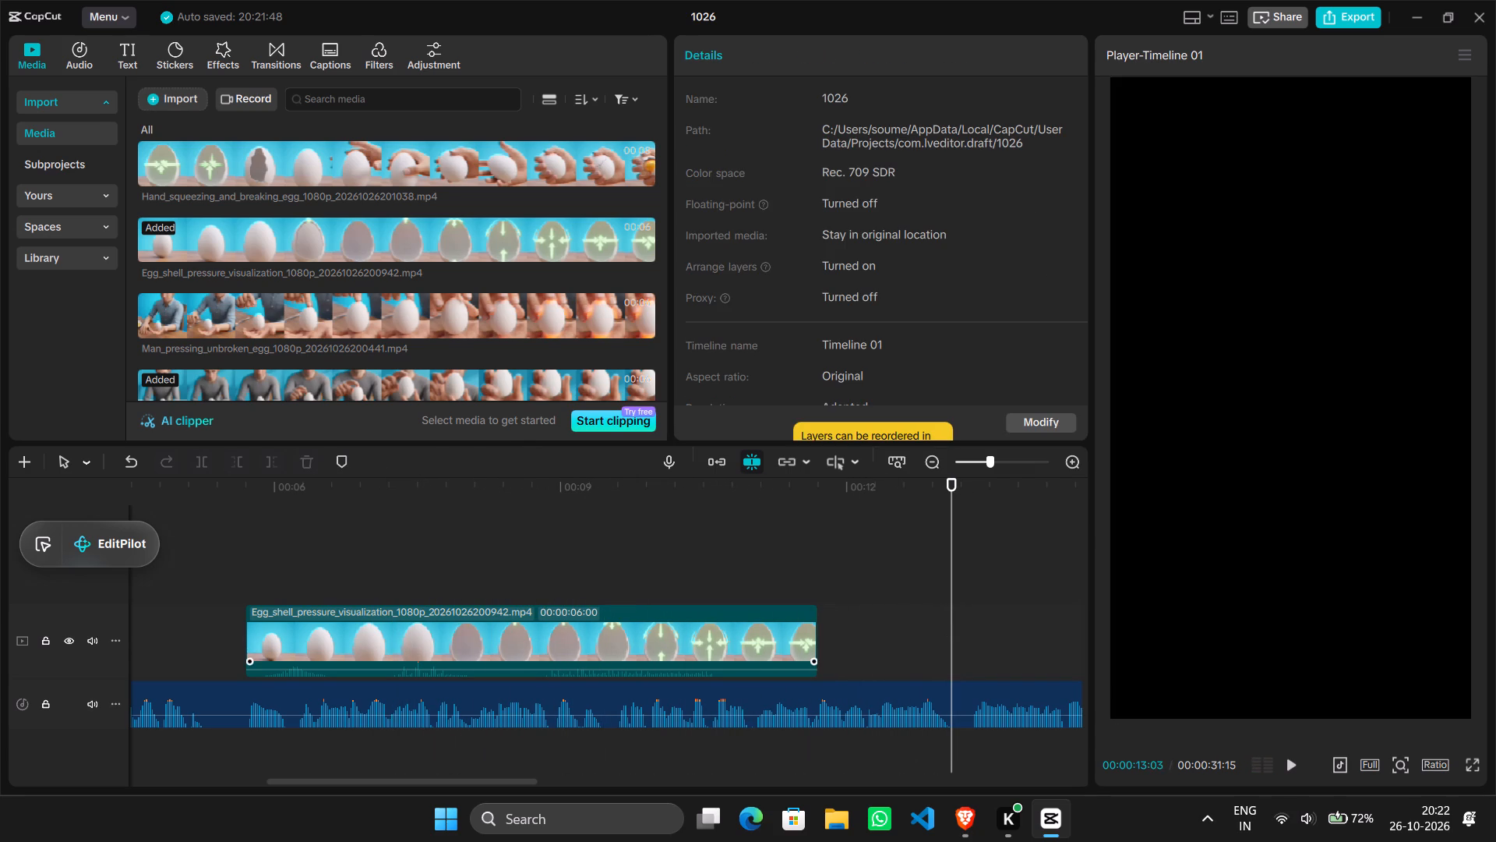
Slow the Egg_shell_pressure_visualization clip to 0.82x speed, stretching it almost to the playhead.
left_click(803, 625)
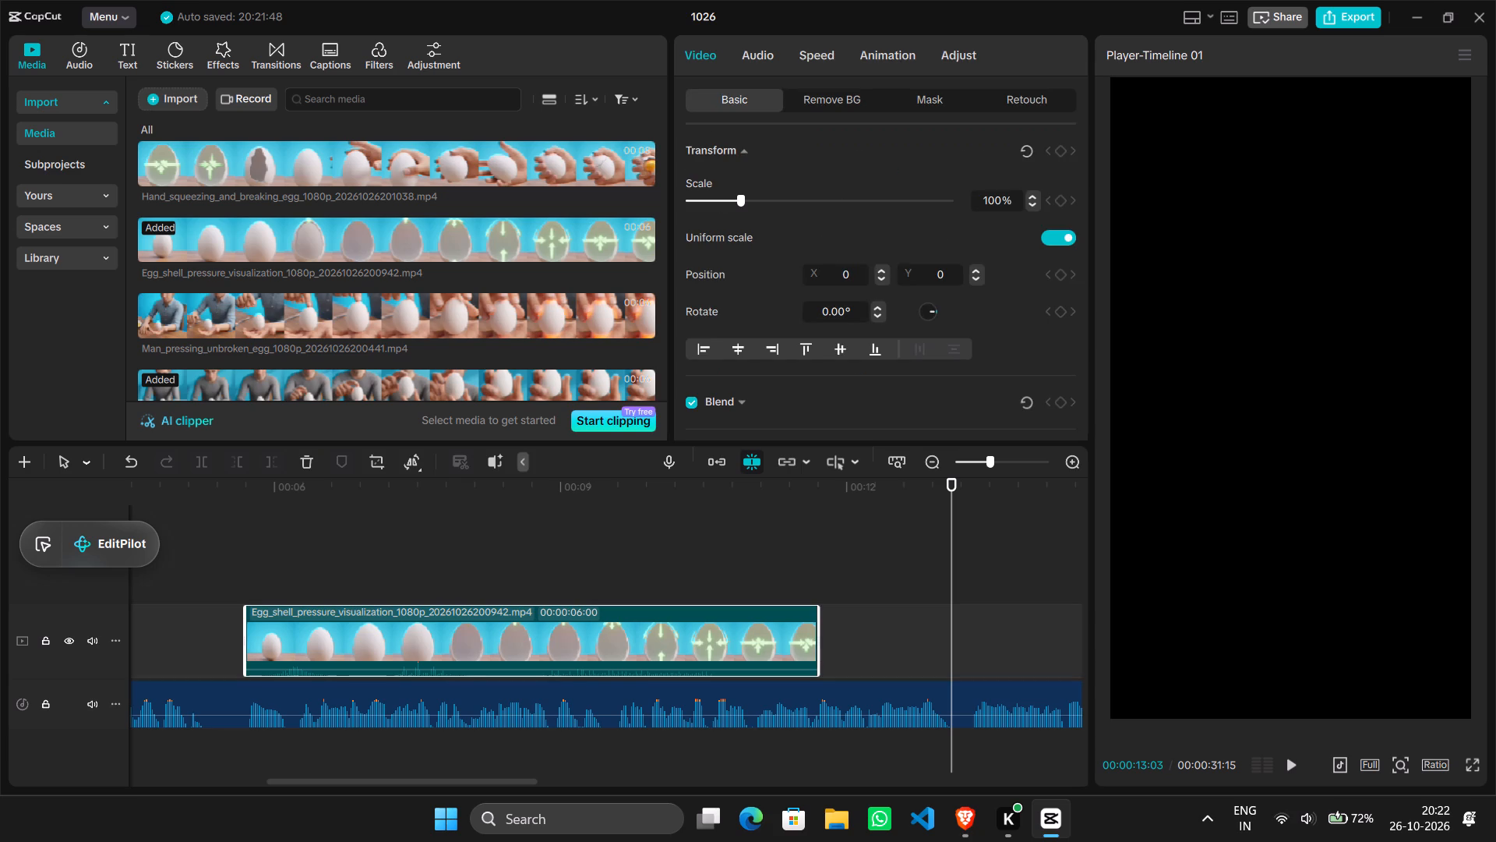
left_click(810, 56)
left_click(745, 179)
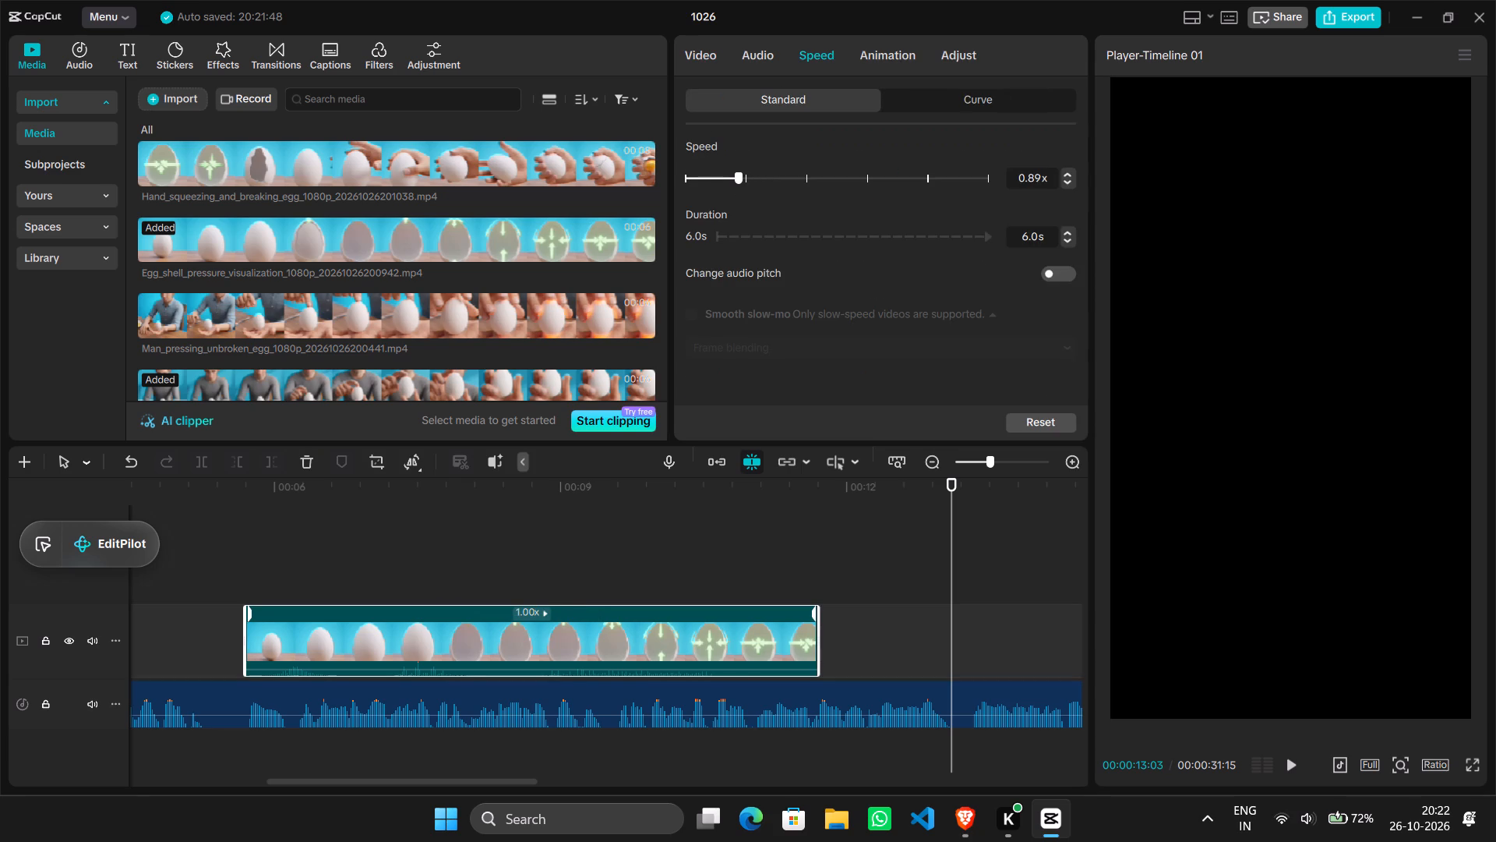
left_click(740, 179)
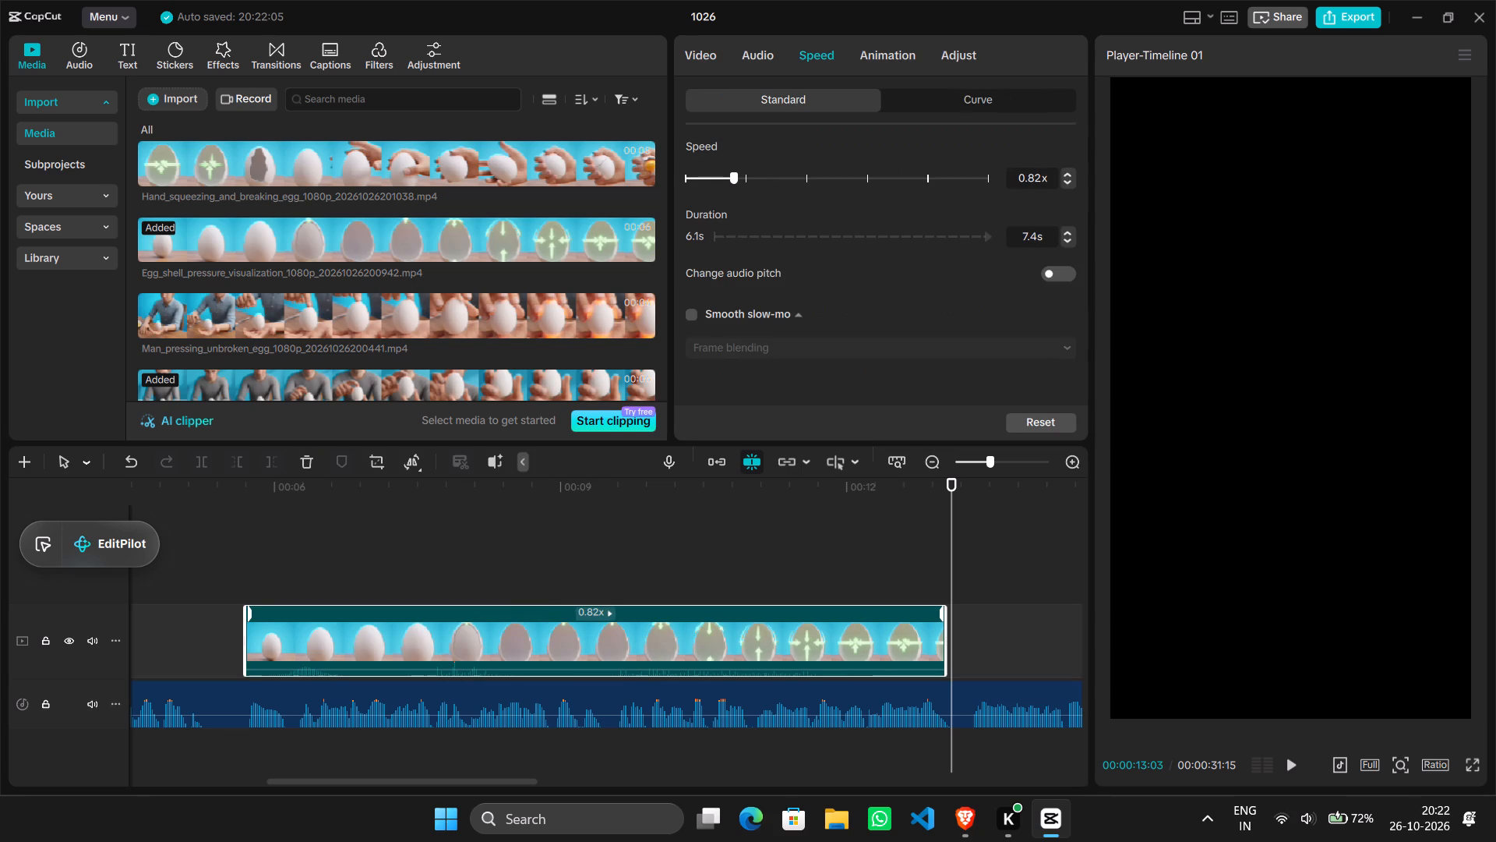
Fine-tune the Egg_shell_pressure_visualization clip's speed around 0.83x, settling on 0.82x.
left_click(734, 179)
left_click(733, 179)
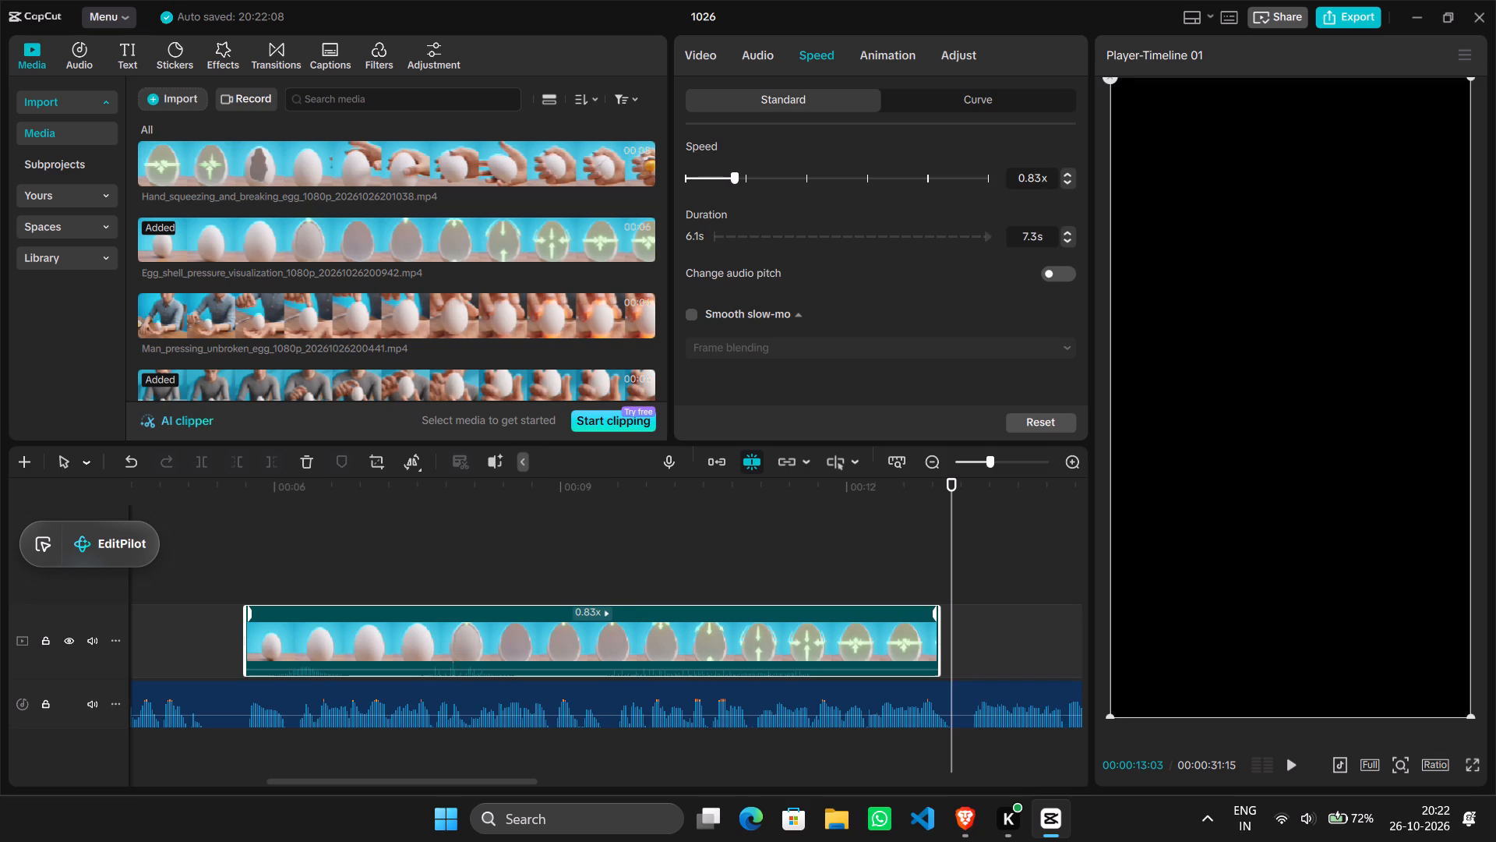
left_click(735, 181)
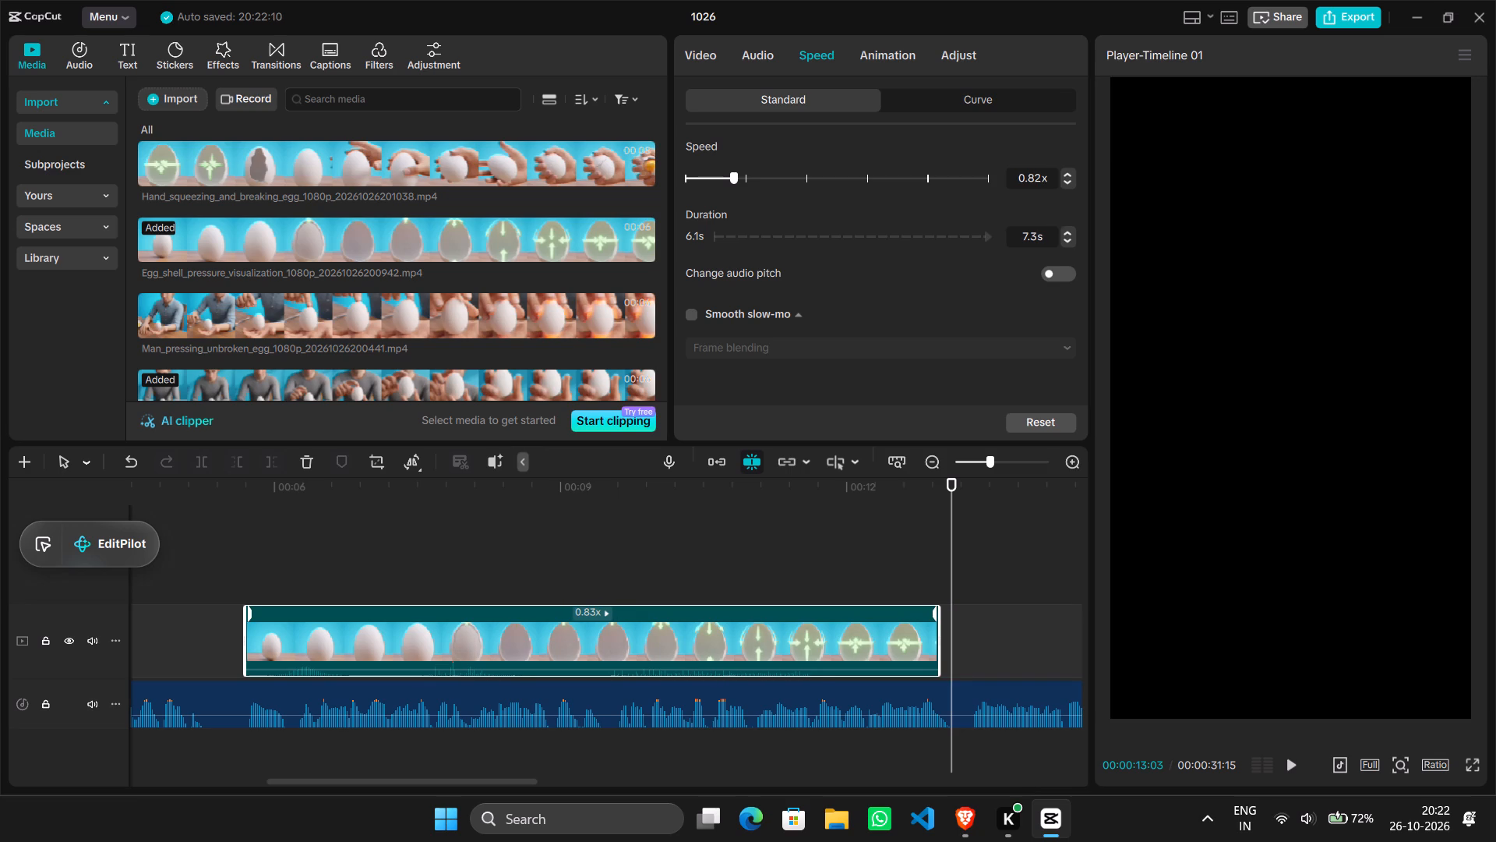
Play the slowed Egg_shell_pressure_visualization clip from its start against the narration.
left_click(258, 563)
left_click_drag(258, 563, 251, 563)
key("space")
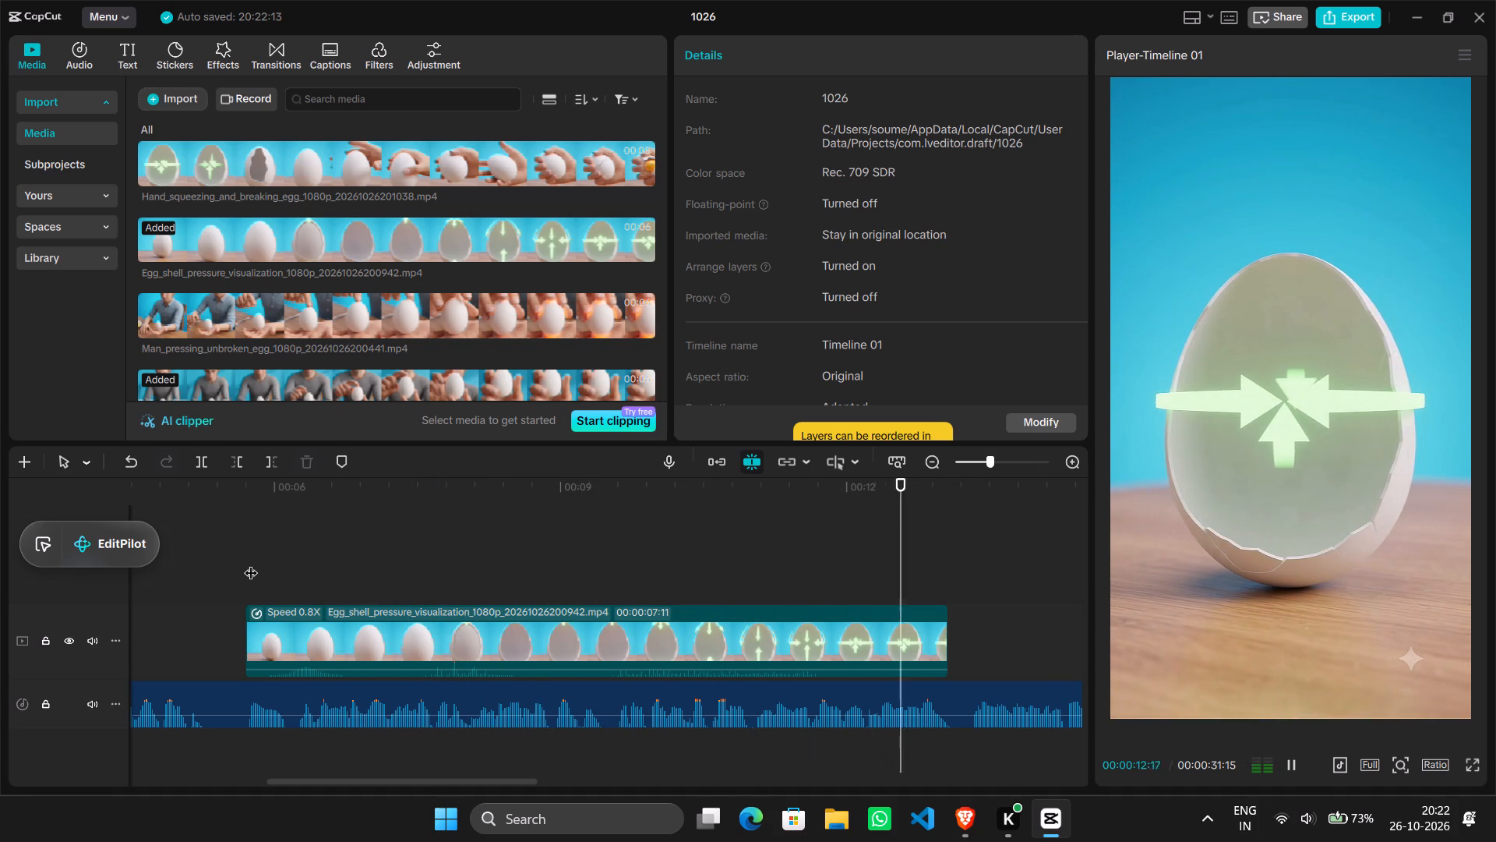
left_click(885, 564)
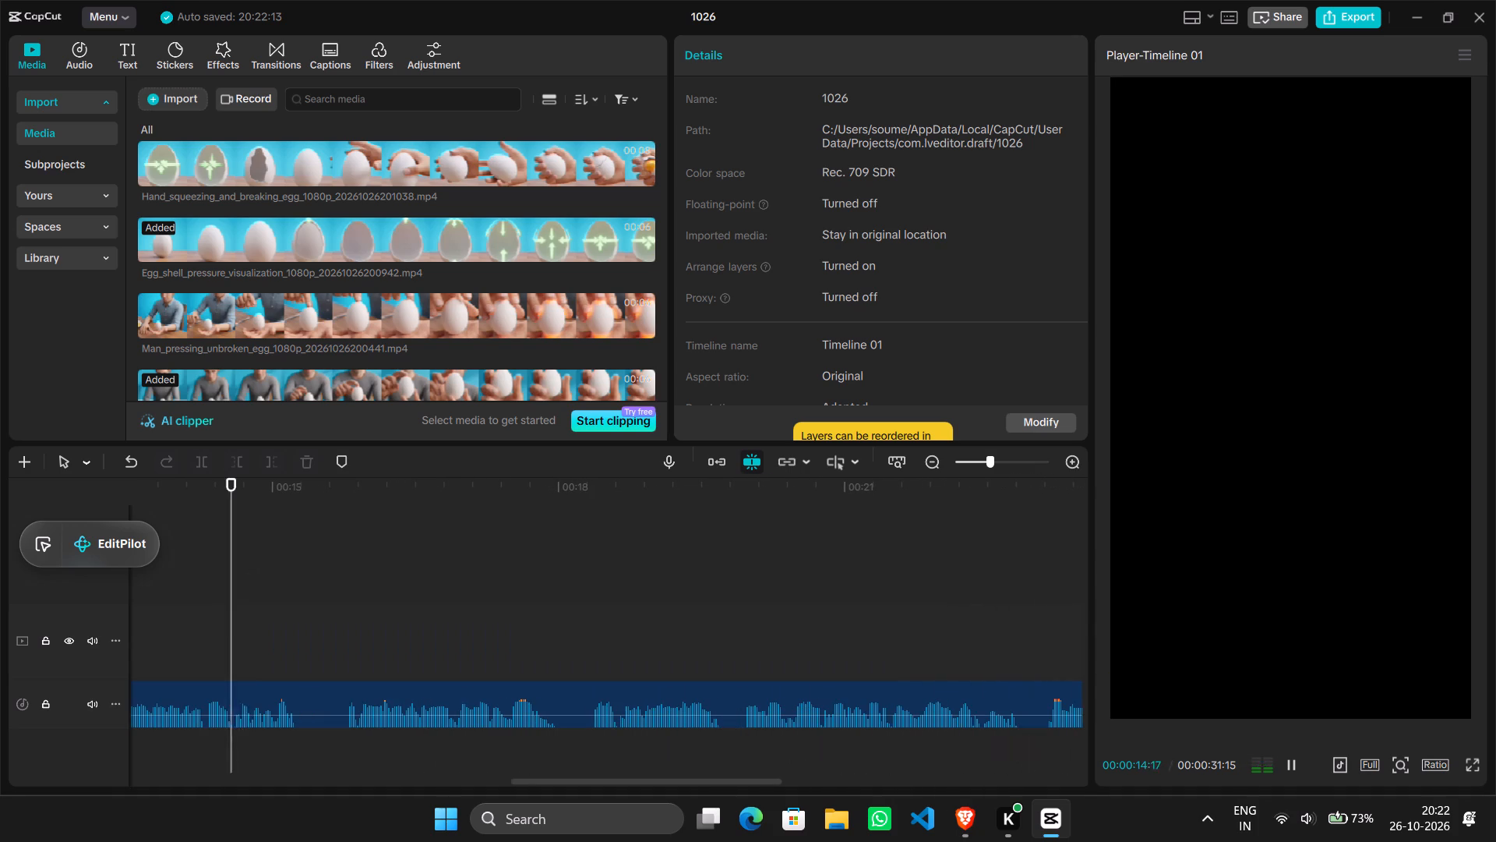
left_click(885, 564)
Listen to the narration following the Egg_shell_pressure_visualization clip and place the playhead at 00:00:14:12.
scroll(667, 596, "right", 1)
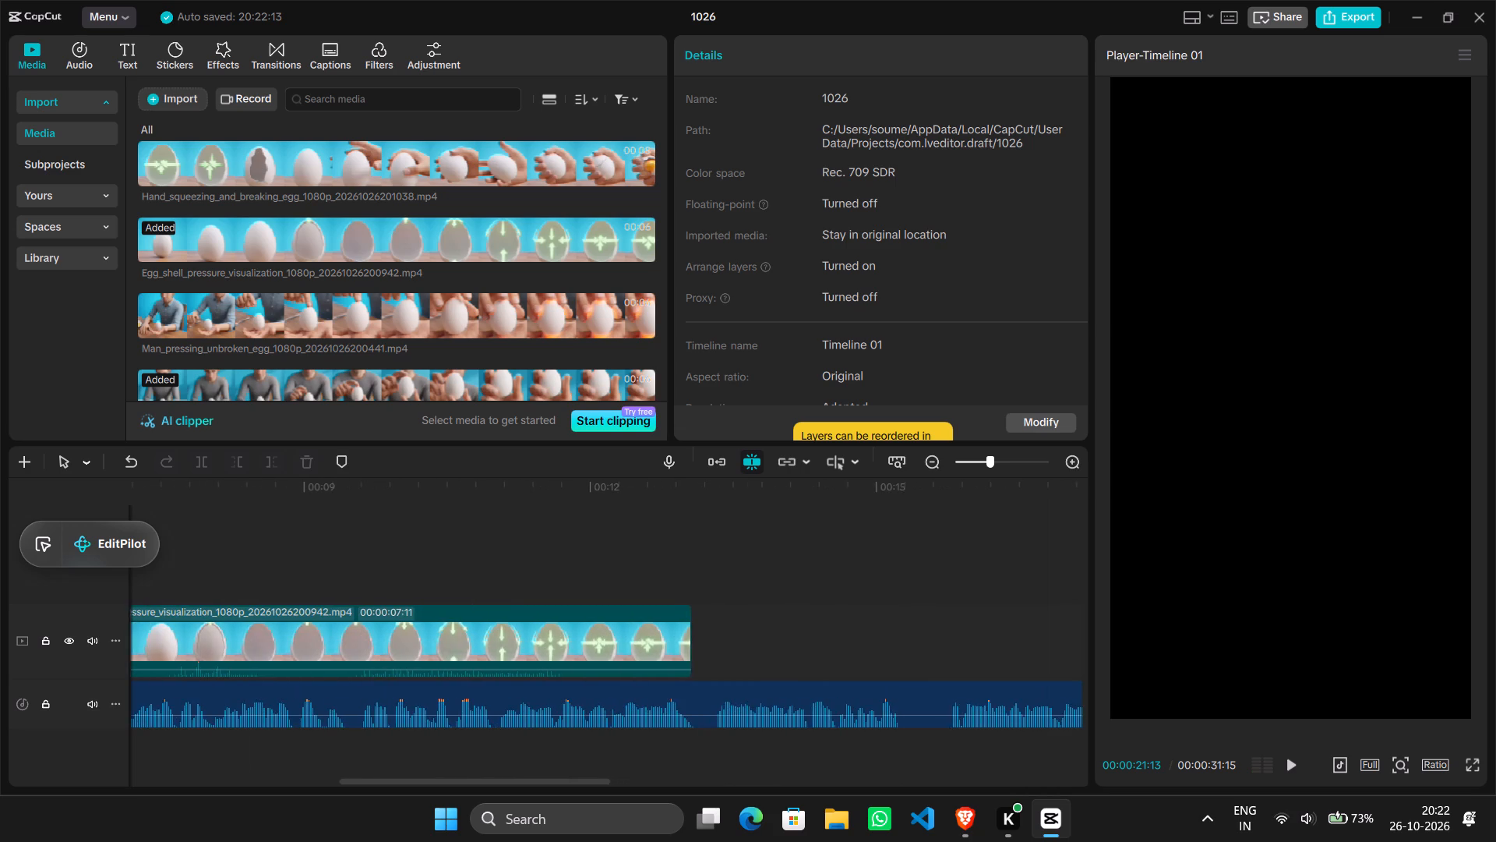
scroll(667, 596, "down", 6, "ctrl")
left_click(917, 568)
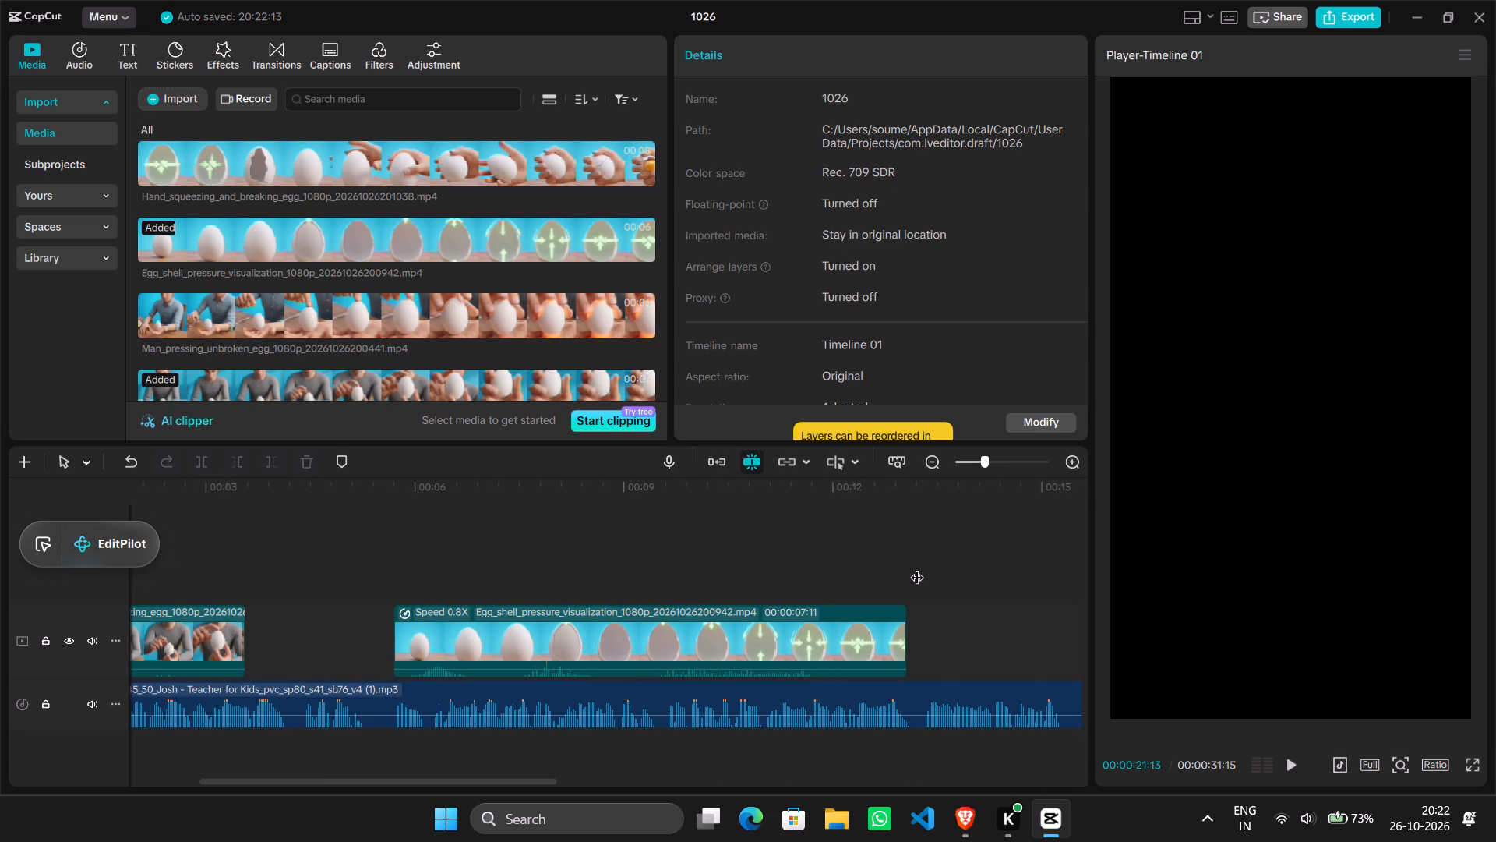
left_click_drag(917, 568, 937, 573)
key("space")
scroll(937, 573, "left", 1)
scroll(855, 575, "down", 4, "ctrl")
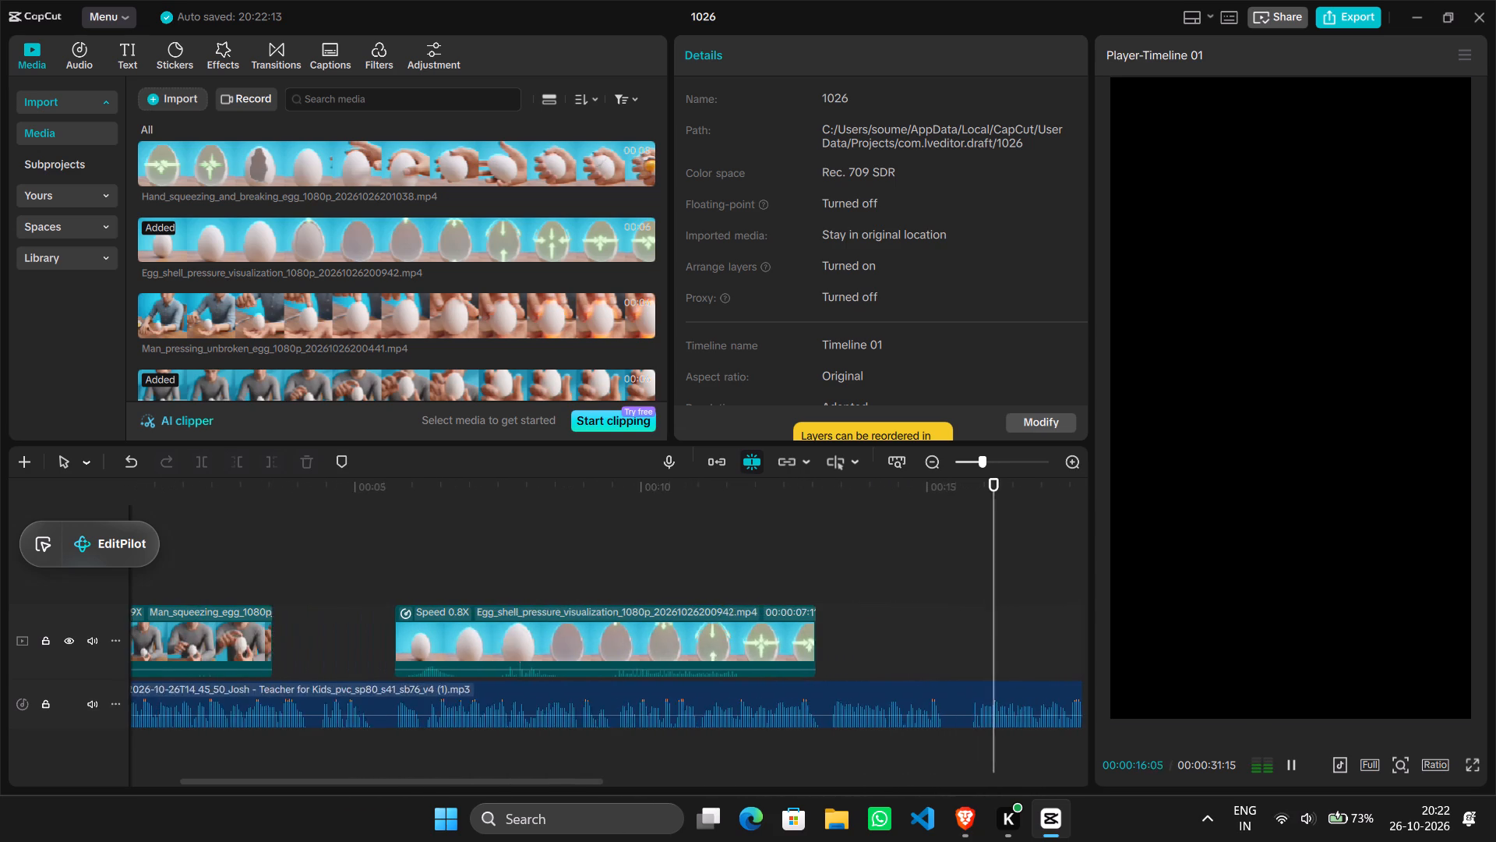
left_click(929, 600)
left_click_drag(929, 600, 899, 595)
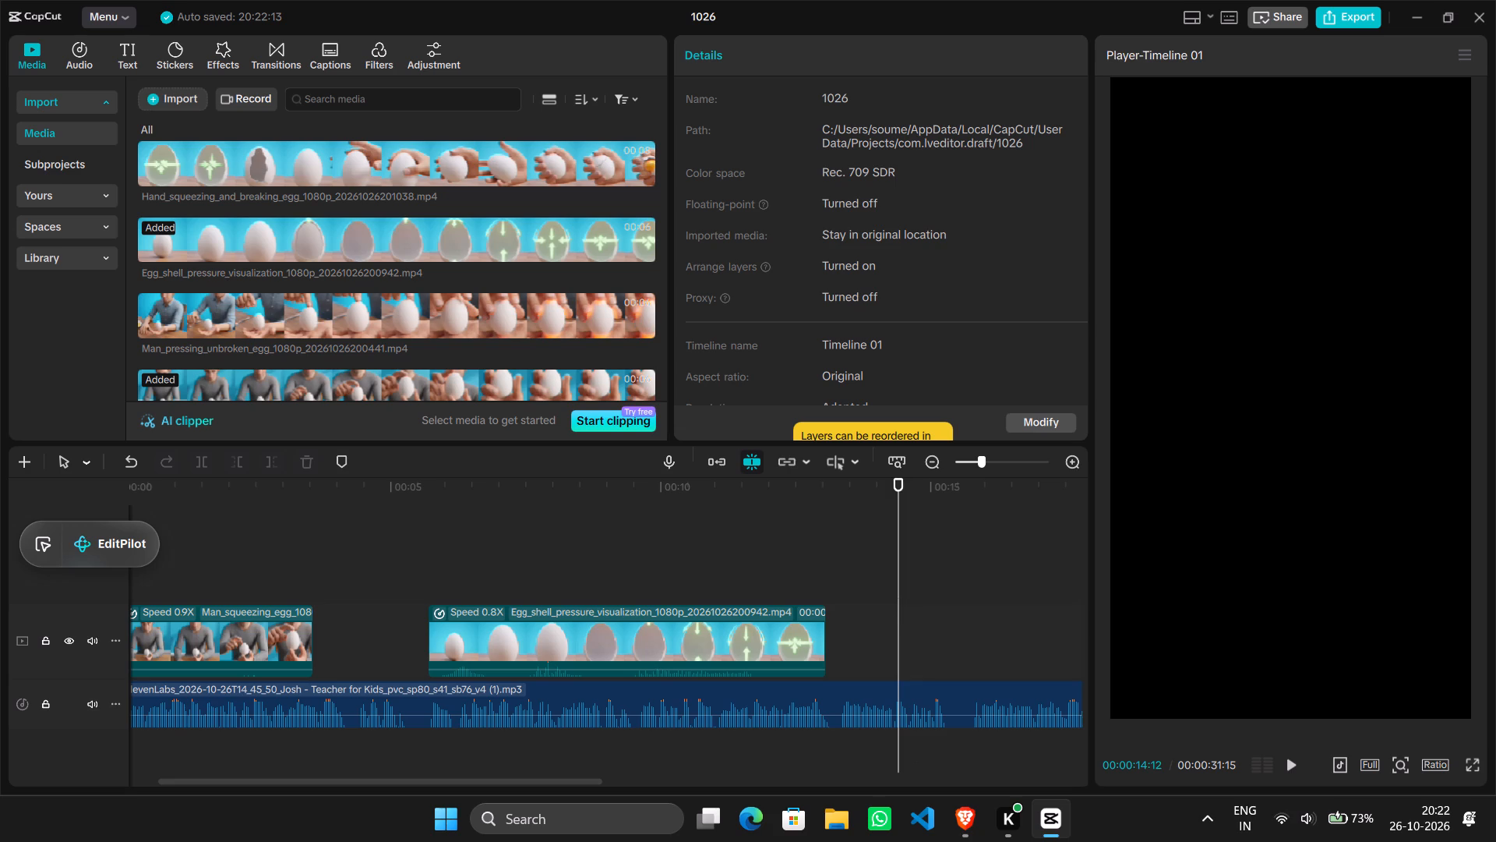
Add the Hand_squeezing_and_breaking_egg clip to the main track, starting at about 00:00:15:22.
scroll(687, 575, "left", 1)
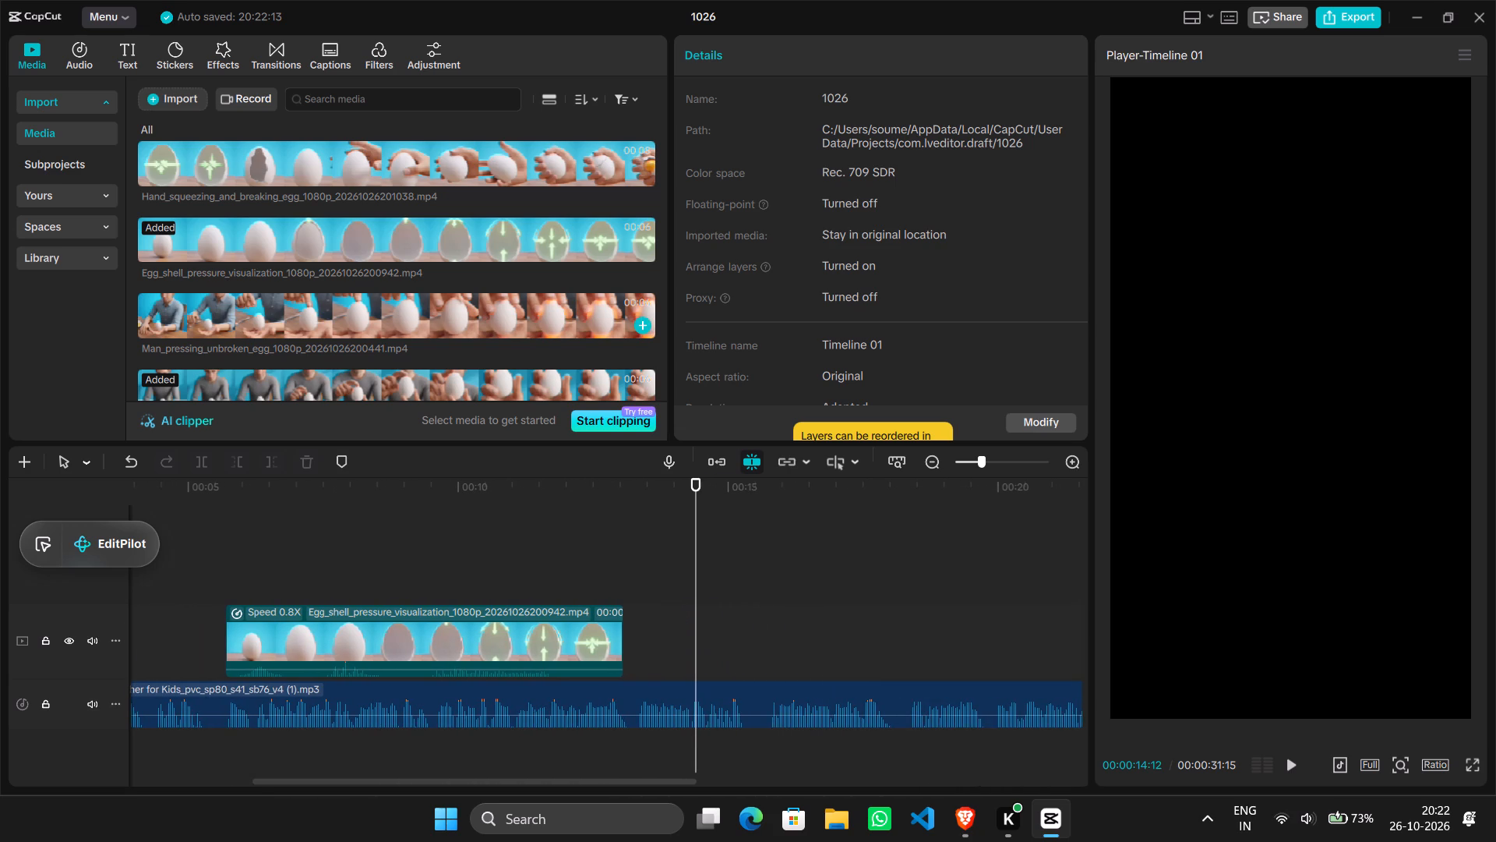
scroll(509, 302, "up", 1)
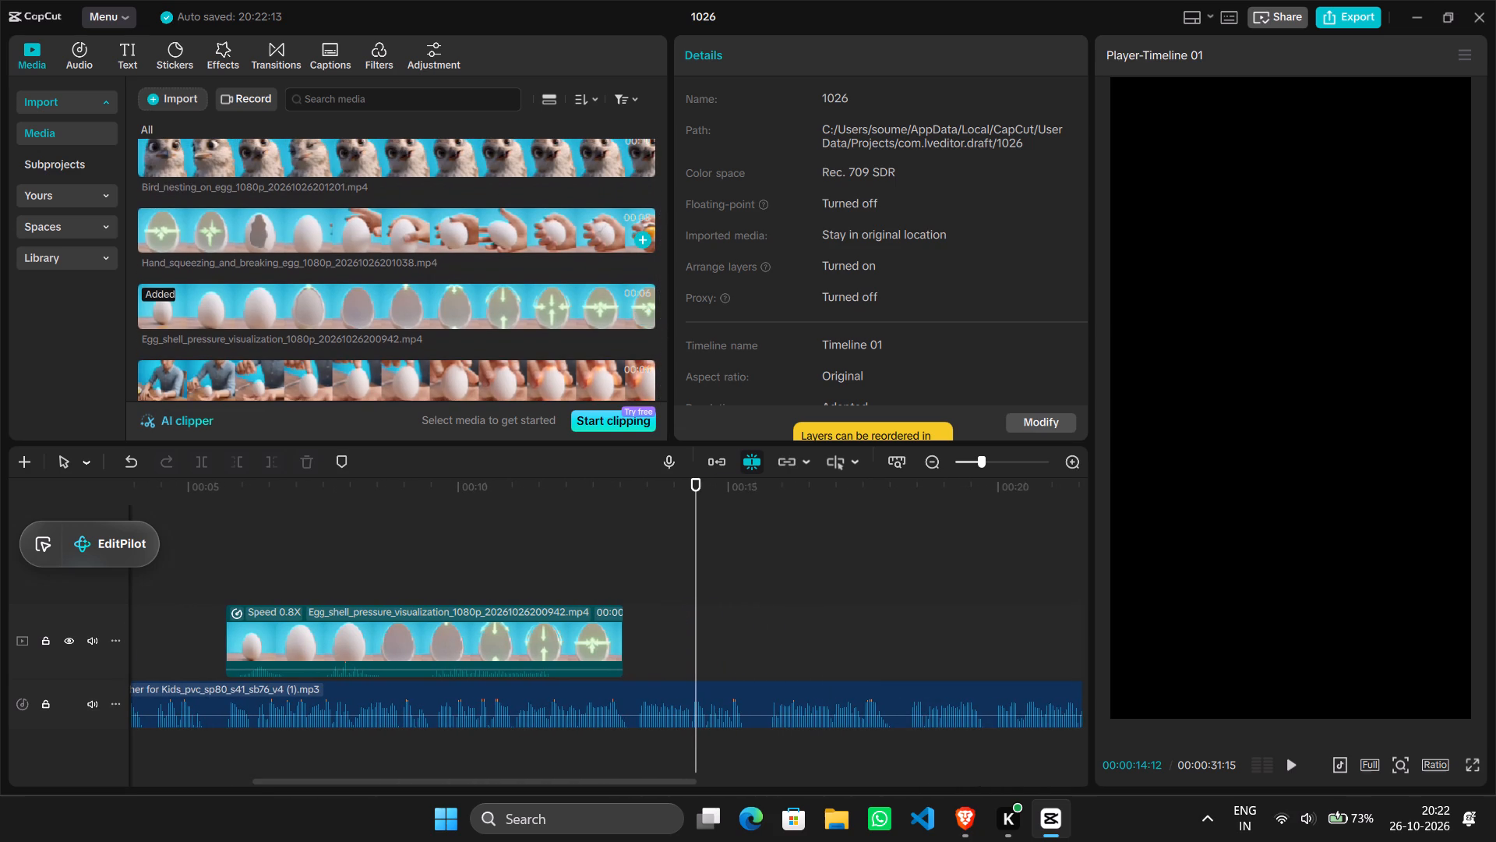
left_click_drag(355, 226, 768, 641)
Play the Hand_squeezing_and_breaking_egg clip against the narration and place the playhead near the passage's end, at 00:00:25:17.
left_click(764, 570)
key("space")
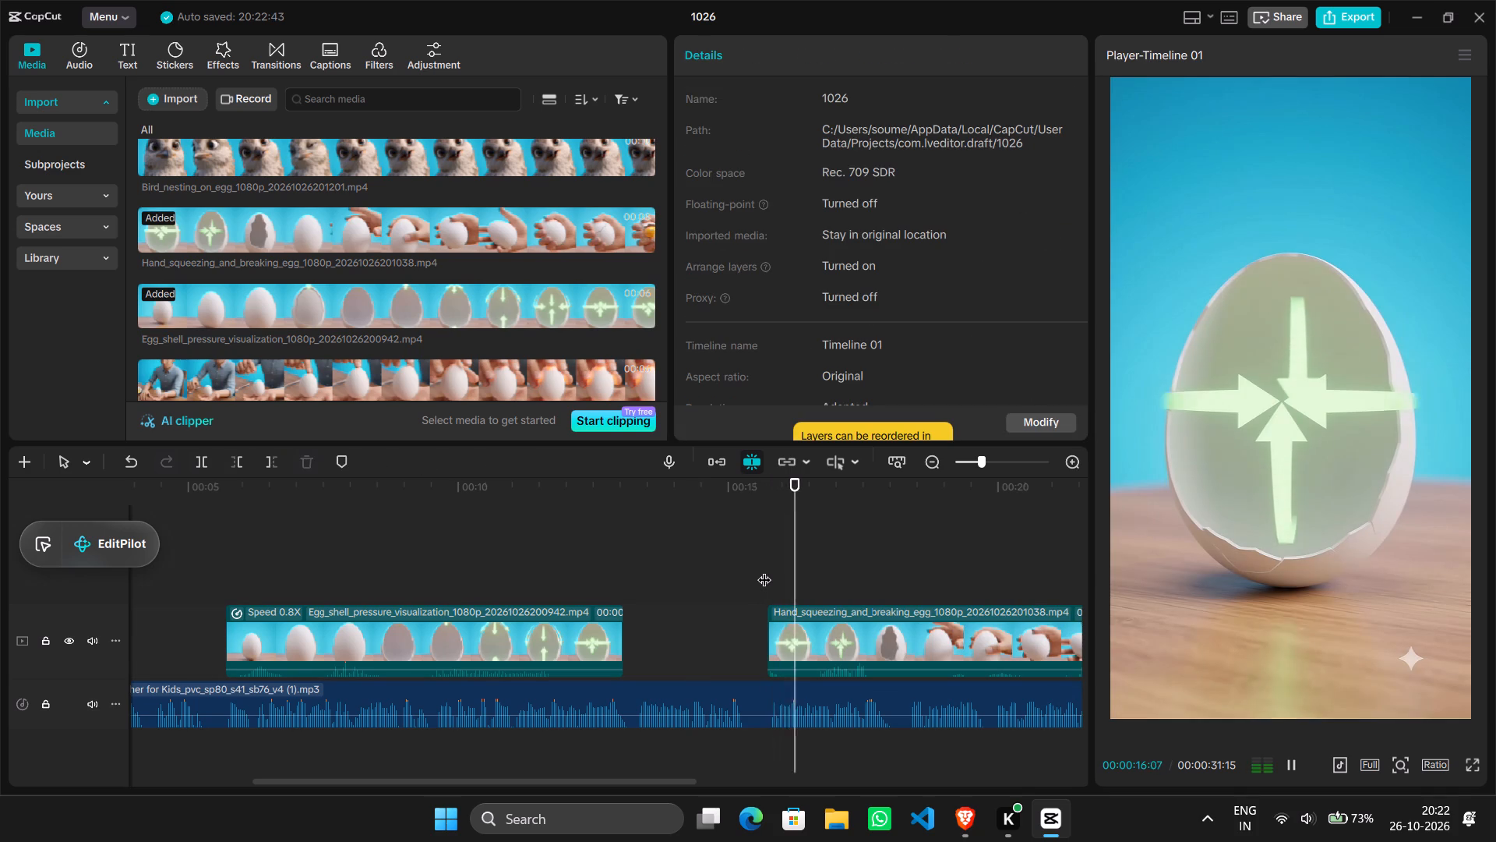
scroll(886, 548, "left", 1)
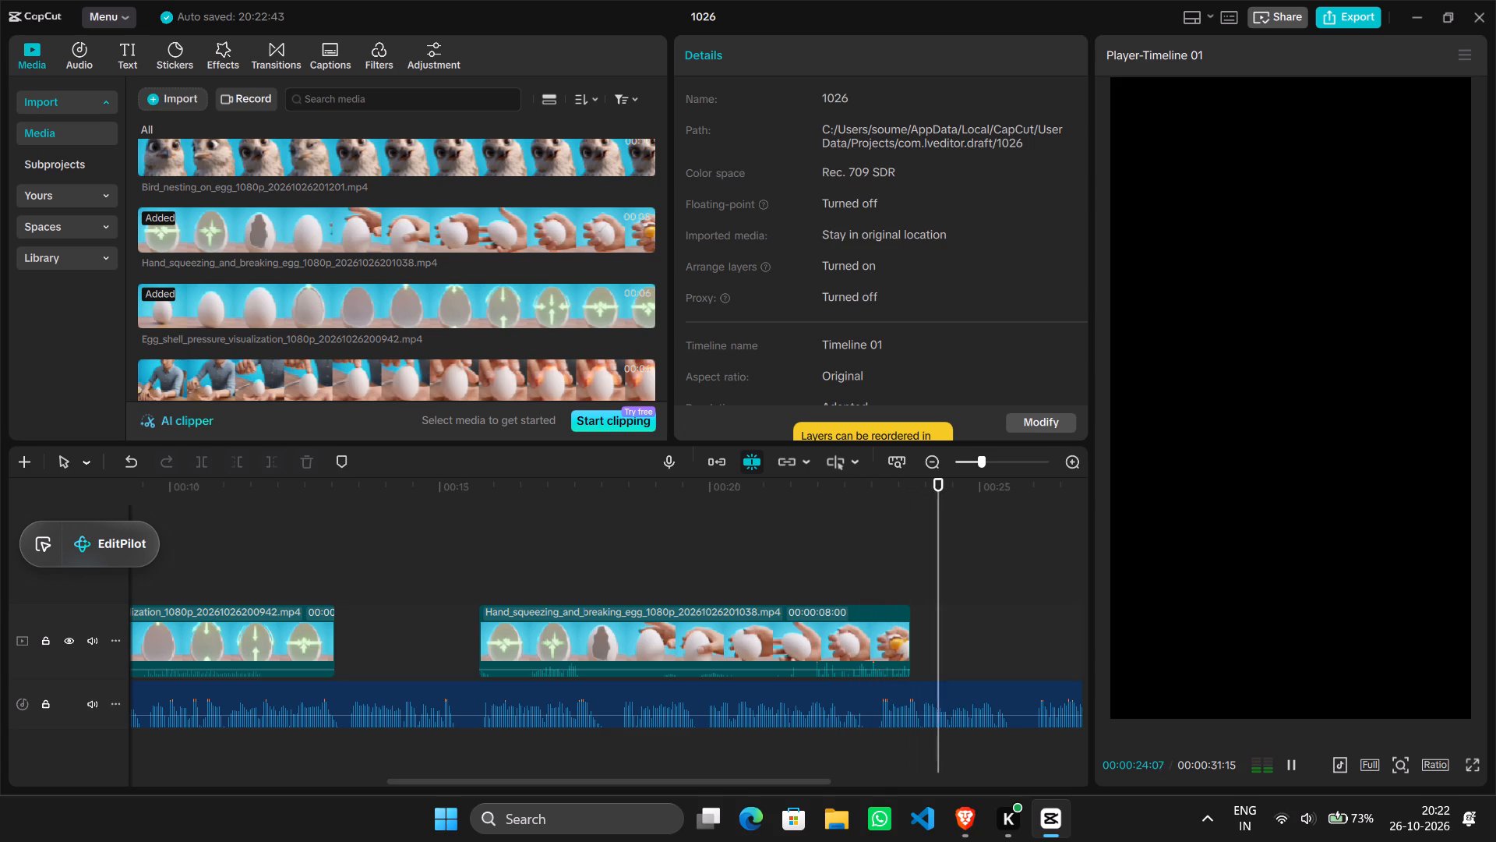
scroll(996, 578, "left", 1)
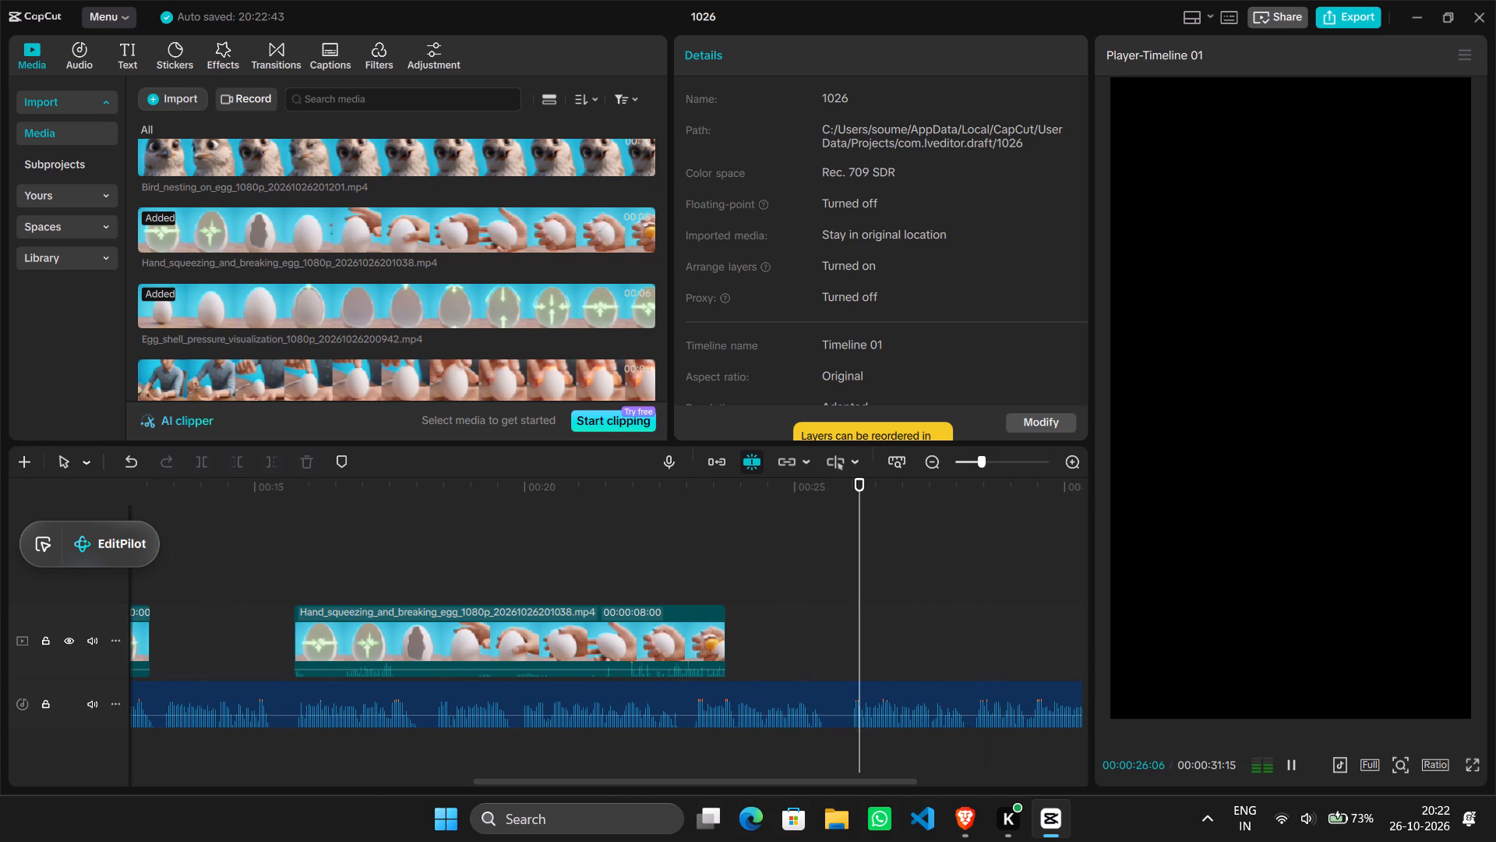
left_click(825, 589)
left_click(825, 589)
Slow the Hand_squeezing_and_breaking_egg clip to 0.82x speed, stretching it almost to the playhead, and play it back.
left_click(678, 628)
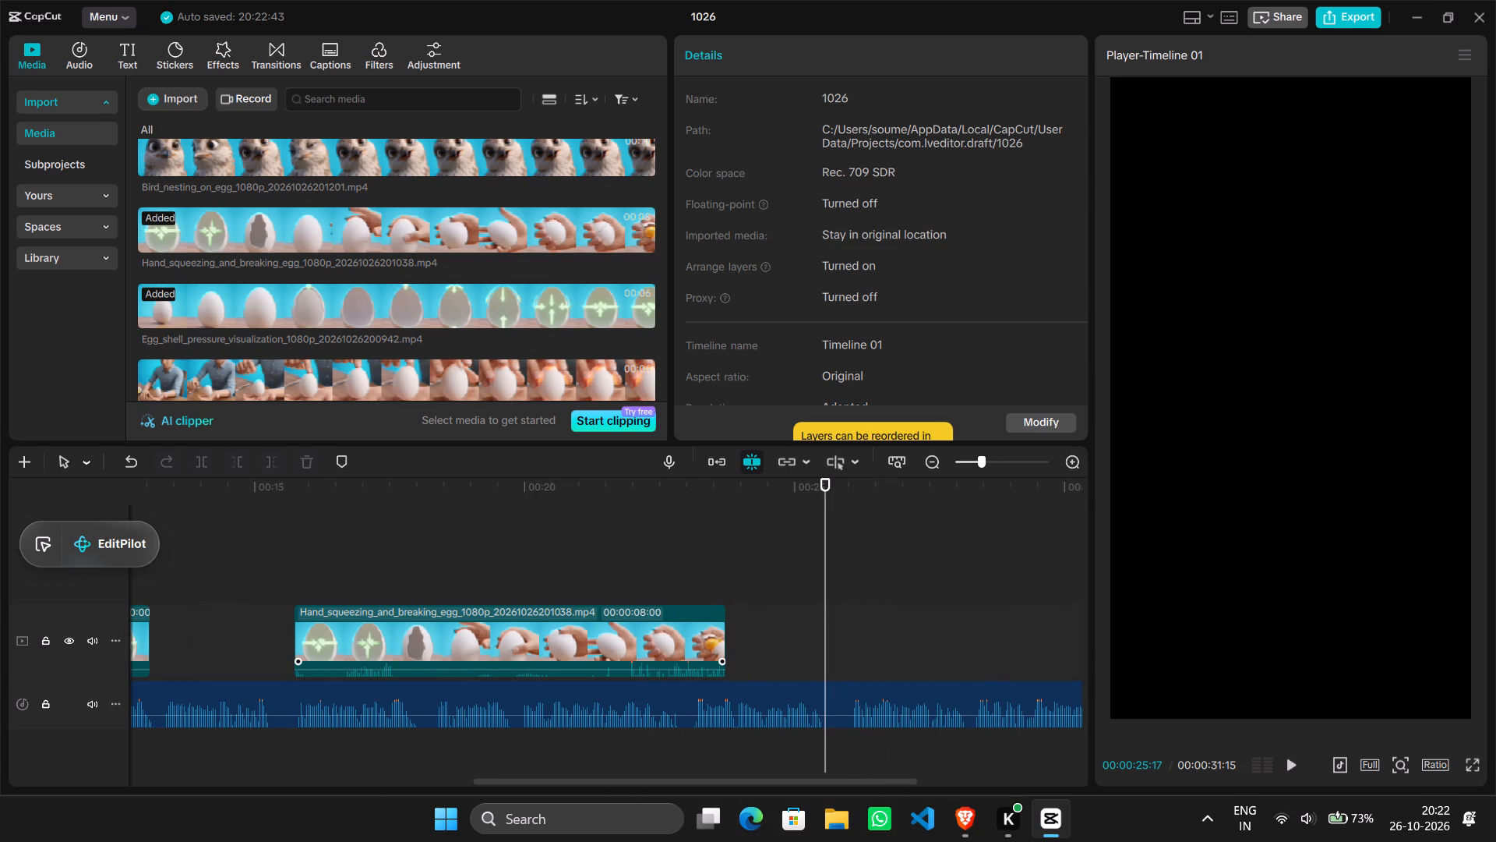
left_click(822, 51)
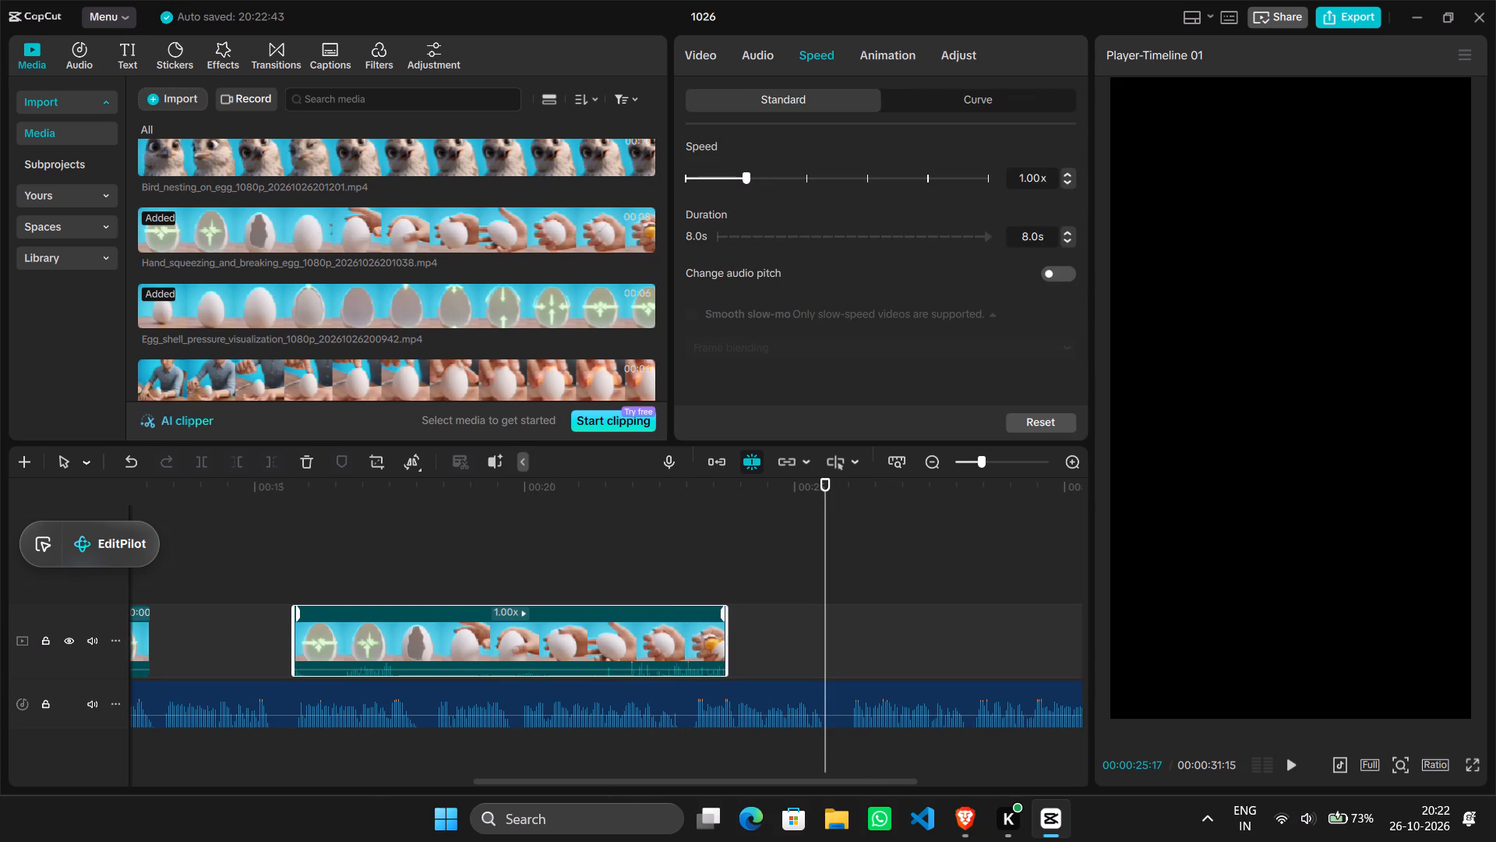
left_click_drag(746, 176, 739, 175)
left_click(739, 175)
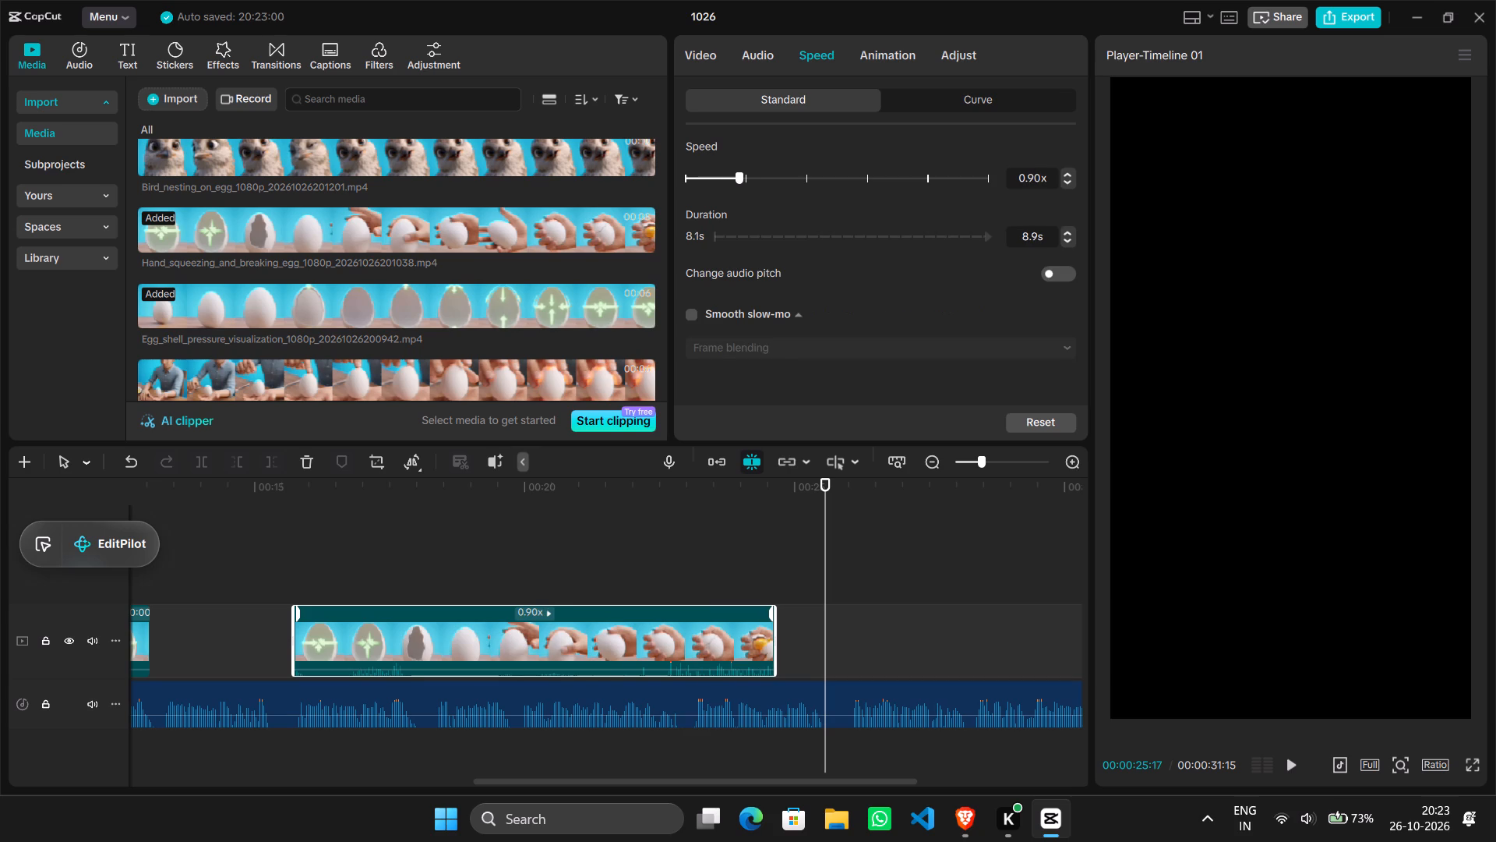
left_click(736, 176)
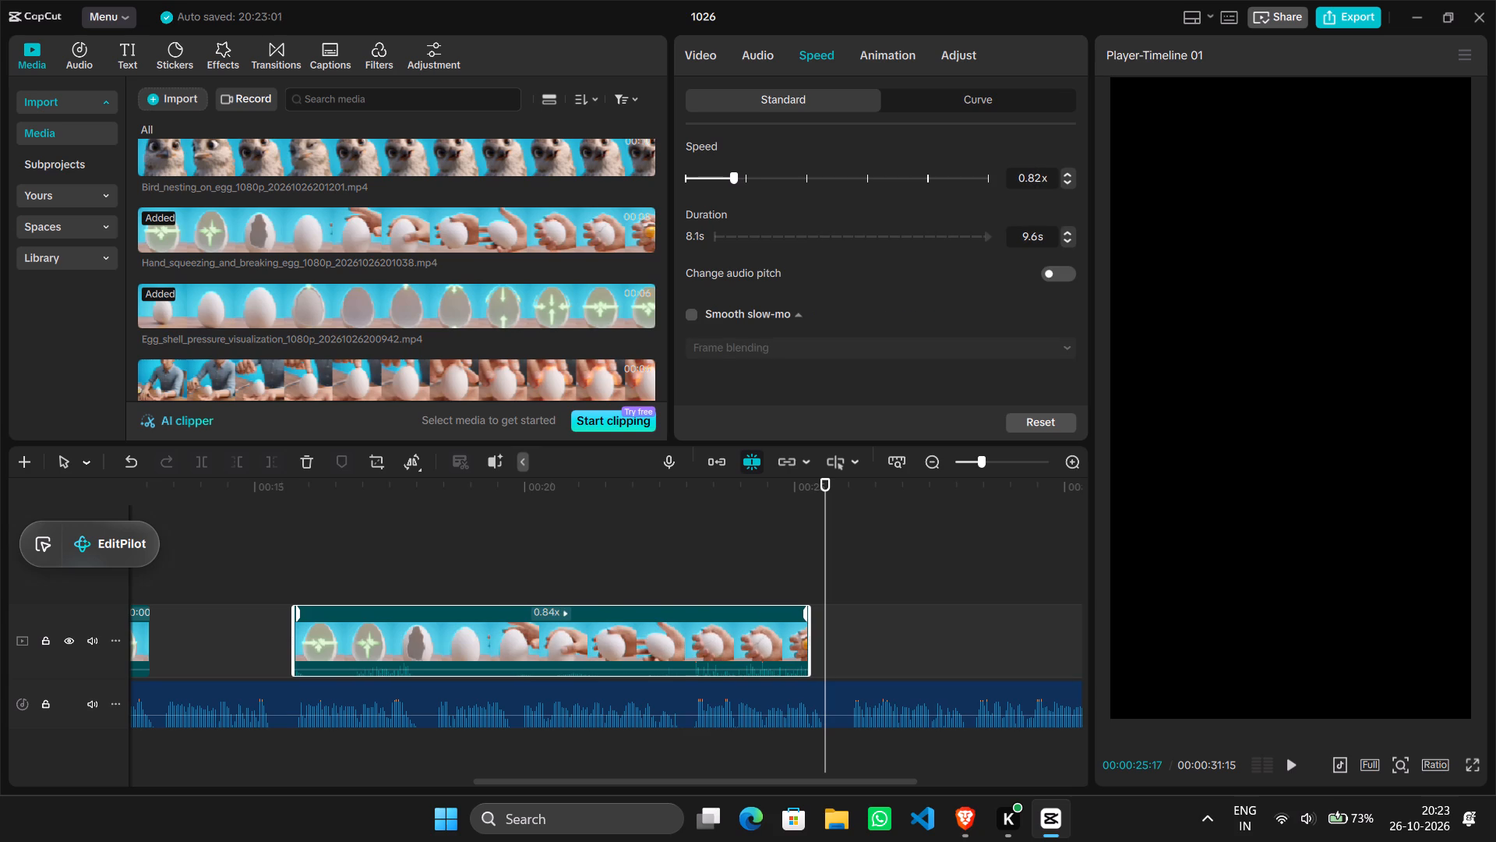
left_click(290, 576)
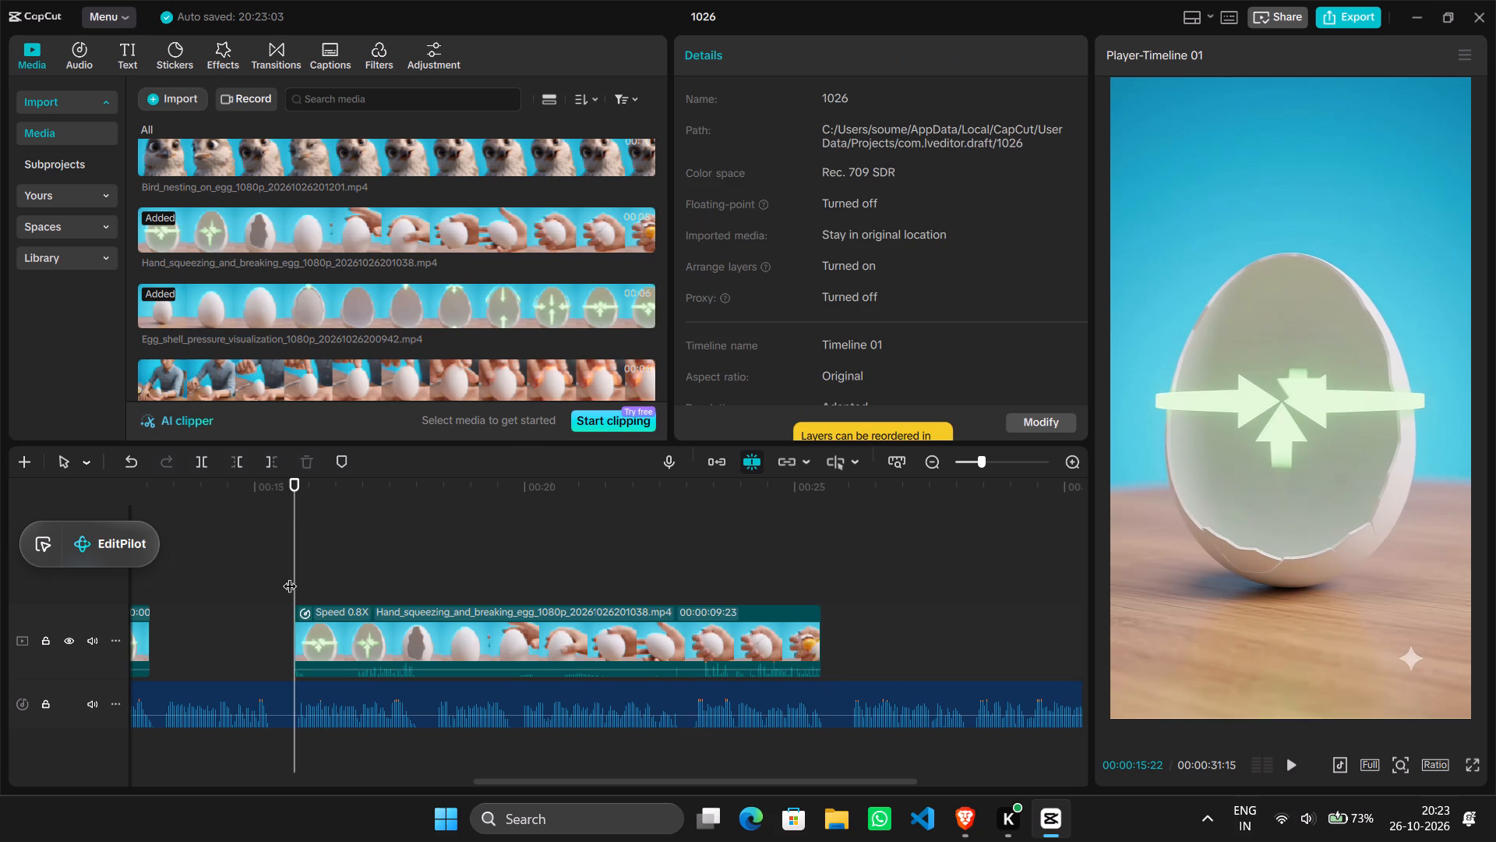
key("space")
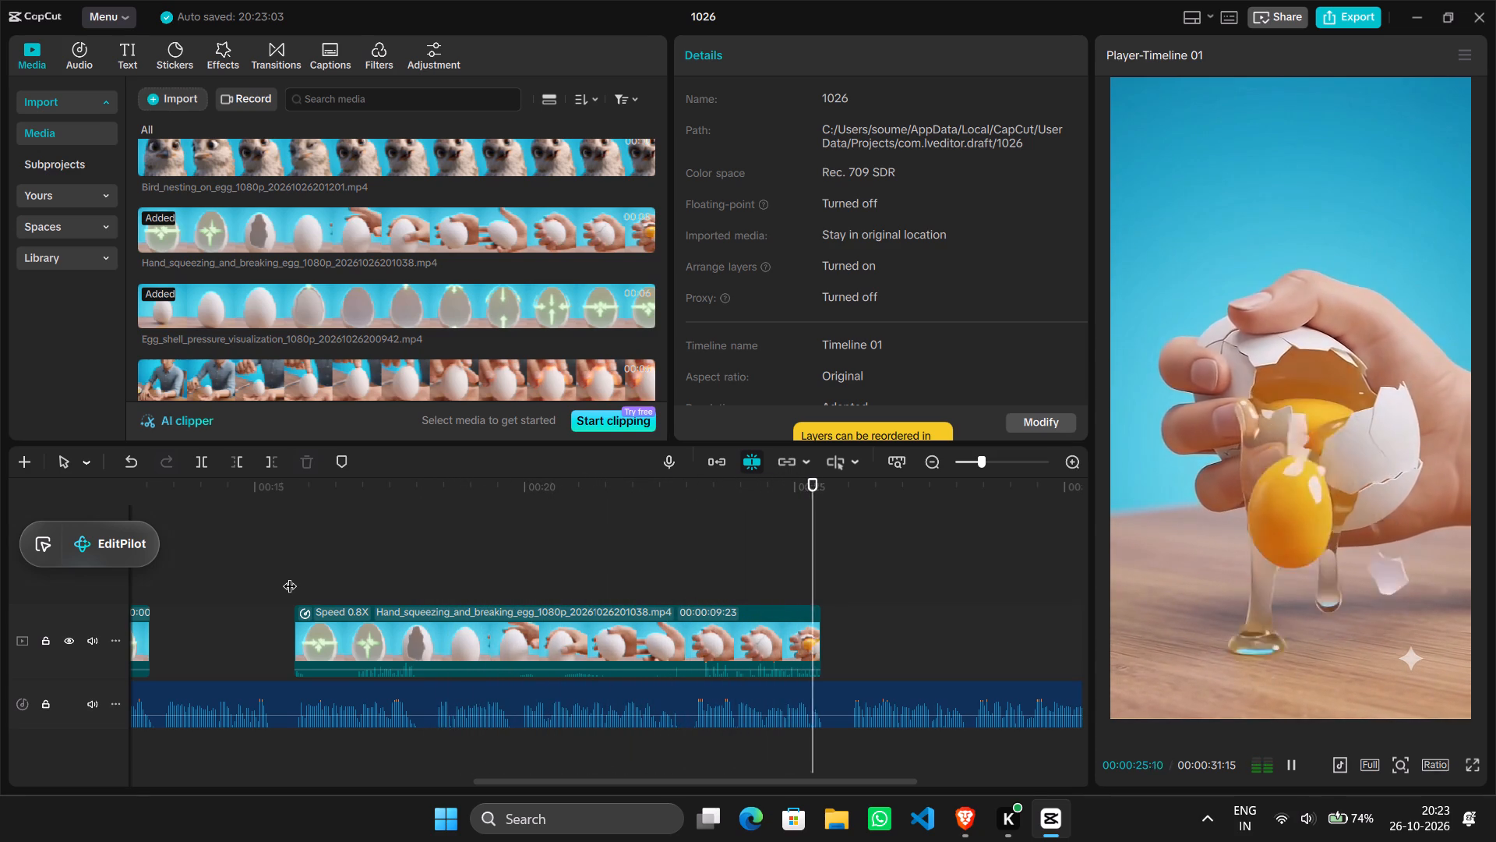
Add the Bird_nesting_on_egg clip to the main track at 00:00:26:04, where the last narration passage begins, and nudge it one frame earlier.
left_click(839, 592)
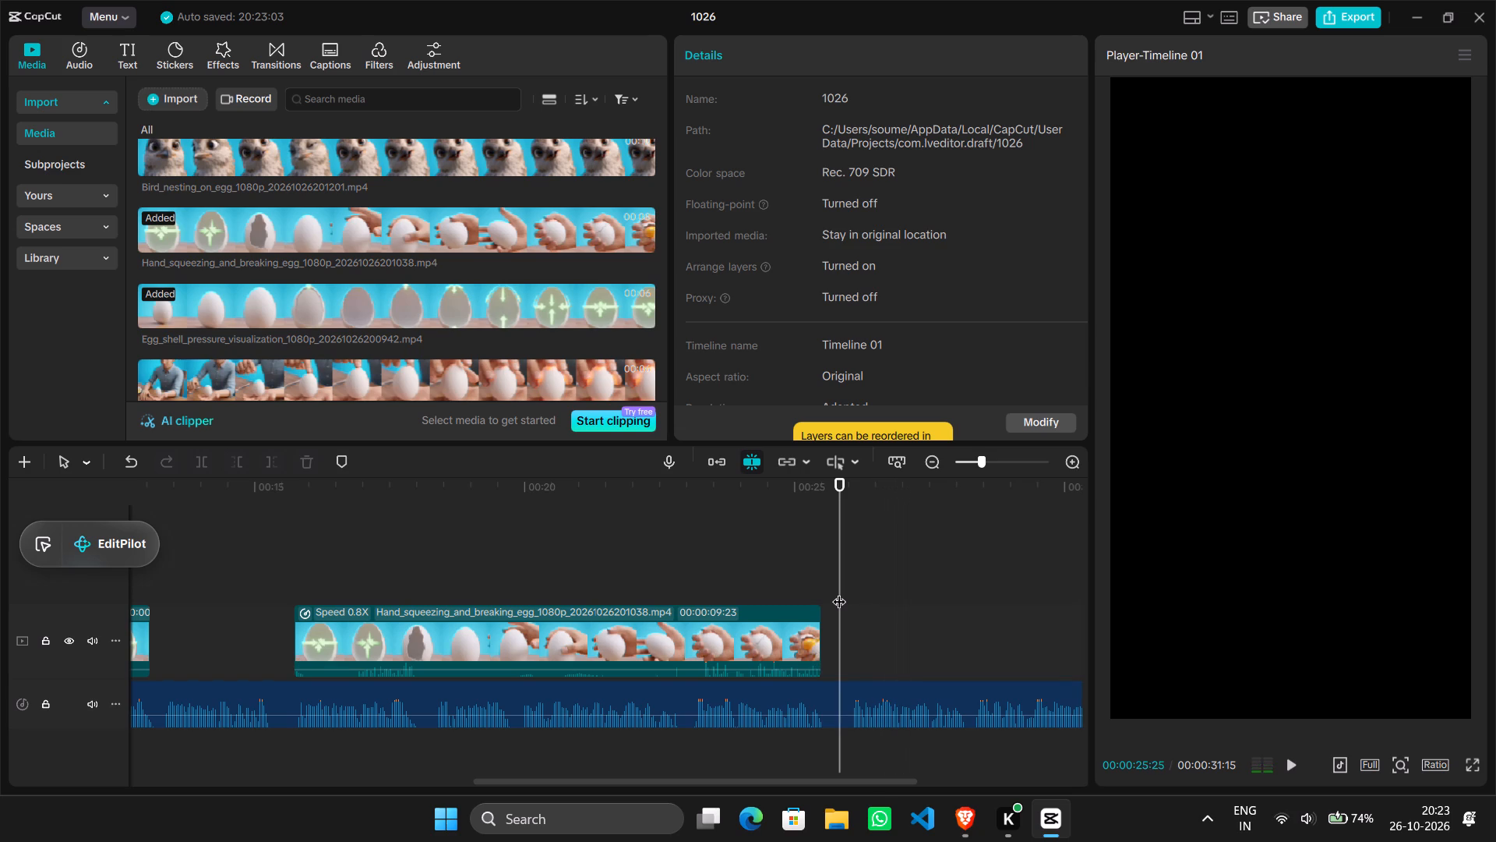
left_click_drag(839, 592, 856, 598)
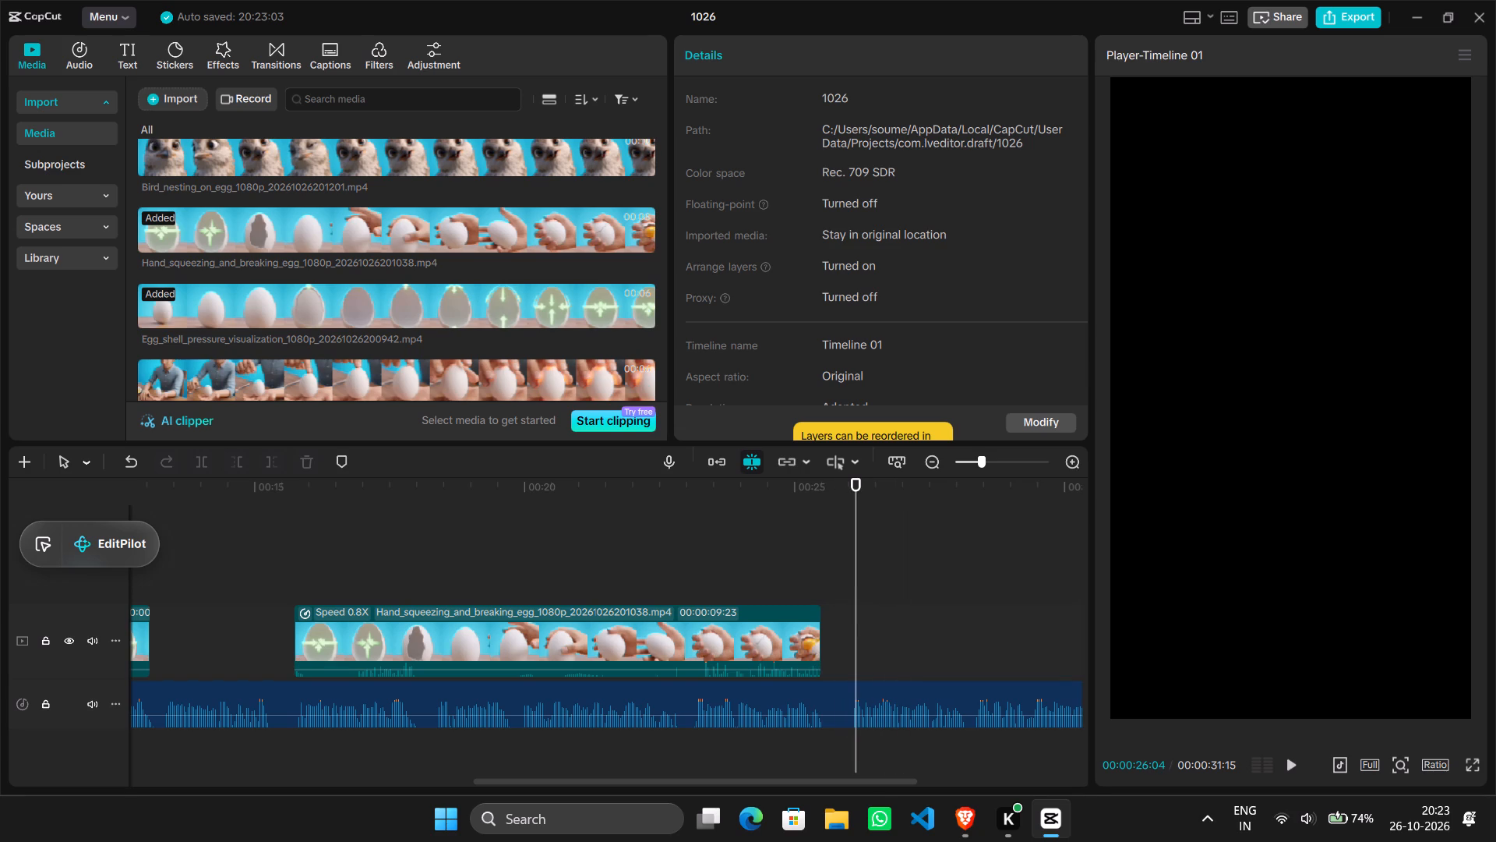
left_click_drag(351, 154, 861, 646)
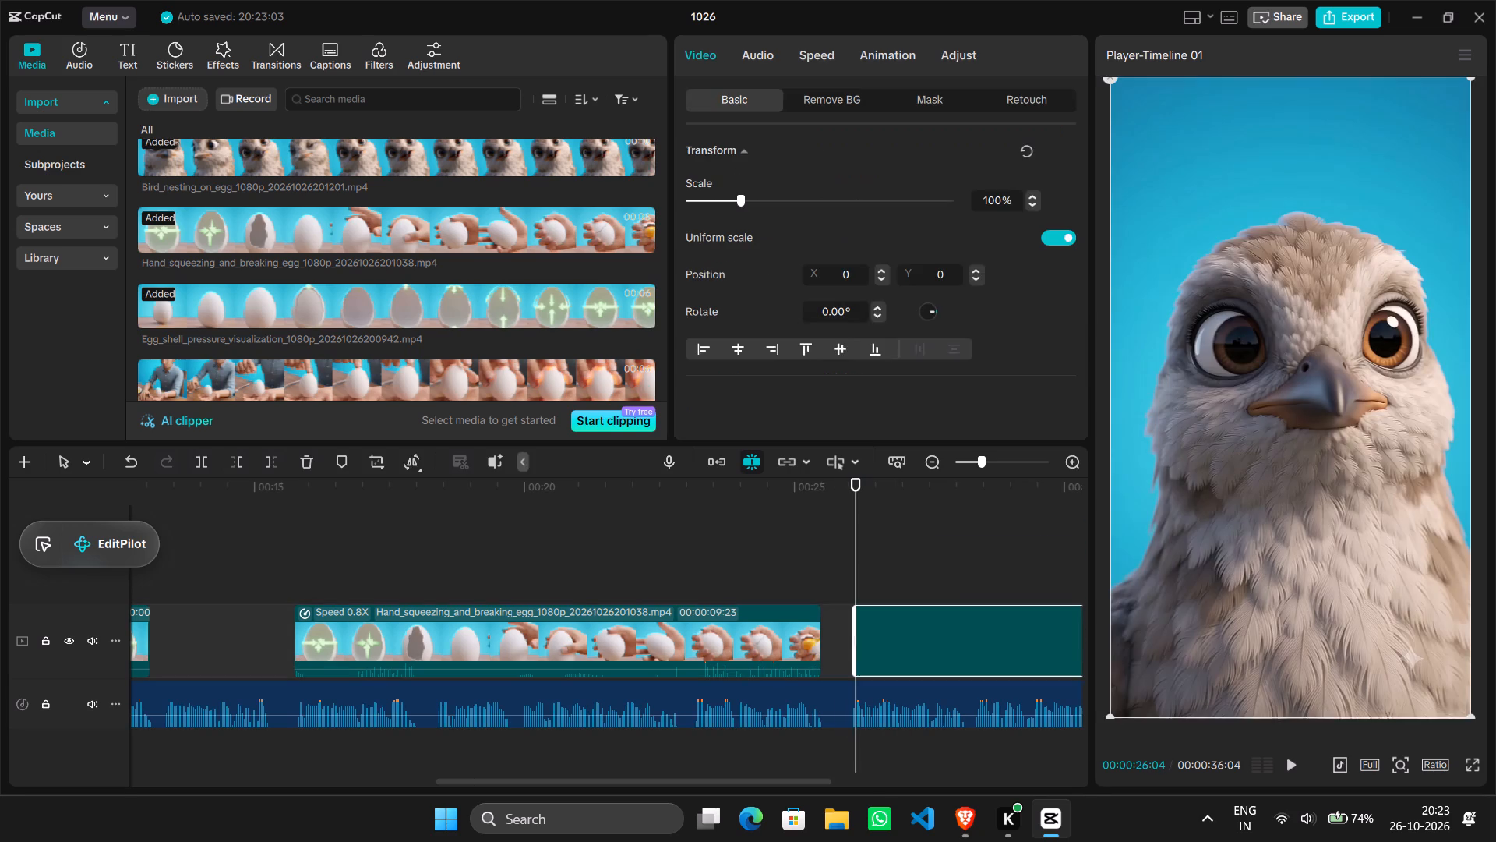
left_click(820, 582)
left_click(820, 582)
left_click(898, 641)
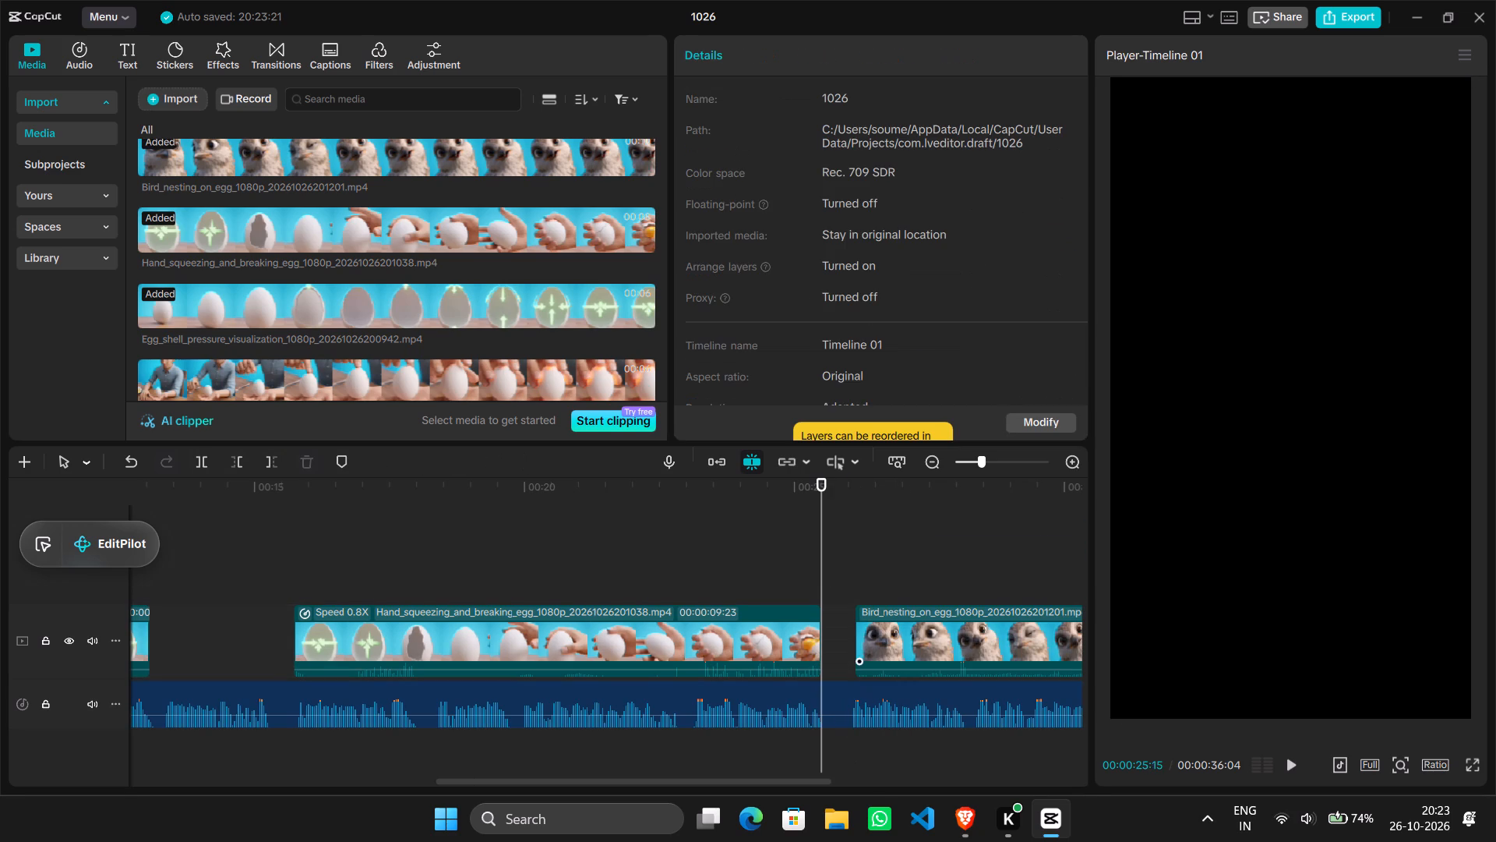
left_click(898, 641)
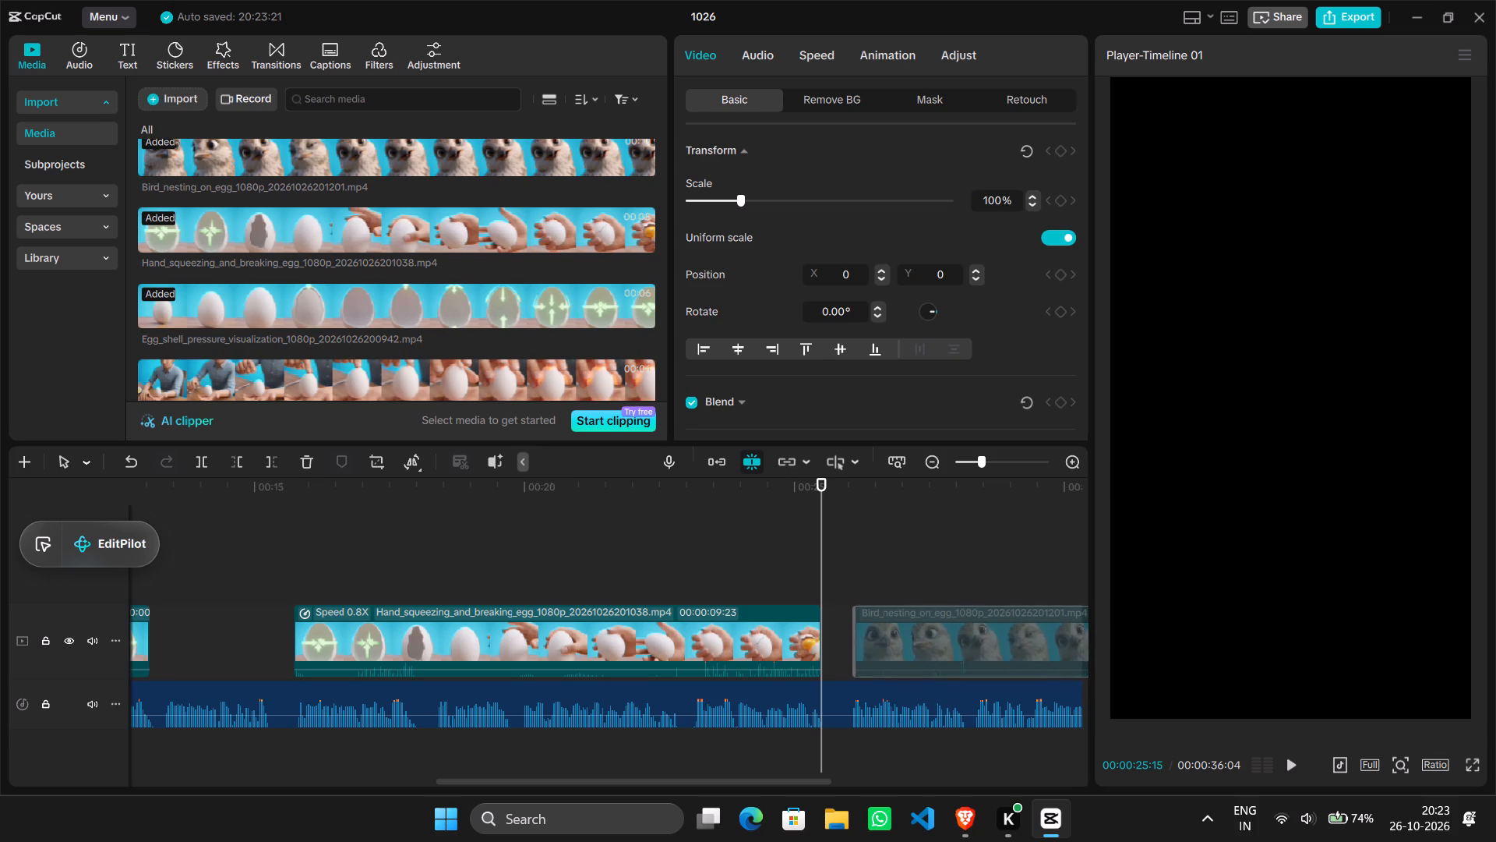
Play the Bird_nesting_on_egg clip against the narration and speed it up to 1.84x so it finishes with the audio.
left_click(849, 593)
key("space")
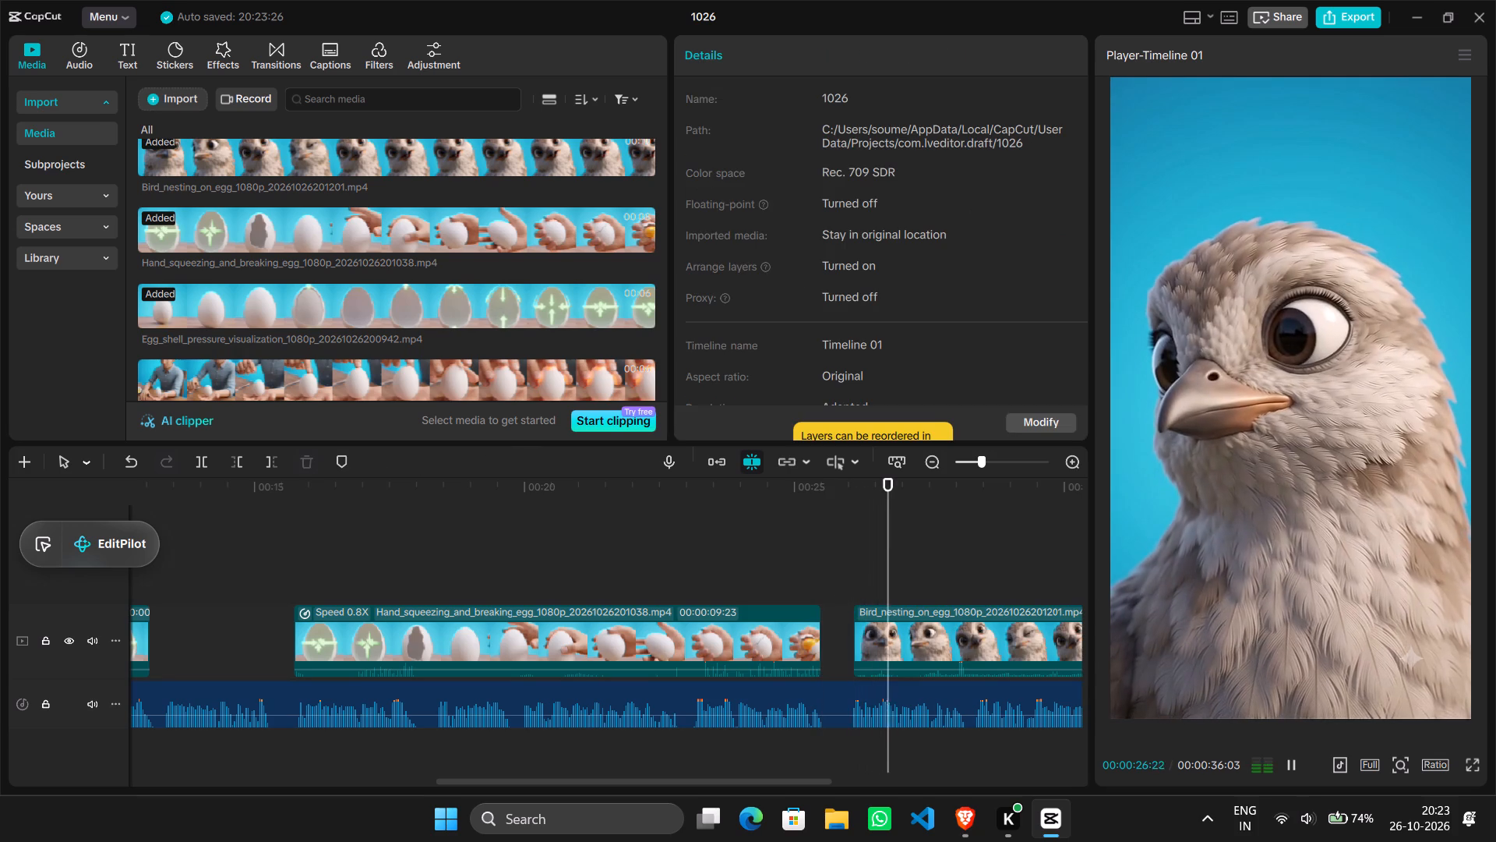
scroll(997, 541, "left", 1)
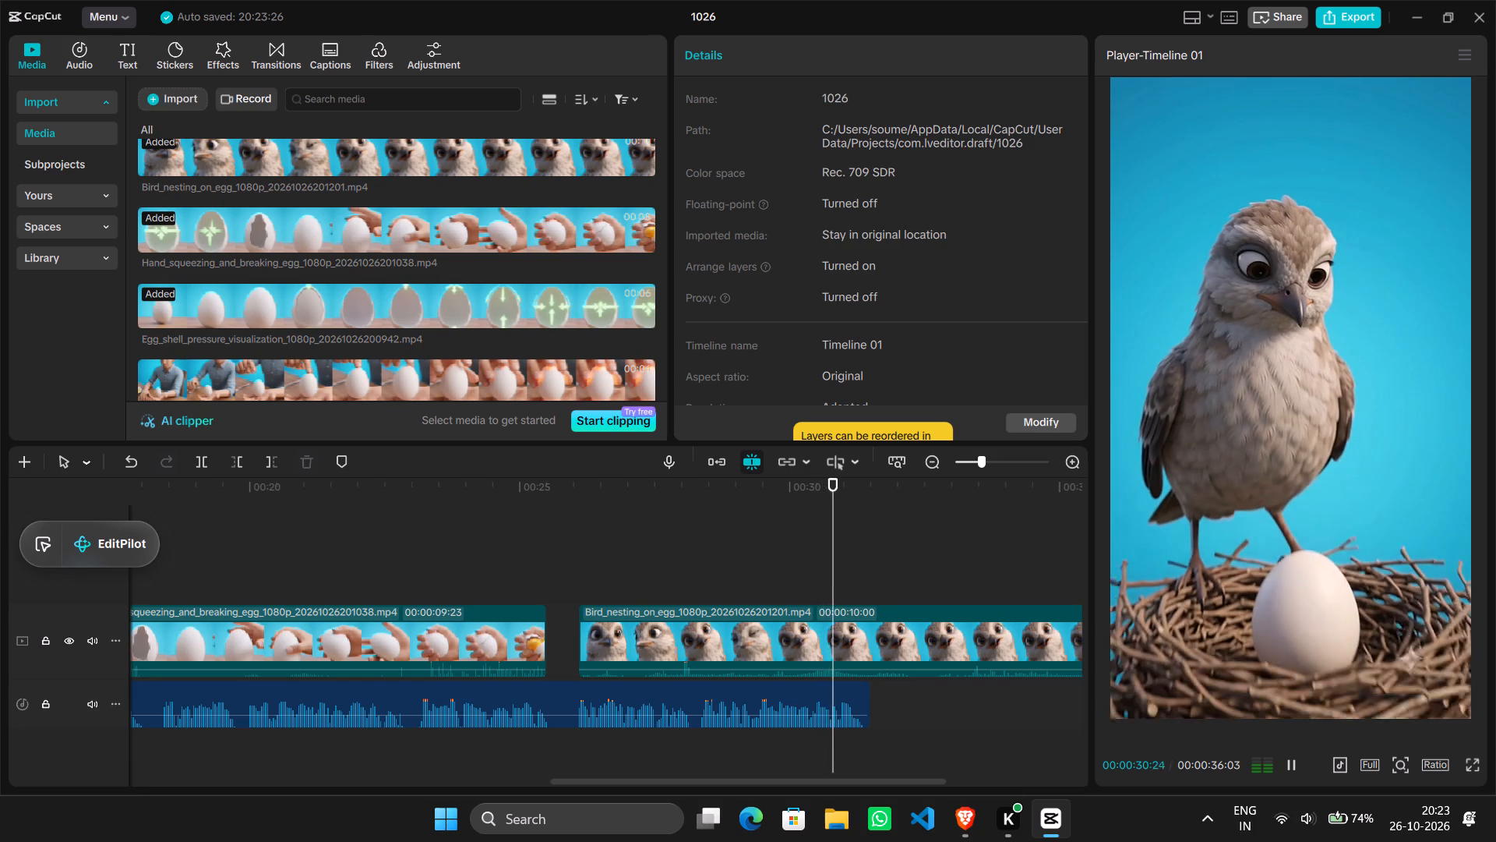
left_click(909, 647)
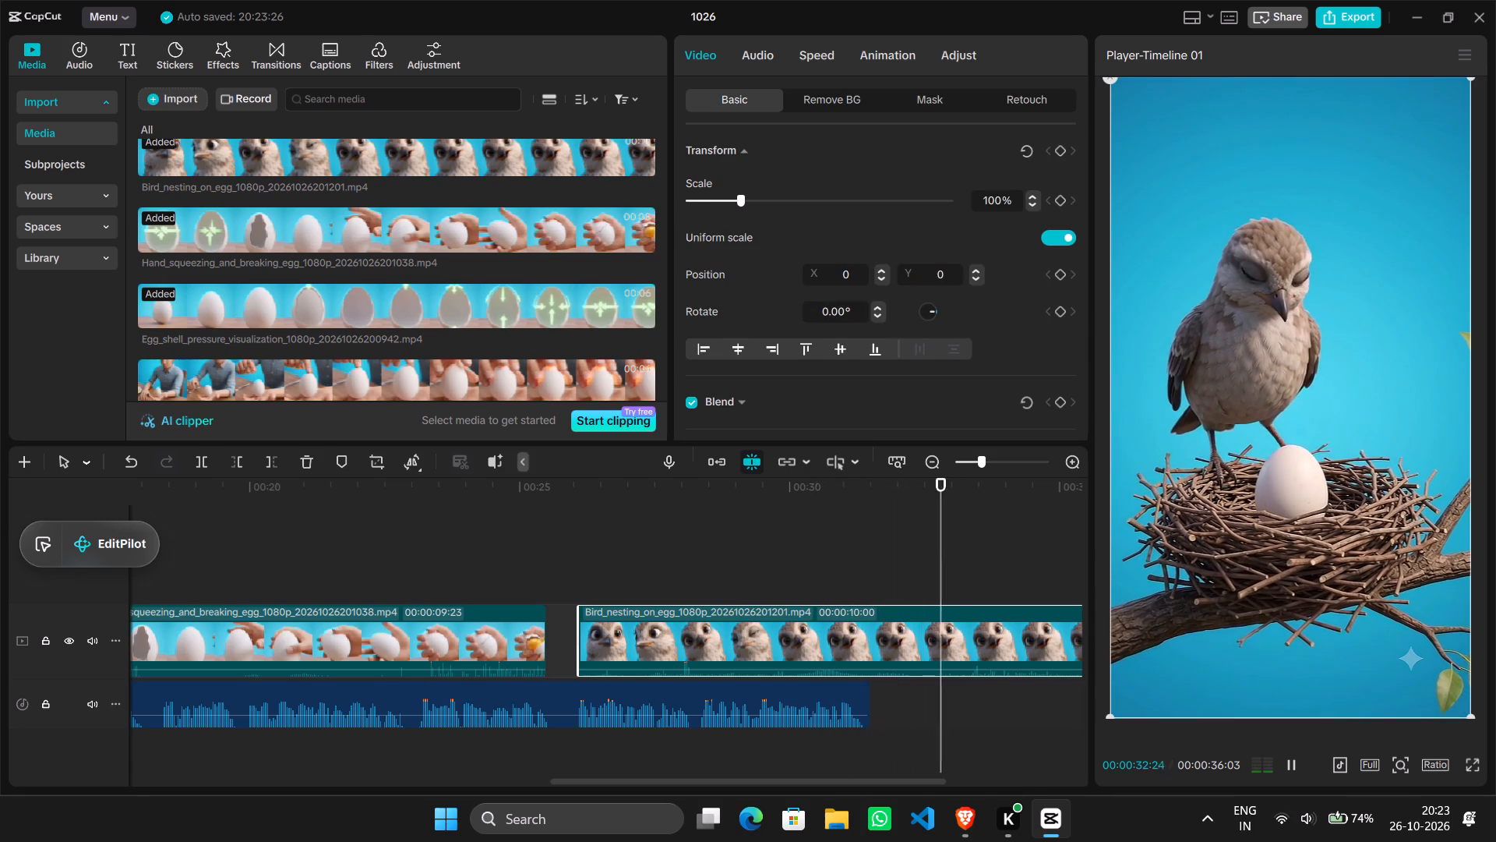
left_click(816, 46)
left_click(806, 178)
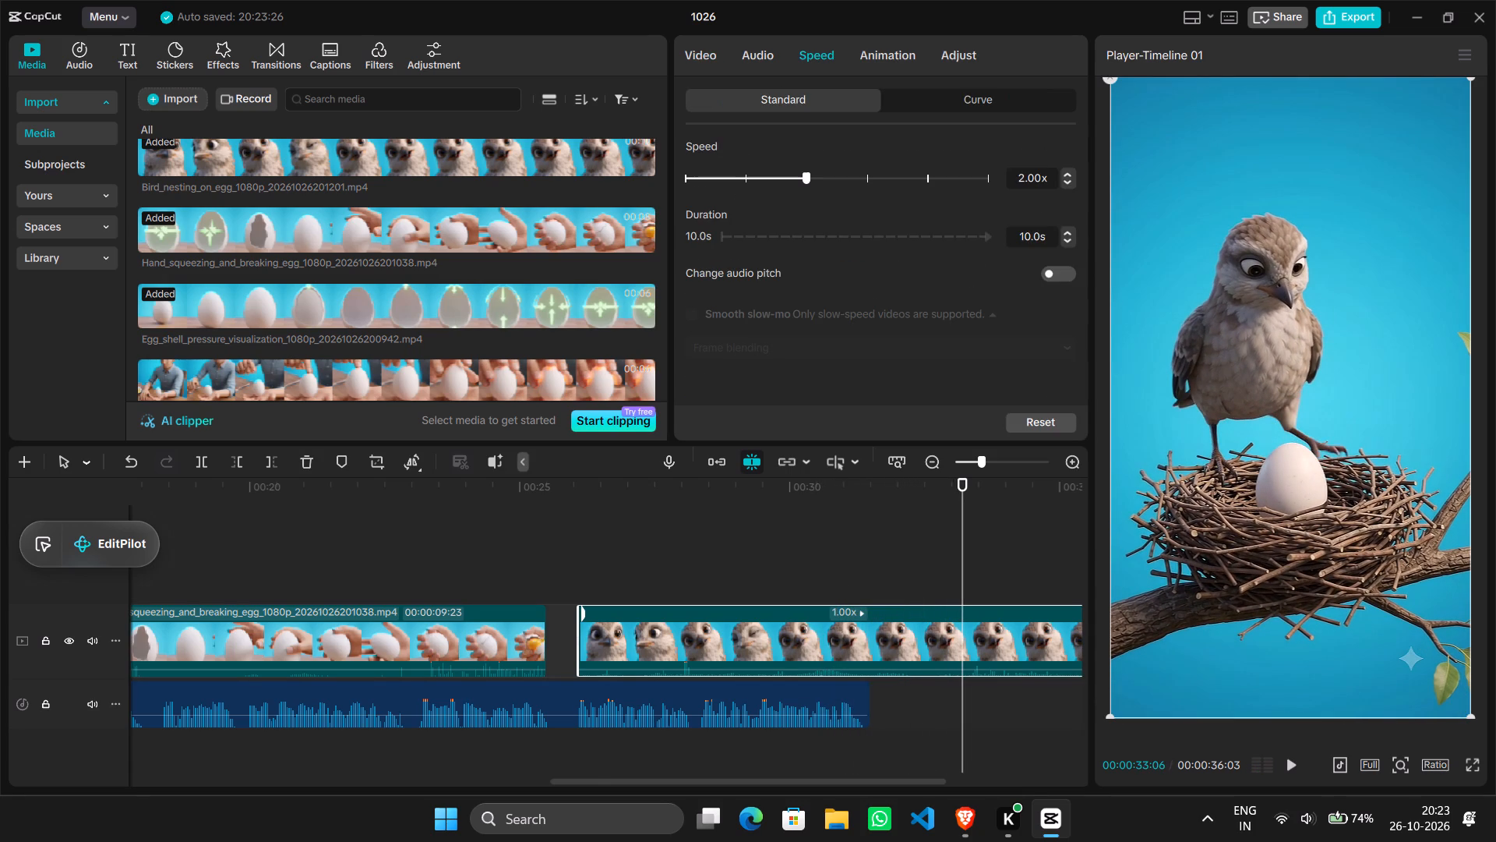
left_click_drag(806, 178, 797, 179)
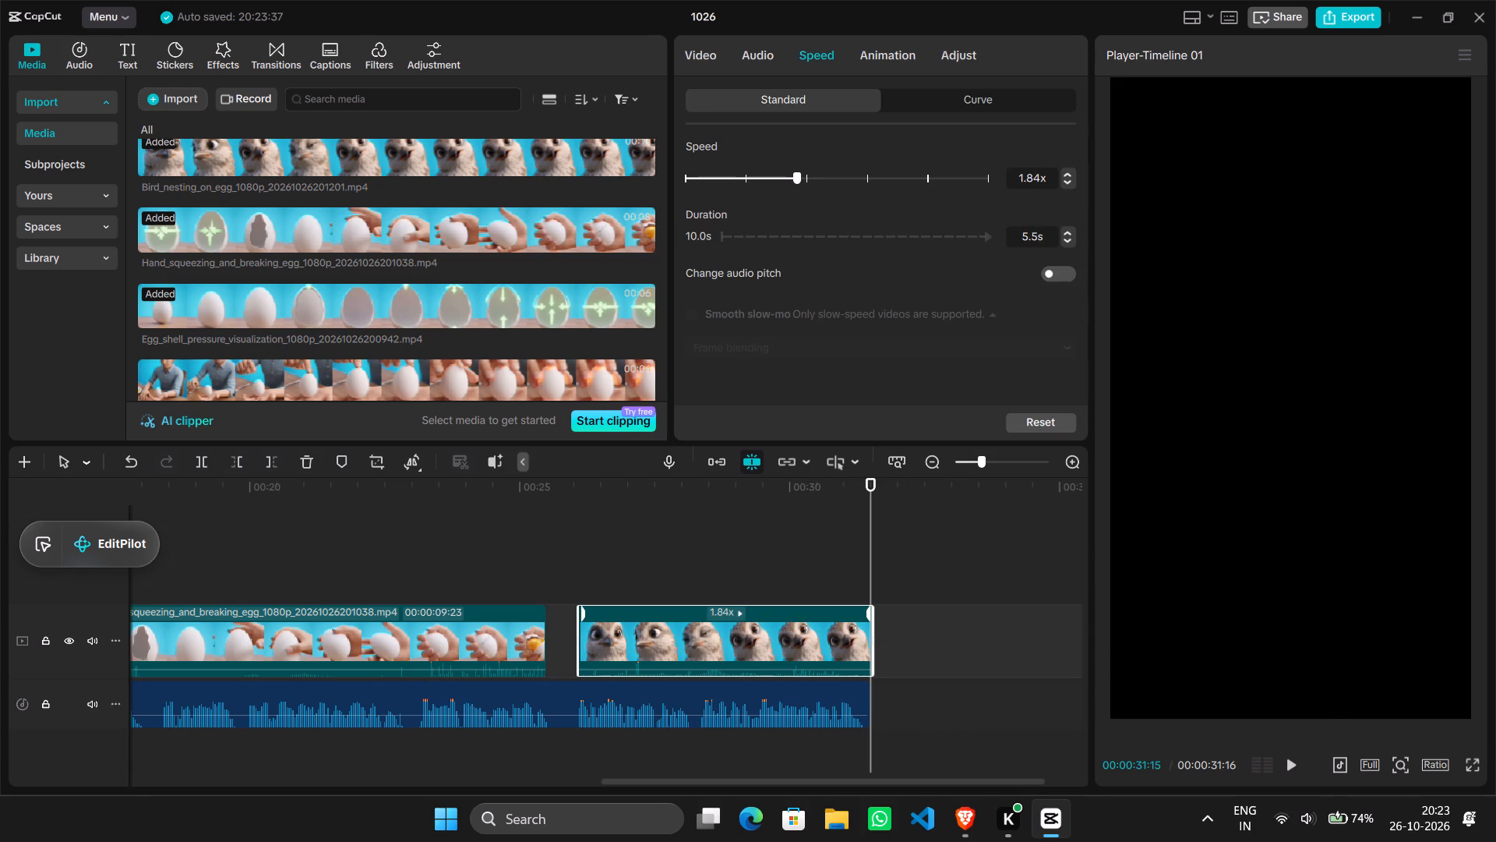
Play back the sped-up Bird_nesting_on_egg clip with the narration and check the frame at 00:00:30:22.
left_click(587, 555)
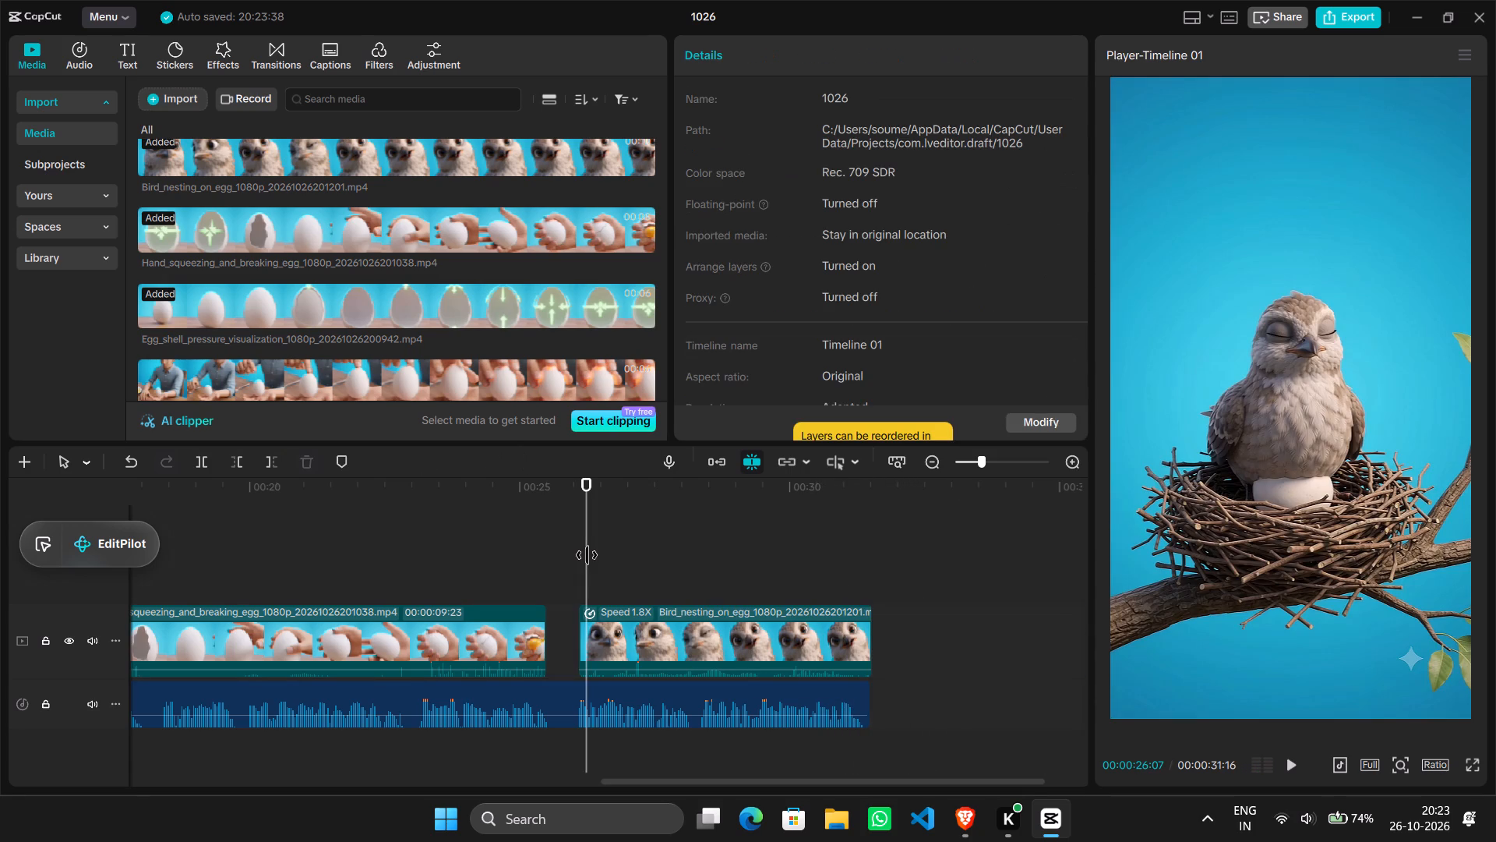
key("space")
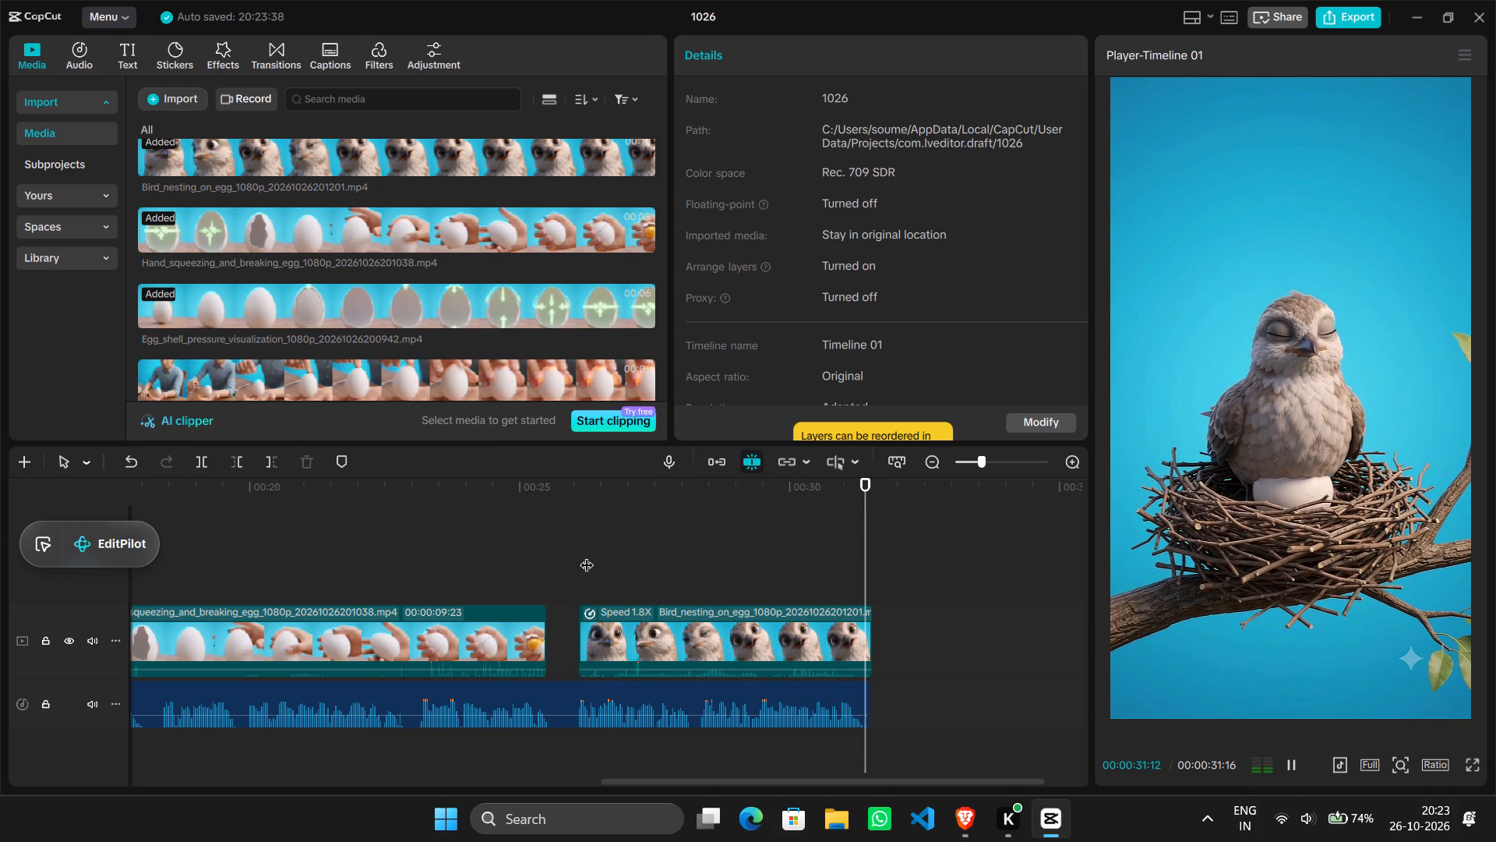
left_click(830, 588)
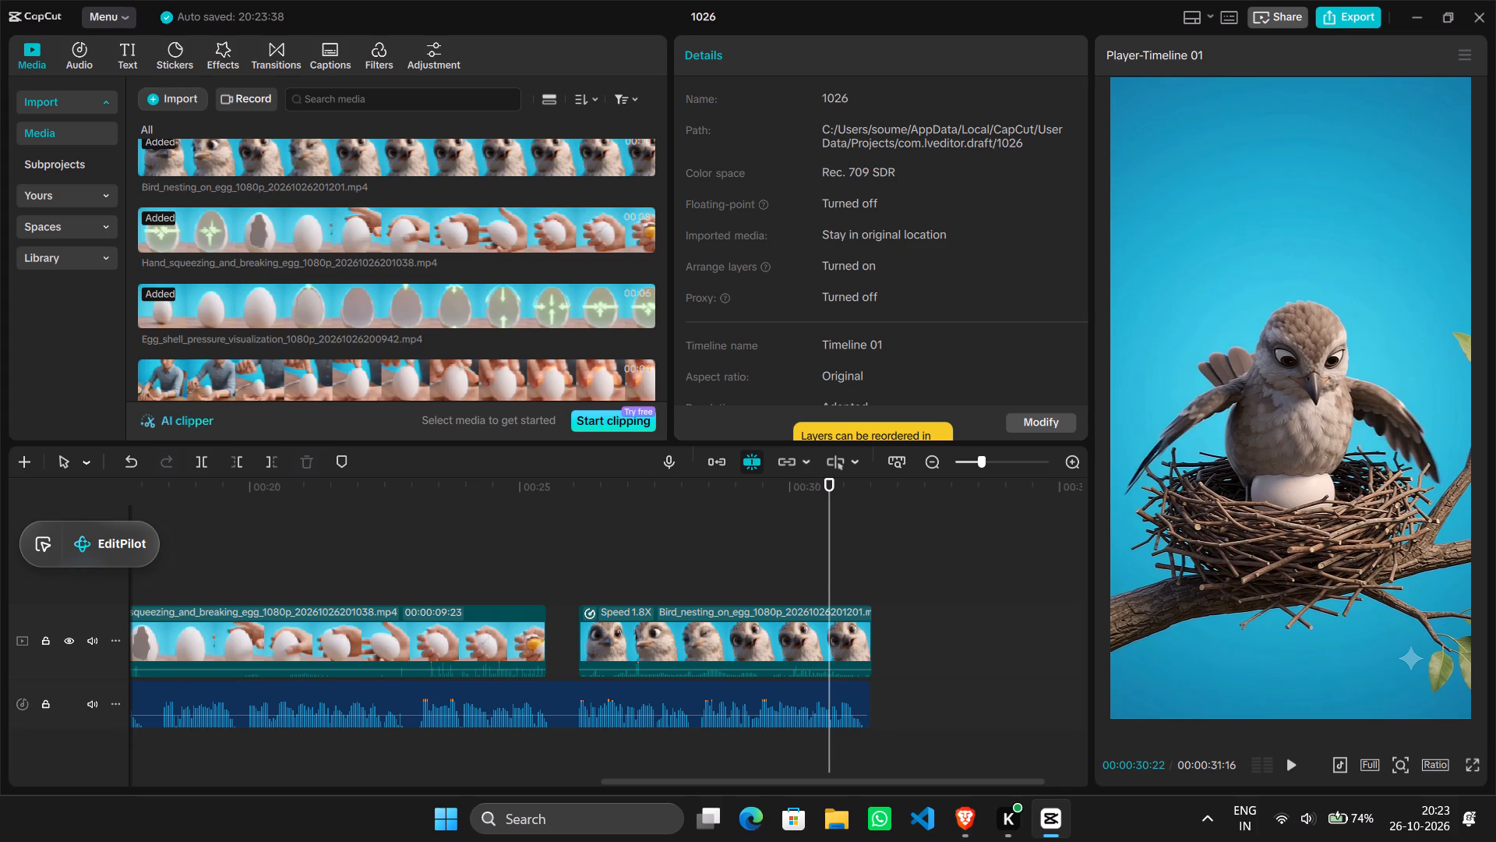
Examine the closing frames of the Man_squeezing_egg clip and the start of the gap that follows, between 00:00:02:23 and 00:00:03:17.
scroll(673, 551, "right", 6)
left_click(375, 518)
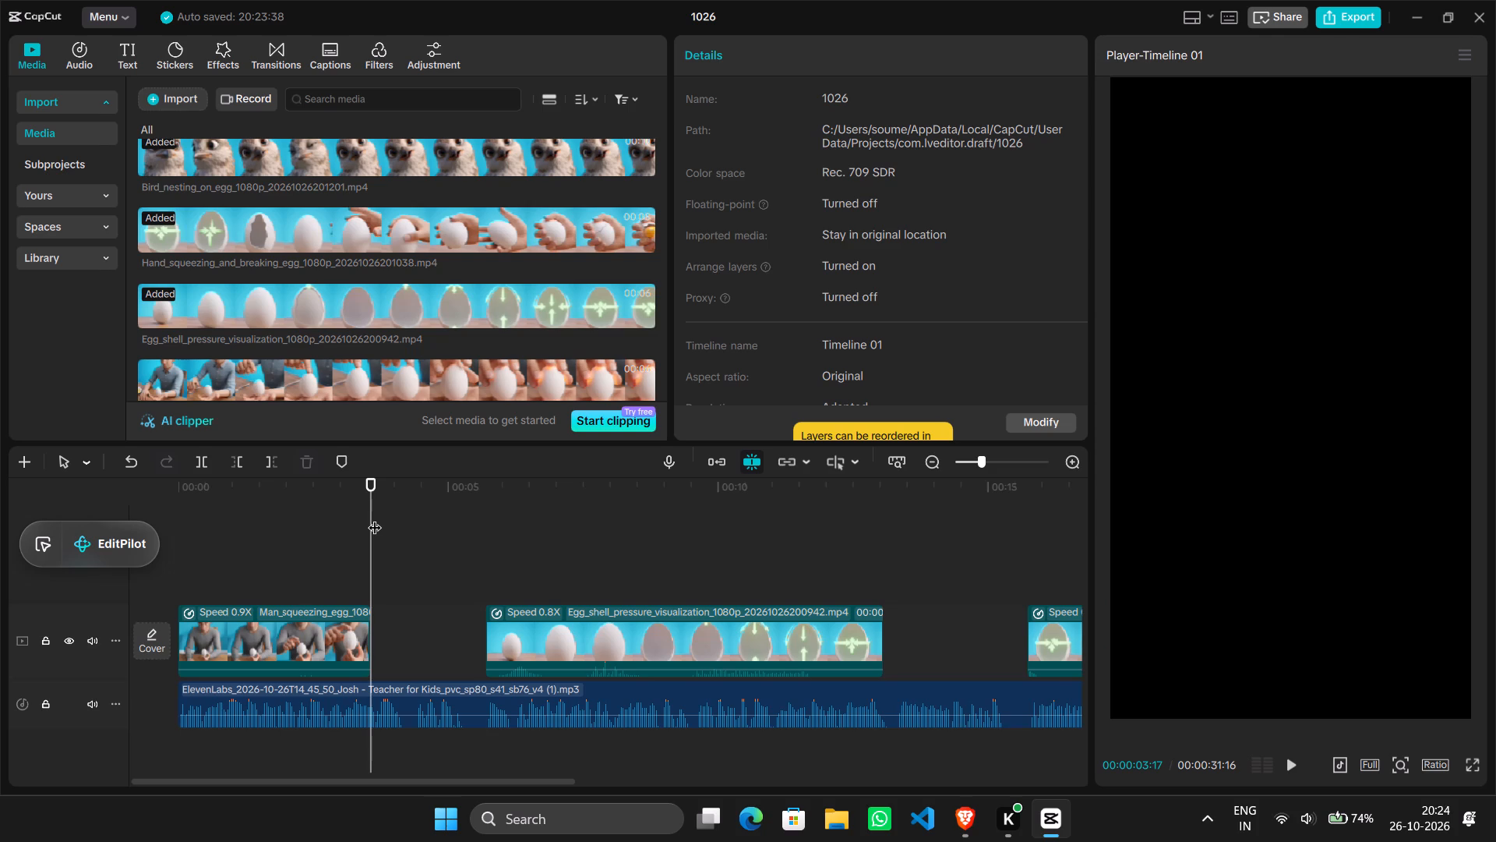
left_click_drag(375, 518, 355, 520)
left_click_drag(355, 520, 326, 535)
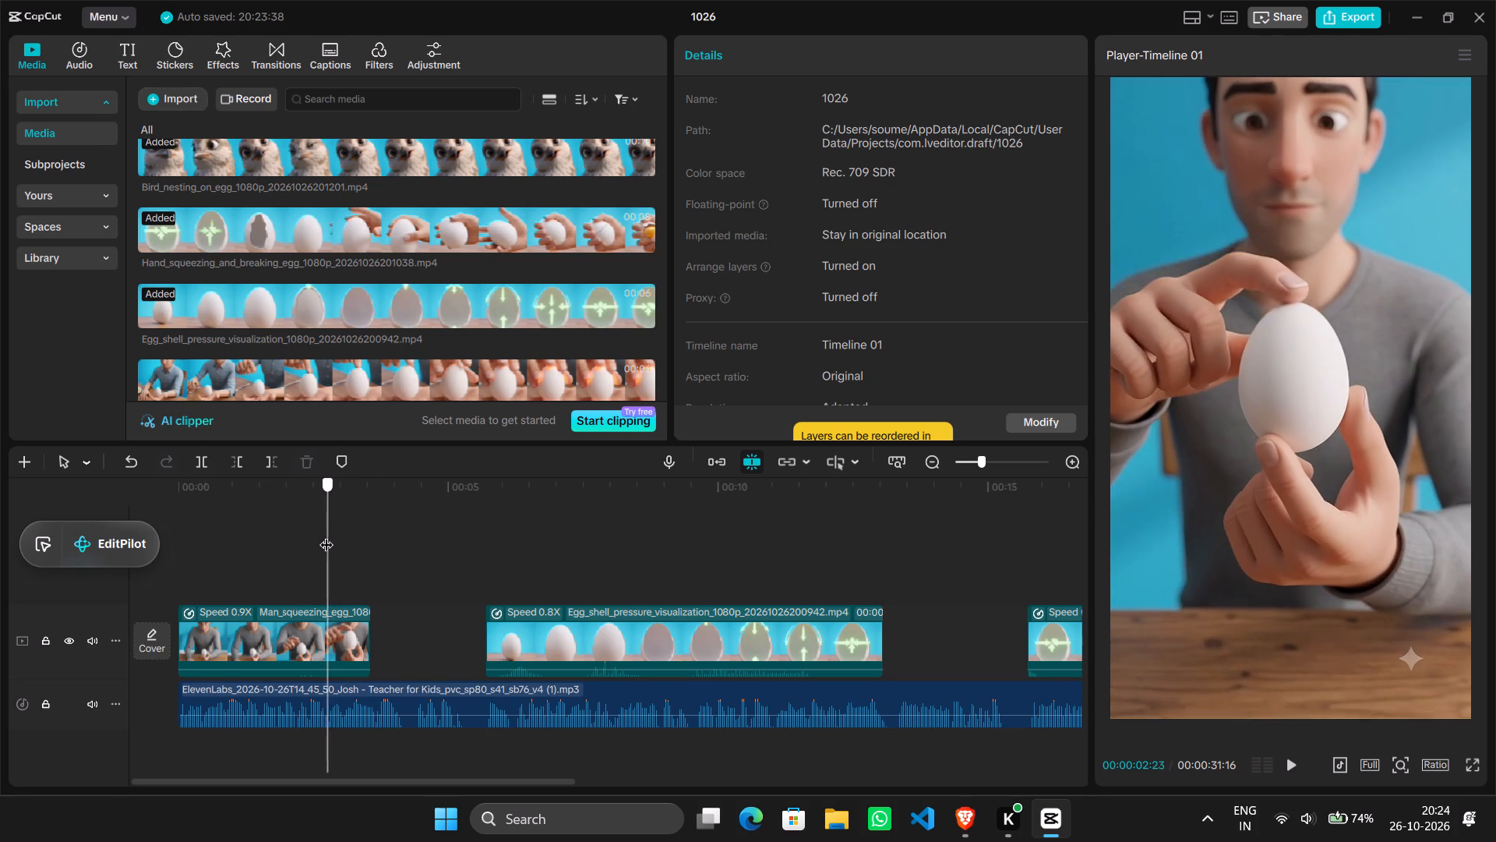
left_click_drag(326, 535, 376, 541)
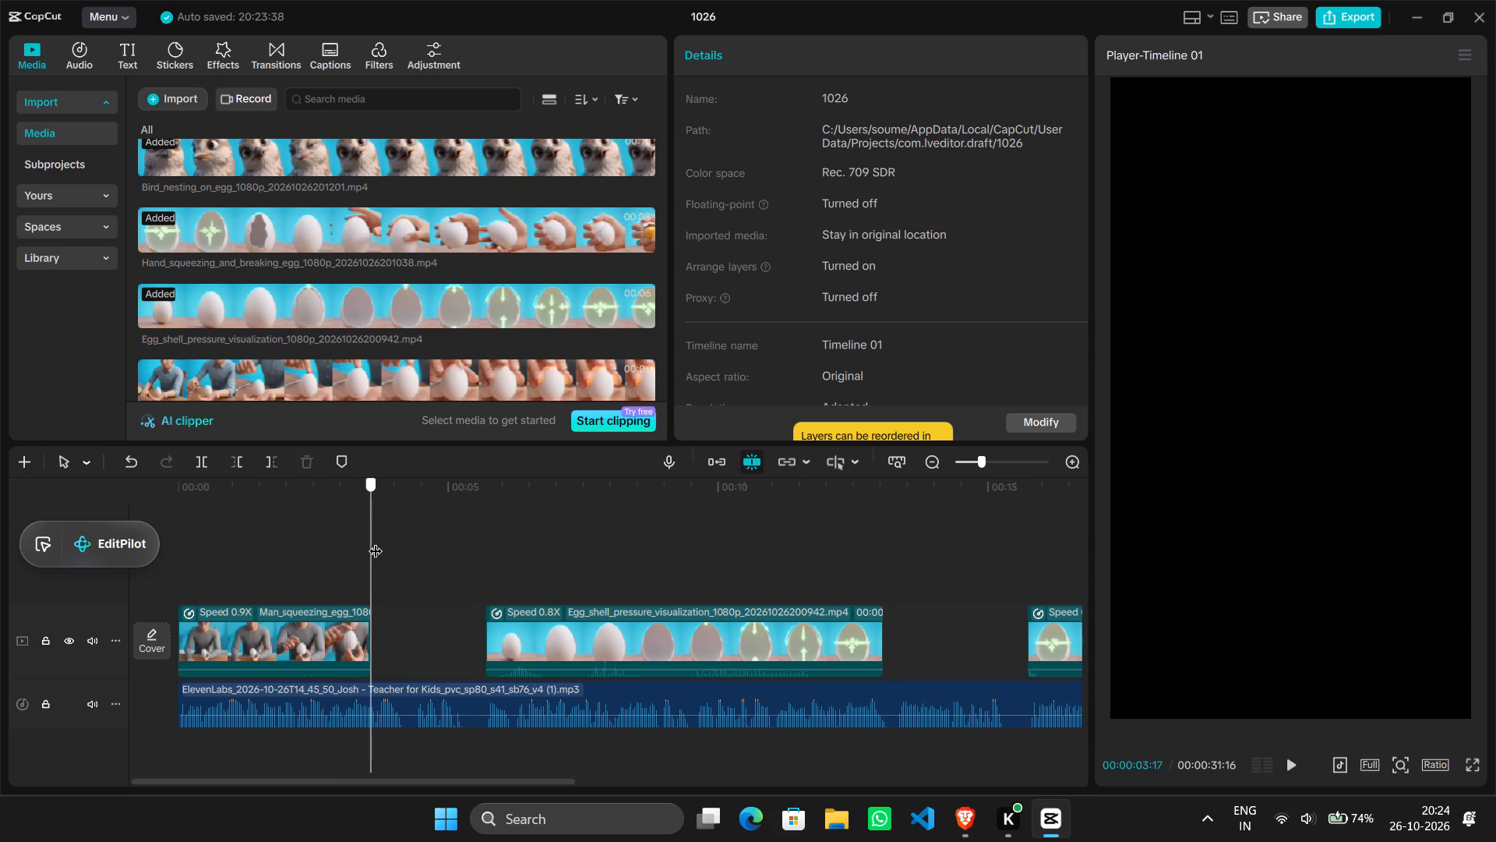
left_click_drag(376, 541, 359, 541)
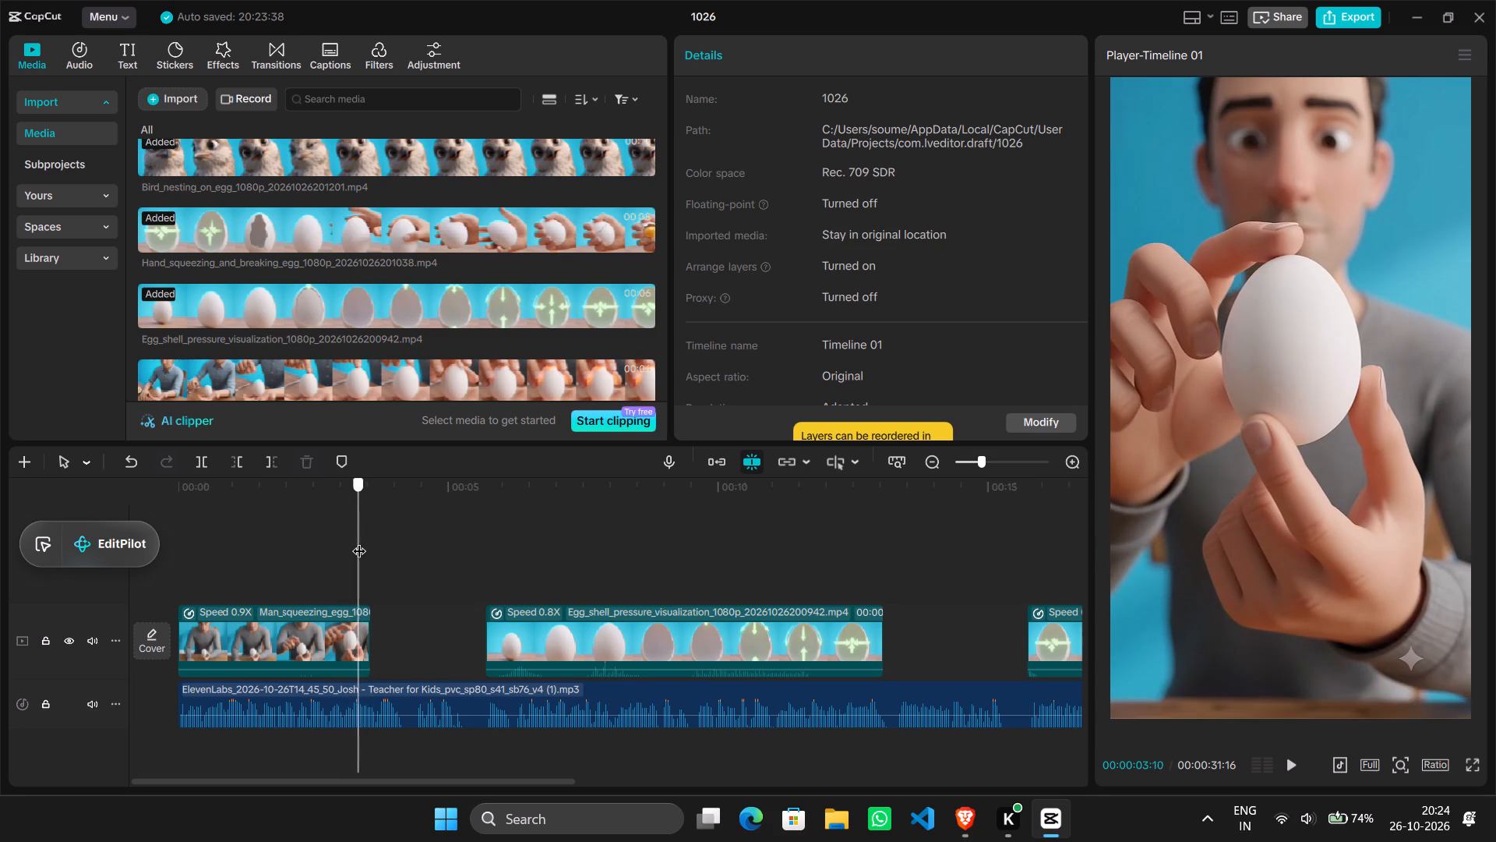
left_click_drag(359, 541, 363, 541)
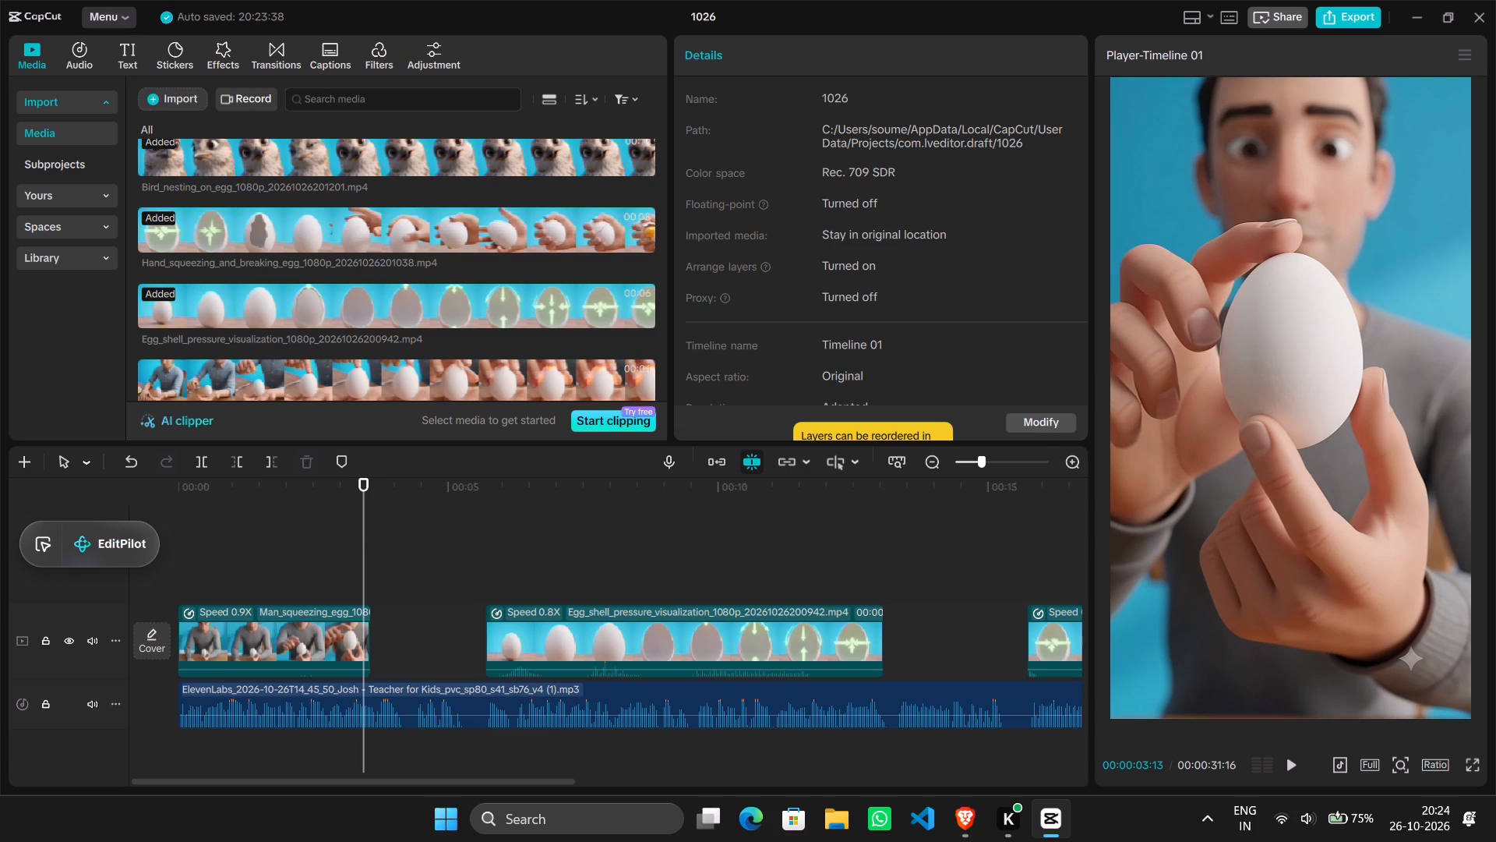
left_click_drag(358, 550, 364, 550)
Play the opening from the start of the timeline with the narration into the first gap, and return to the Man_squeezing_egg clip's end.
left_click_drag(364, 550, 163, 547)
key("space")
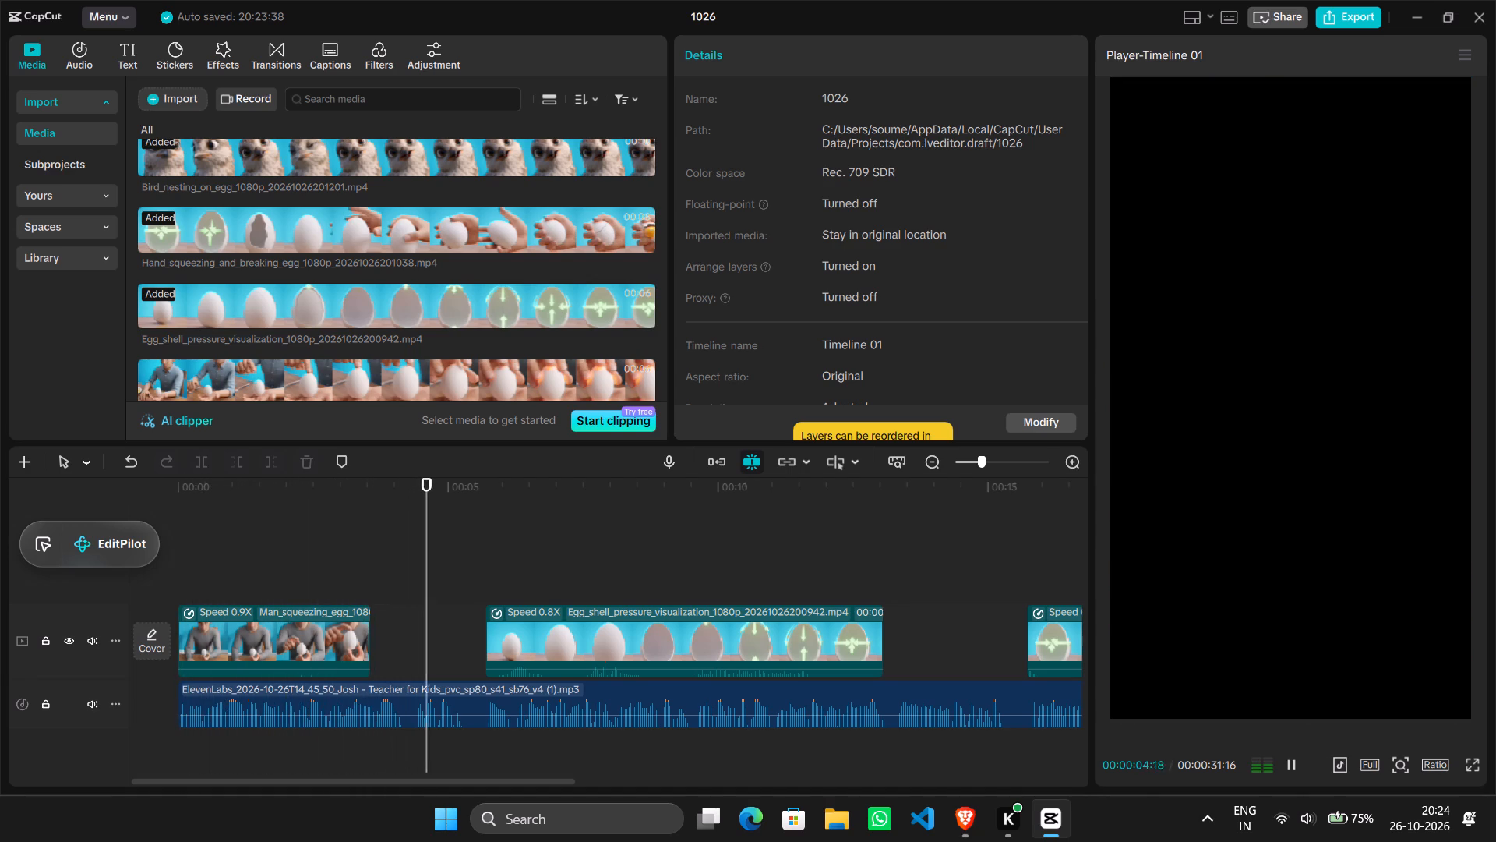
left_click(396, 557)
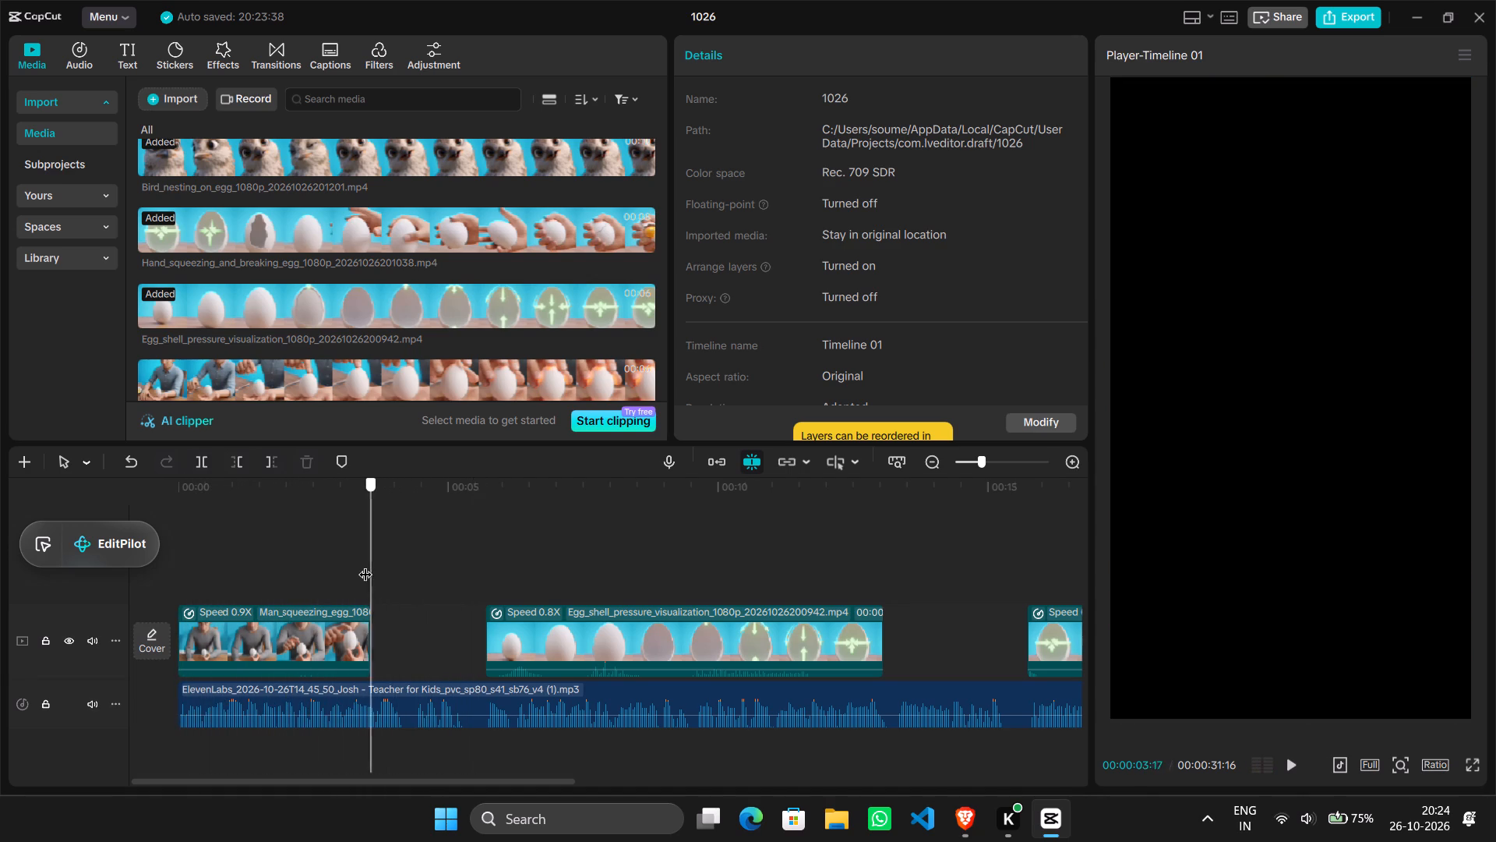
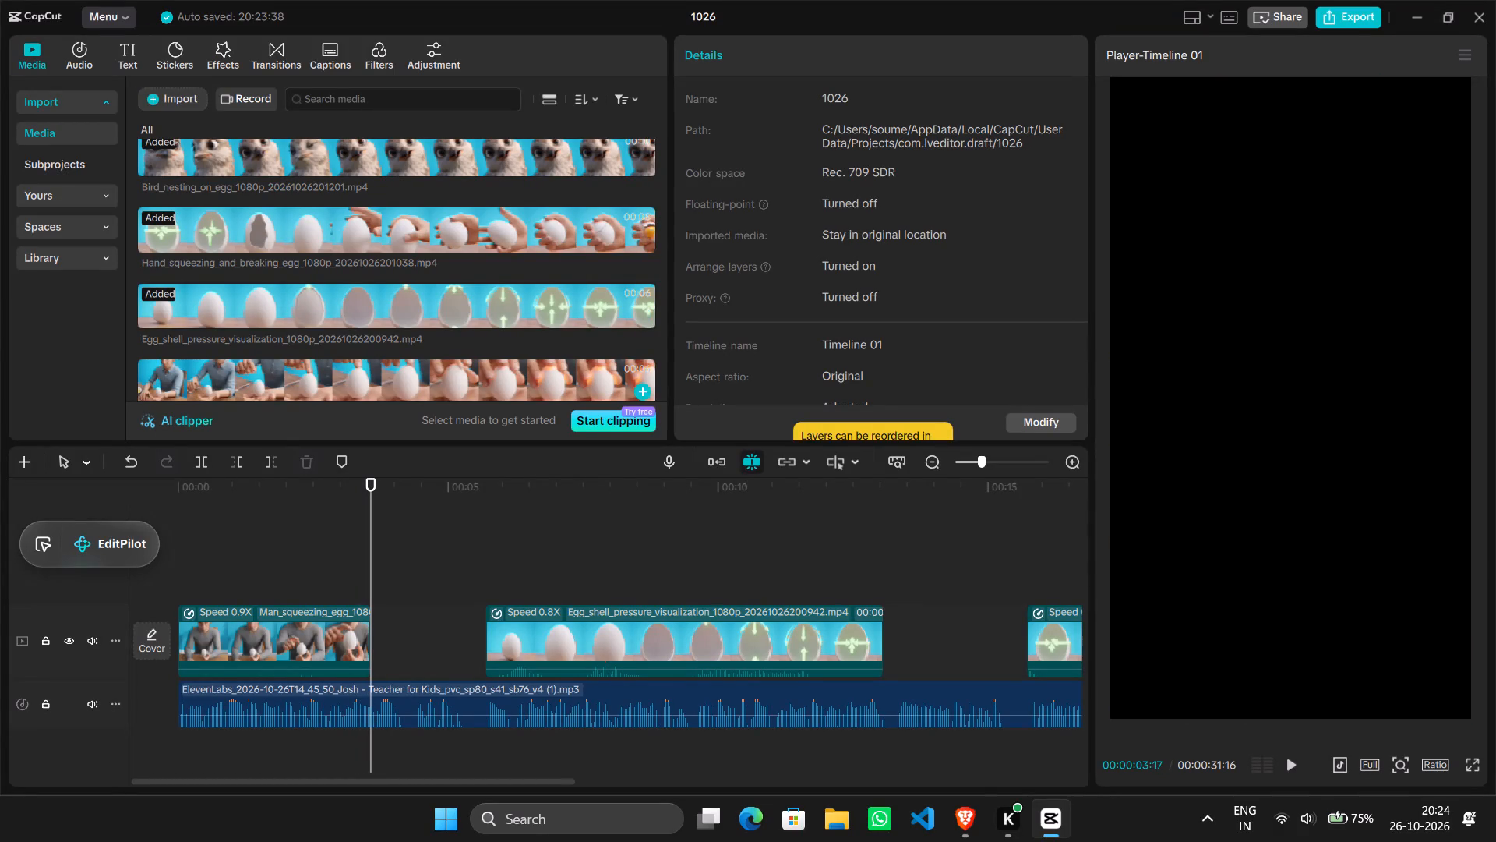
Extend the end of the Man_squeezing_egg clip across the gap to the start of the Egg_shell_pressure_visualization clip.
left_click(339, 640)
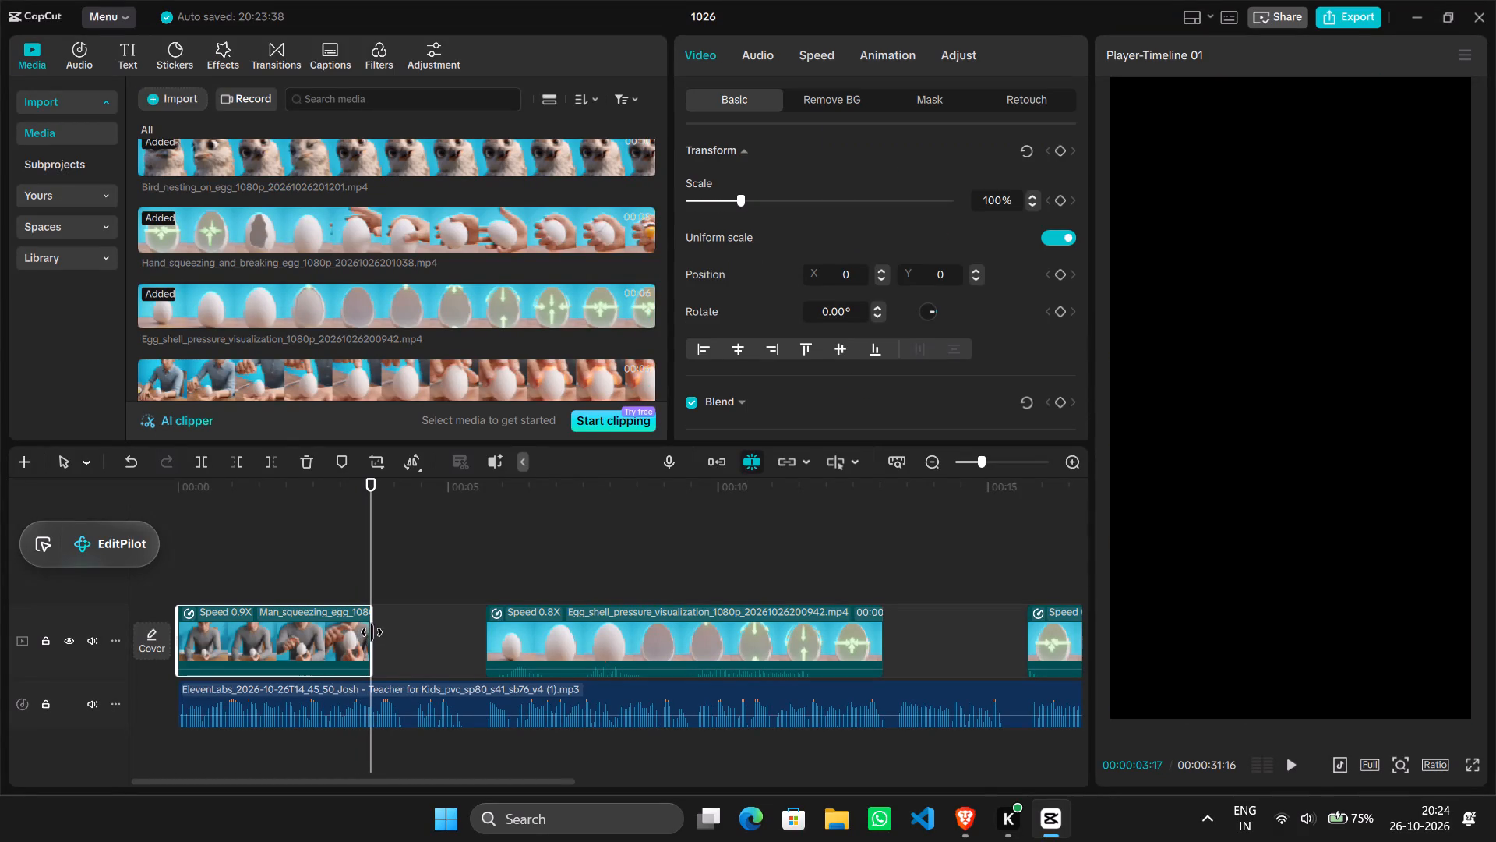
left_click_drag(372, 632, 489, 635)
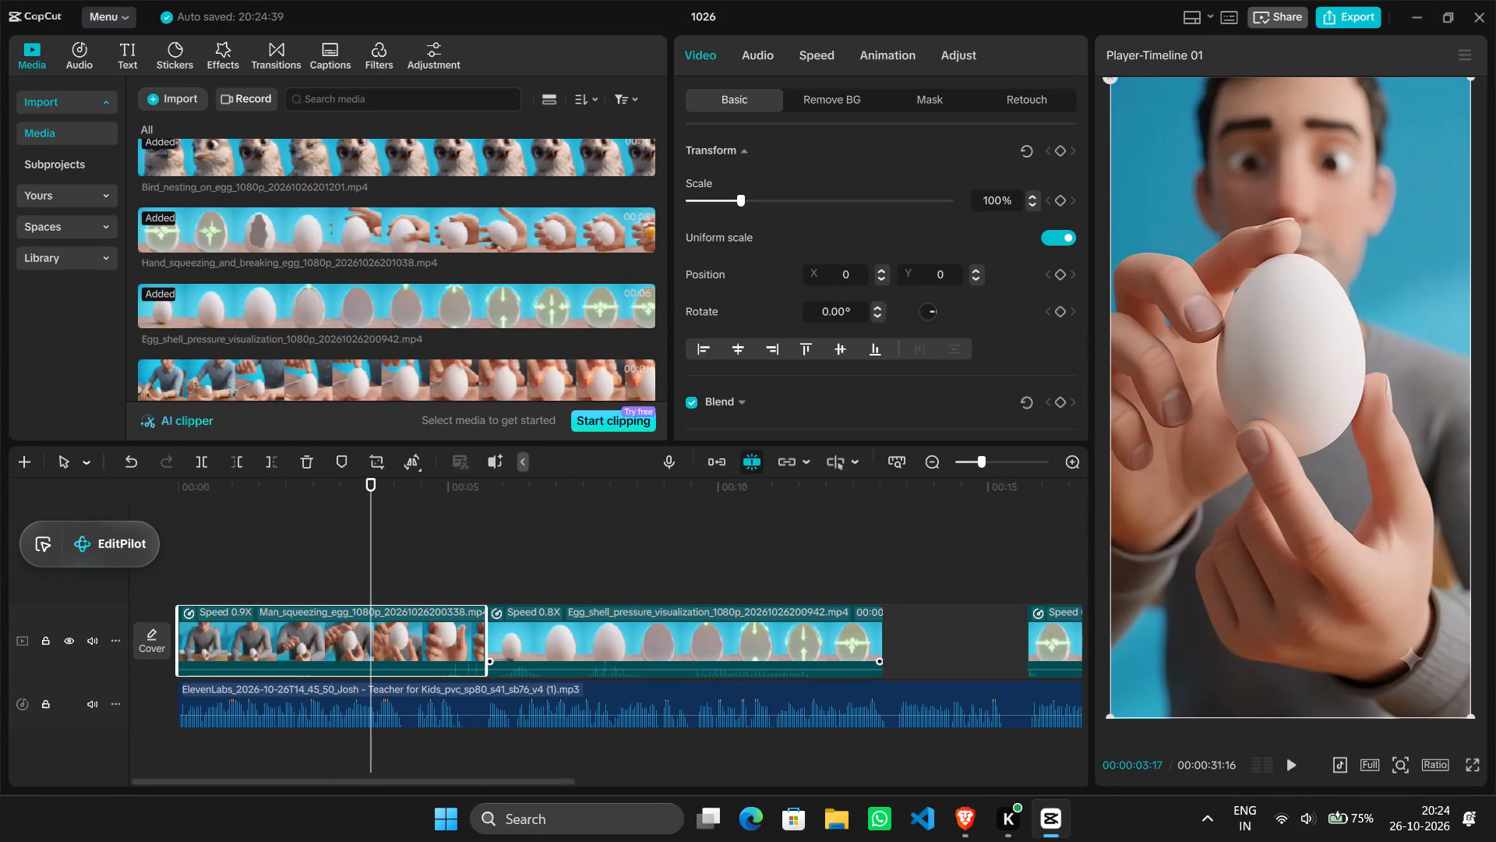
Play from 00:00:03:17 into the Egg_shell_pressure_visualization clip with the narration, and return to the clip boundary at 00:00:05:21.
left_click(356, 550)
key("space")
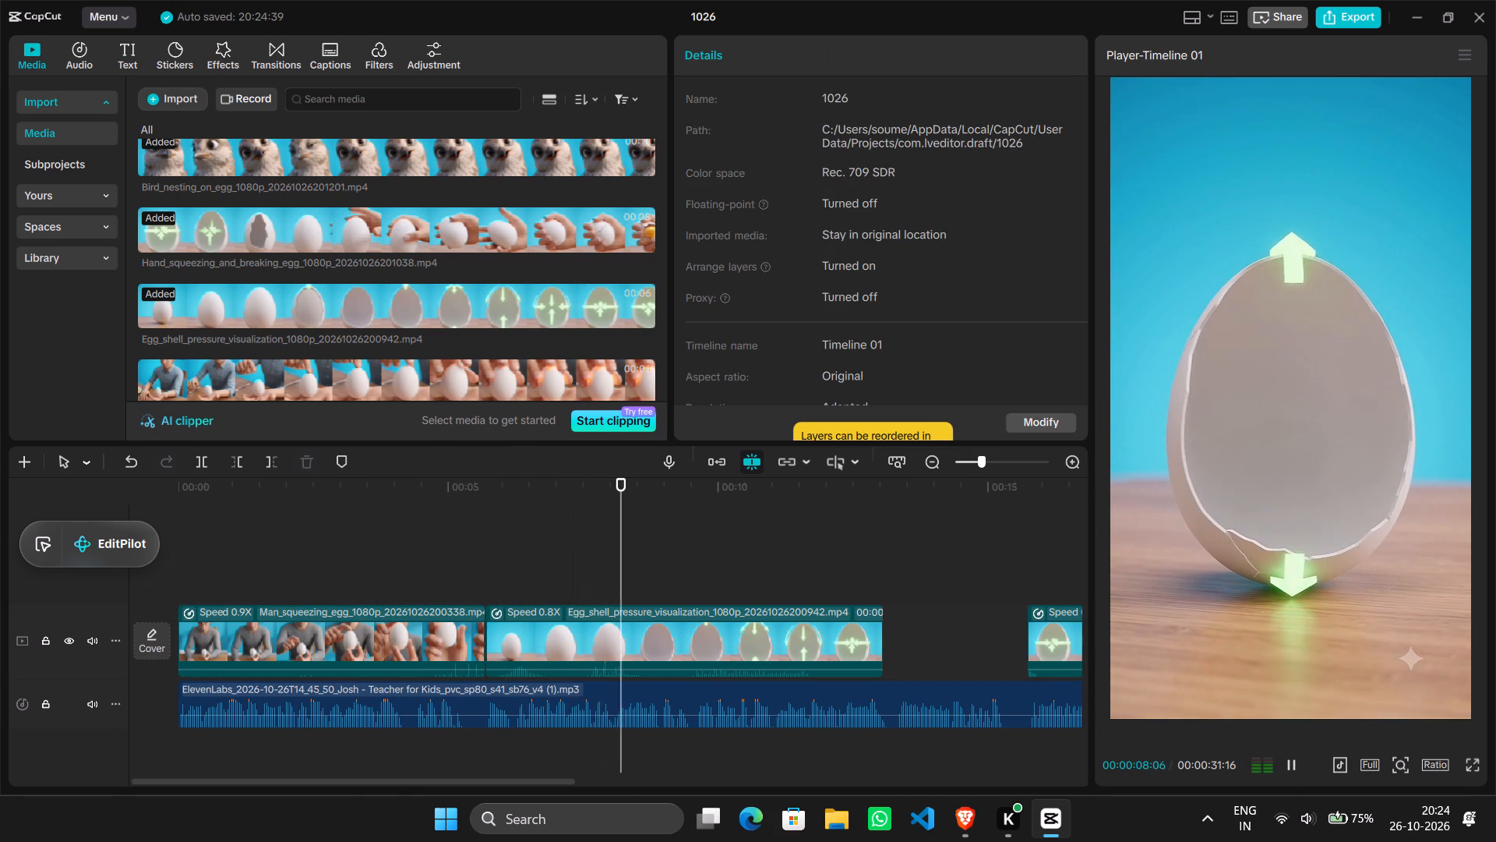
left_click(448, 544)
left_click_drag(448, 544, 486, 553)
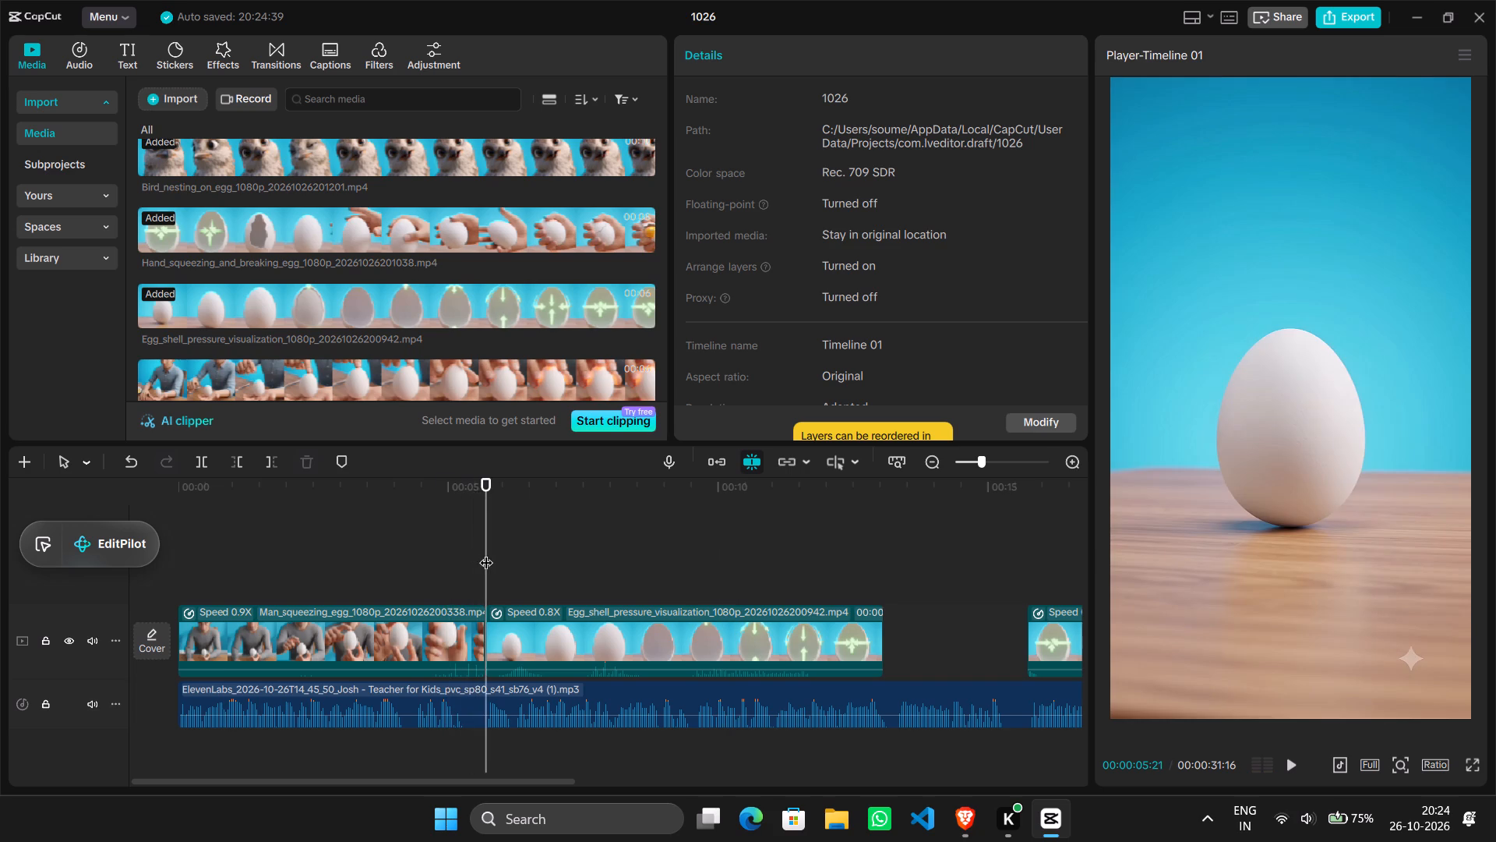
Preview the Man_pressing_unbroken_egg clip from the imported media.
scroll(457, 324, "down", 2)
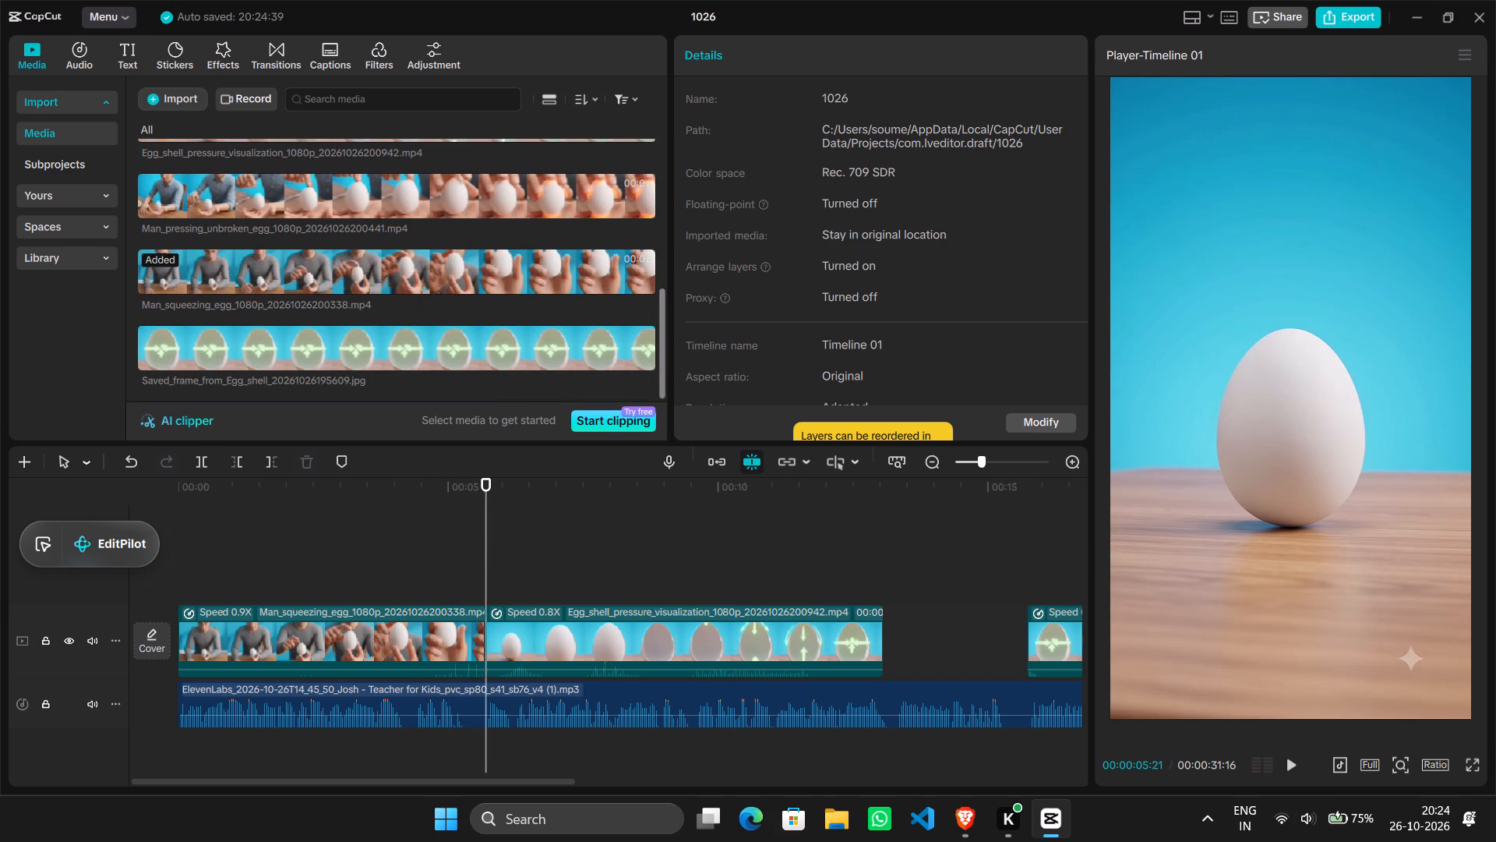
double_click(192, 184)
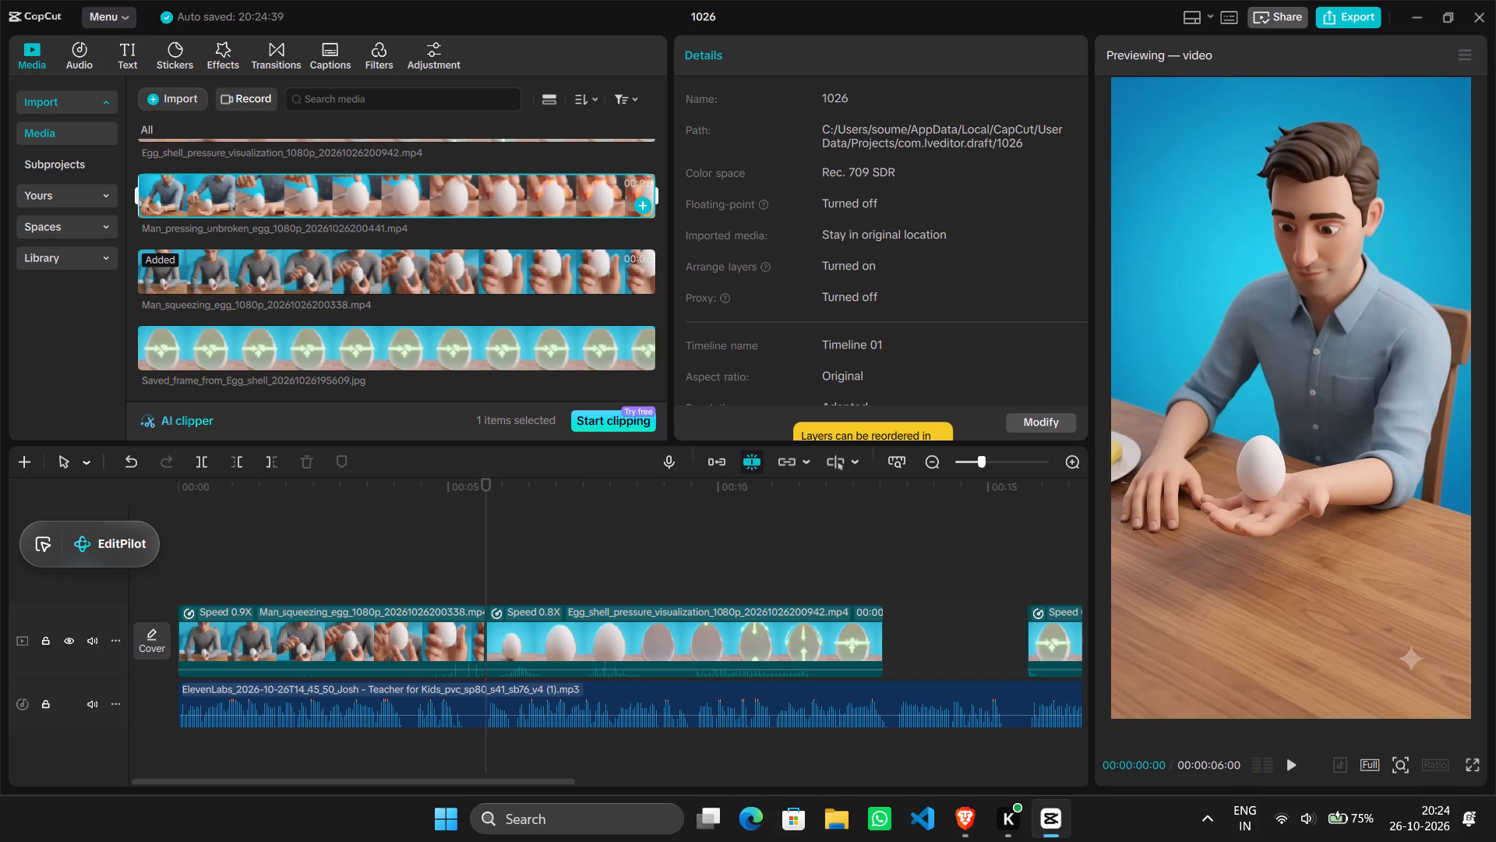
Place a fresh copy of Man_squeezing_egg at the timeline start on a track above the main one and delete the 0.9X clip below it.
left_click_drag(269, 265, 182, 583)
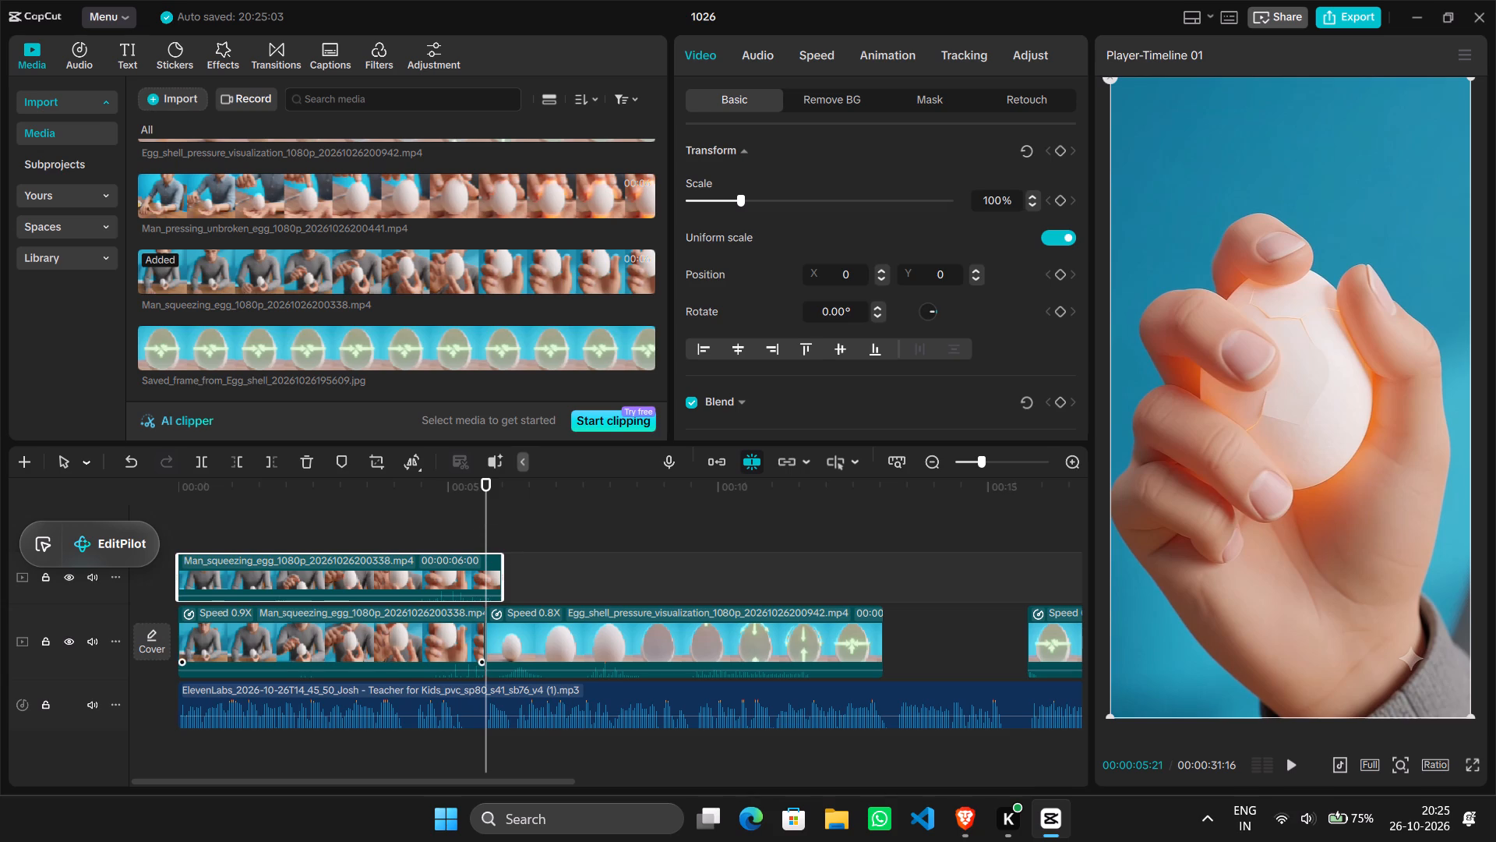
left_click(407, 666)
key("Delete")
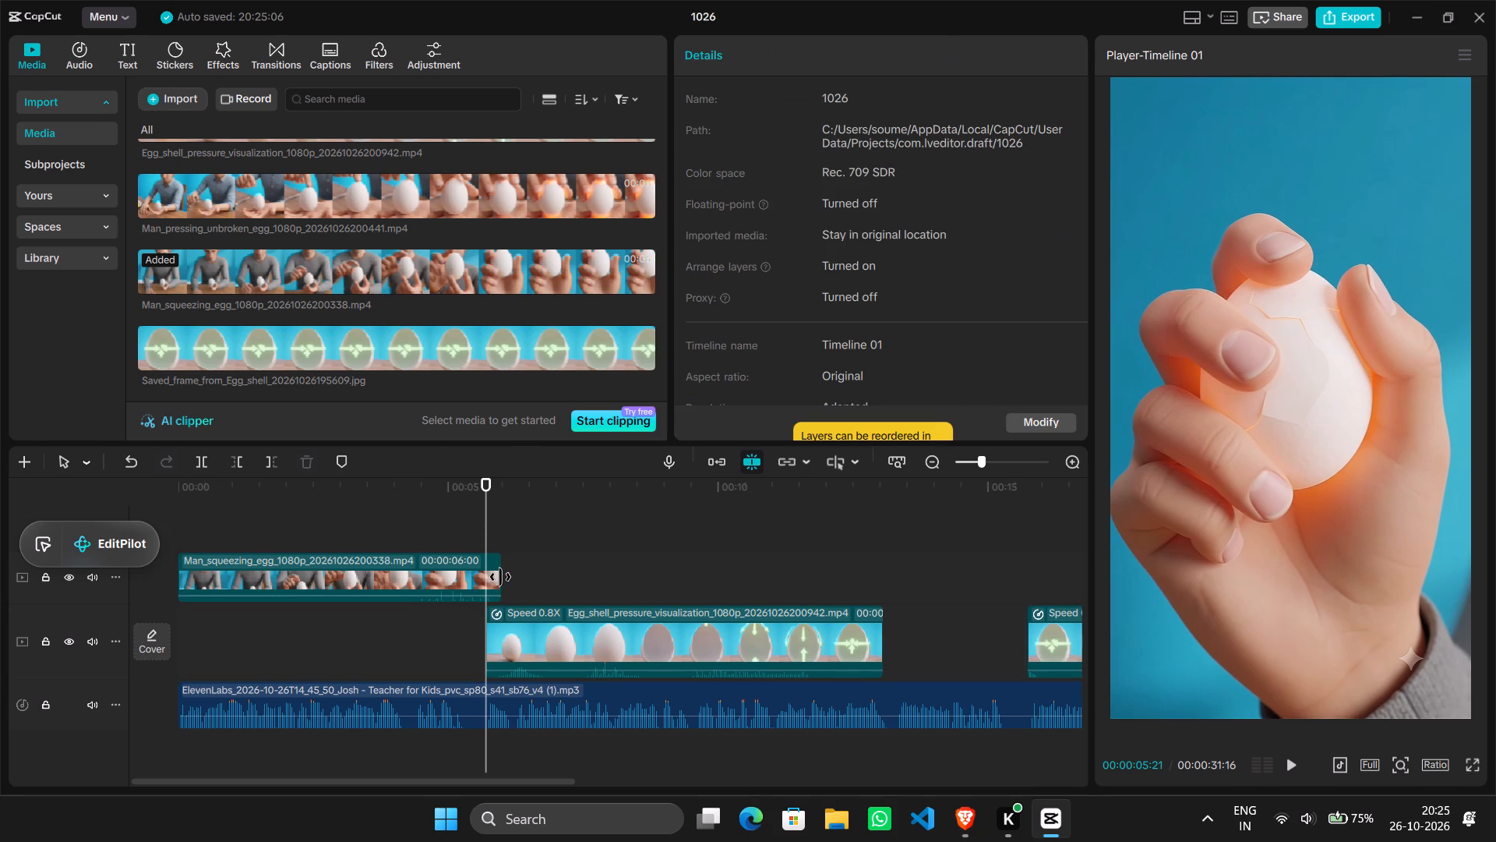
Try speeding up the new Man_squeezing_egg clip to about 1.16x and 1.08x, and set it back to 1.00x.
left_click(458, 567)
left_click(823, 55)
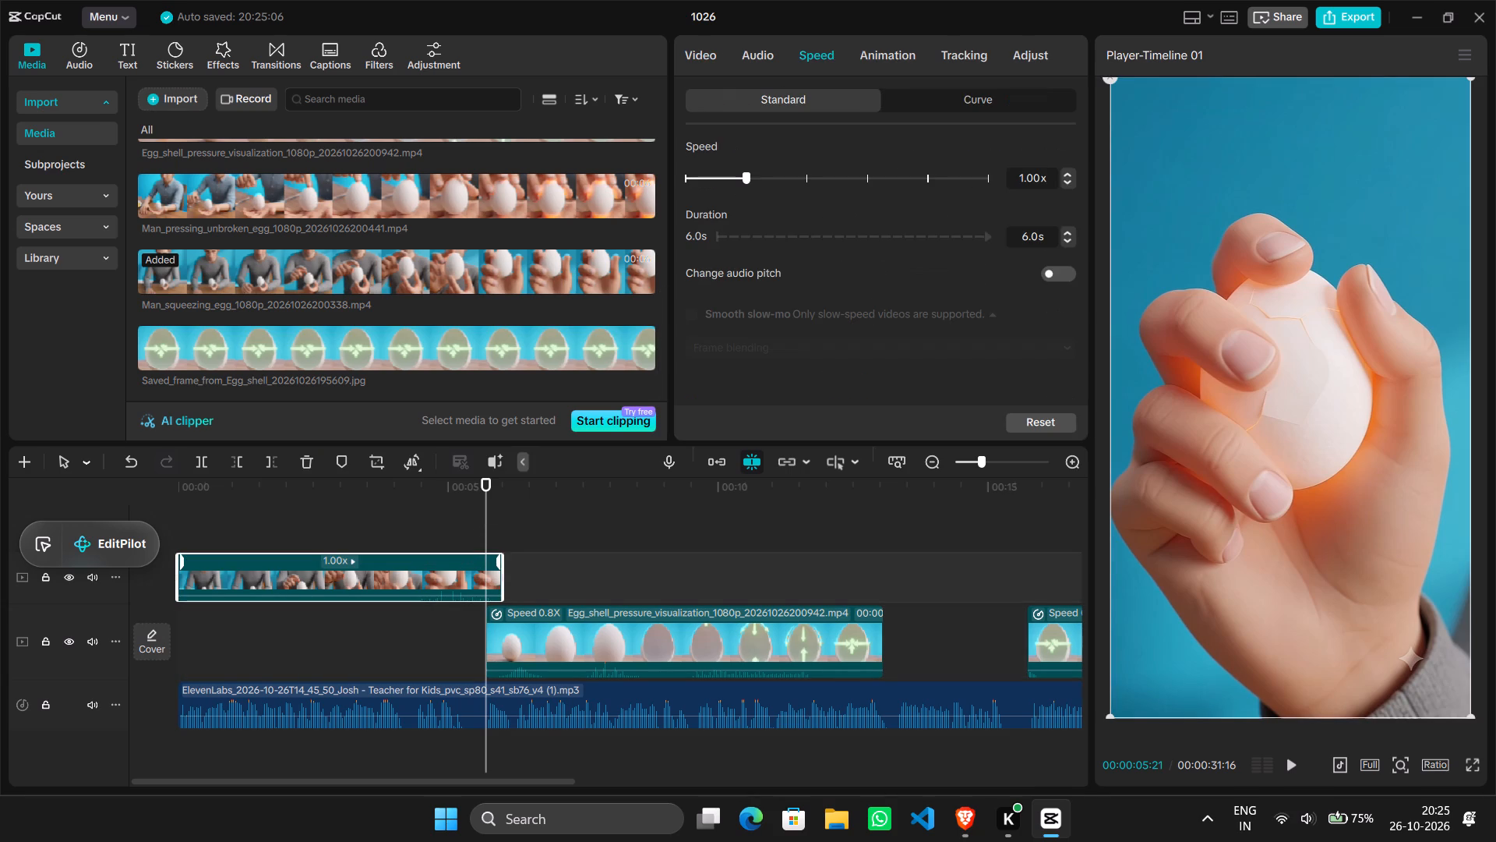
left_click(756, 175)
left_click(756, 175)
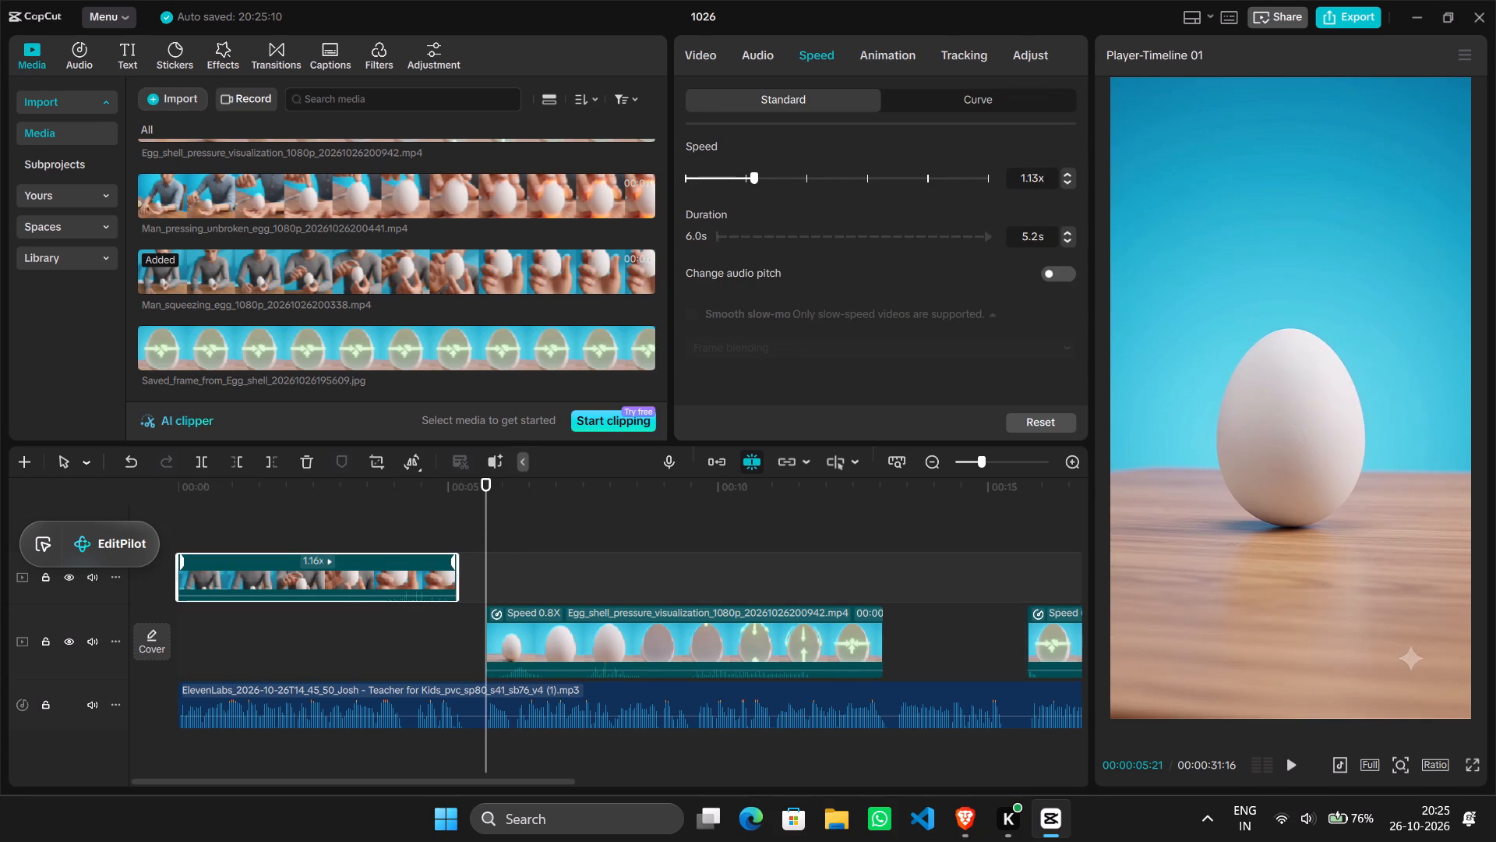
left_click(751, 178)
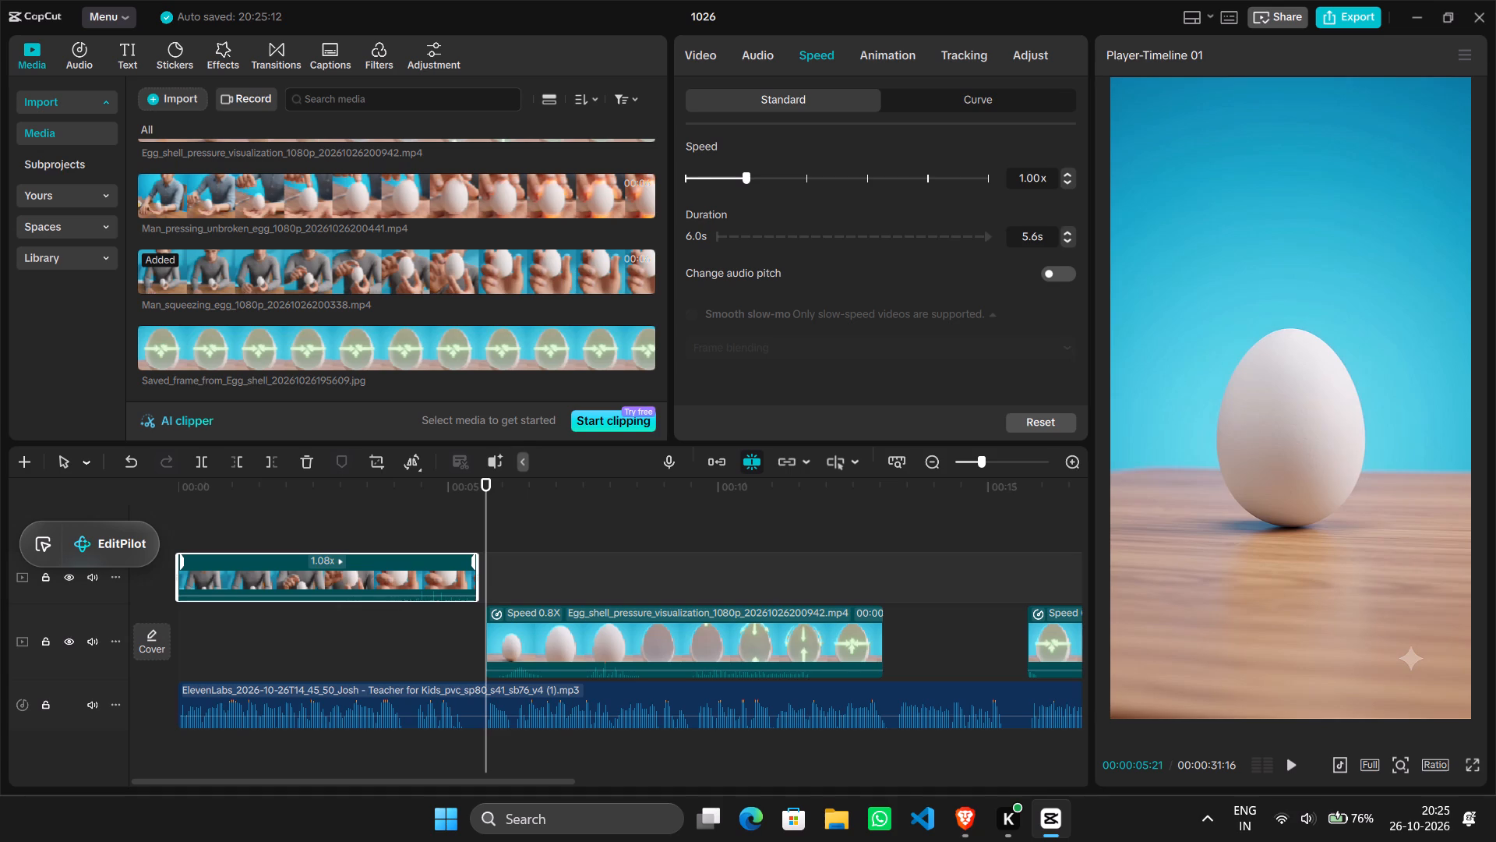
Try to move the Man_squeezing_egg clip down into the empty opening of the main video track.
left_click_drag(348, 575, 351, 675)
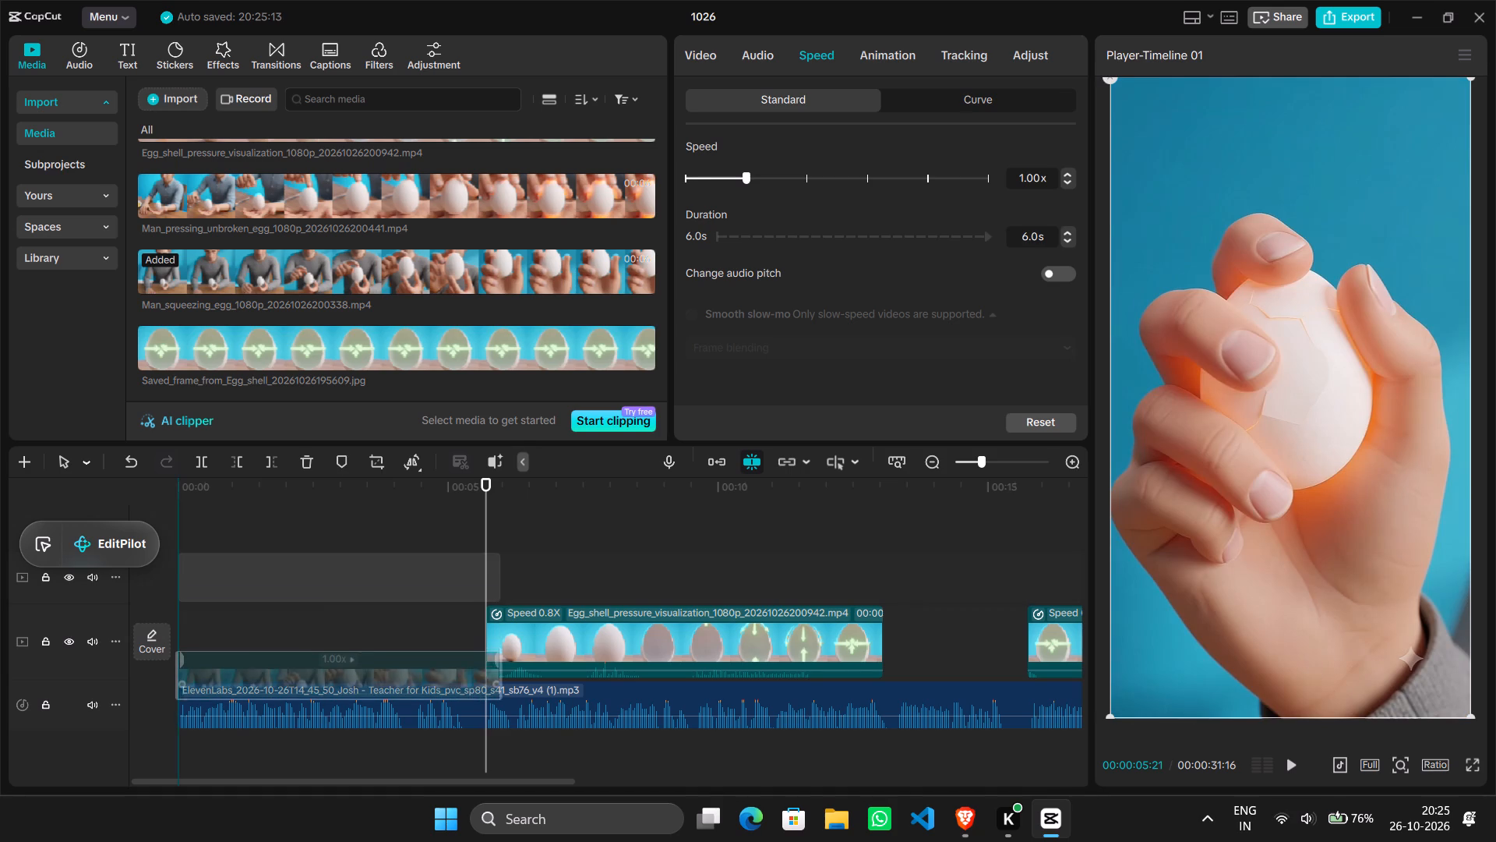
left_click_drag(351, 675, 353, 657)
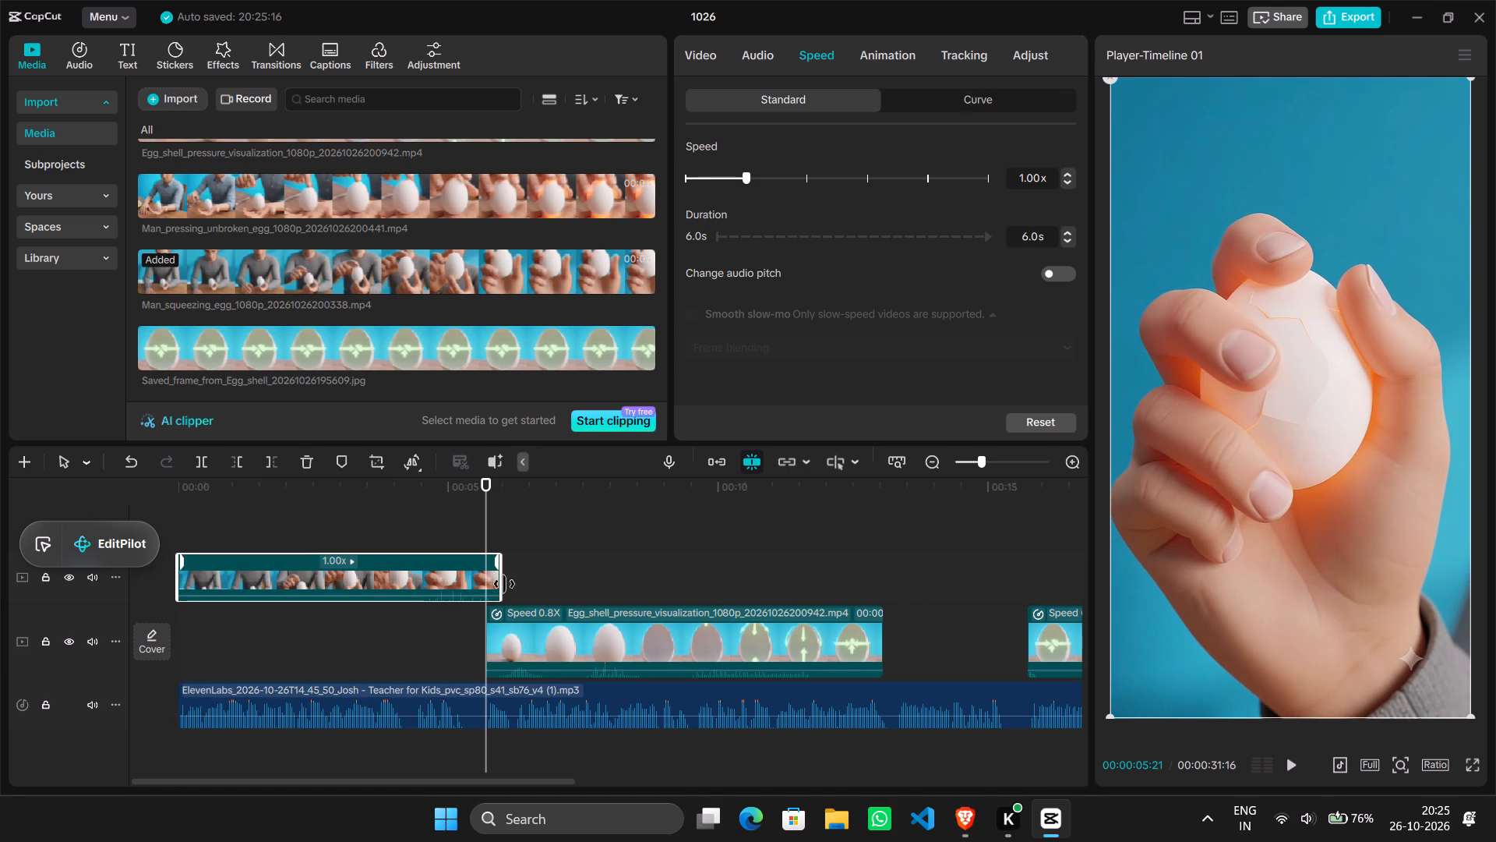
Examine the Man_squeezing_egg frames around 00:00:04:29 to 00:00:05:21 and play the clip with the narration, returning to 00:00:05:04.
left_click_drag(486, 528, 485, 528)
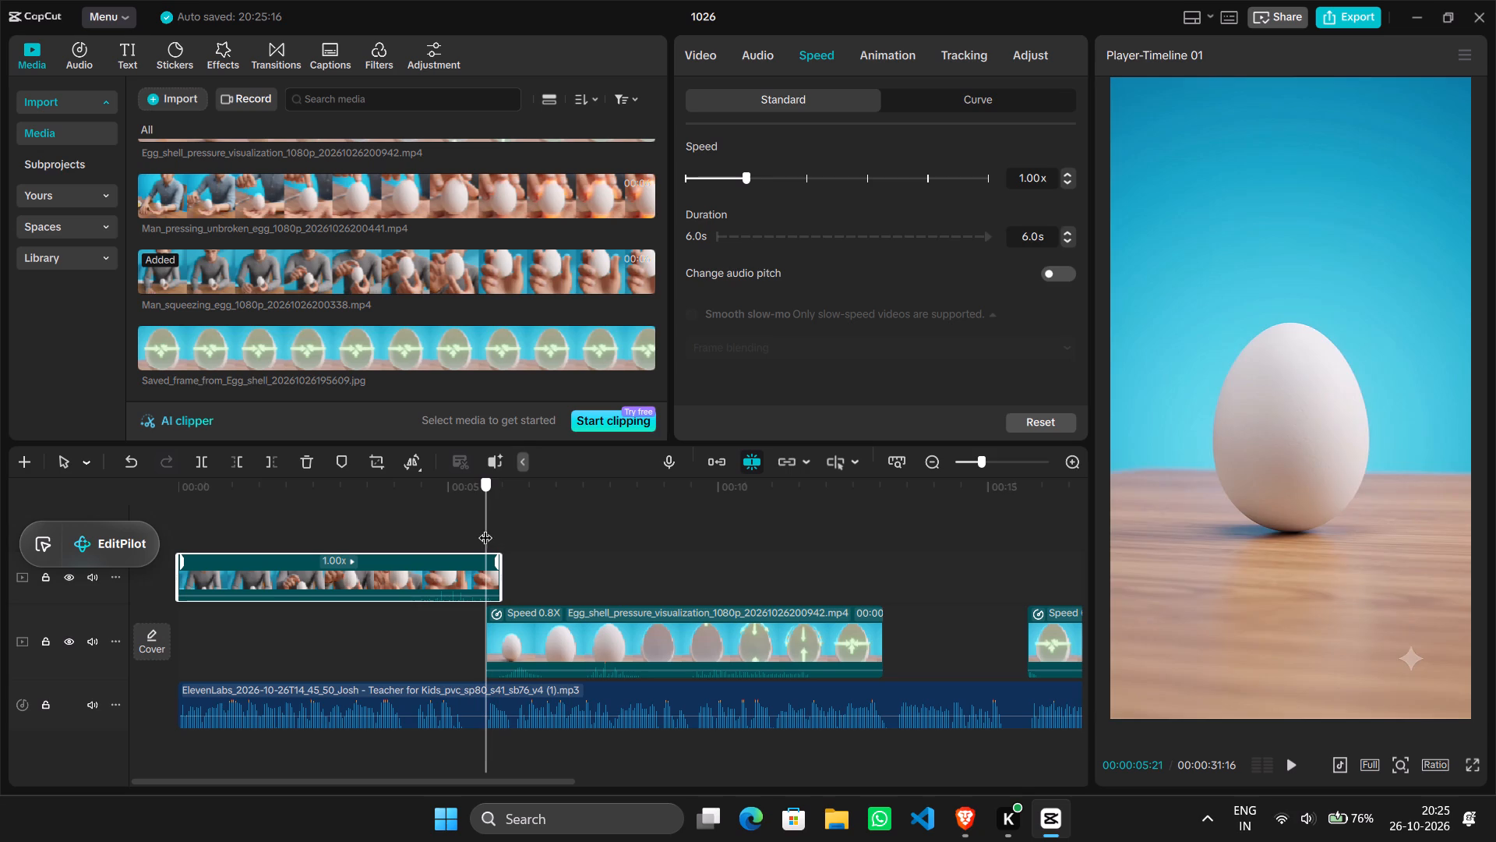
left_click_drag(485, 528, 446, 533)
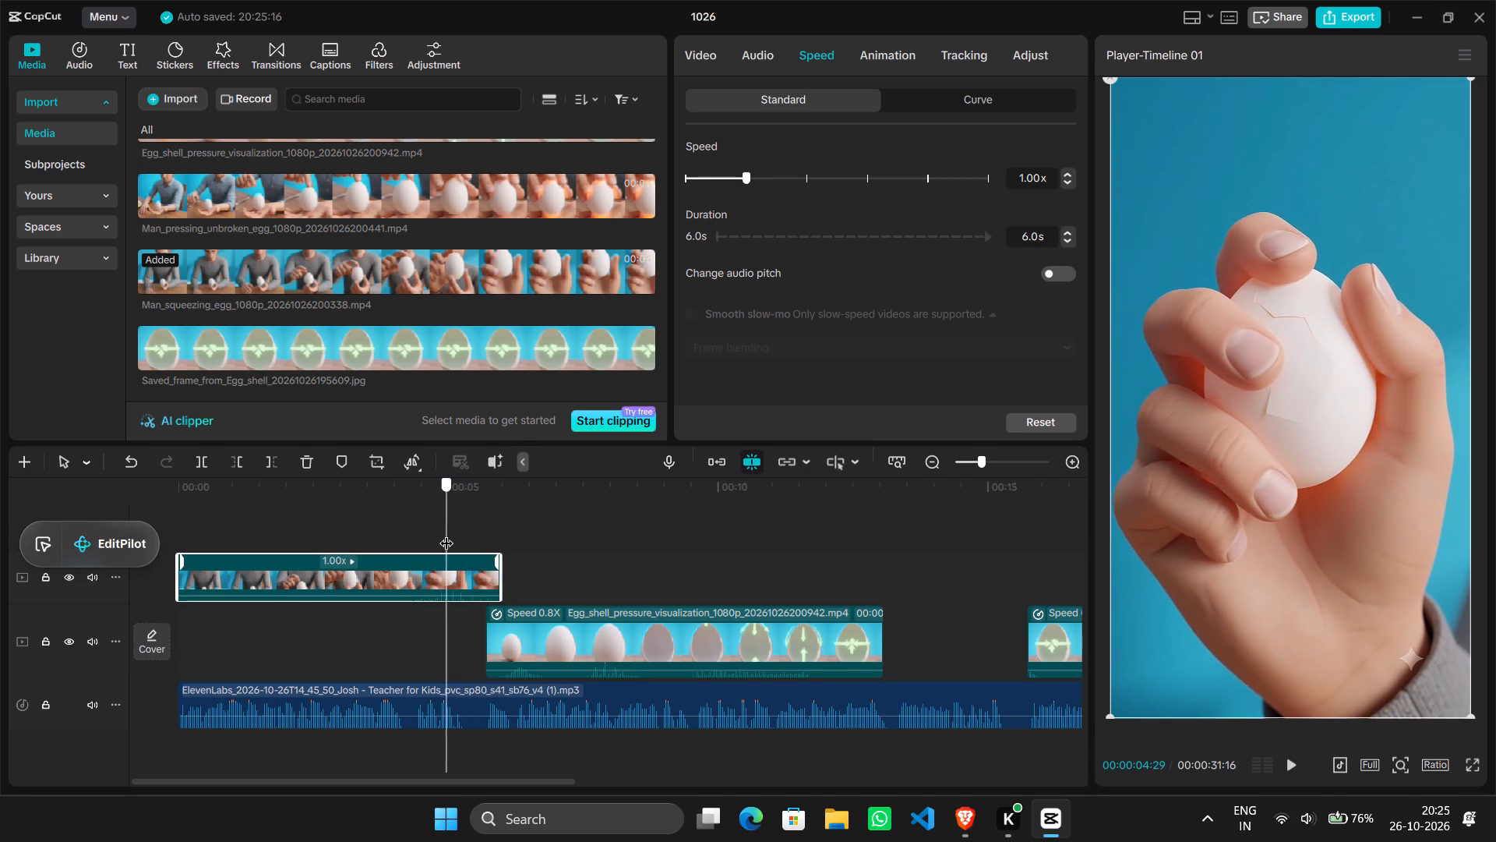
left_click_drag(446, 533, 449, 550)
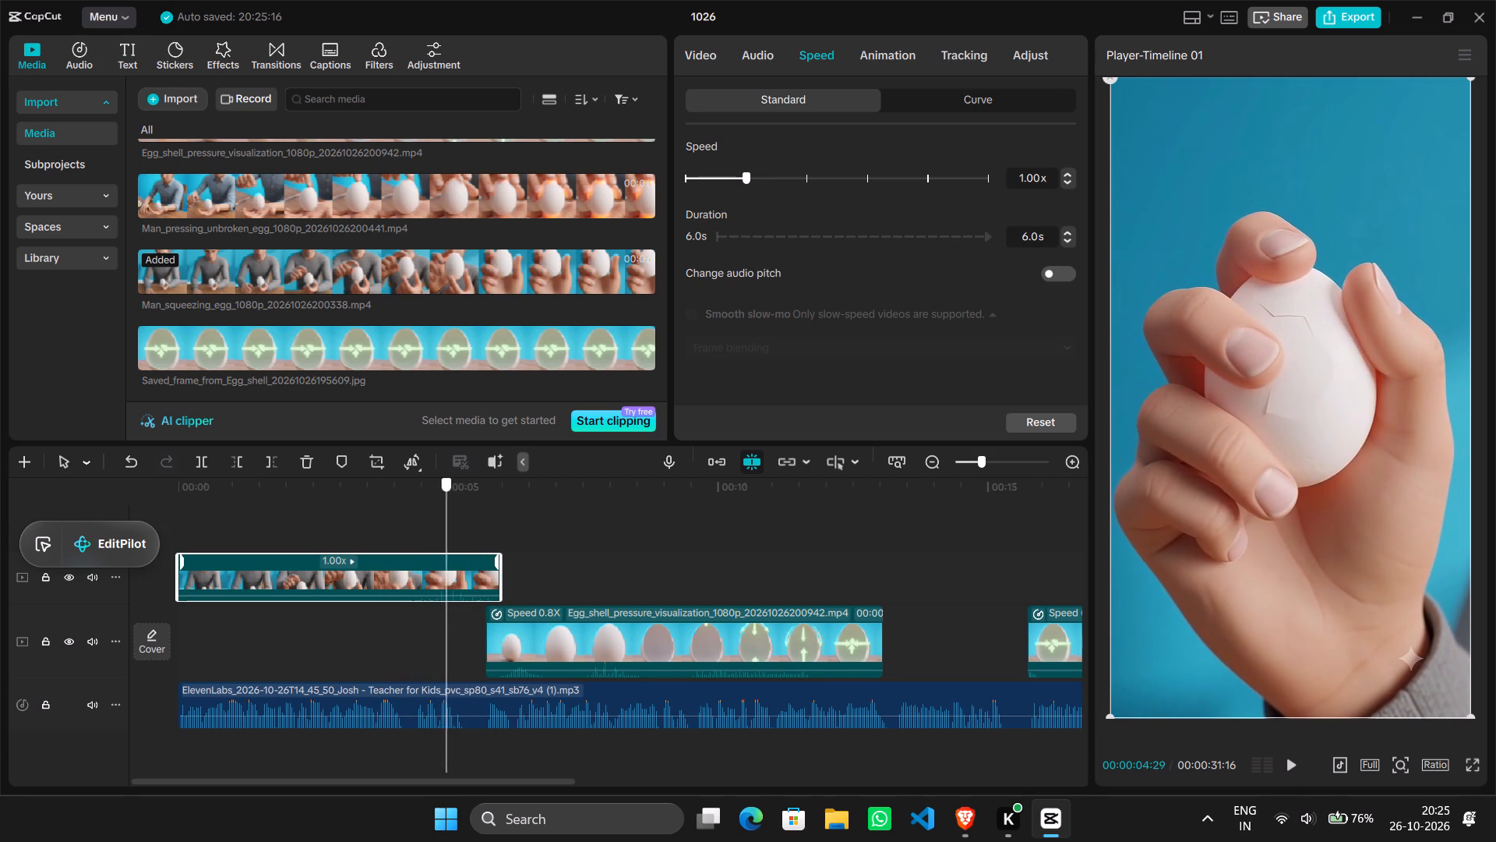
left_click_drag(449, 550, 455, 551)
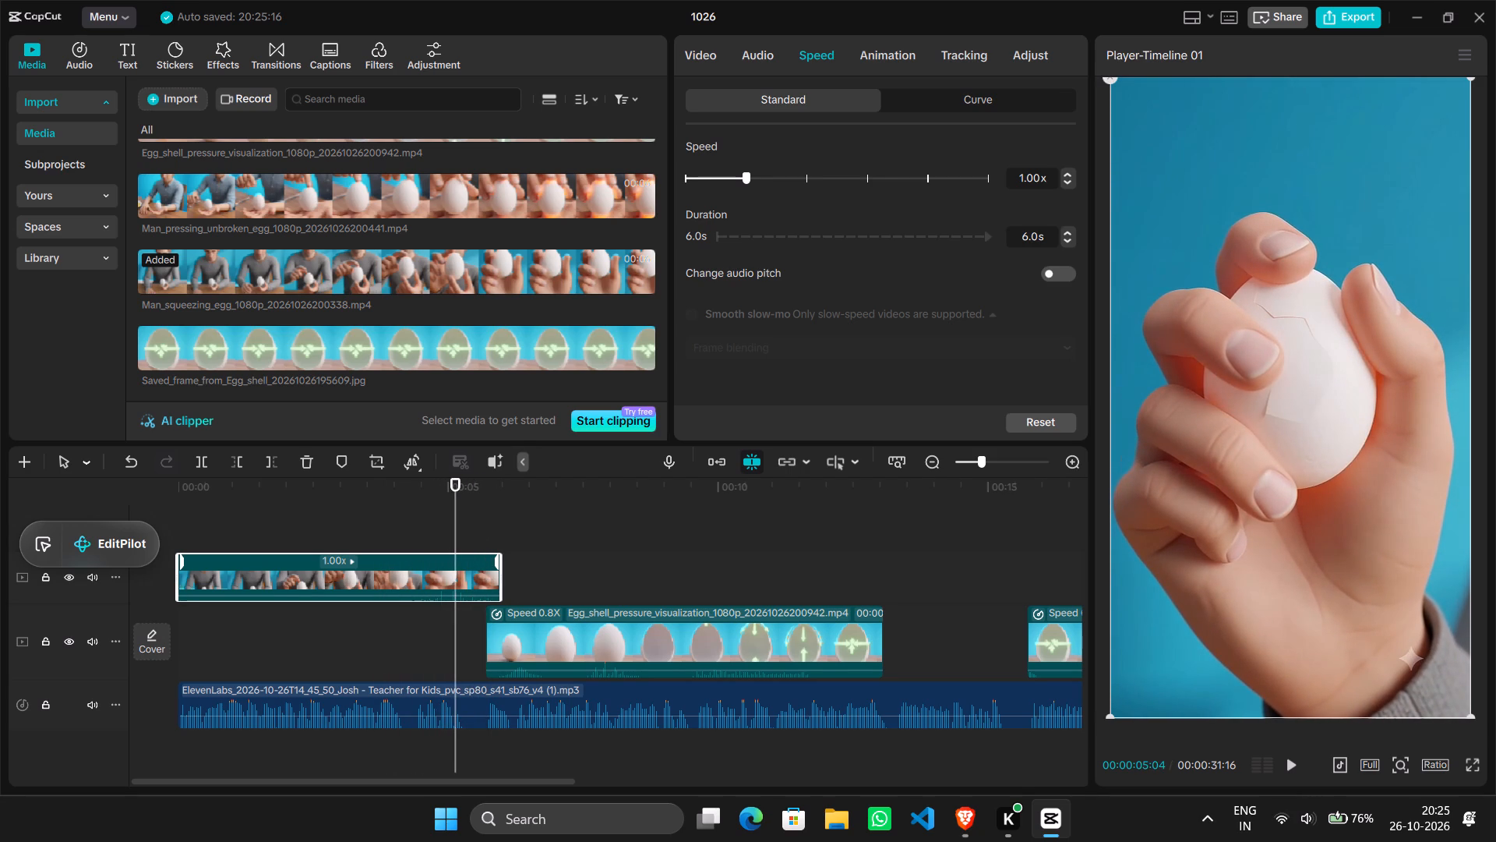
left_click(293, 536)
left_click_drag(293, 536, 282, 536)
key("space")
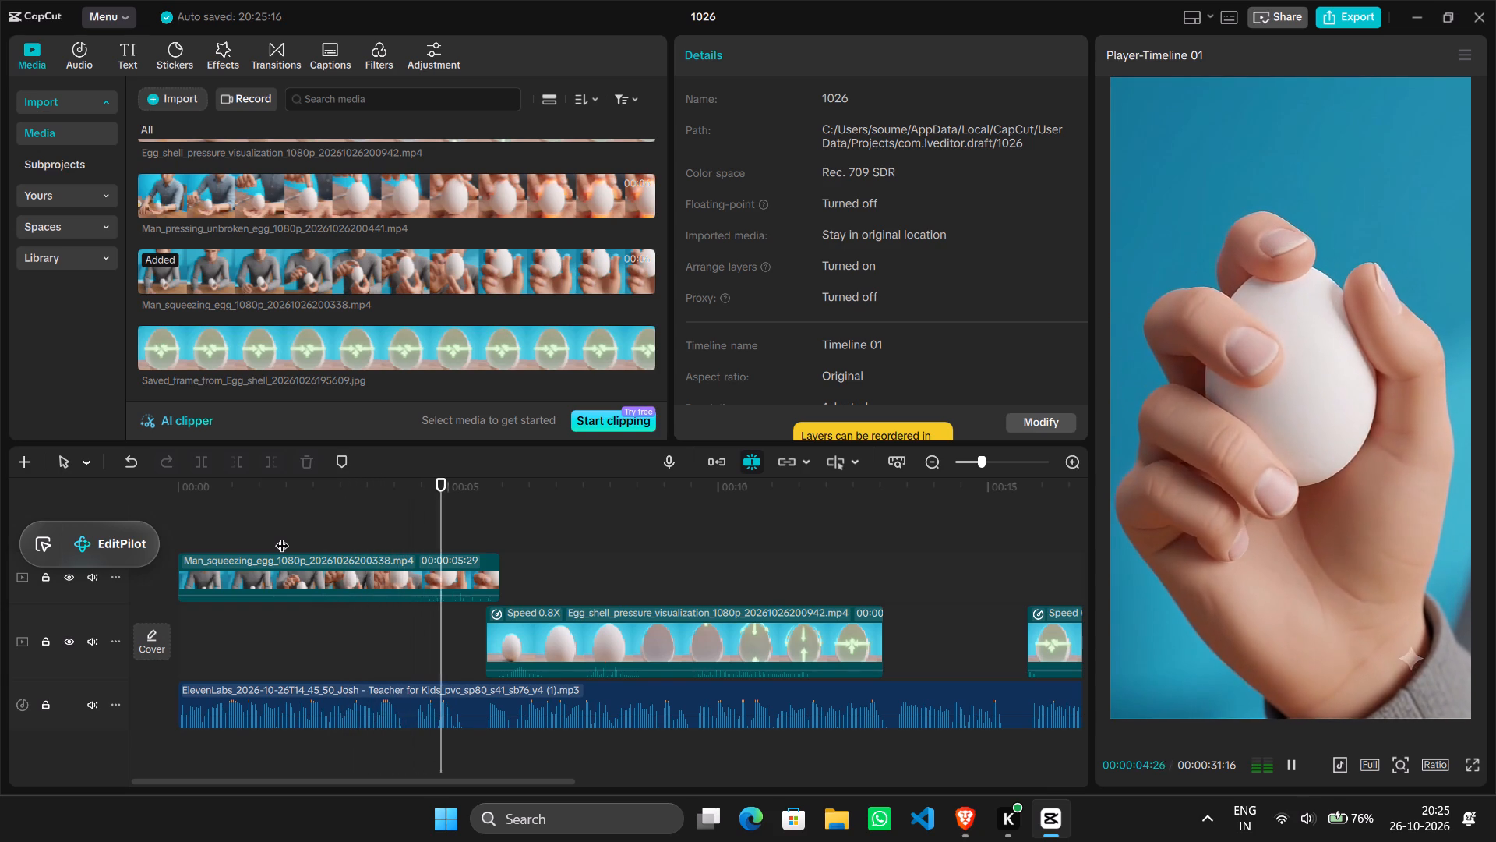
left_click(456, 514)
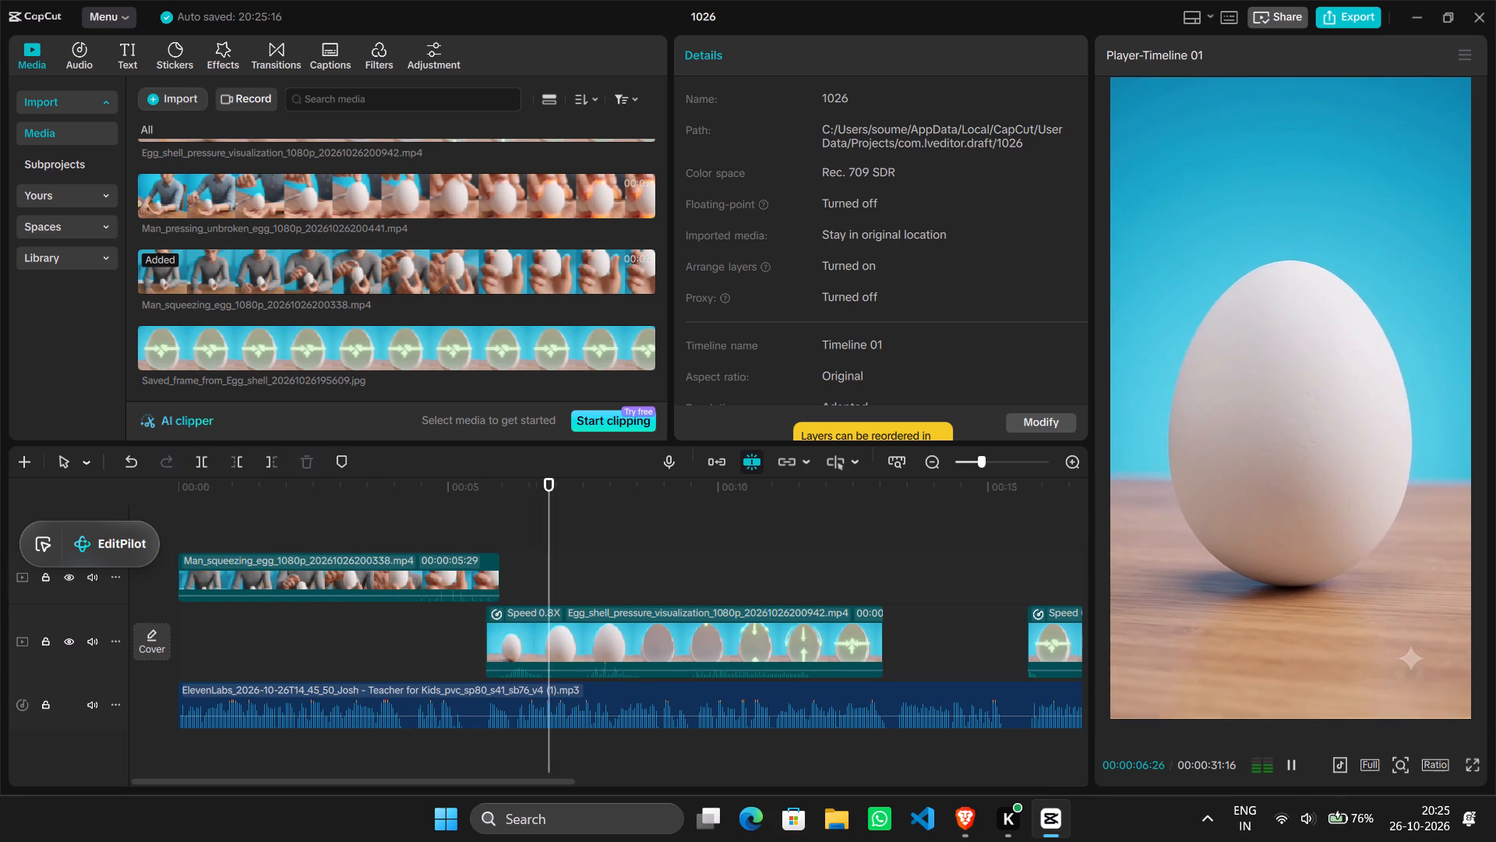
Preview the Man_pressing_unbroken_egg clip and replace the upper-track Man_squeezing_egg clip at the timeline start with it.
double_click(231, 205)
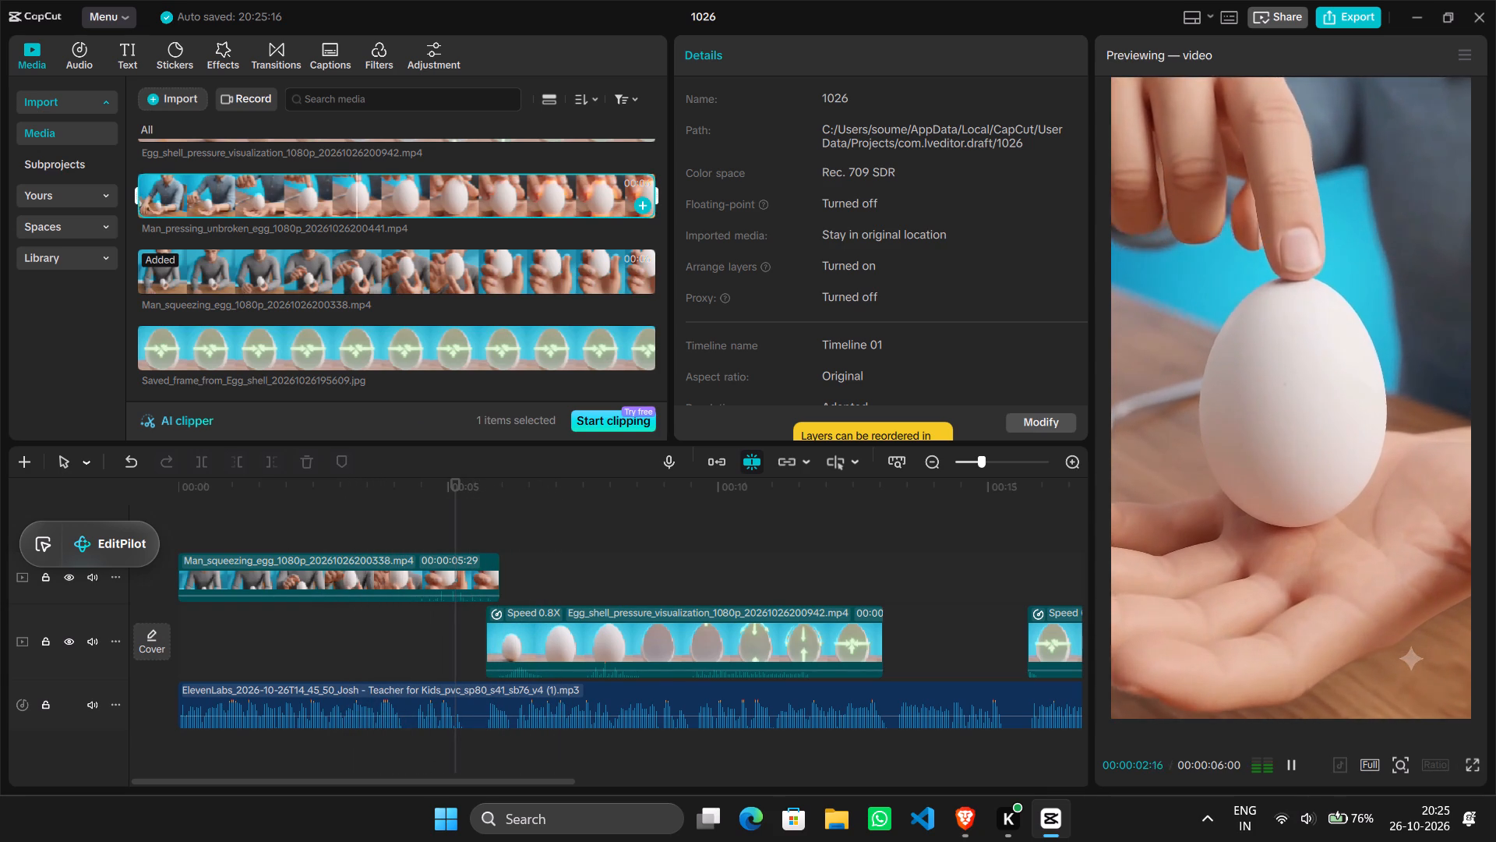
left_click_drag(231, 205, 185, 588)
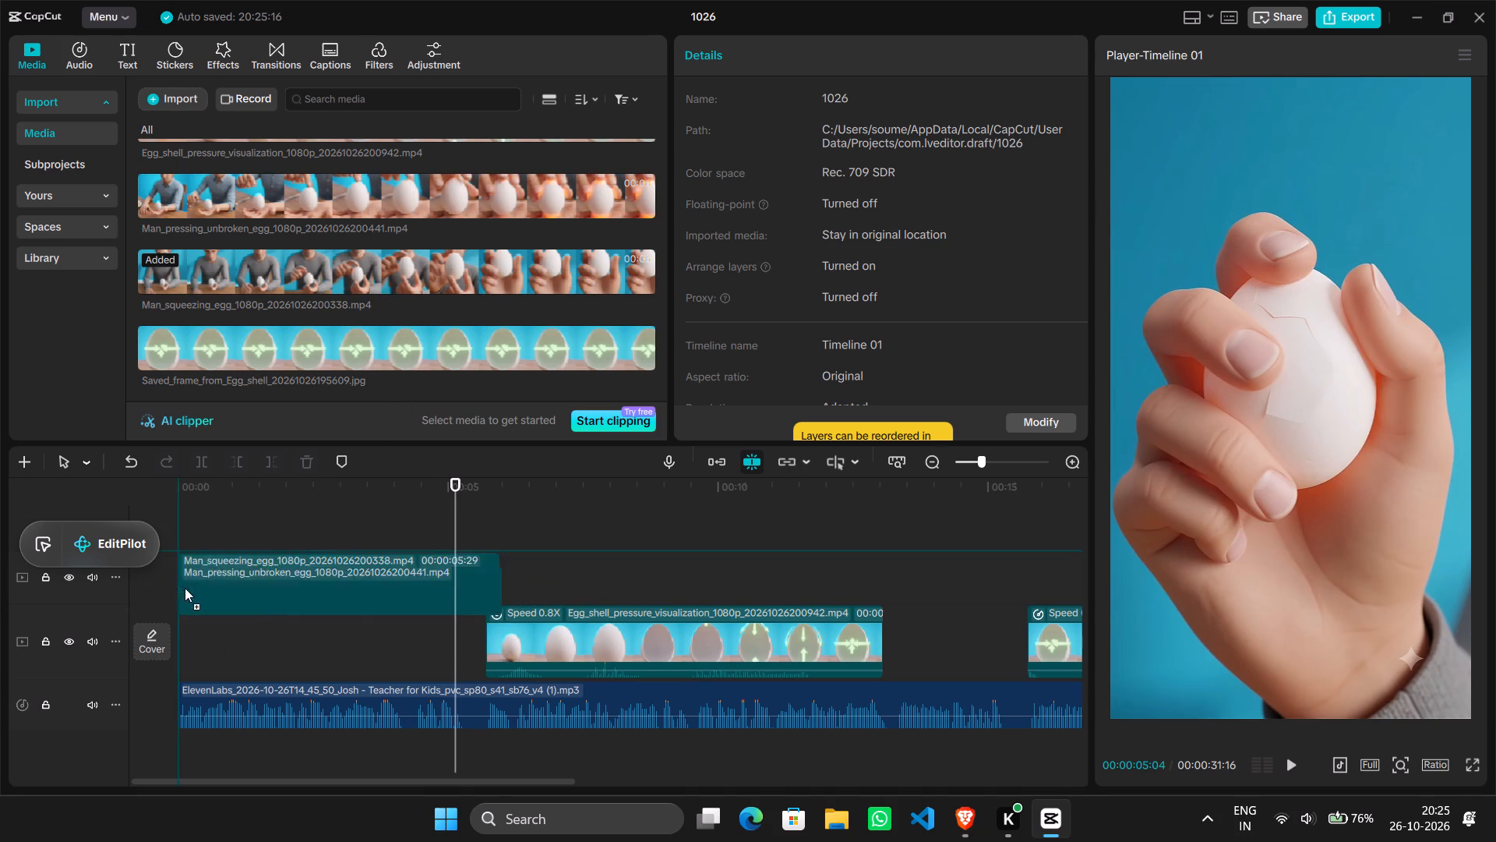
left_click_drag(185, 588, 185, 589)
left_click(808, 611)
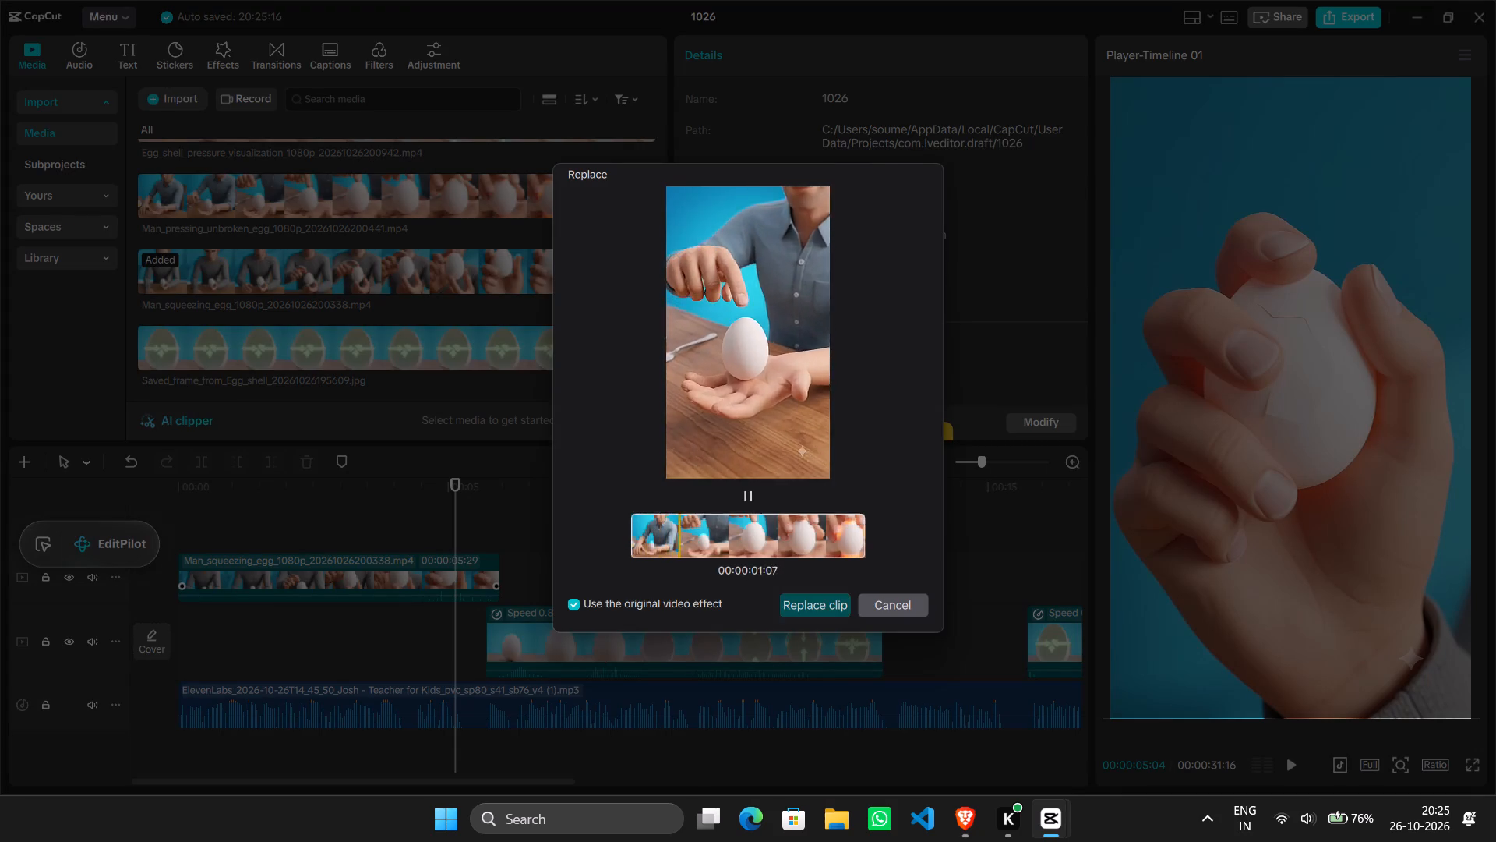
Play the Man_pressing_unbroken_egg clip from the timeline start with the narration, and return to the start of the Egg_shell_pressure_visualization clip.
left_click(270, 531)
left_click_drag(270, 531, 201, 540)
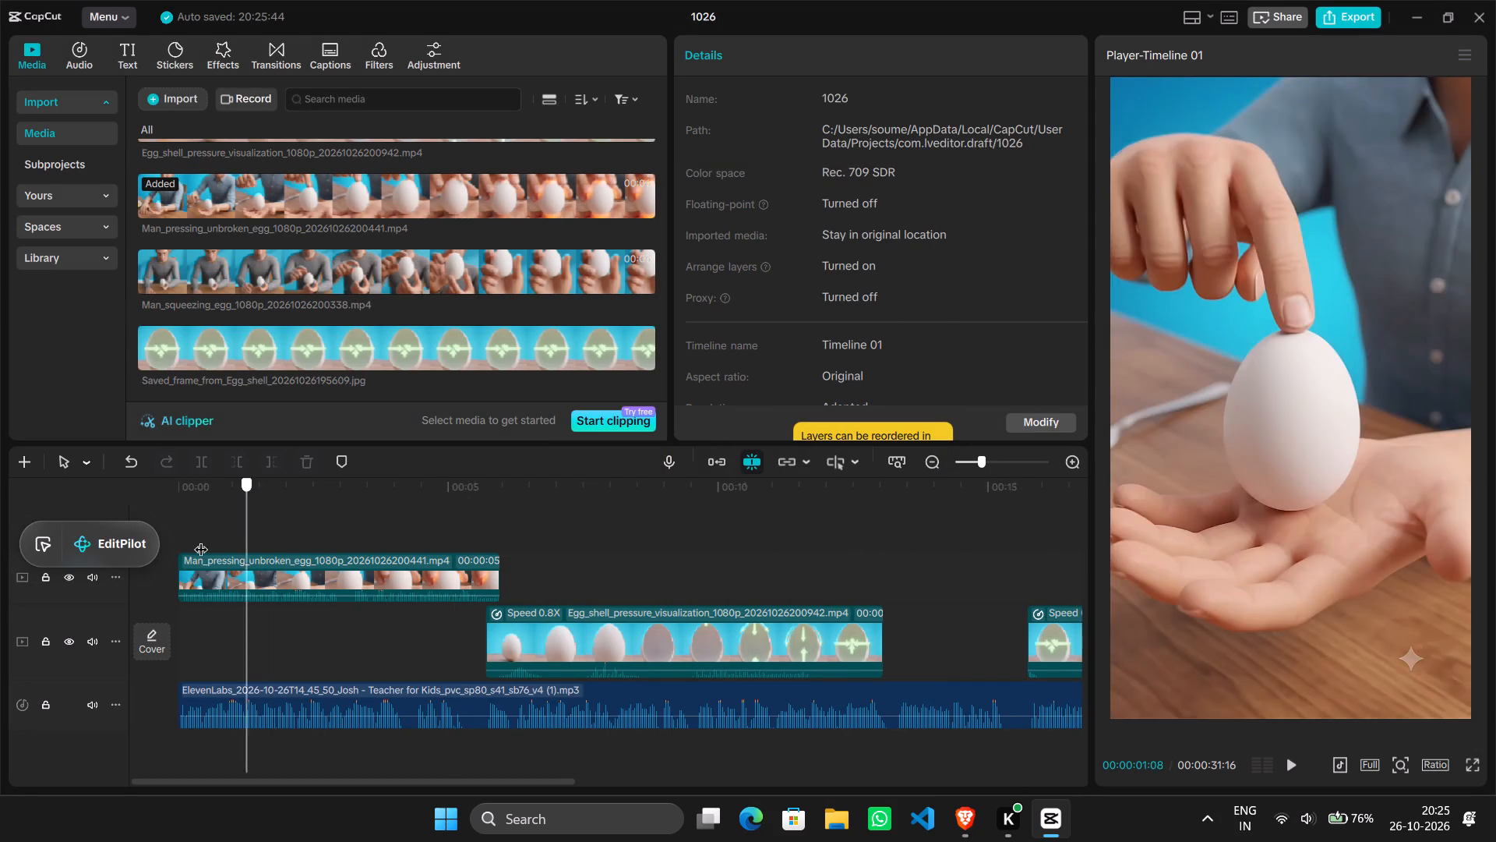
left_click_drag(201, 540, 181, 540)
key("space")
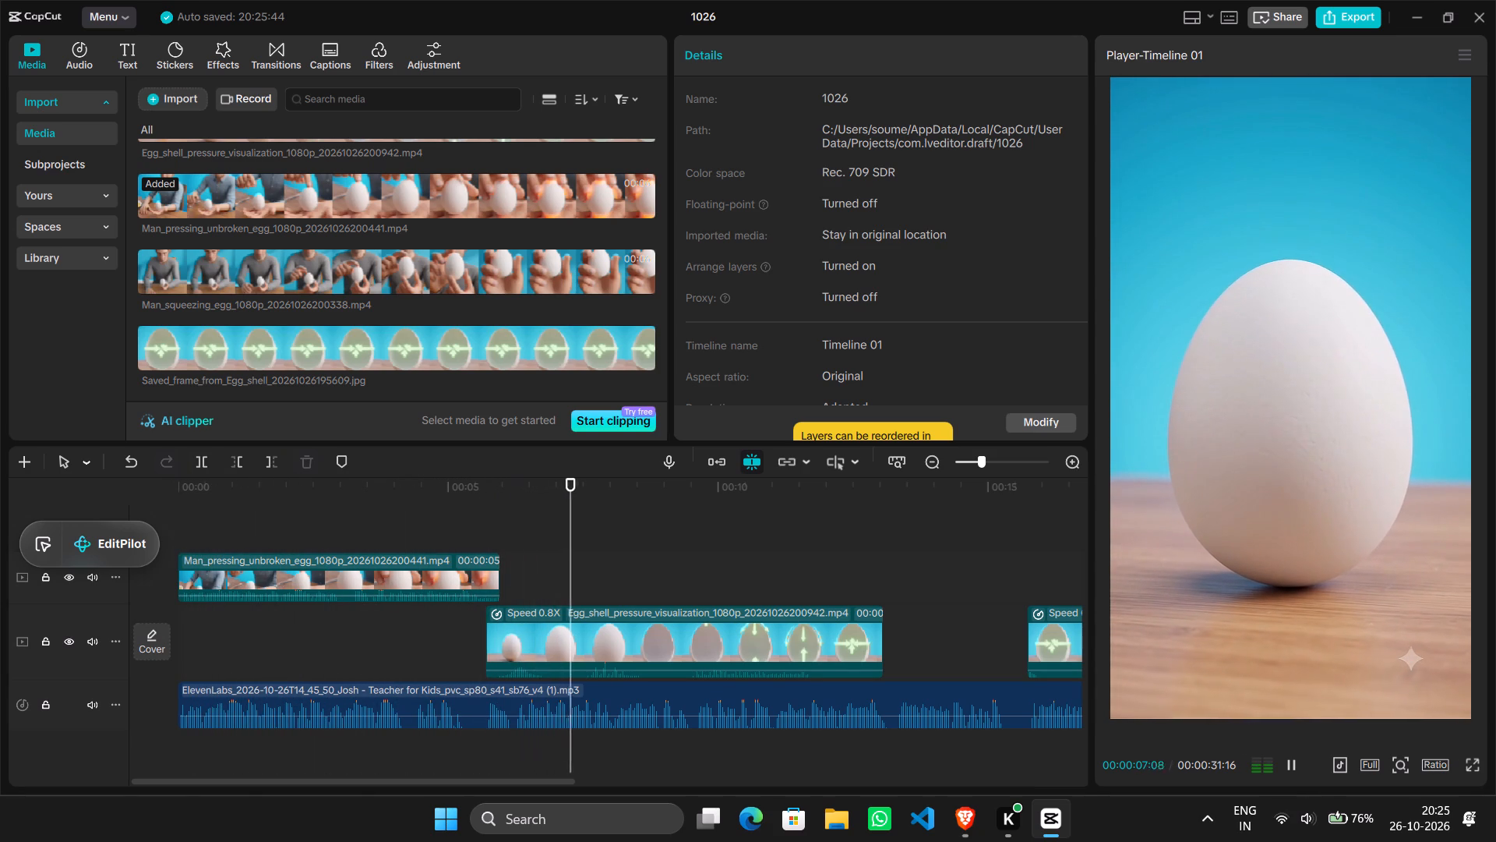
left_click(489, 522)
left_click_drag(489, 522, 486, 528)
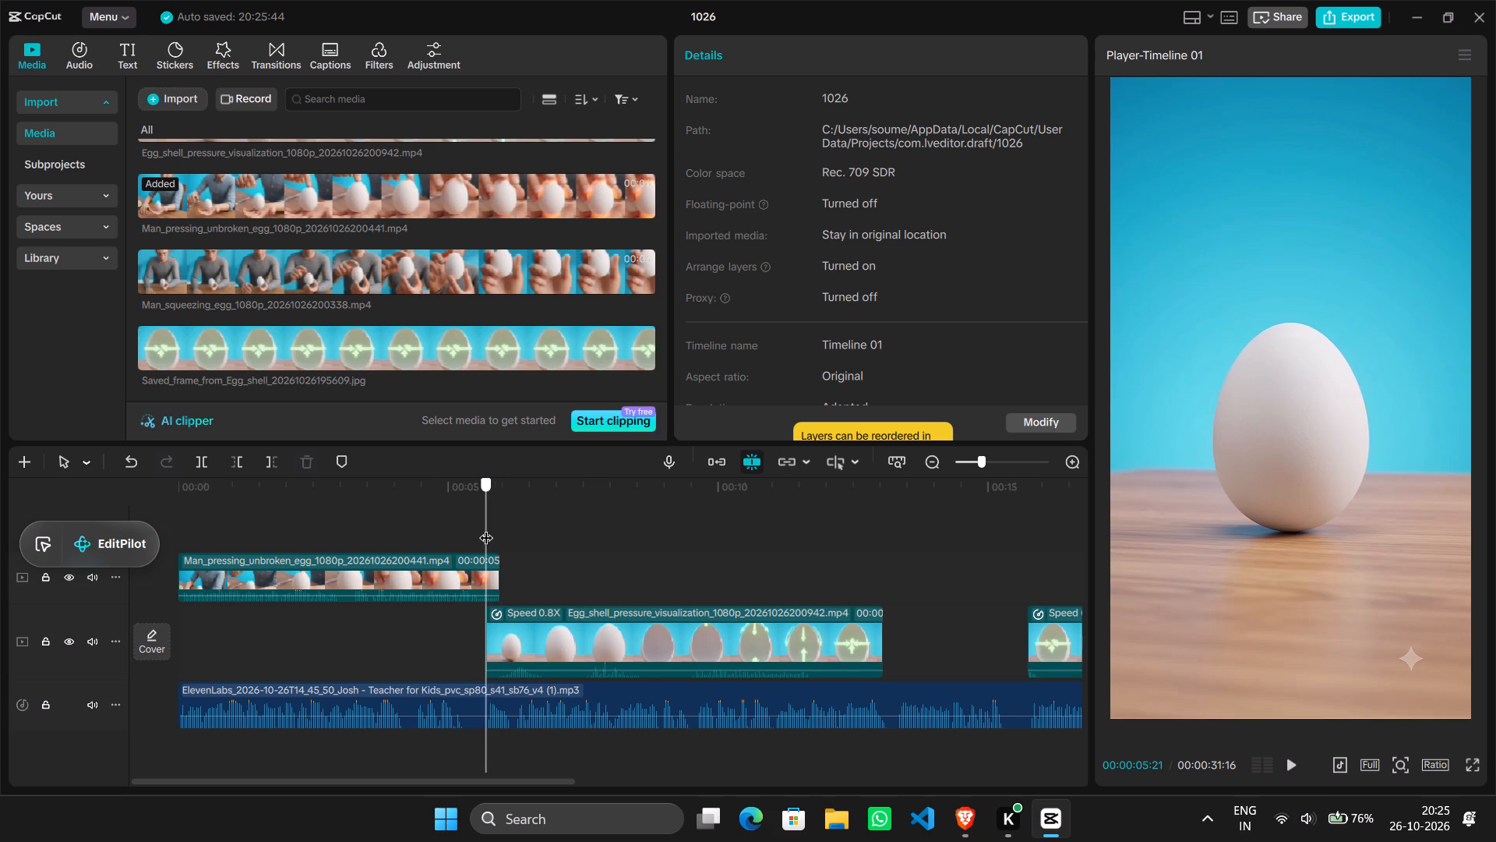
left_click_drag(486, 528, 482, 529)
Examine the Man_pressing_unbroken_egg clip frame by frame, going backwards from 00:00:05:21 to 00:00:03:03.
left_click(419, 569)
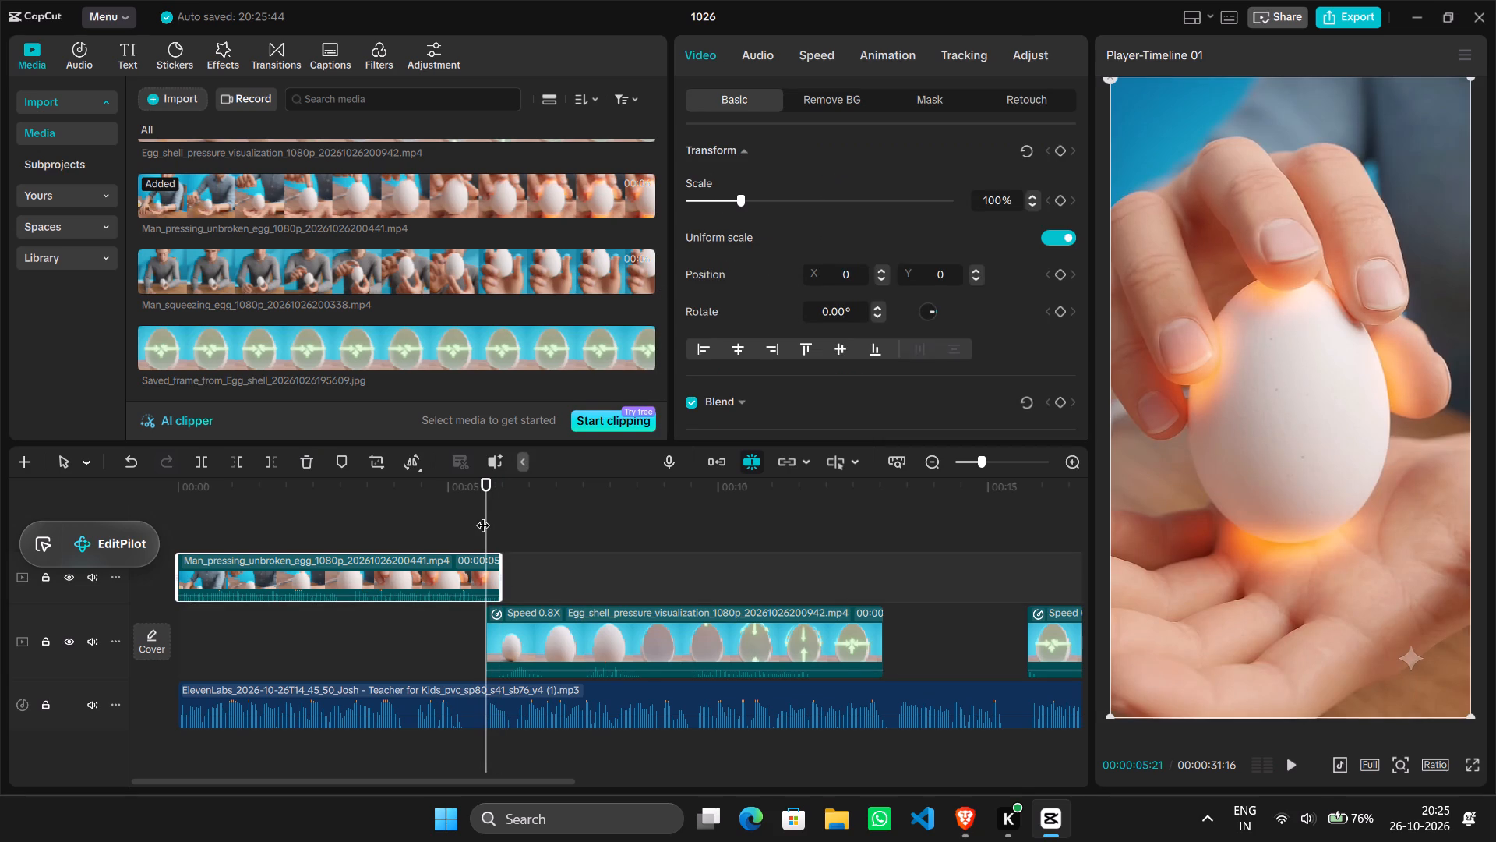
key("Left")
key("Left")
key("Left")
key("Left")
key("Left")
key("Left")
key("Left")
key("Left")
key("Left")
key("Left")
key("Left")
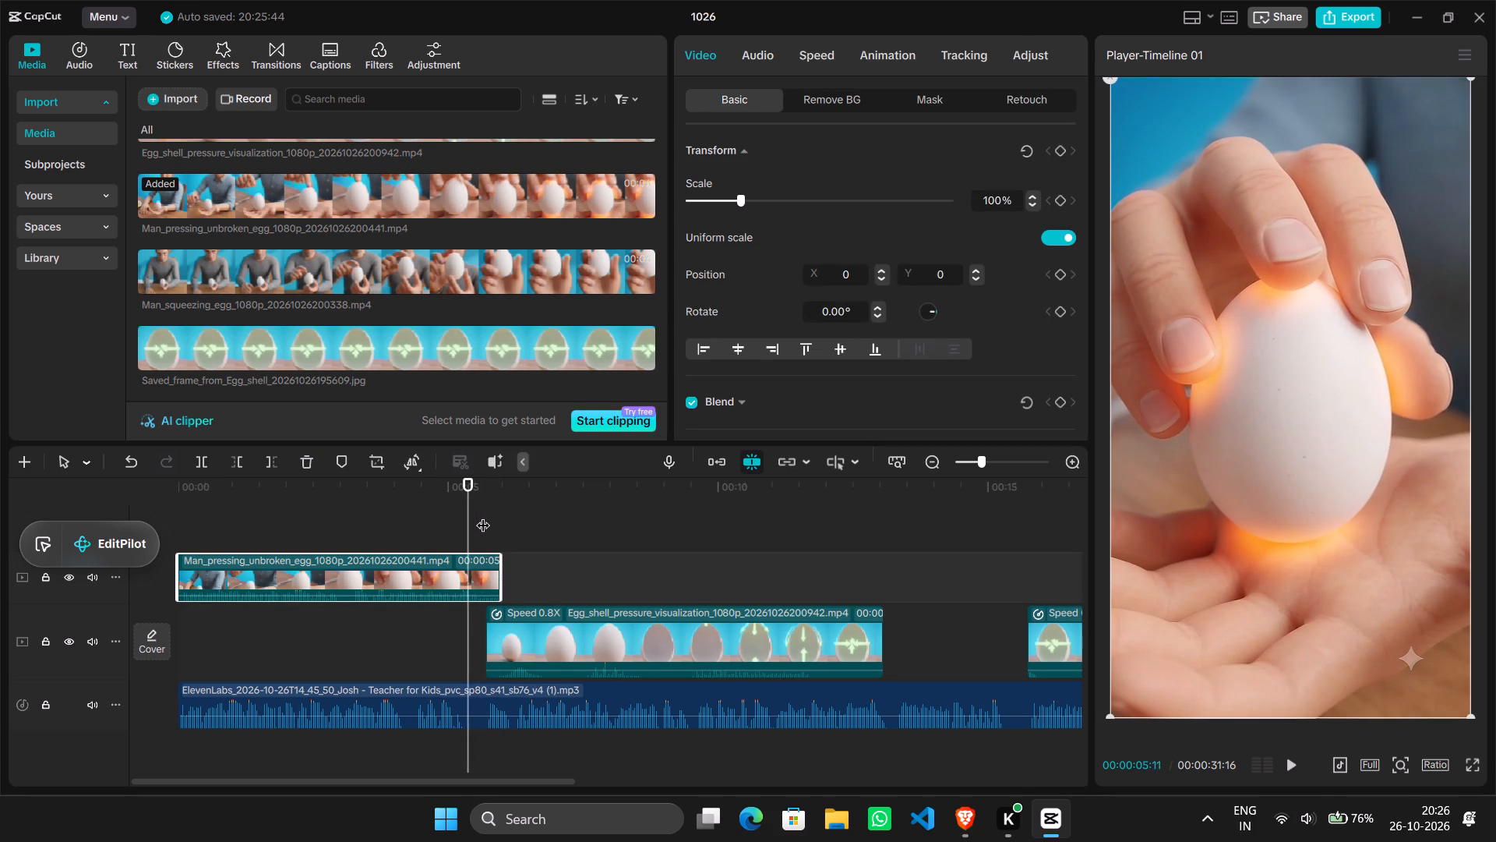
key("Left")
key("Left")
key("Left")
key("Left")
key("Left")
key("Left")
key("Left")
key("Left")
key("Left")
key("Left")
key("Left")
key("Left")
key("Left")
key("Left")
key("Left")
key("Left")
key("Left")
key("Left")
key("Left")
key("Left")
key("Left")
key("Left")
key("Left")
key("Left")
key("Left")
key("Left")
key("Left")
key("Left")
key("Left")
key("Left")
key("Left")
key("Left")
key("Left")
key("Left")
key("Left")
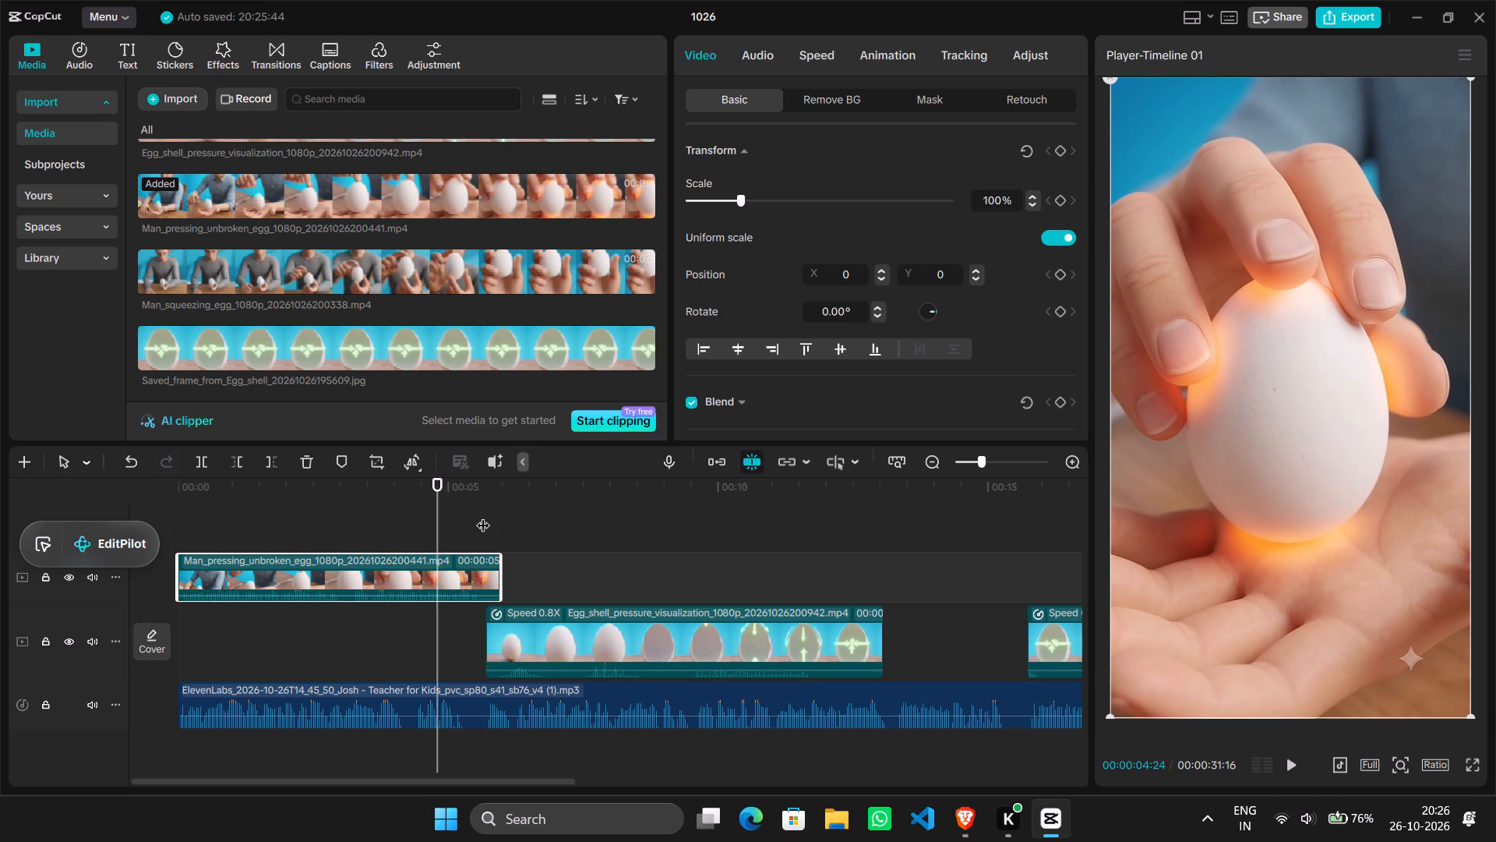
key("Left")
key("Left")
key("Left")
key("Left")
key("Left")
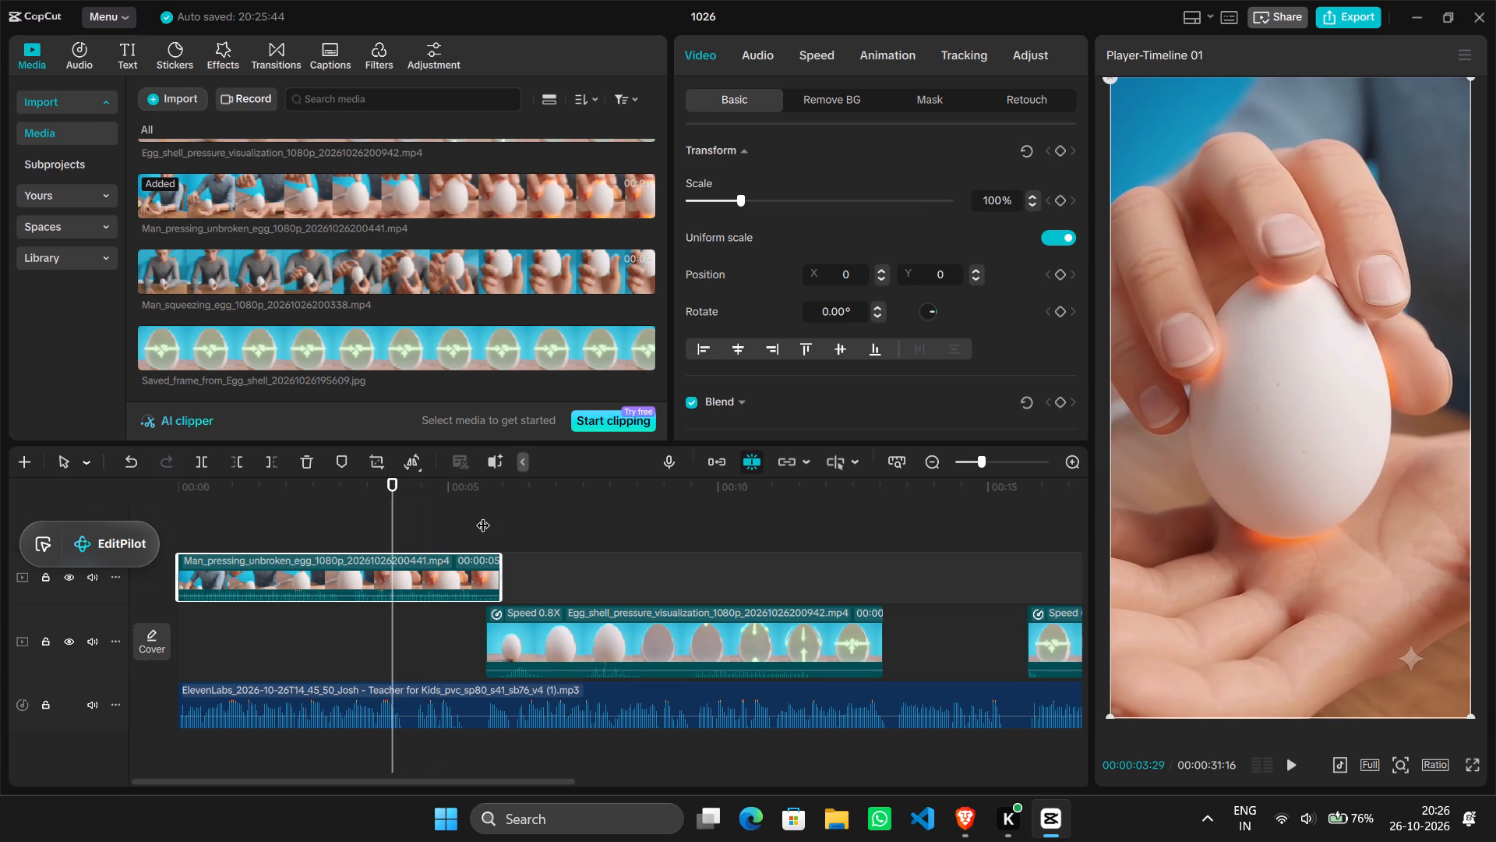
key("Left")
key("Left")
key("Left")
key("Left")
key("Left")
key("Left")
key("Left")
key("Left")
key("Left")
key("Left")
key("Left")
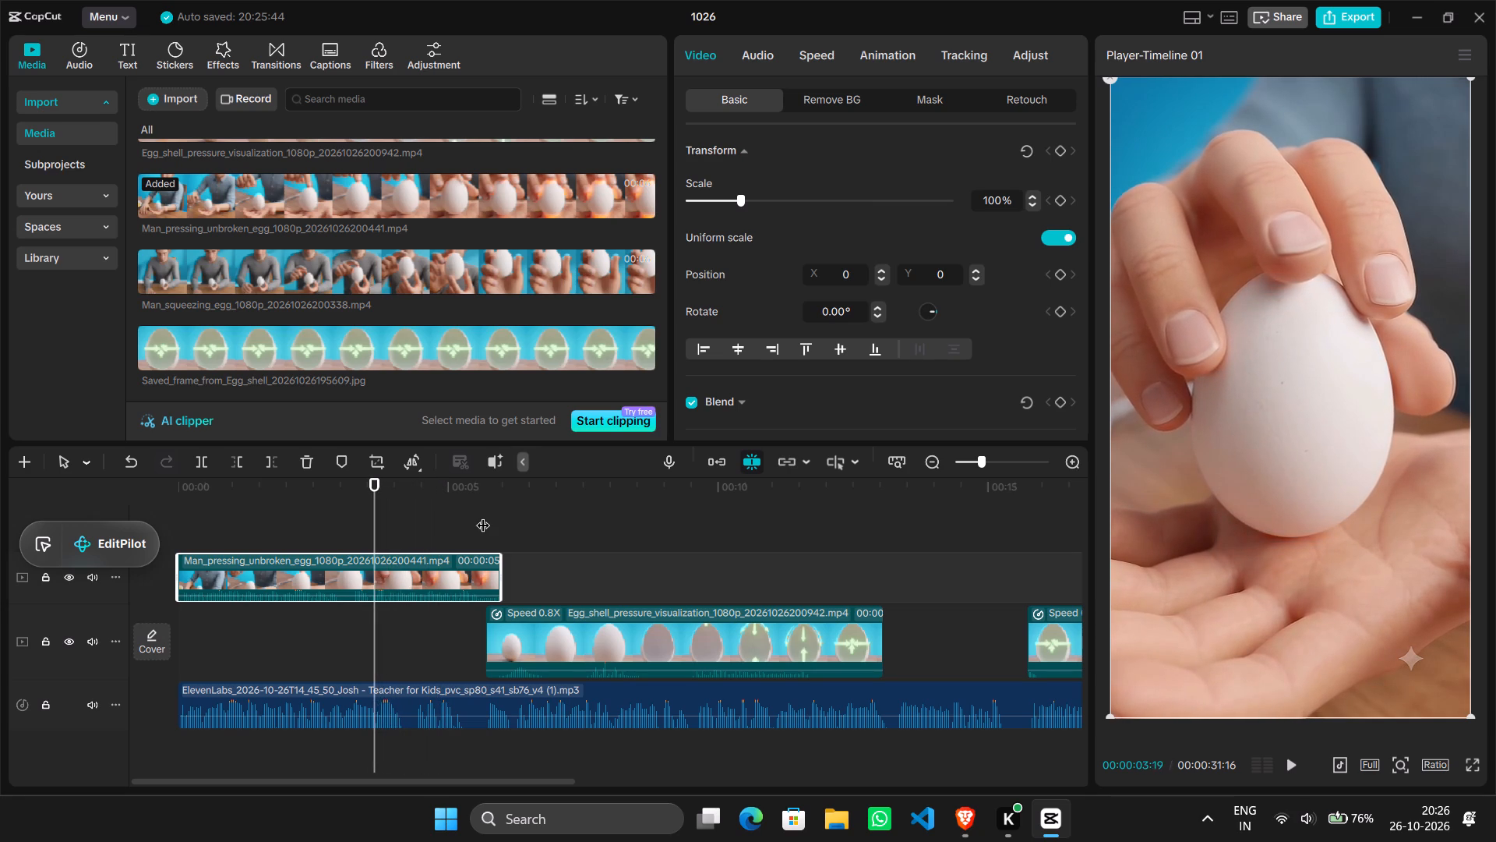
key("Left")
key("Left")
key("Left")
key("Left")
key("Left")
key("Left")
key("Left")
key("Left")
key("Left")
key("Left")
key("Left")
key("Left")
key("Left")
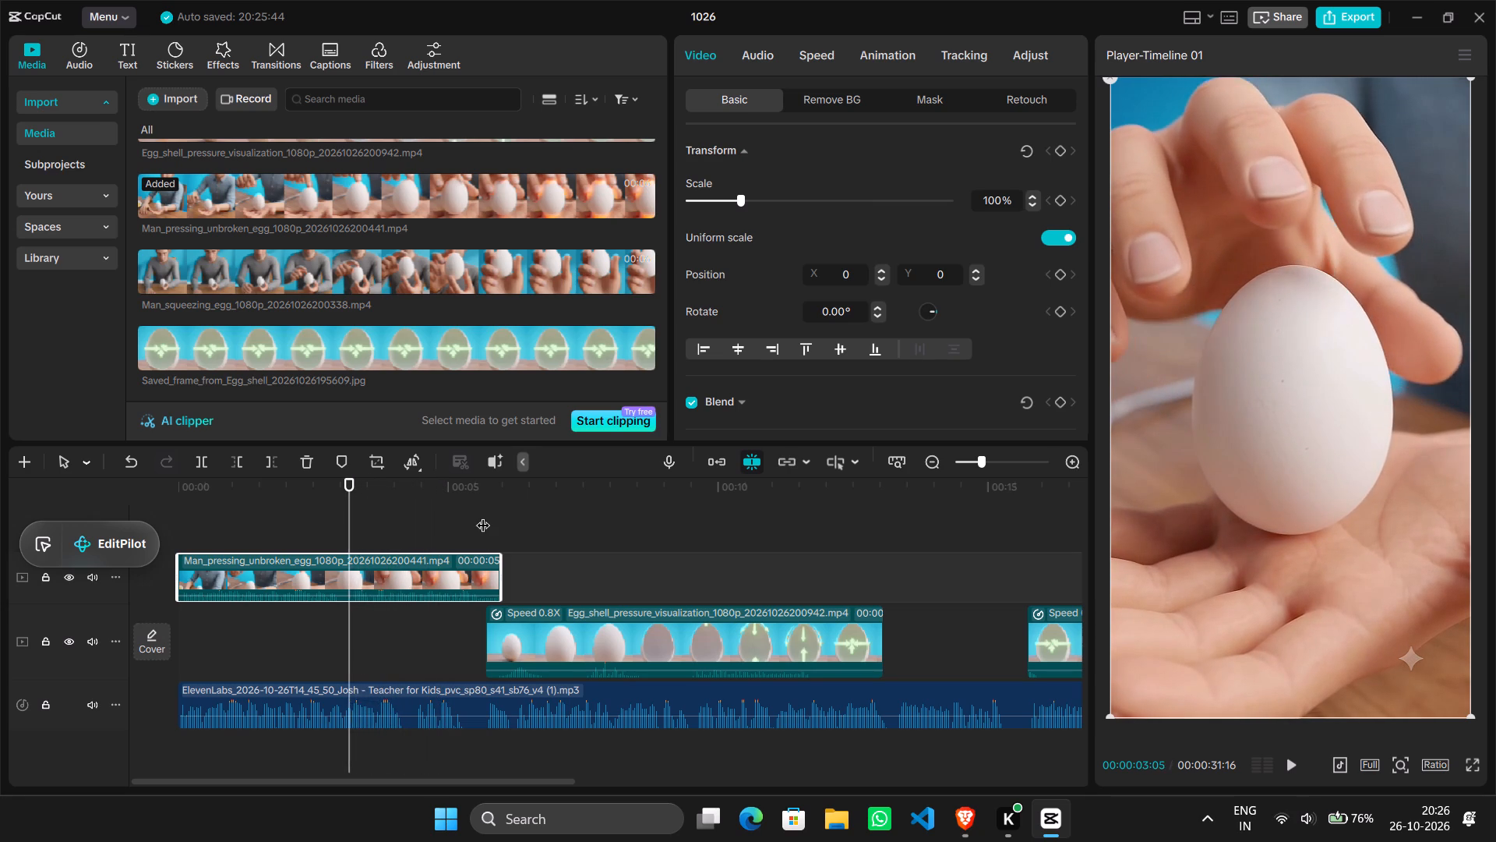
key("Left")
key("Left")
Slow the Man_pressing_unbroken_egg clip down to 0.77x speed.
left_click(459, 578)
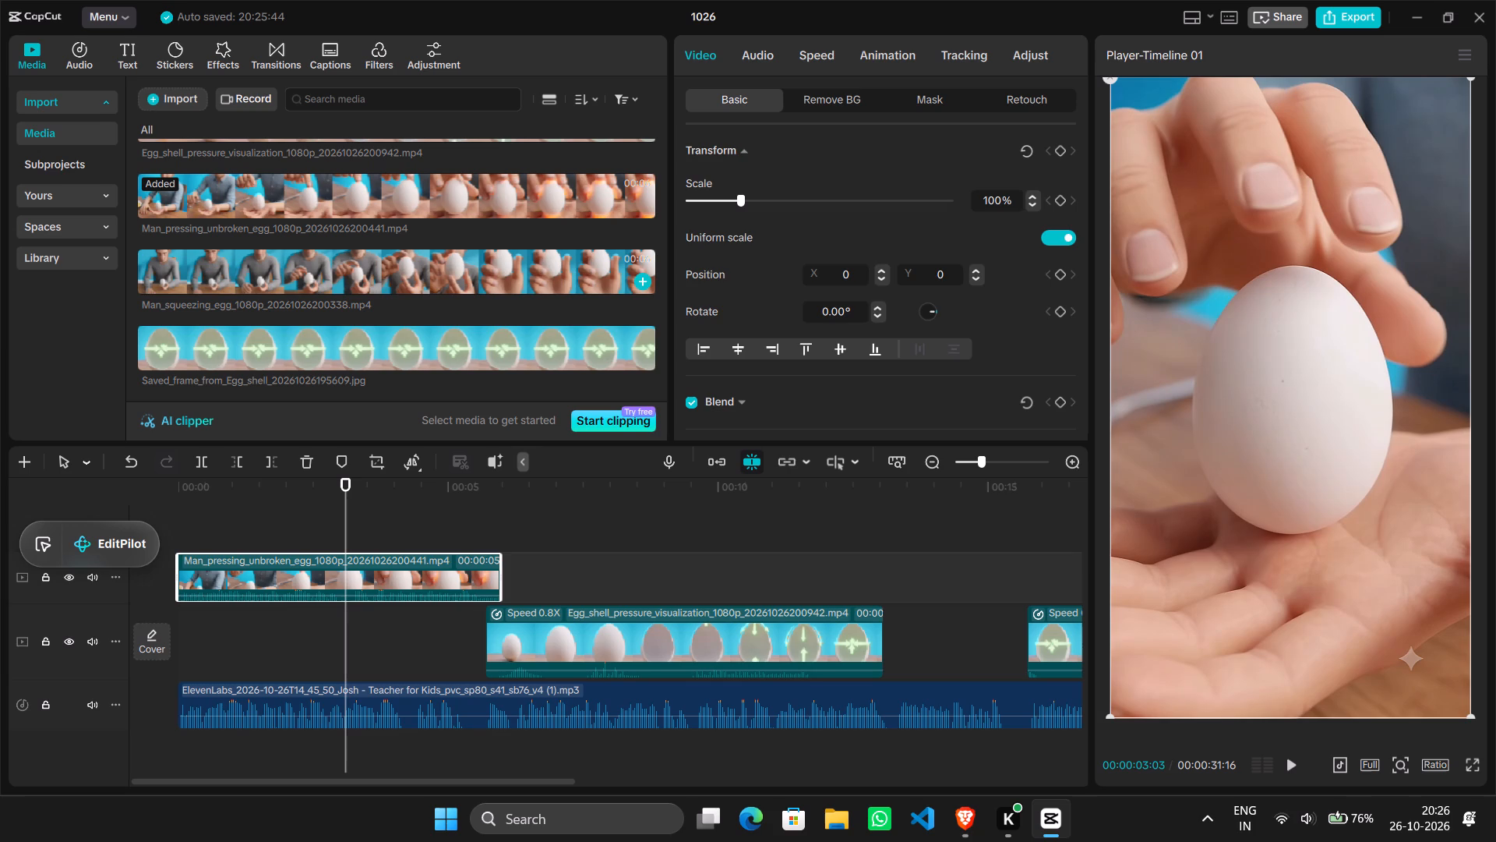
left_click(824, 59)
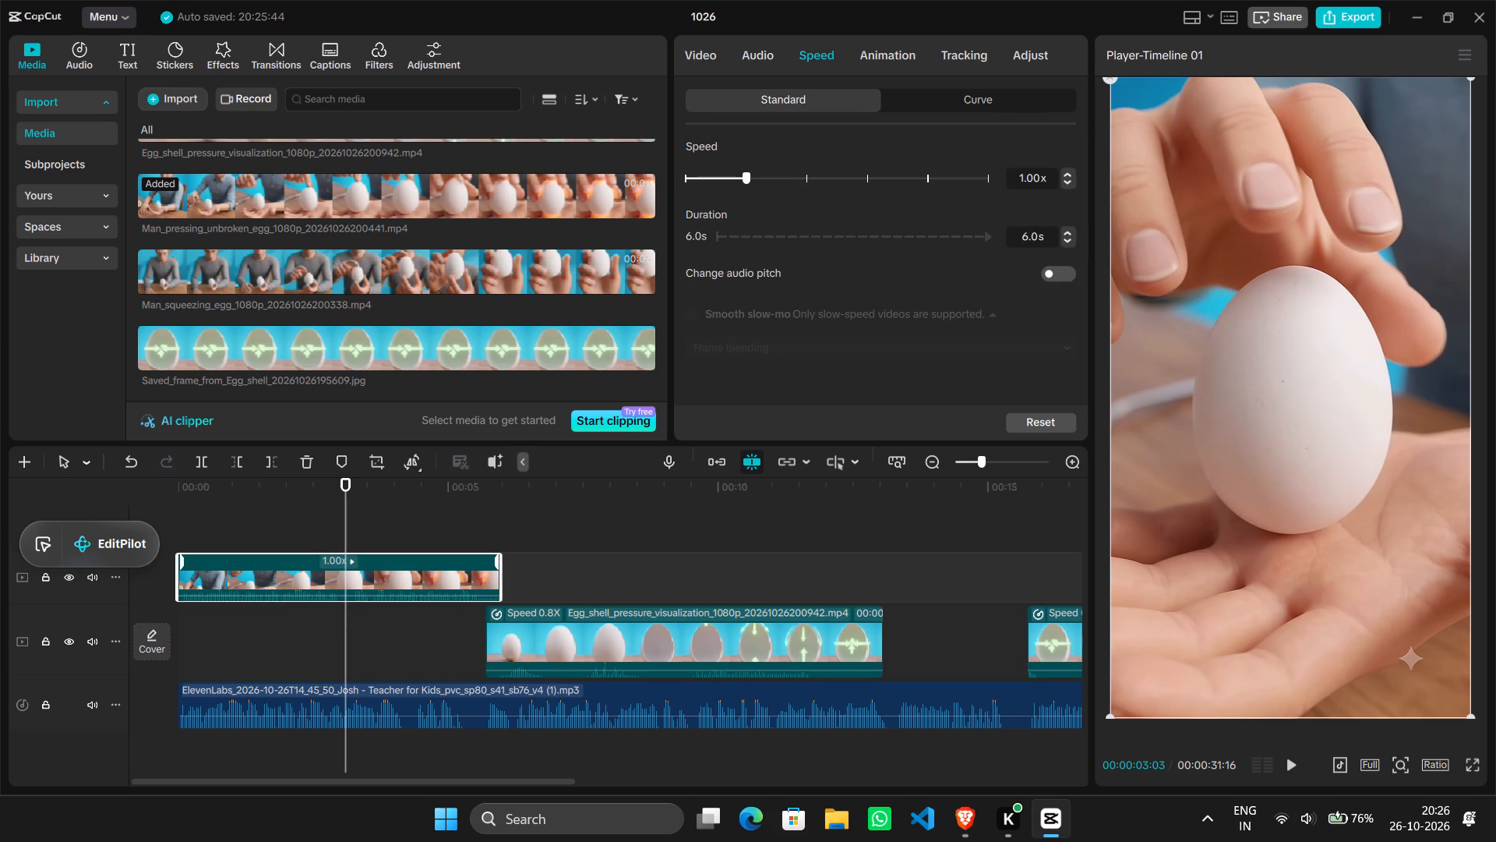
left_click(743, 178)
left_click(731, 178)
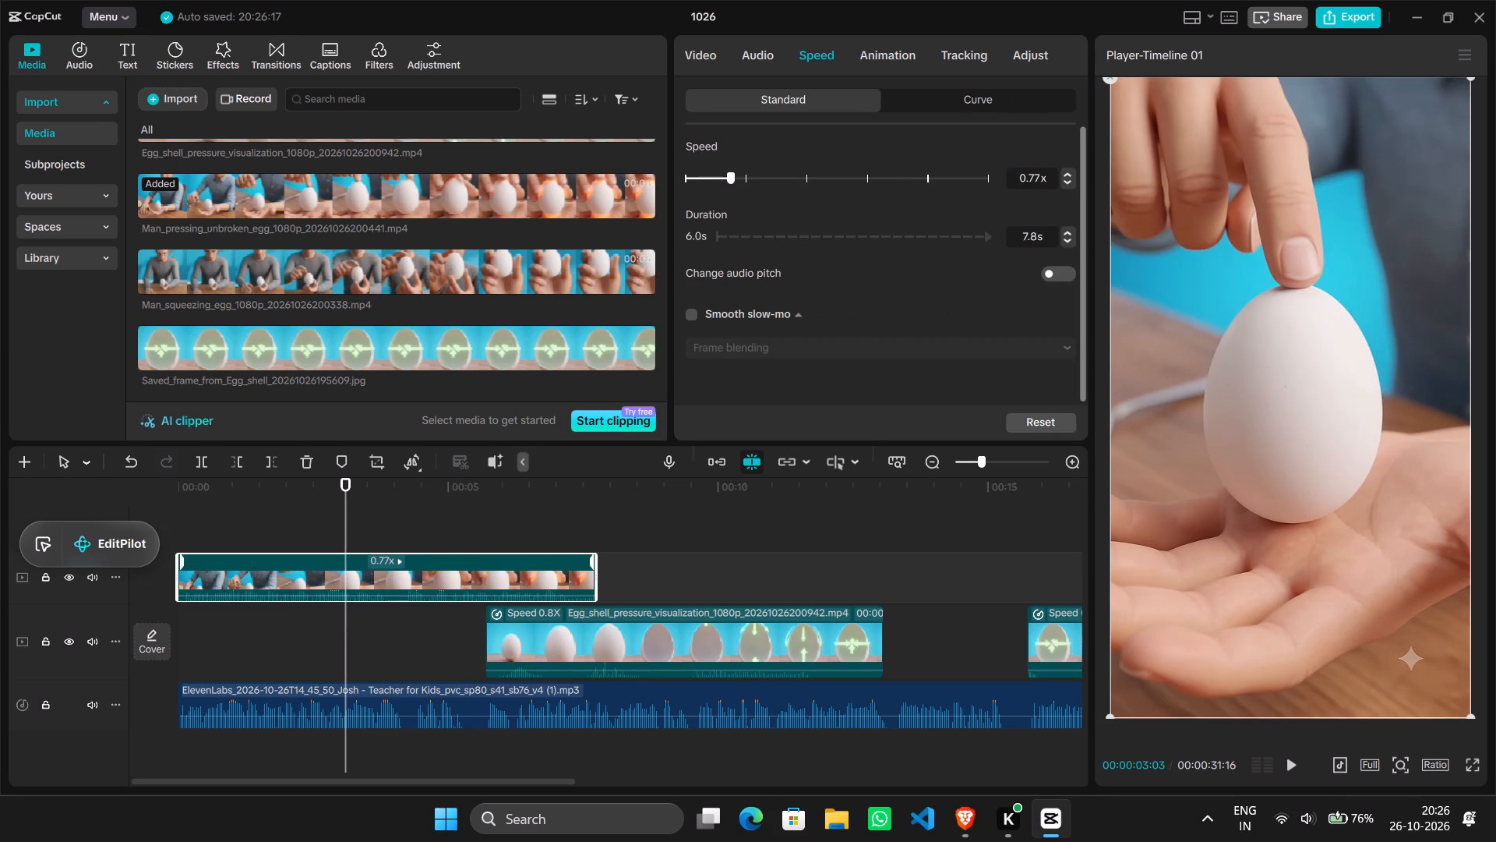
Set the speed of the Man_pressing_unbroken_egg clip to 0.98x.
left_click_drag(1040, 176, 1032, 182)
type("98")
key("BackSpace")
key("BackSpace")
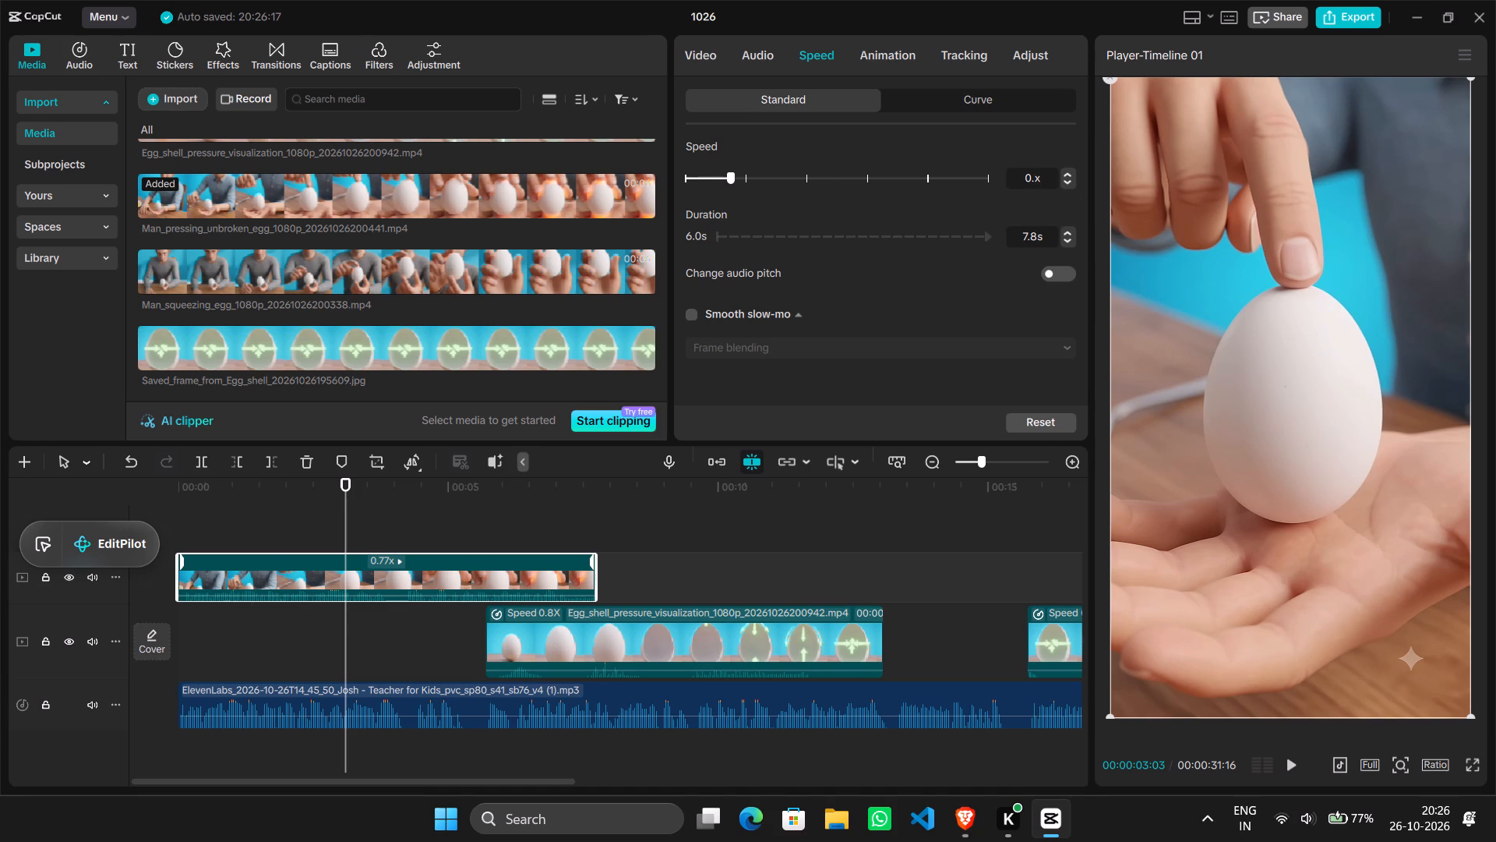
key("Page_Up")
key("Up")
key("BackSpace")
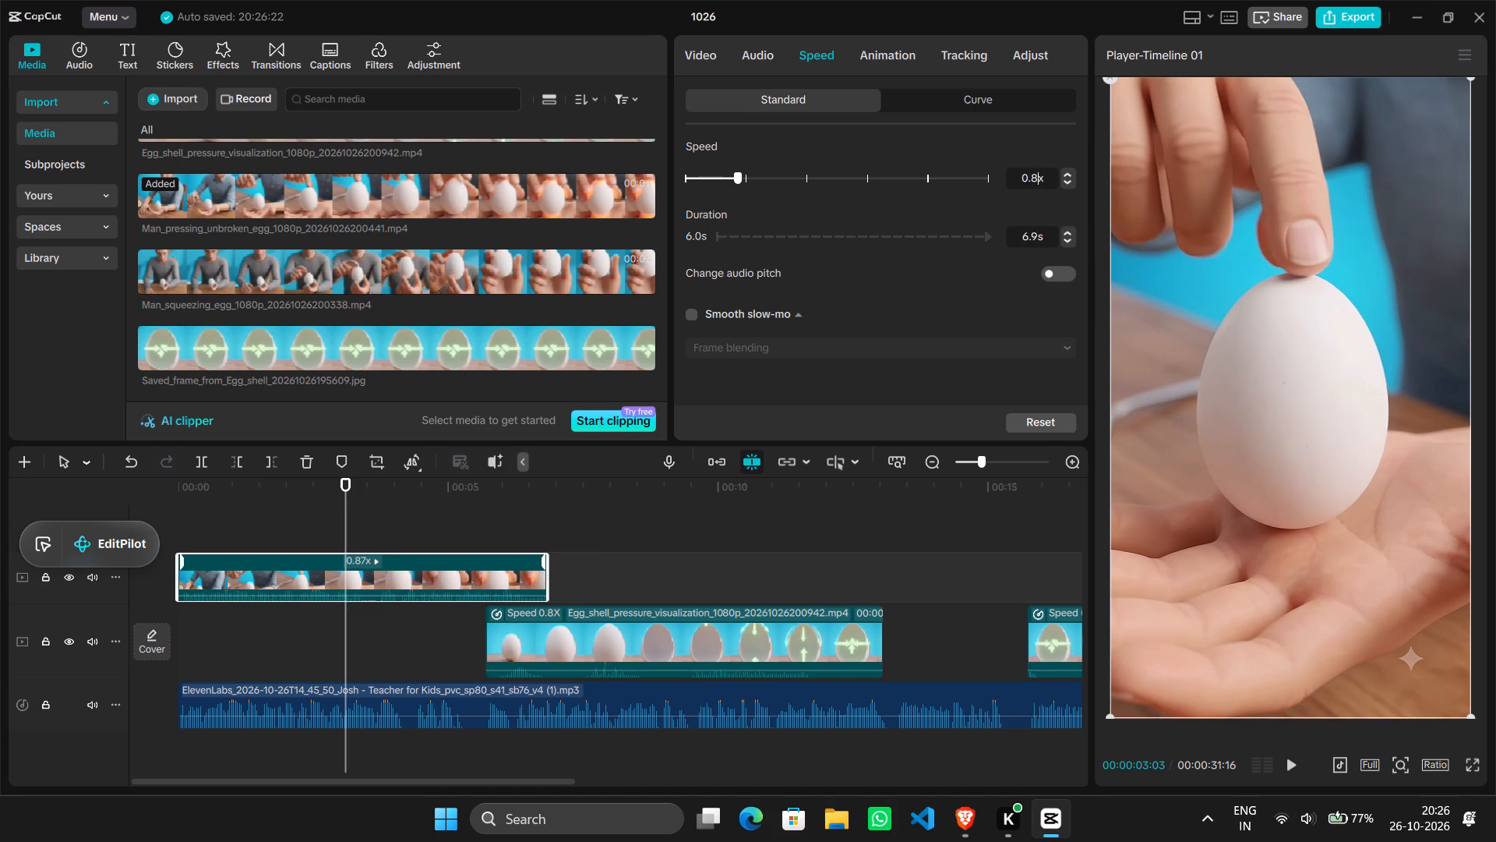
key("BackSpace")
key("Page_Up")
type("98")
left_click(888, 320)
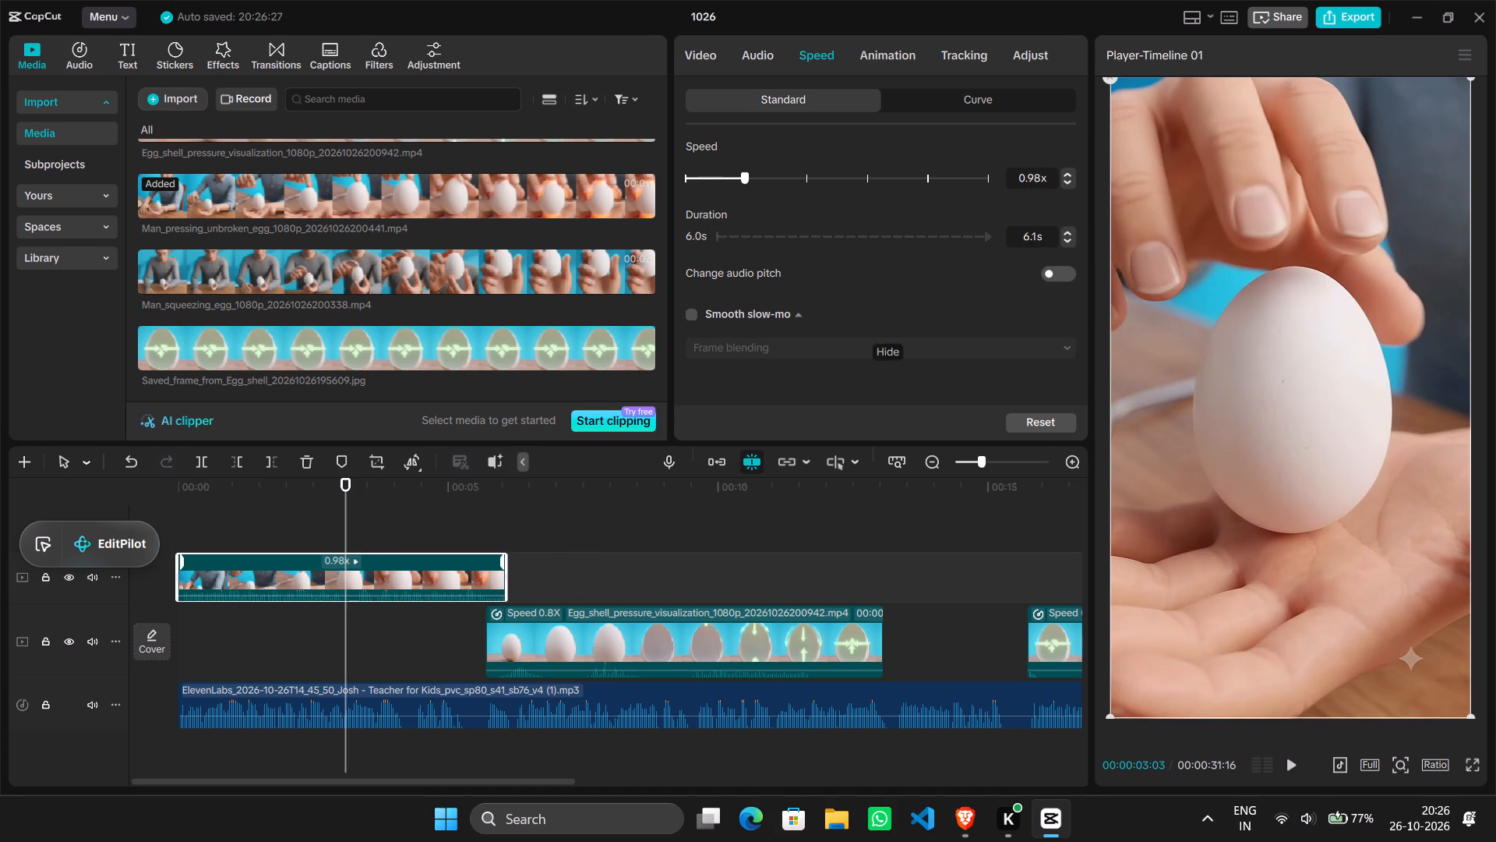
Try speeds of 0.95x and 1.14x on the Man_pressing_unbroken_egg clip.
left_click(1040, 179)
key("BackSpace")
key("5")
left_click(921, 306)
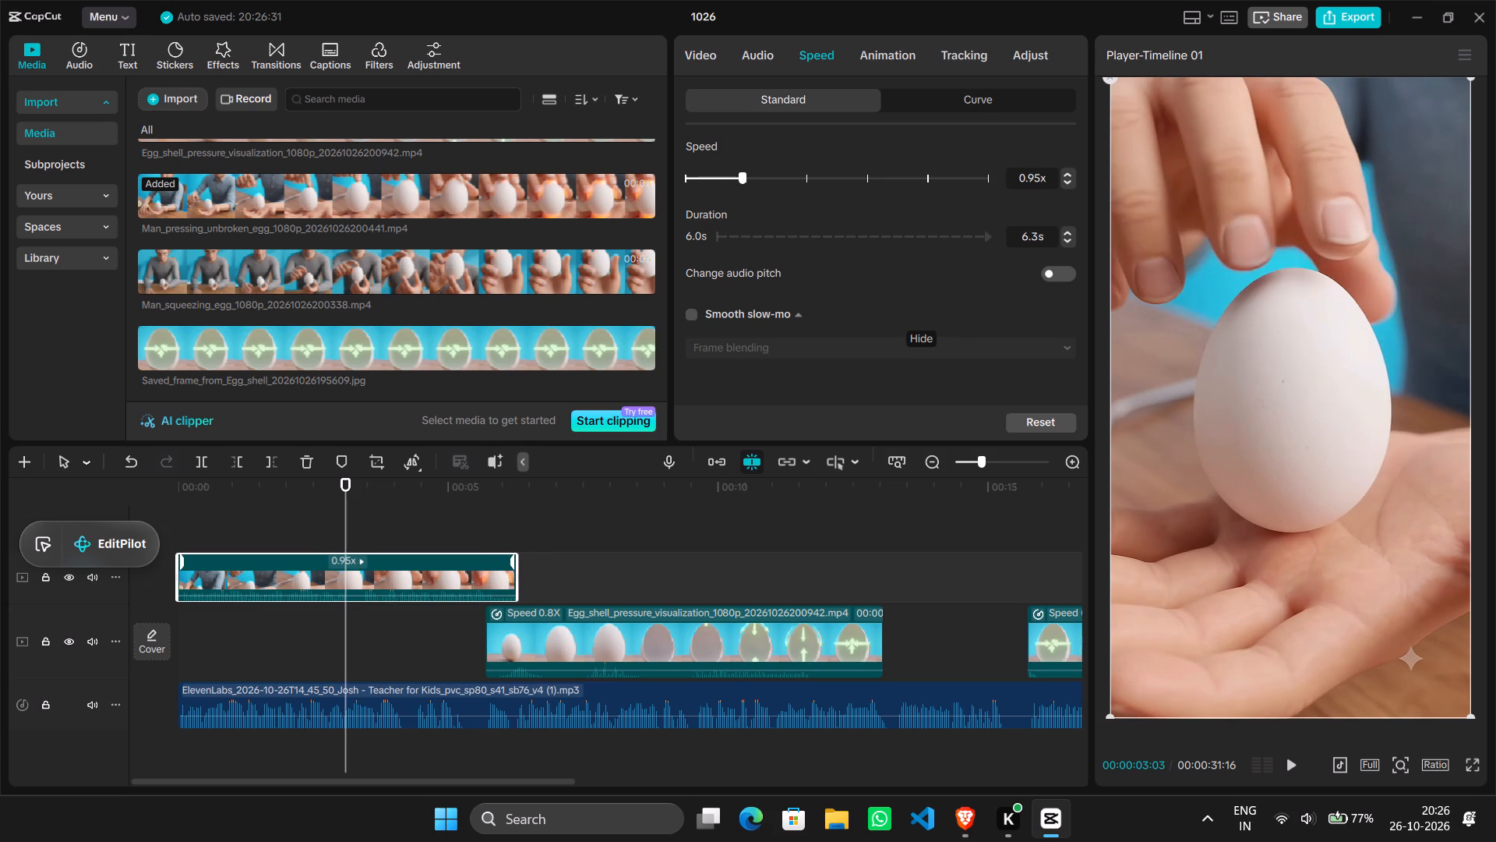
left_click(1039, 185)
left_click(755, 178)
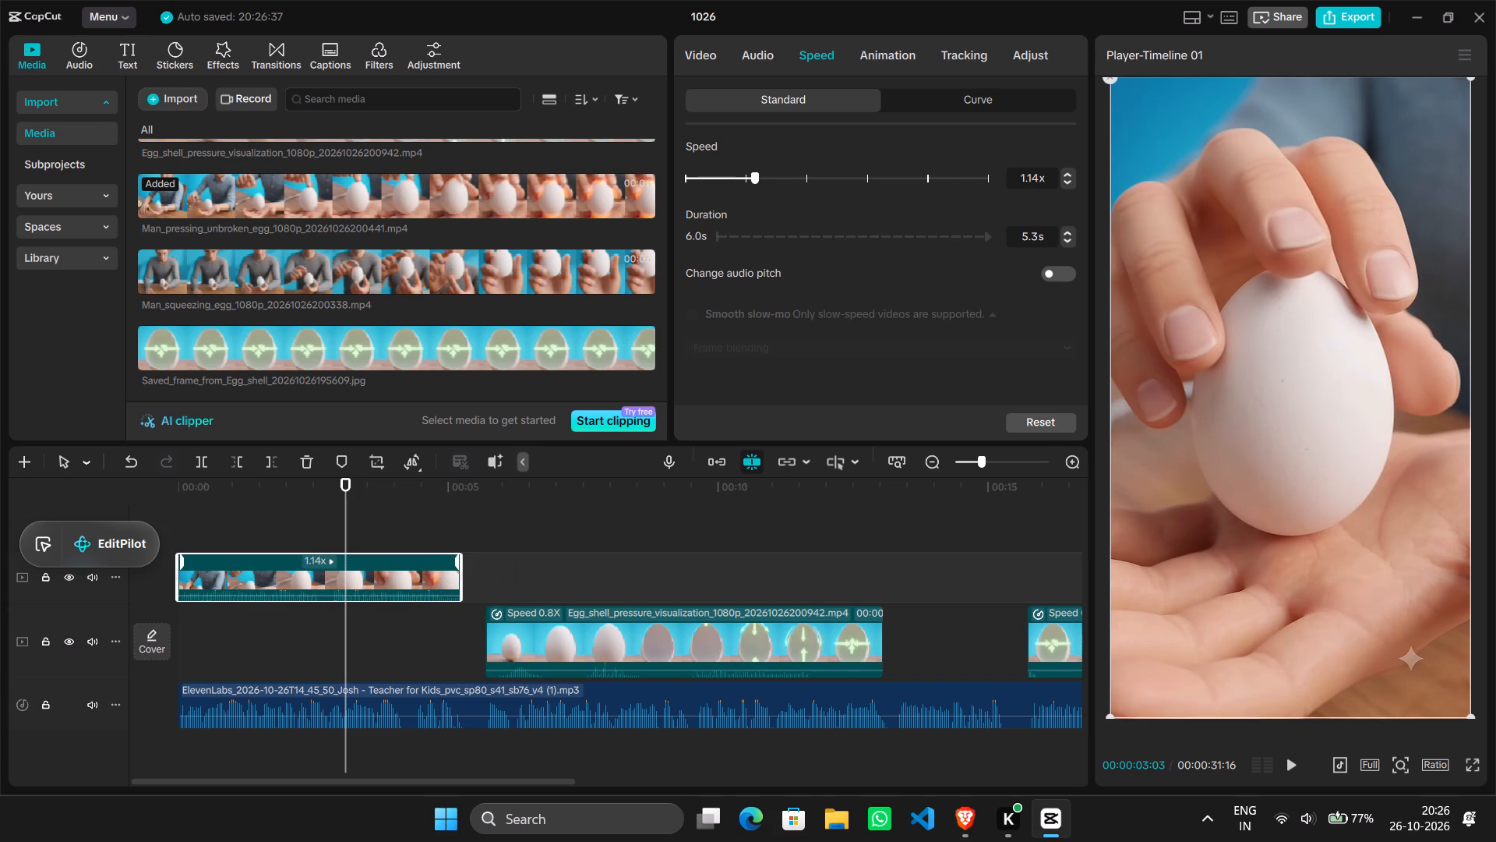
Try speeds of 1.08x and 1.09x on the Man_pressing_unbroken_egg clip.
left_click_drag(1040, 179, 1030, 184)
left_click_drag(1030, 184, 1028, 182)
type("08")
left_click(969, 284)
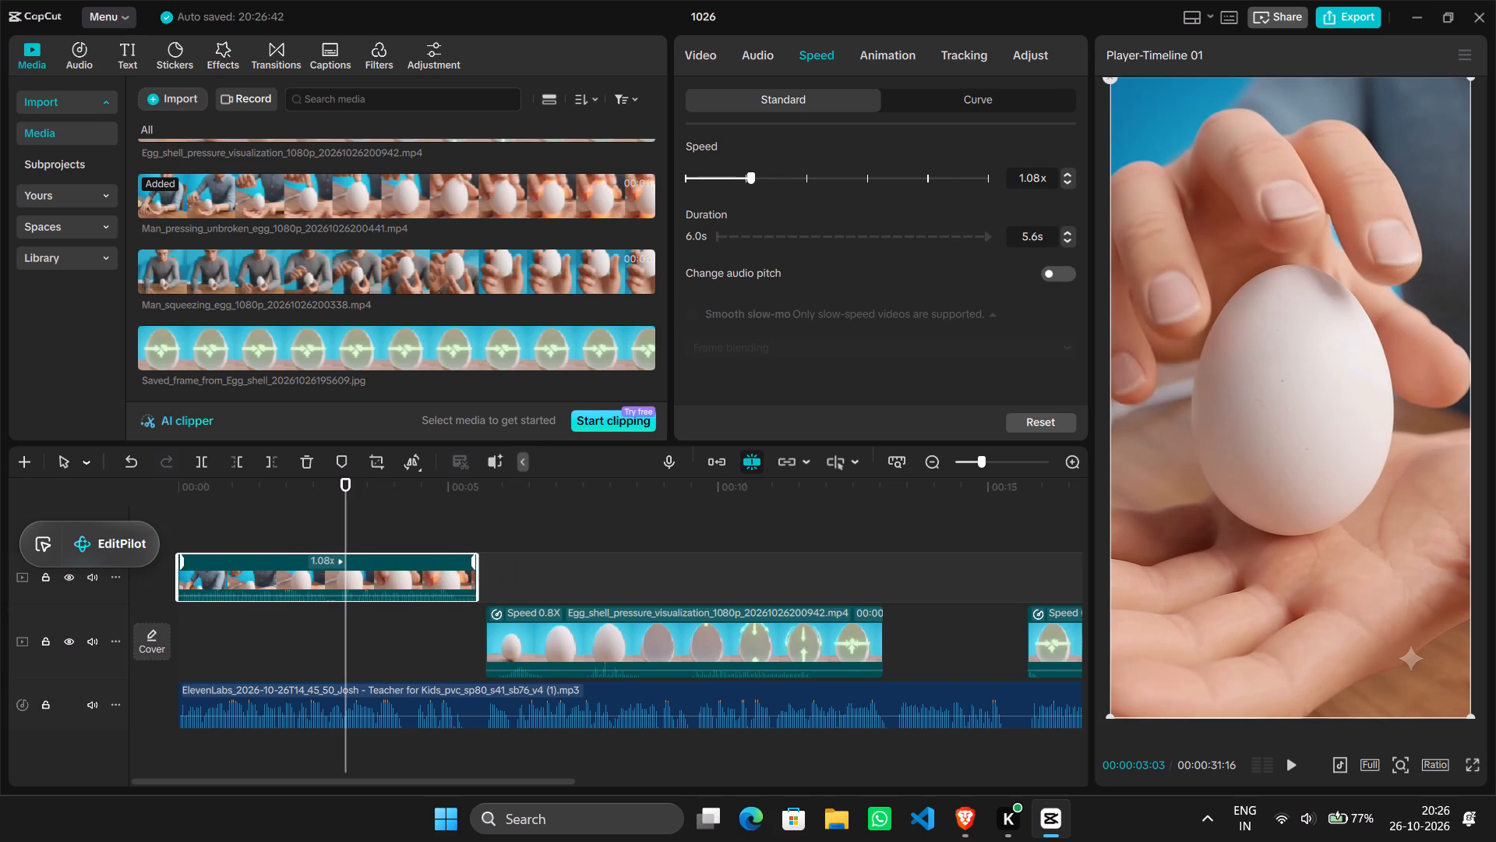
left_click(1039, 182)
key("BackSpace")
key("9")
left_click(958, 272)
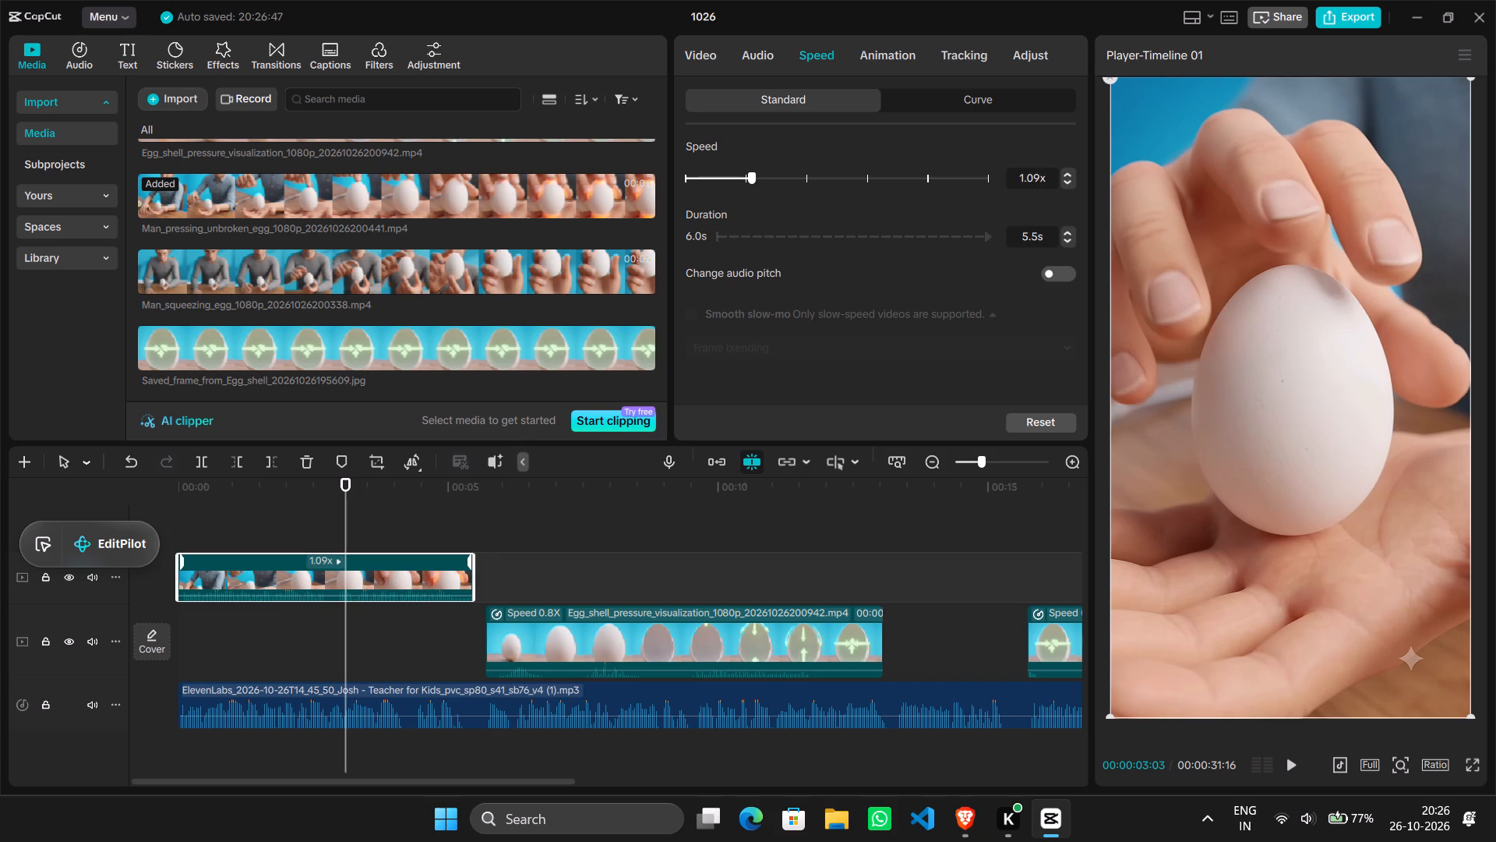
Set the speed of the Man_pressing_unbroken_egg clip to 1.04x.
left_click(1037, 182)
key("BackSpace")
key("4")
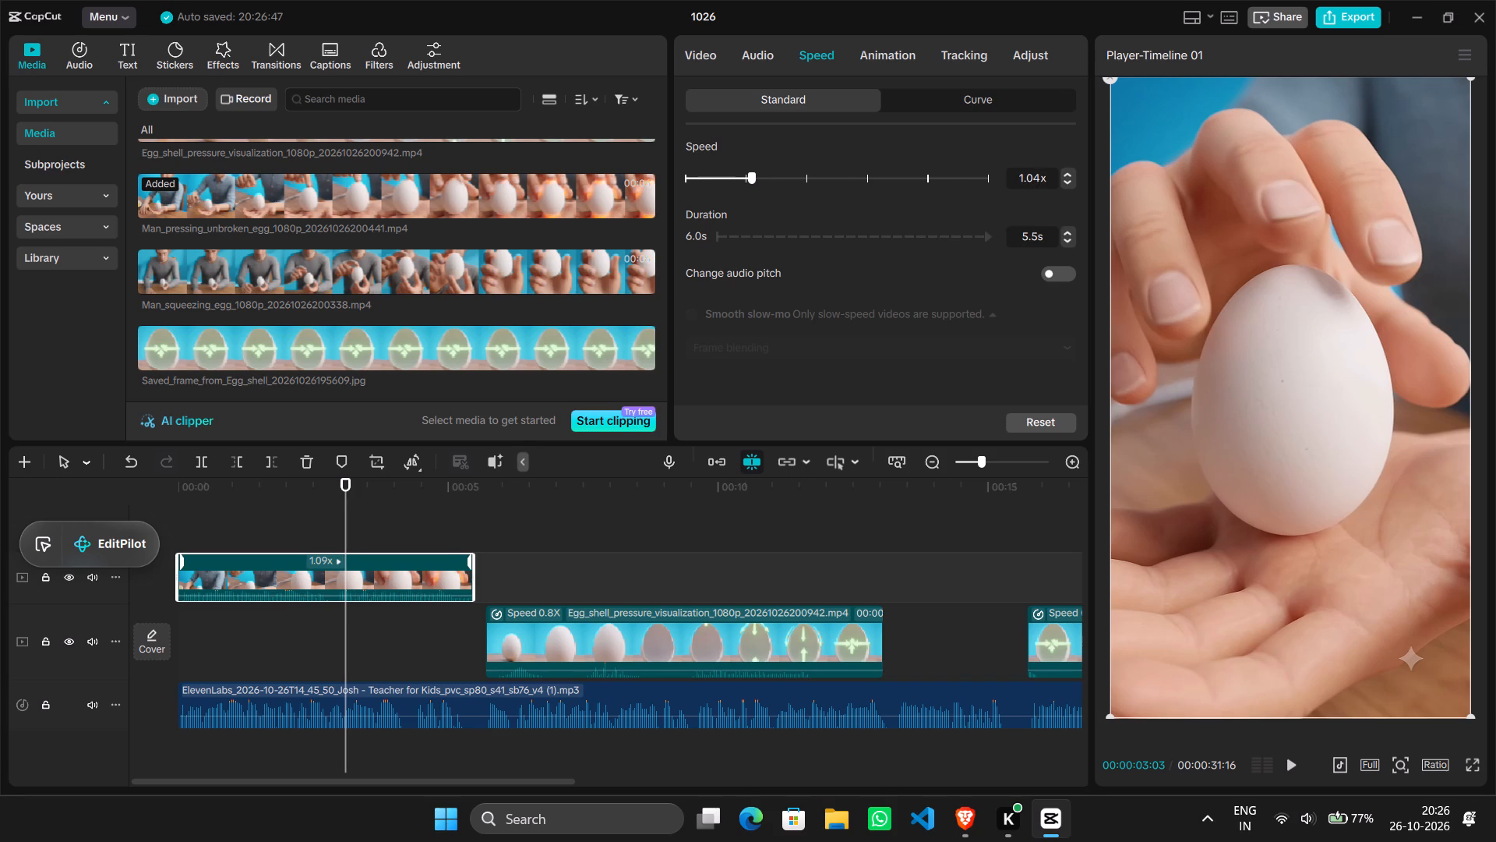
left_click(947, 274)
Move the Man_pressing_unbroken_egg clip down onto the main track, directly before the Egg_shell_pressure_visualization clip.
left_click(486, 518)
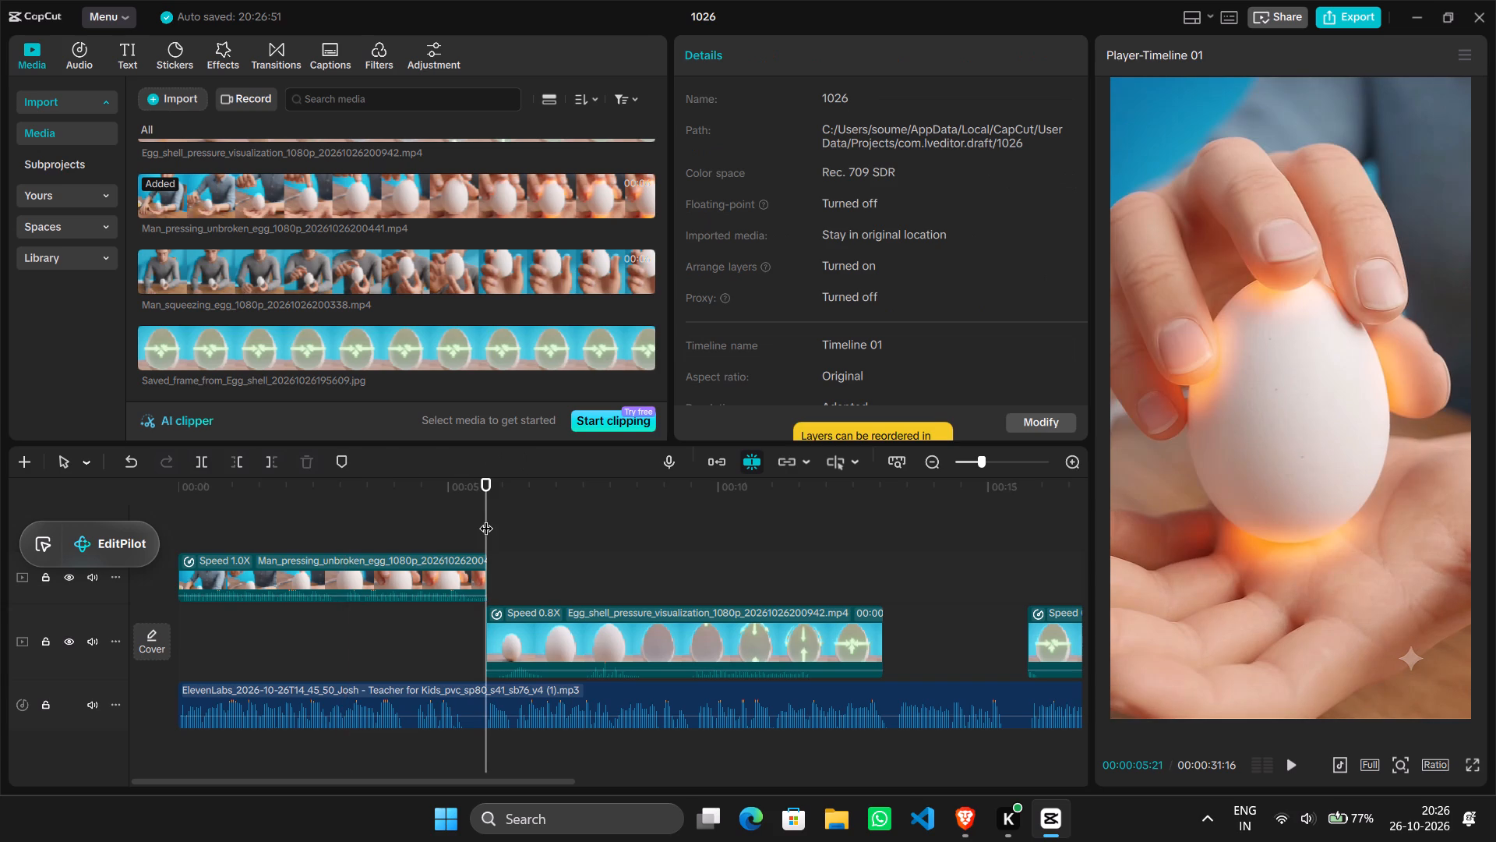
left_click_drag(359, 578, 360, 656)
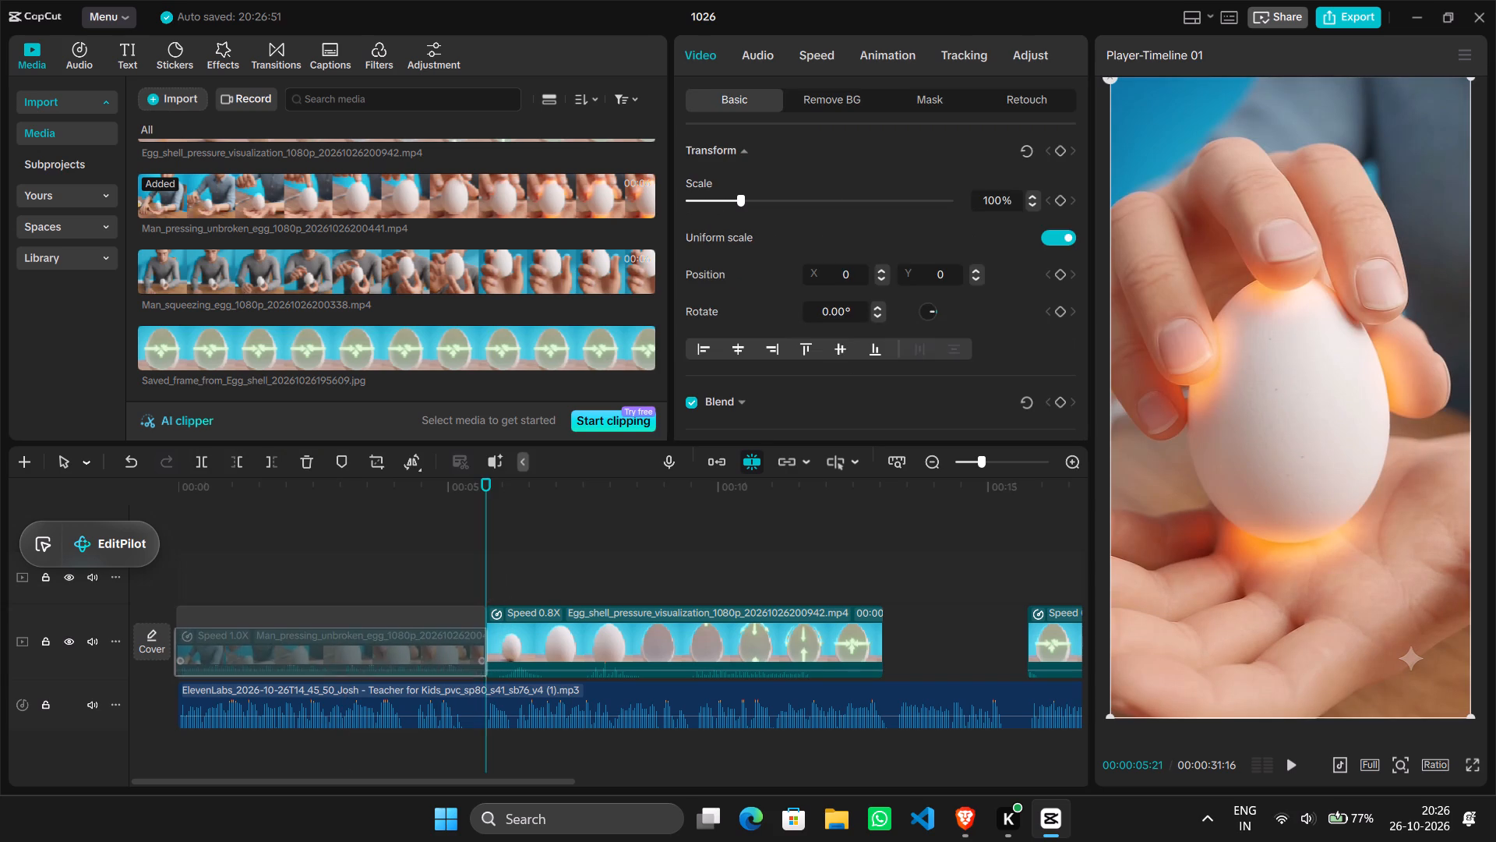
left_click_drag(360, 656, 363, 659)
Play the video from the timeline start to review the opening clip and the shell visualization against the narration.
left_click(475, 530)
left_click_drag(475, 530, 150, 562)
key("space")
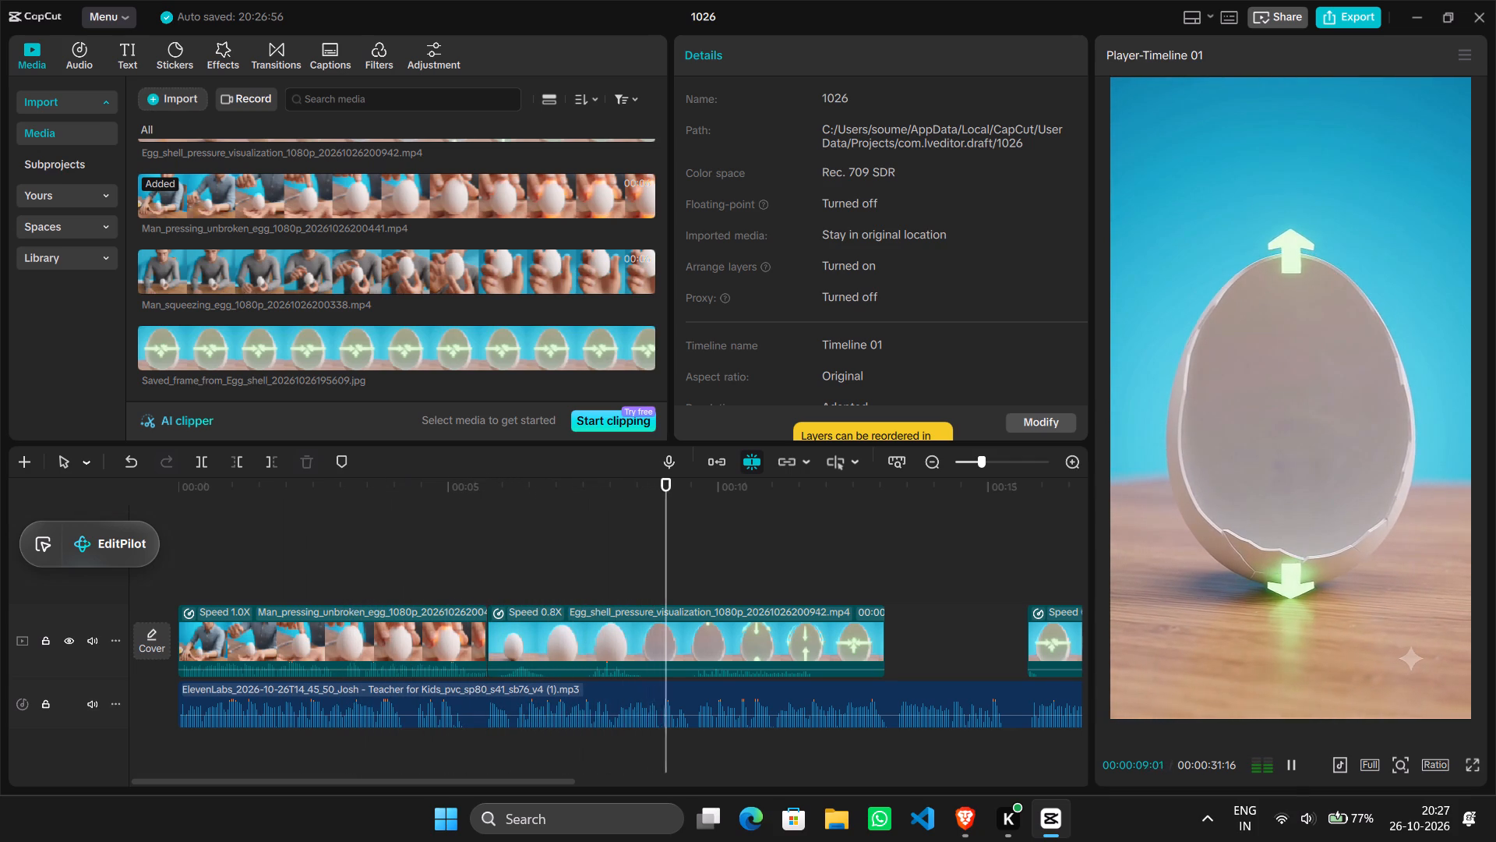
Stop the playback and turn on loudness normalization for the ElevenLabs narration clip on the audio track.
scroll(578, 547, "down", 7, "ctrl")
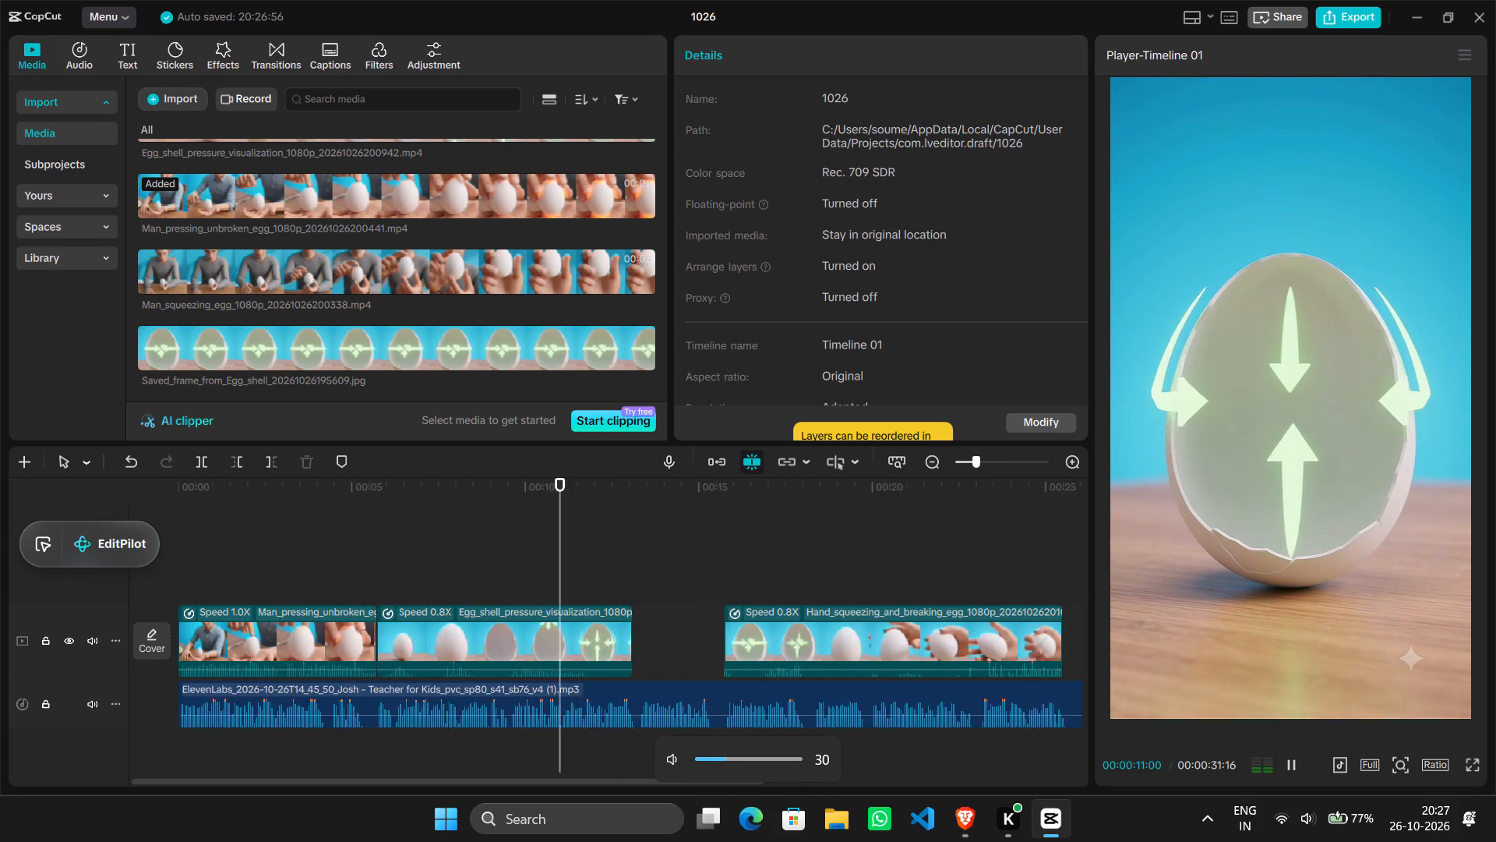
left_click(578, 547)
scroll(578, 547, "down", 8, "ctrl")
left_click_drag(649, 710, 237, 713)
left_click(692, 286)
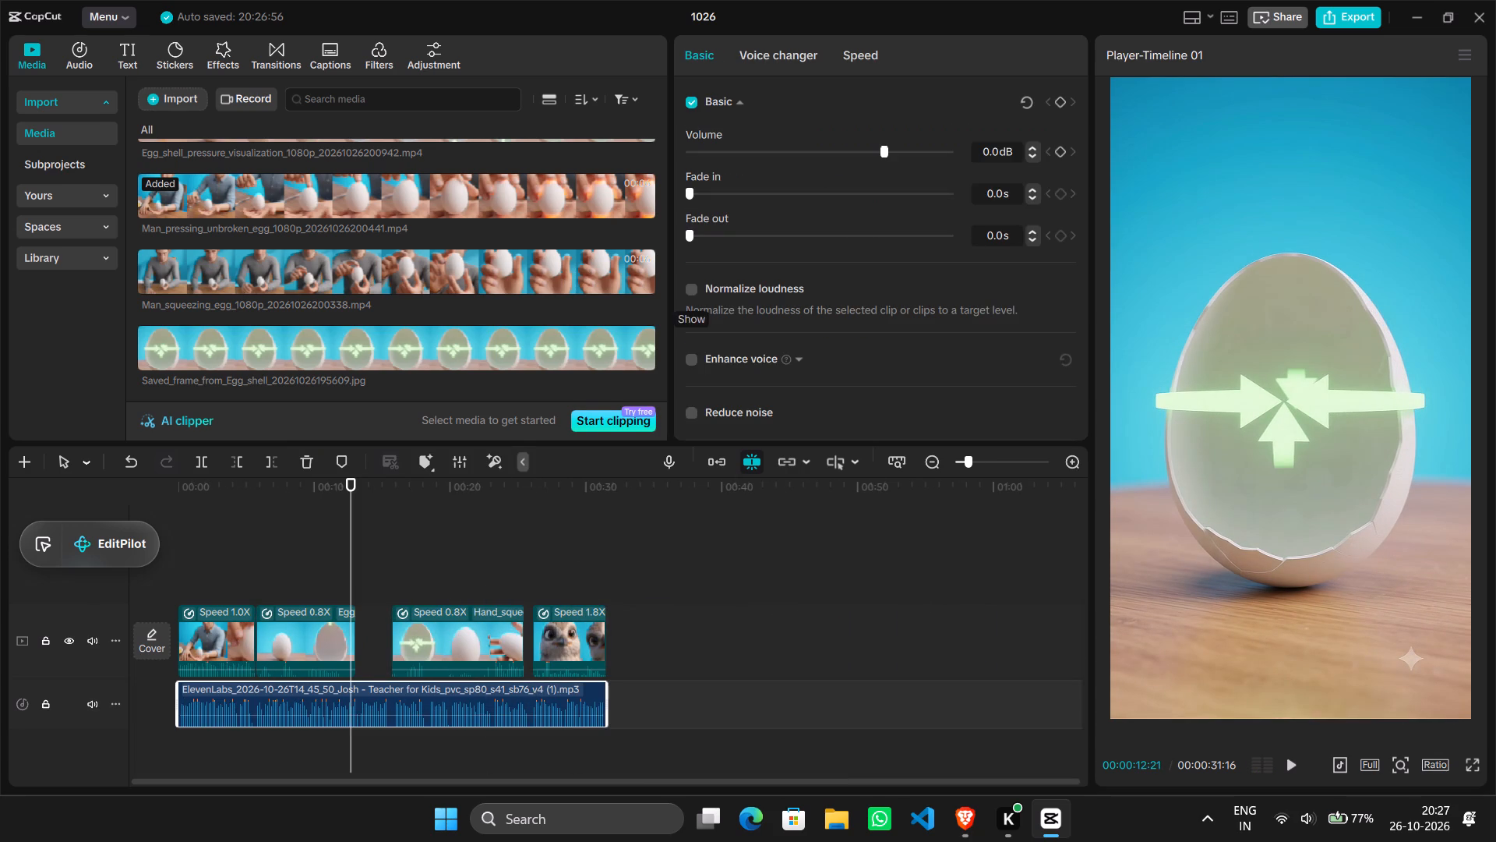
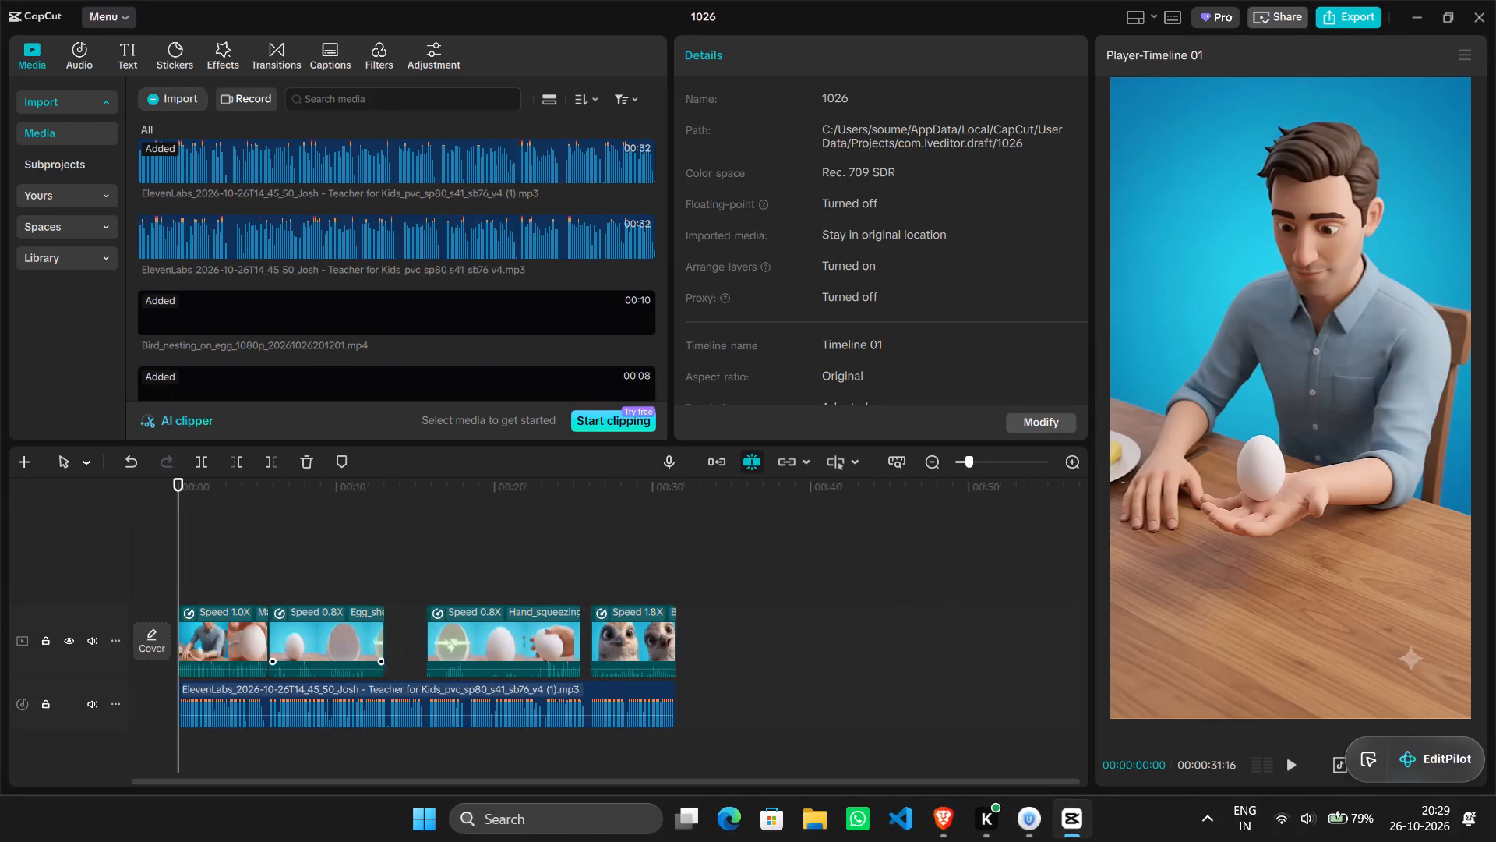
left_click(225, 654)
right_click(225, 654)
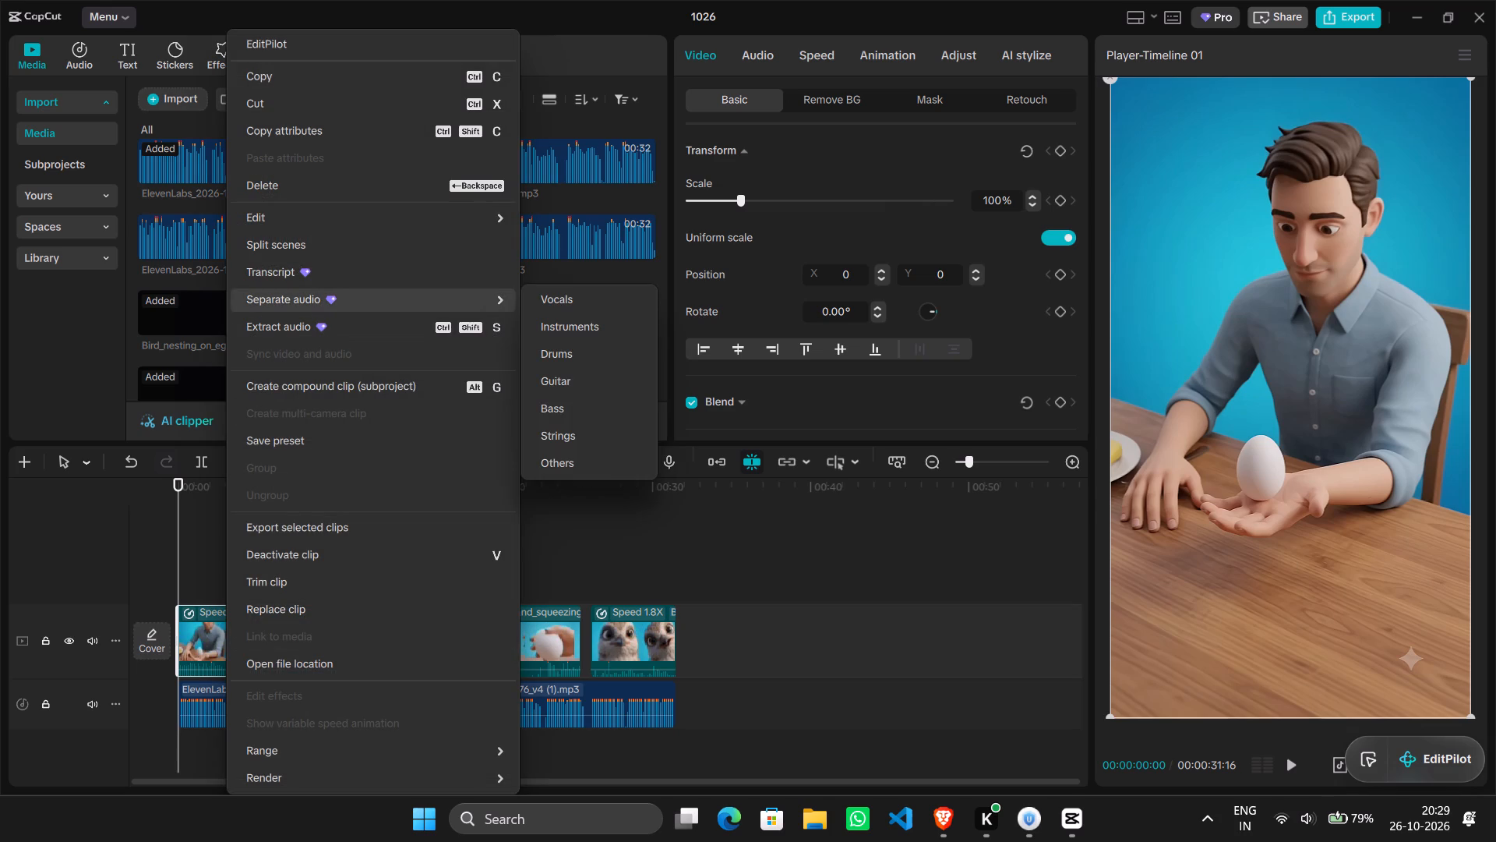
left_click(543, 306)
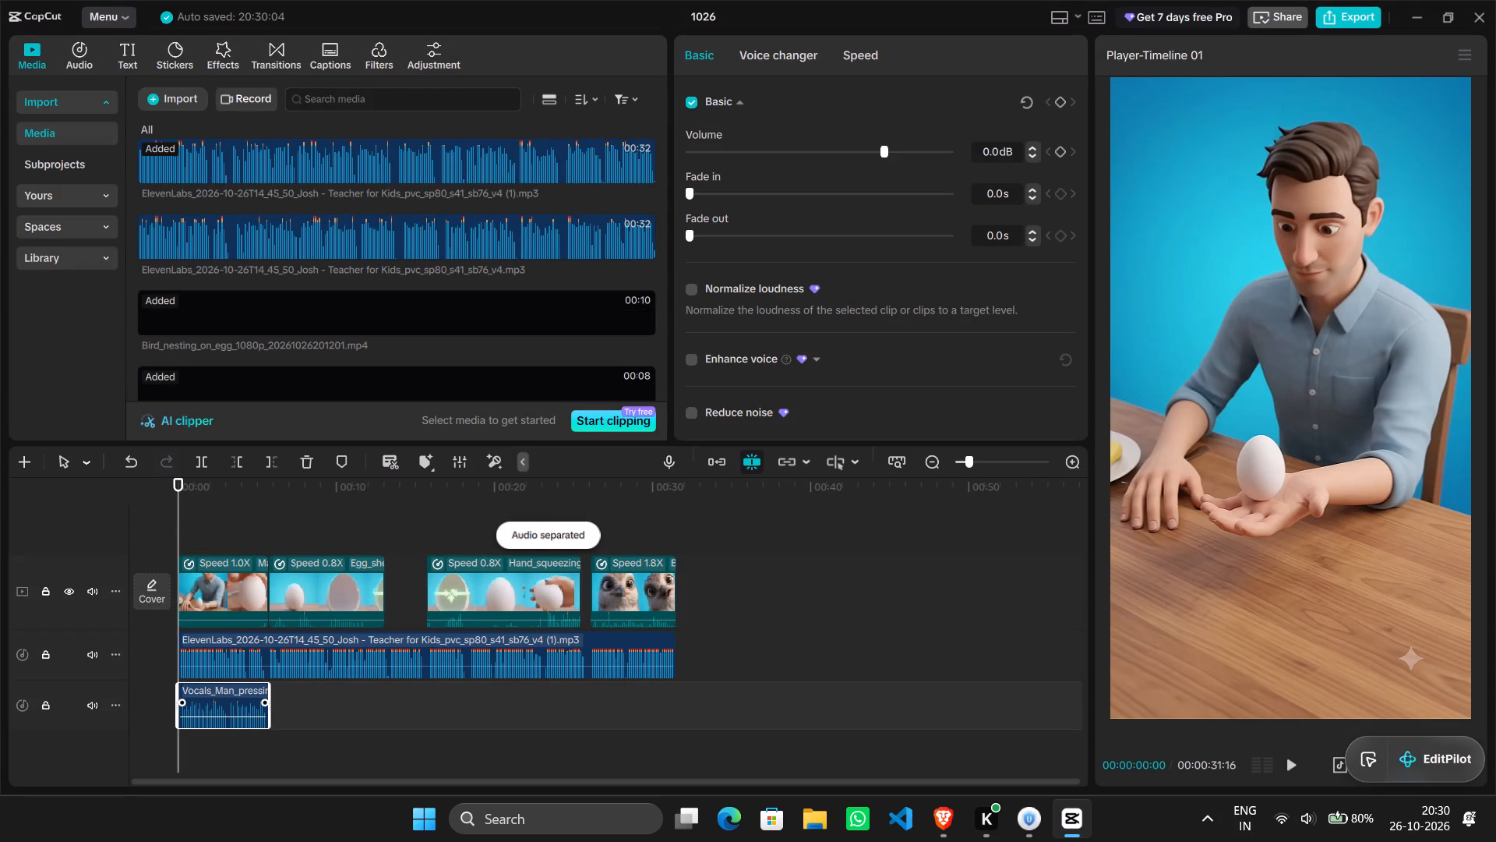
left_click(87, 702)
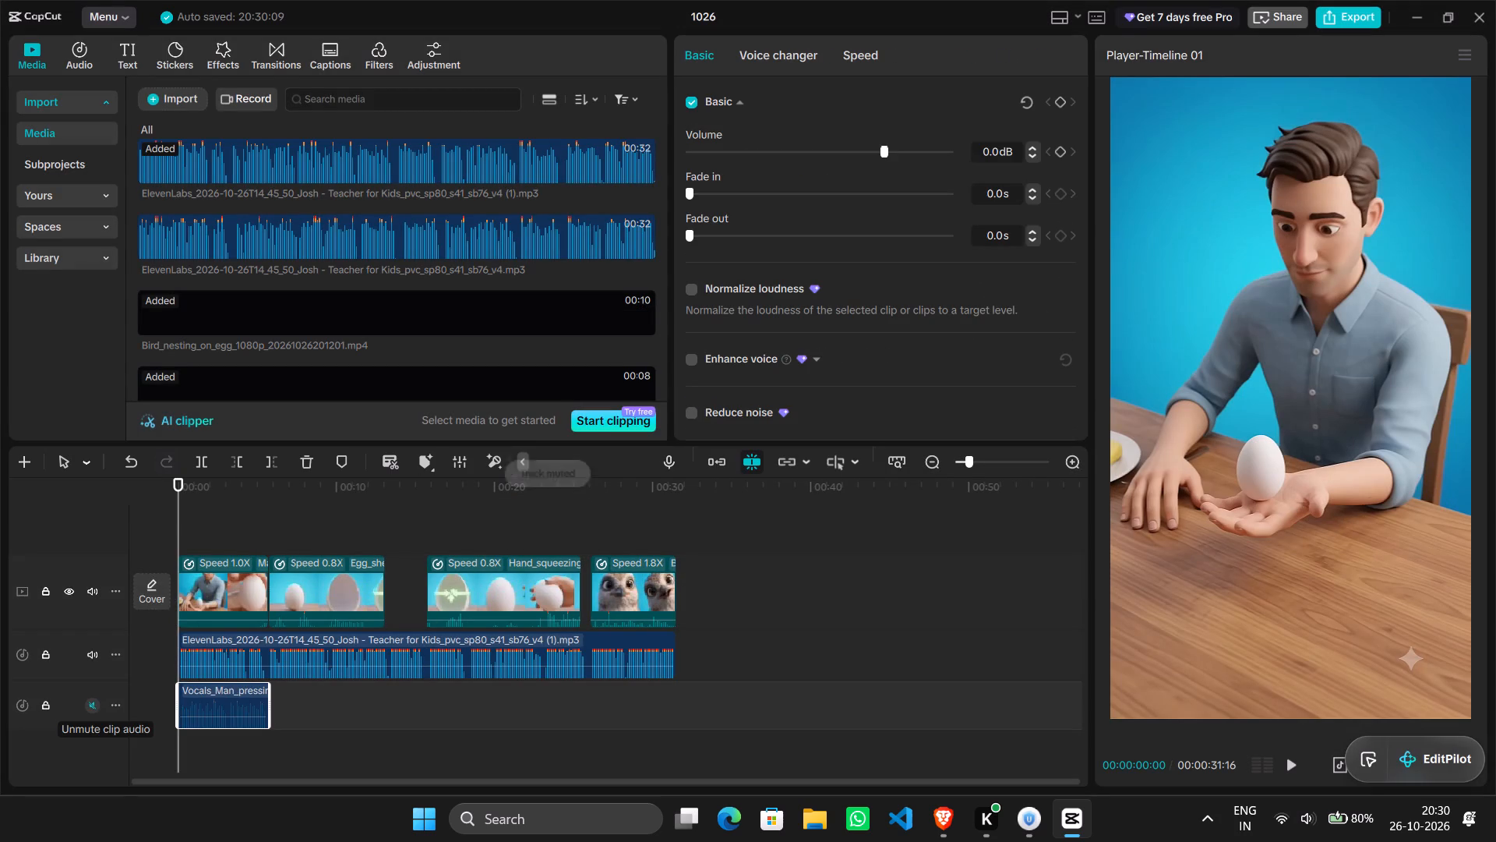
Play the opening of the timeline to check the narration against the first clip and the cut to the egg shell clip.
scroll(327, 686, "up", 10, "ctrl")
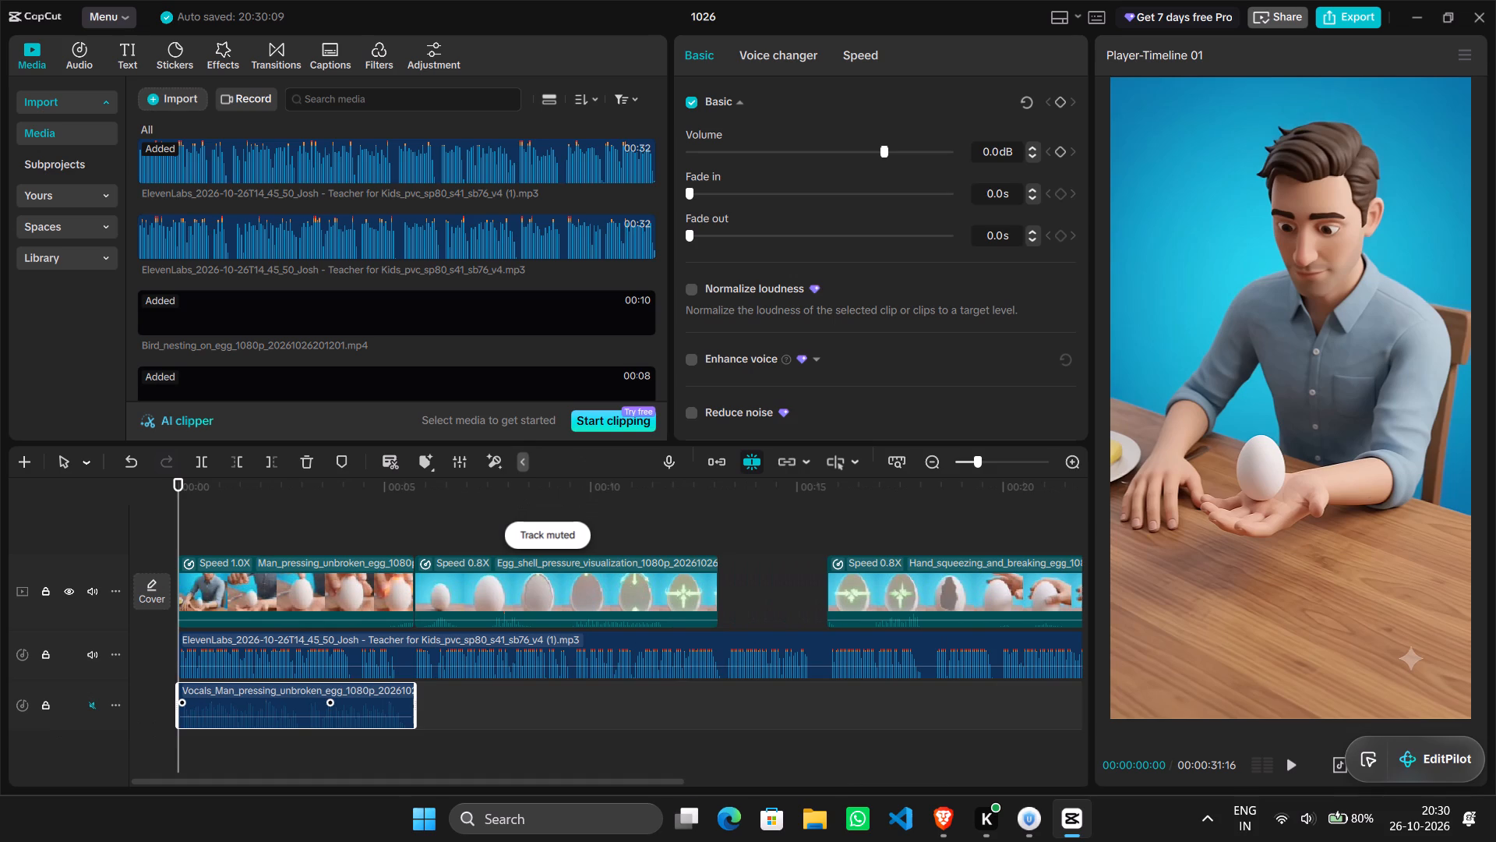
key("space")
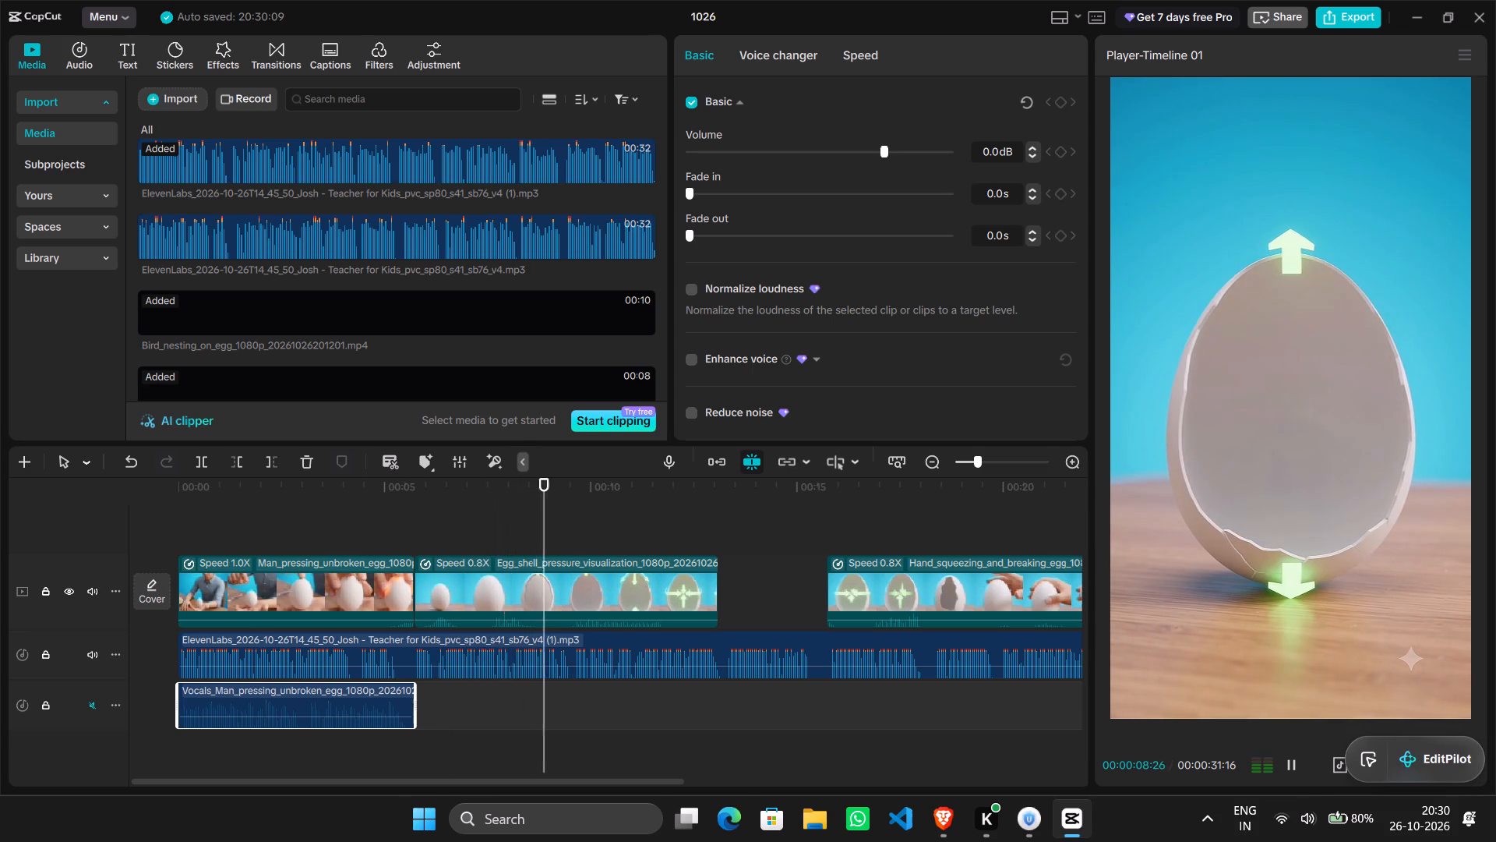
left_click(419, 539)
scroll(419, 539, "up", 10, "ctrl")
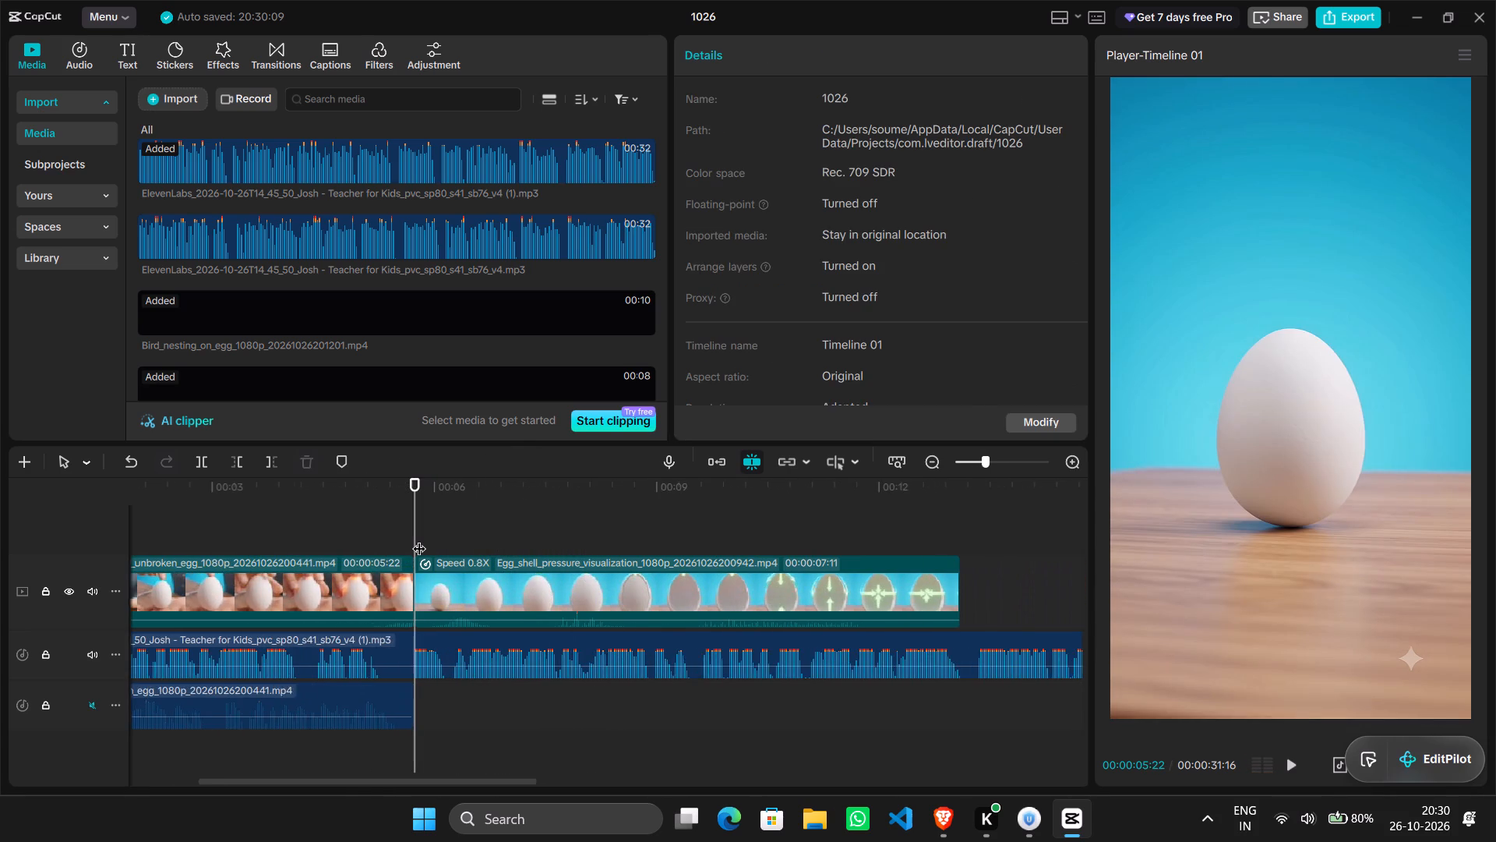
left_click(367, 512)
left_click_drag(367, 512, 178, 528)
left_click(178, 528)
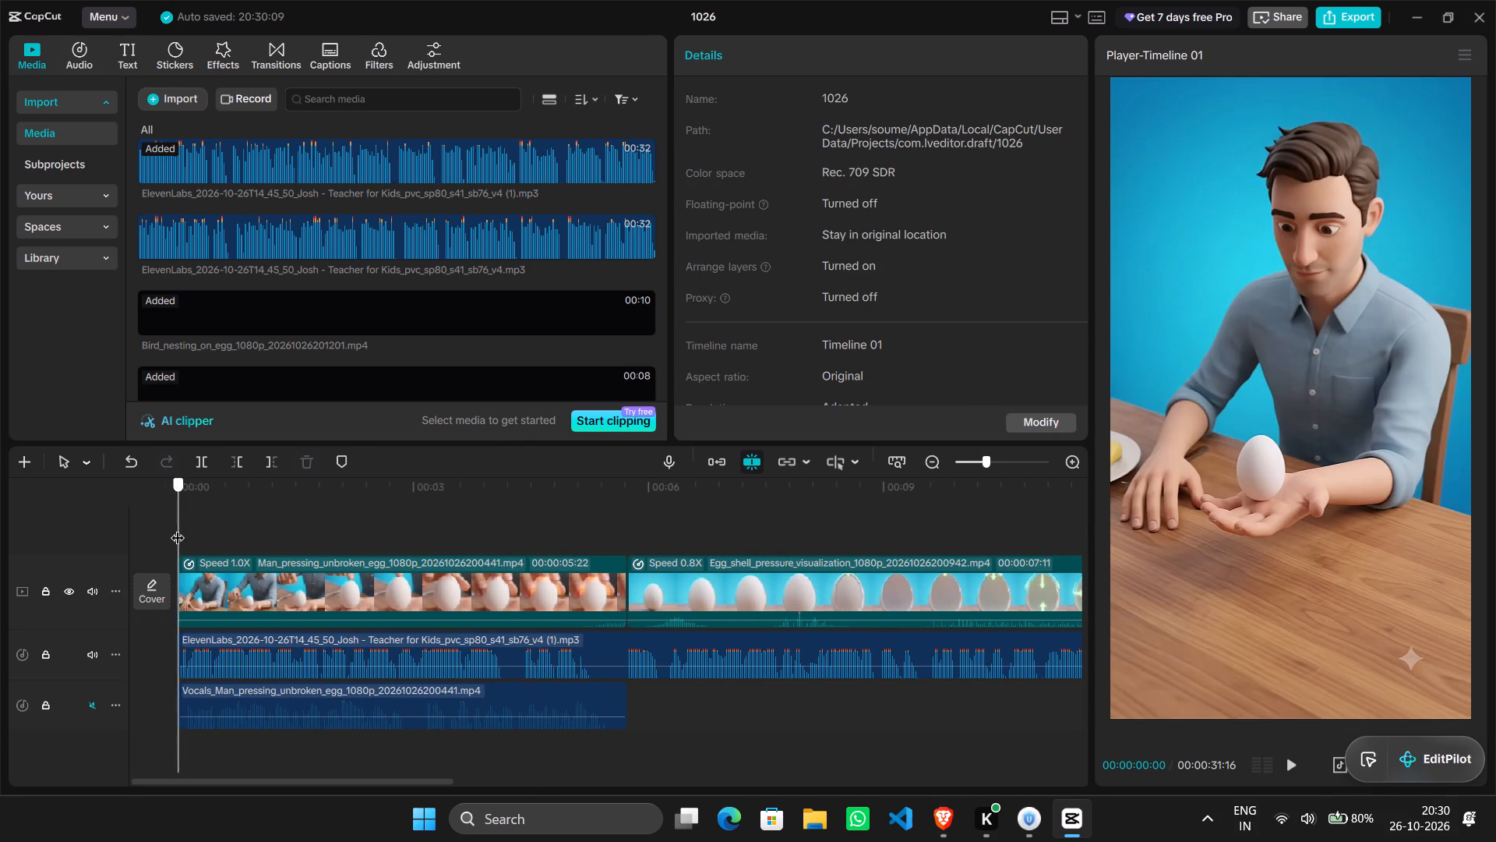
key("space")
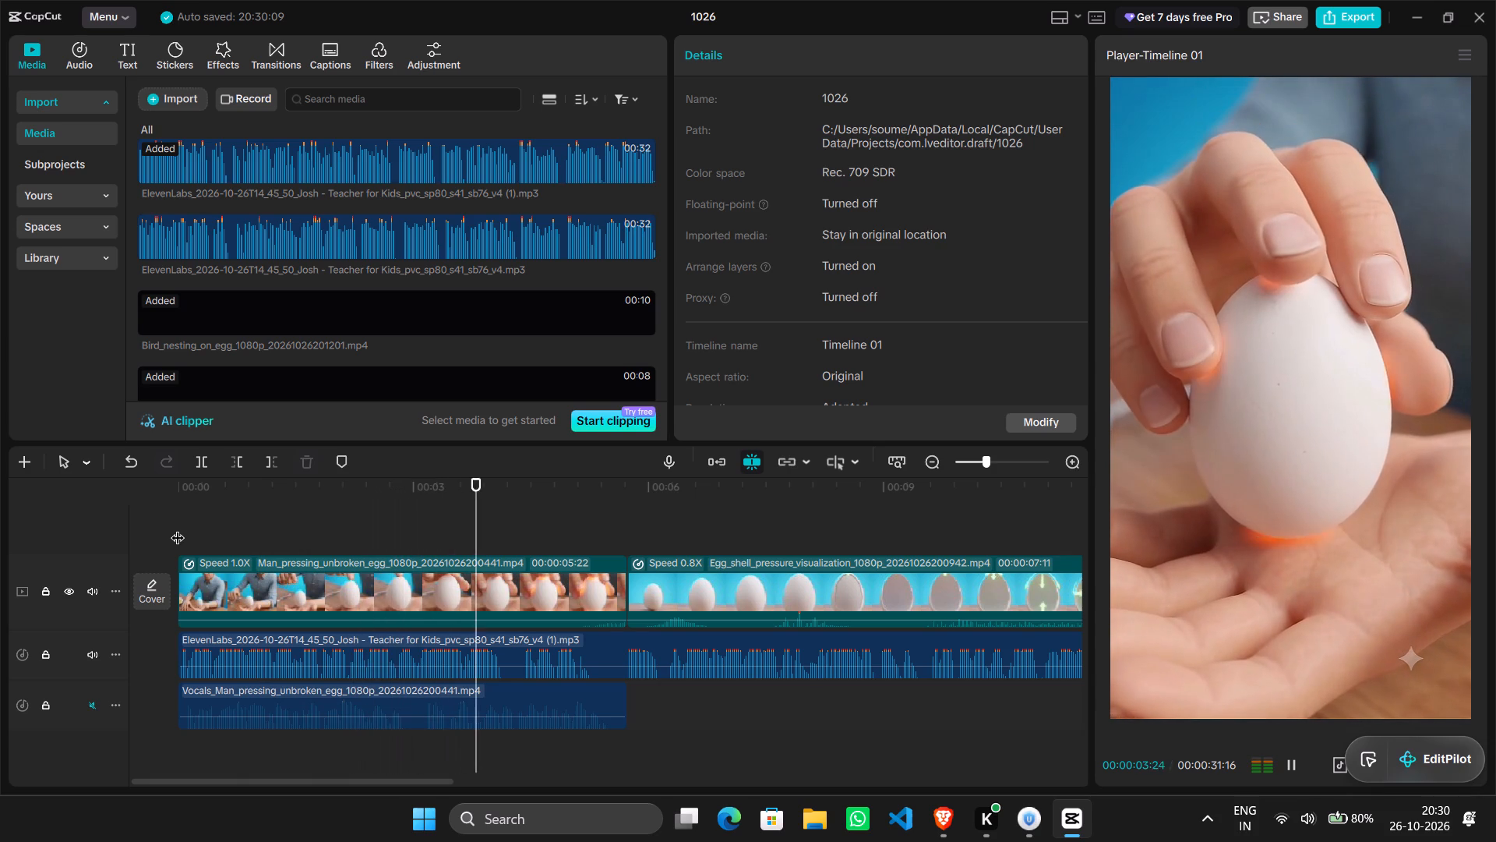
key("space")
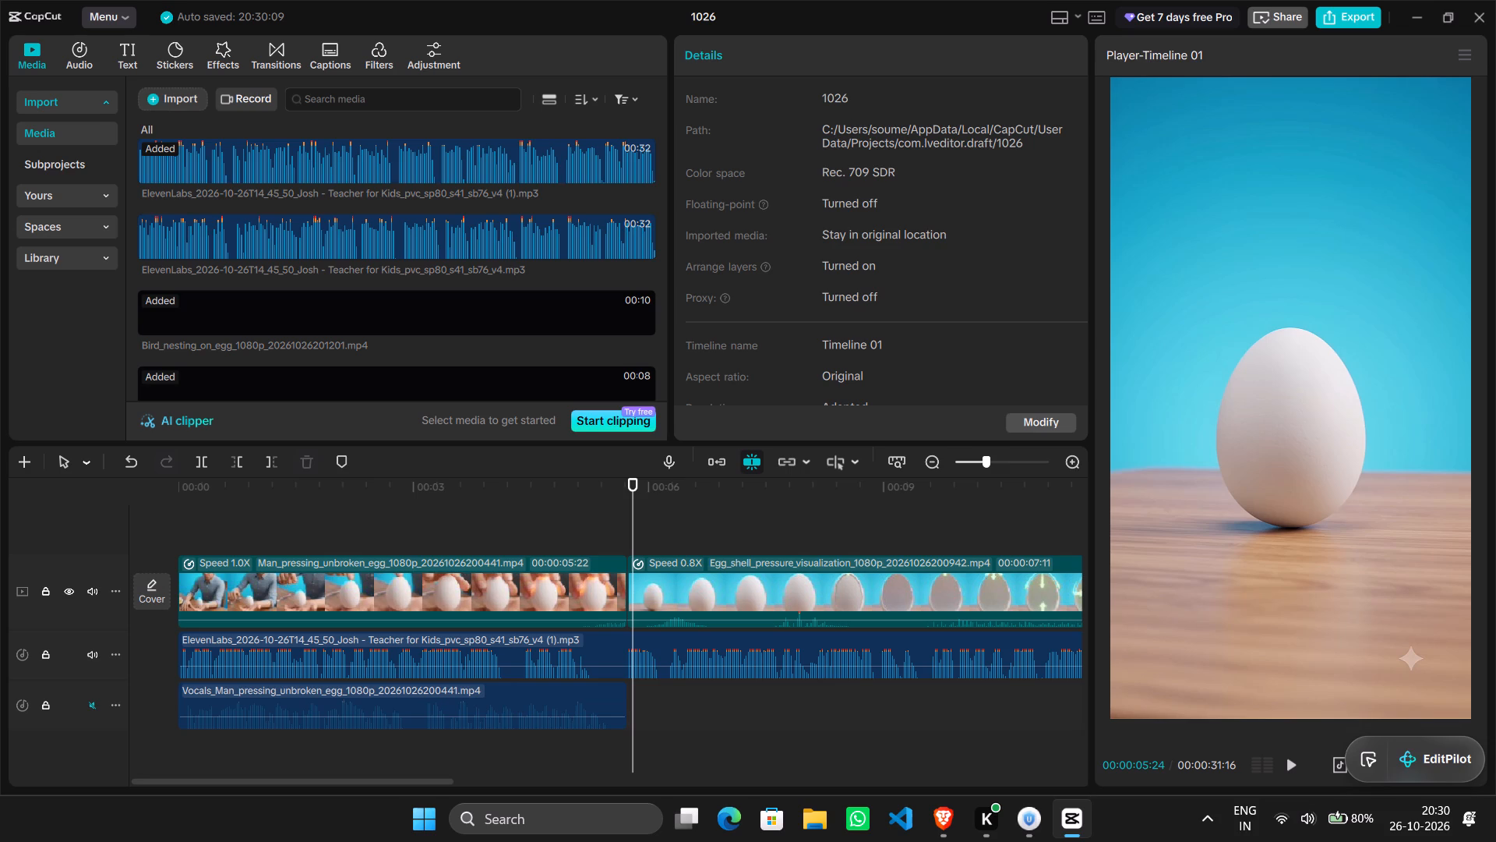
Cut the narration section from 00:00:04:04 to 00:00:04:09 by splitting the audio and trimming the start of the second part.
scroll(692, 737, "up", 10, "ctrl")
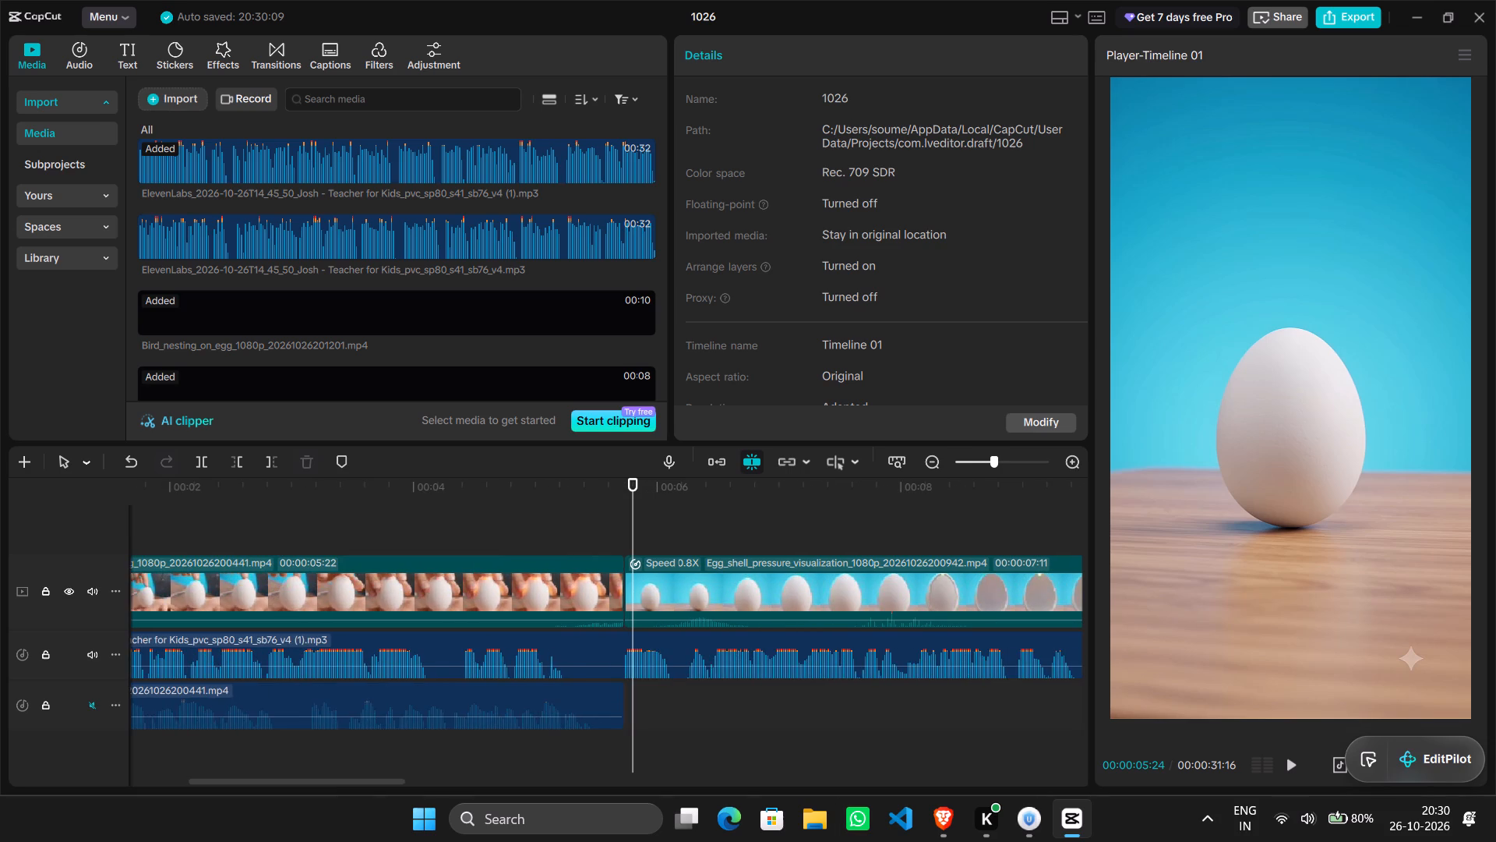
left_click(436, 522)
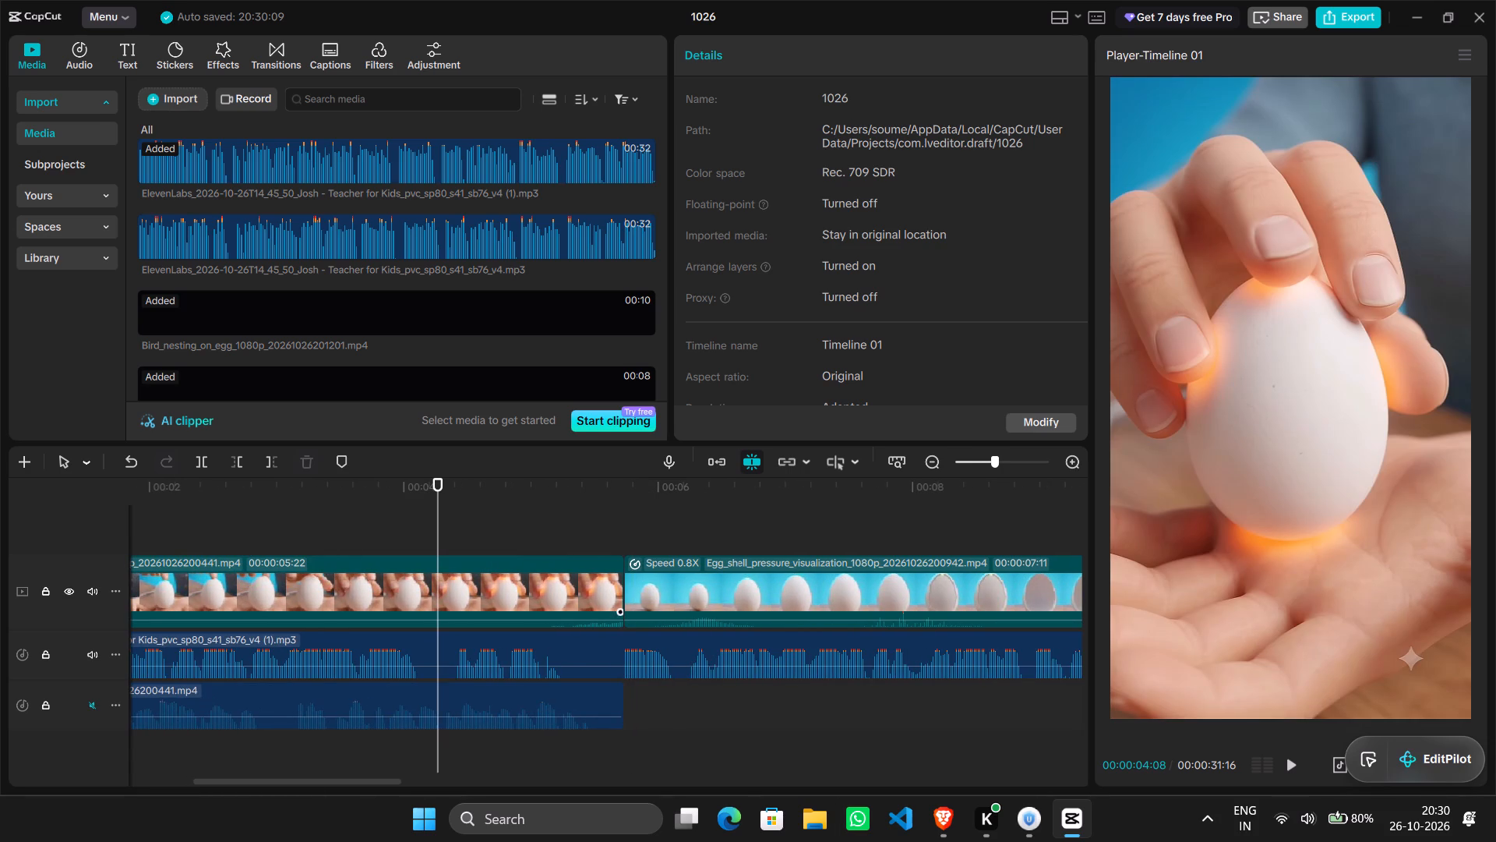
left_click_drag(436, 513, 422, 513)
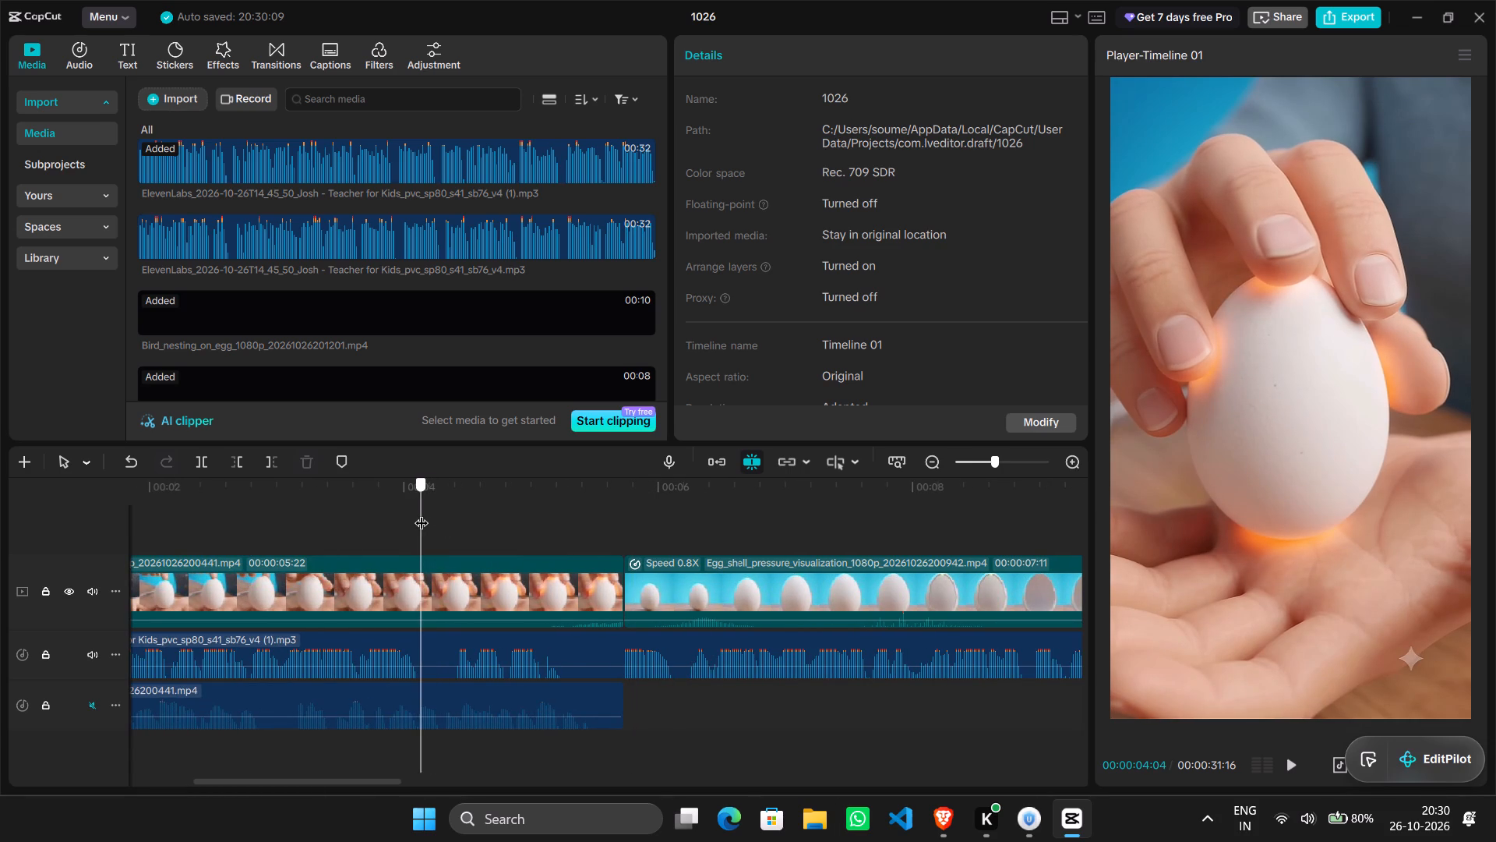
left_click_drag(422, 513, 422, 515)
left_click(422, 515)
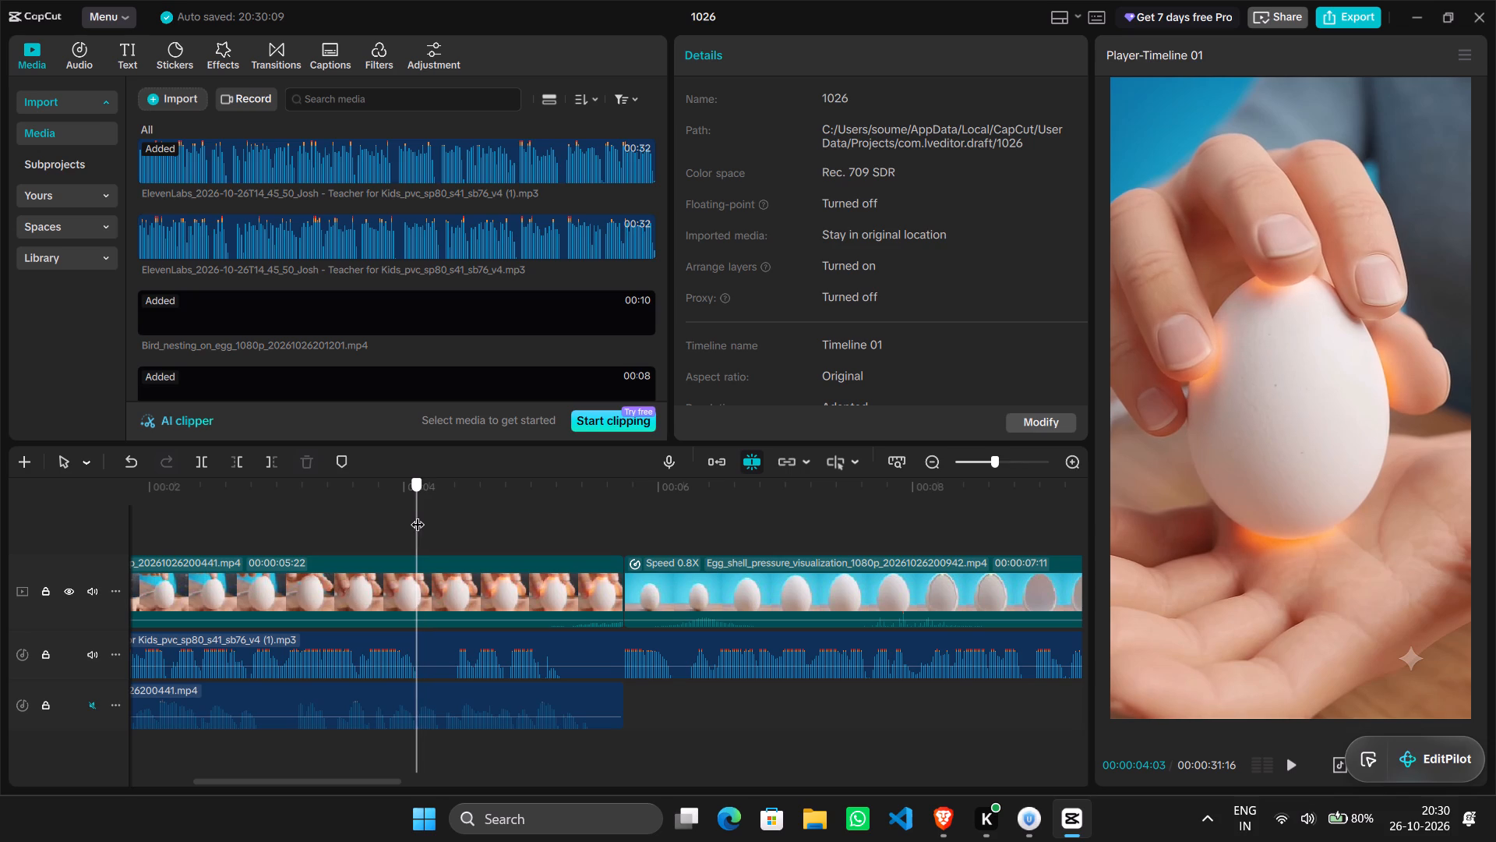
left_click(429, 651)
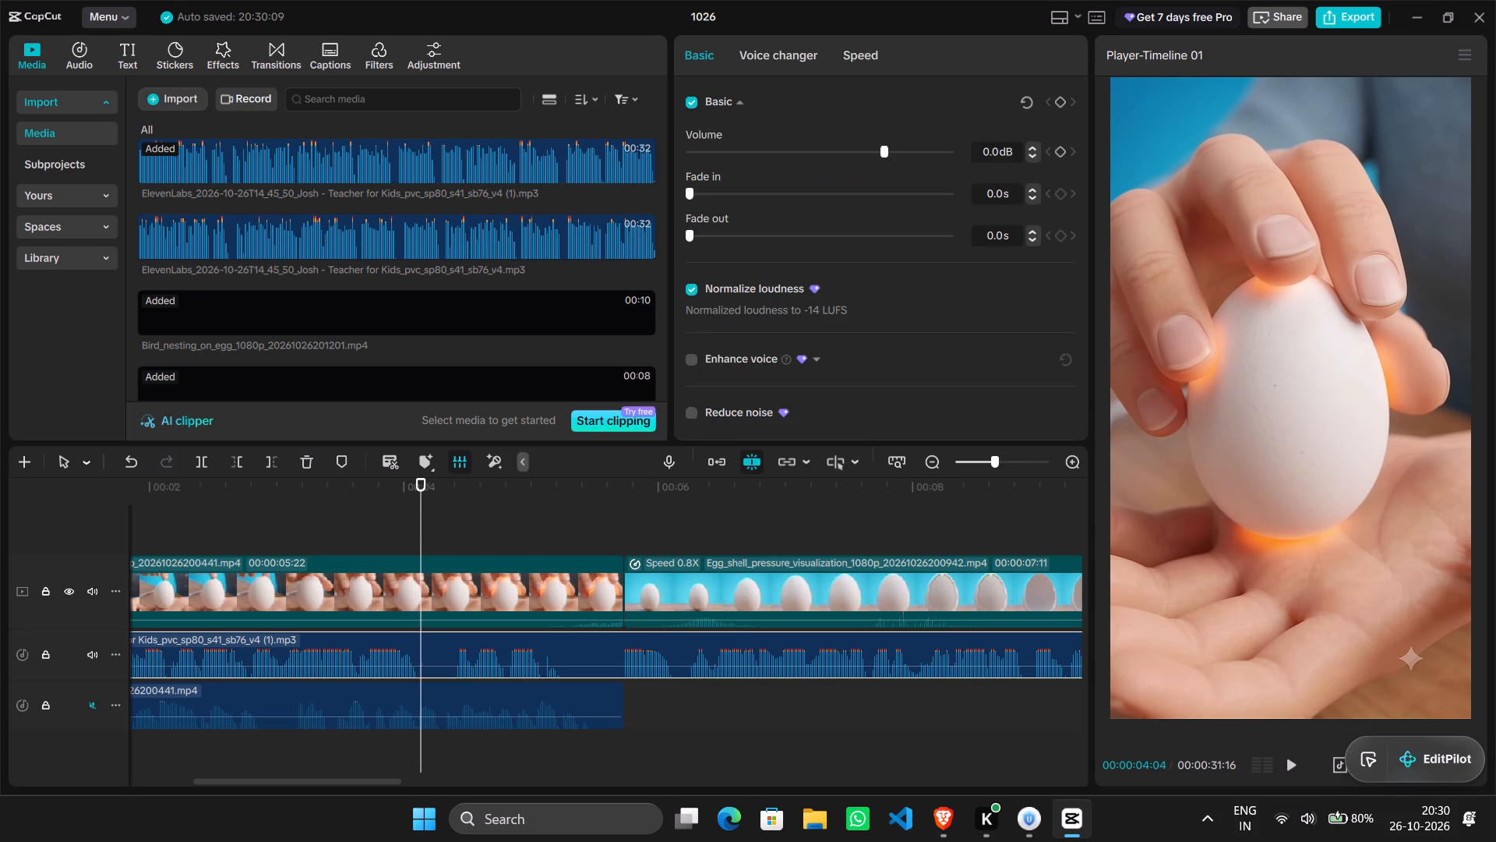
left_click(200, 462)
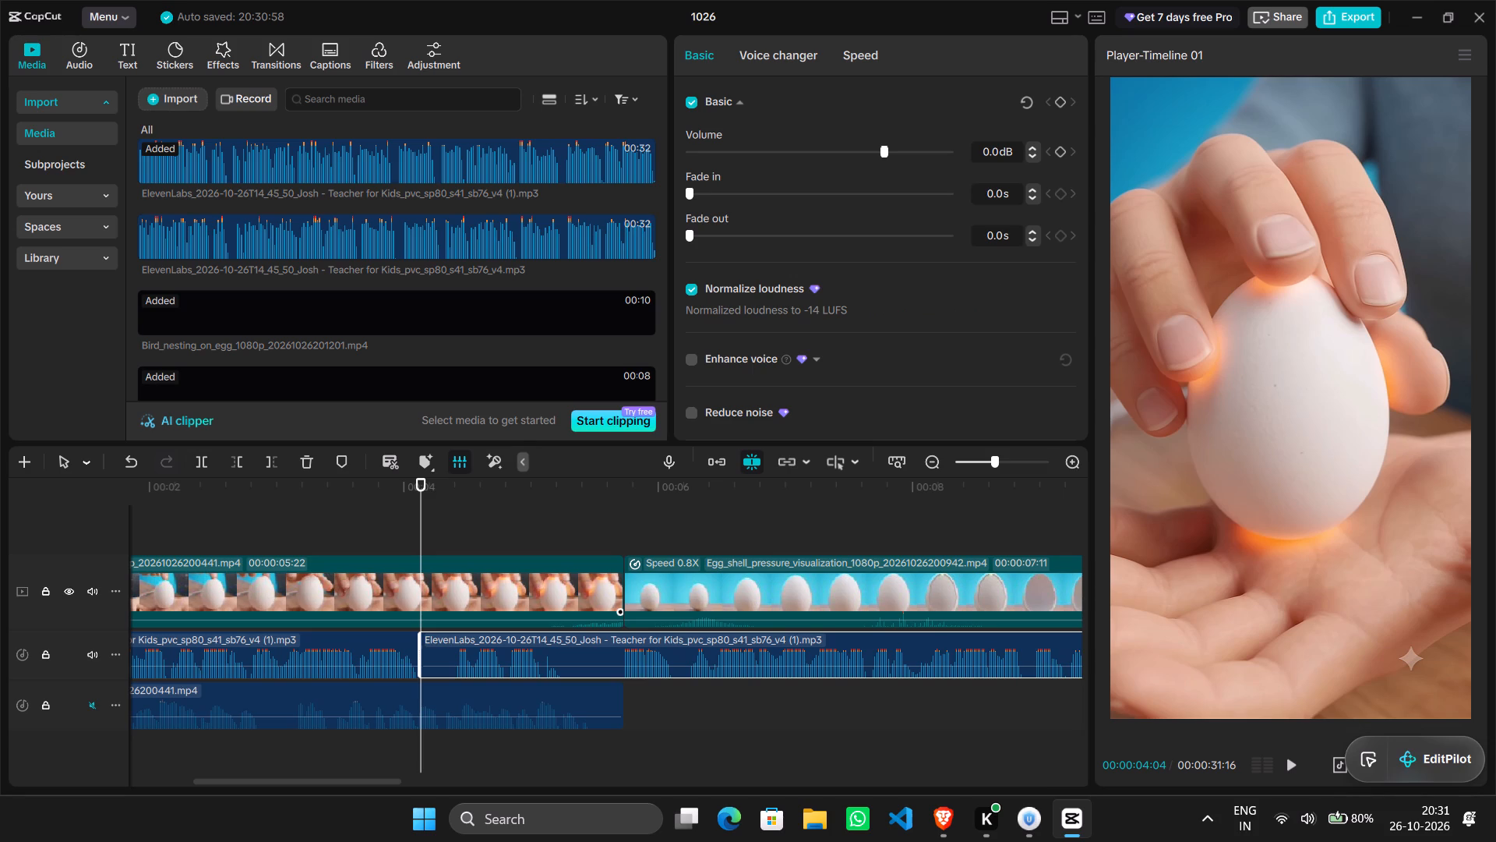
left_click_drag(422, 512, 446, 518)
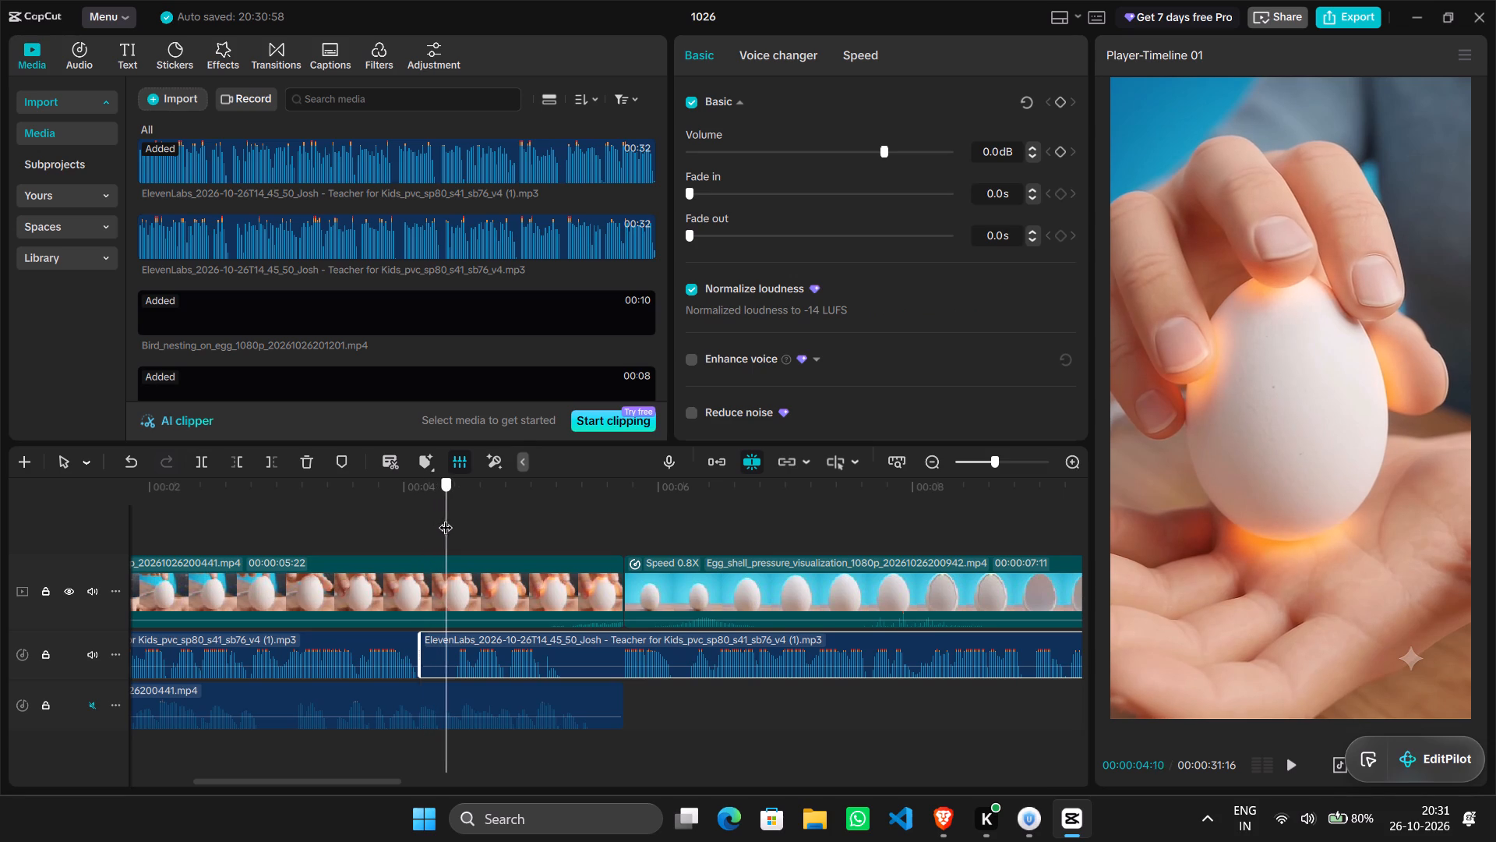
left_click_drag(446, 518, 443, 518)
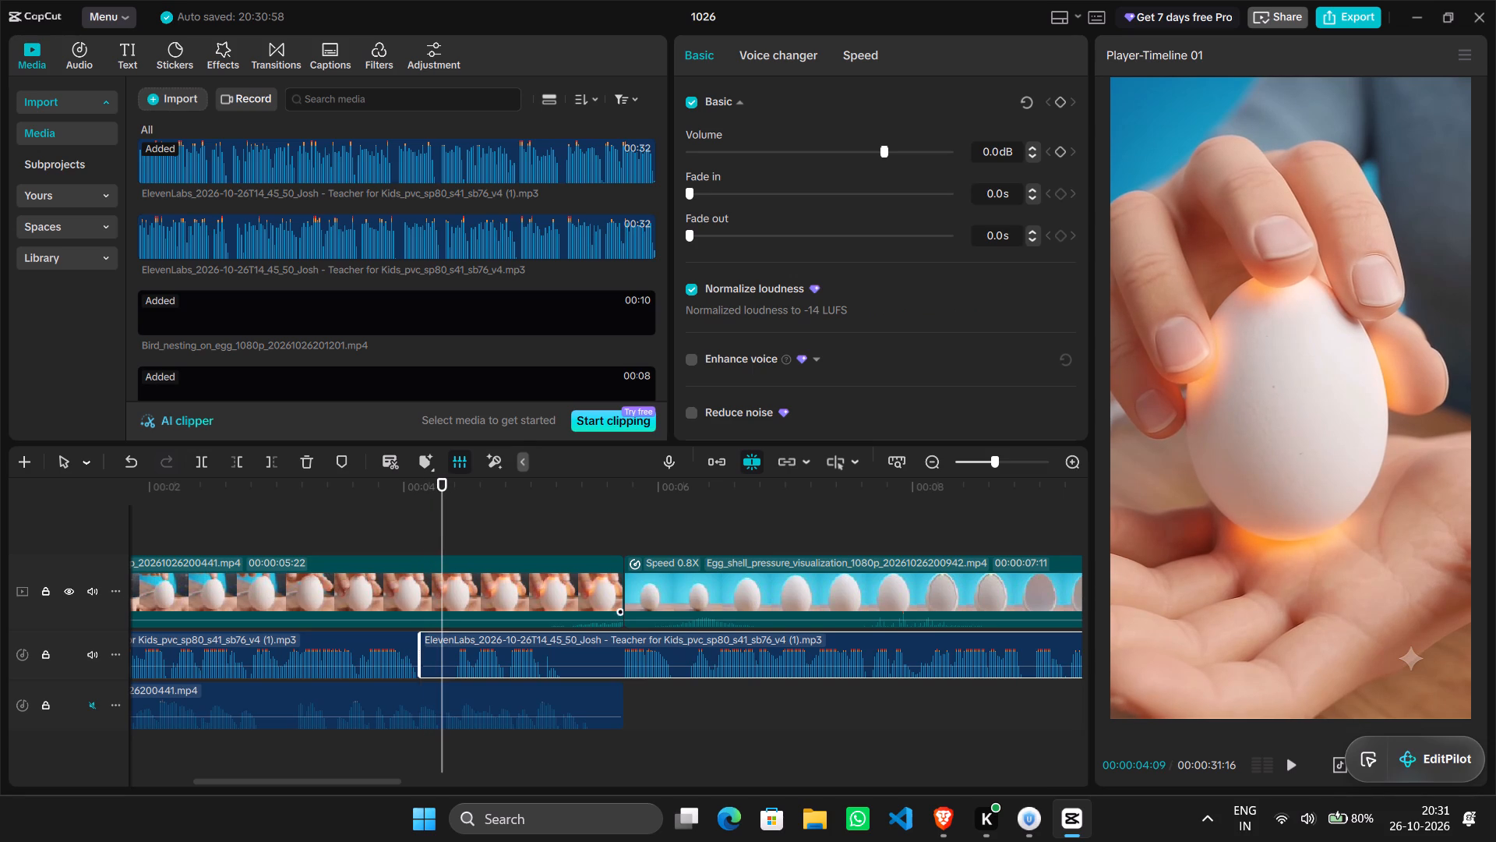
left_click(239, 463)
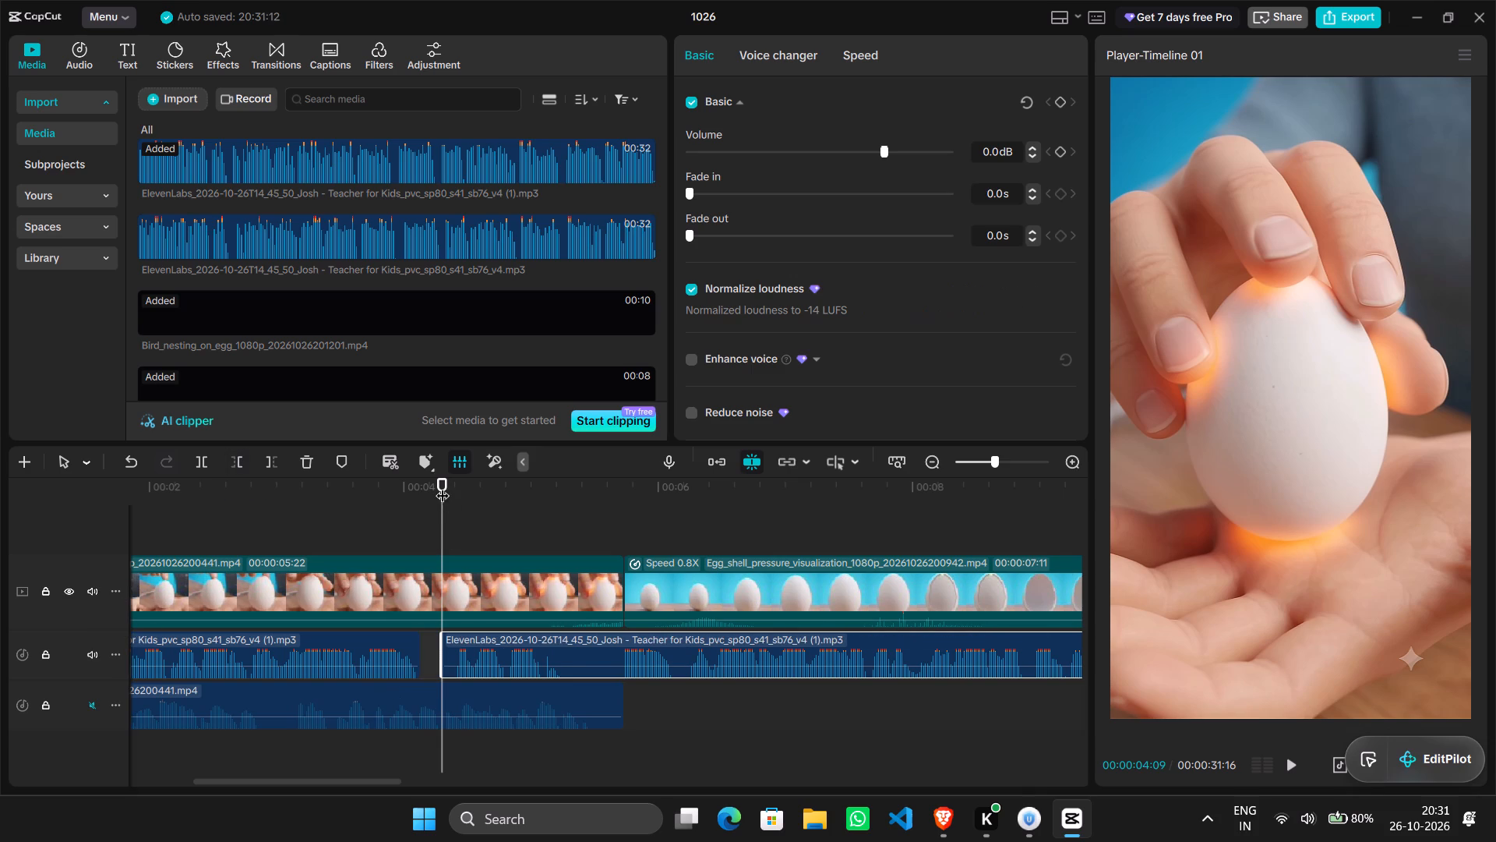
Cut the narration section from 00:00:05:08 to 00:00:05:17 by splitting the audio and trimming the start of the following part.
left_click_drag(441, 498, 566, 529)
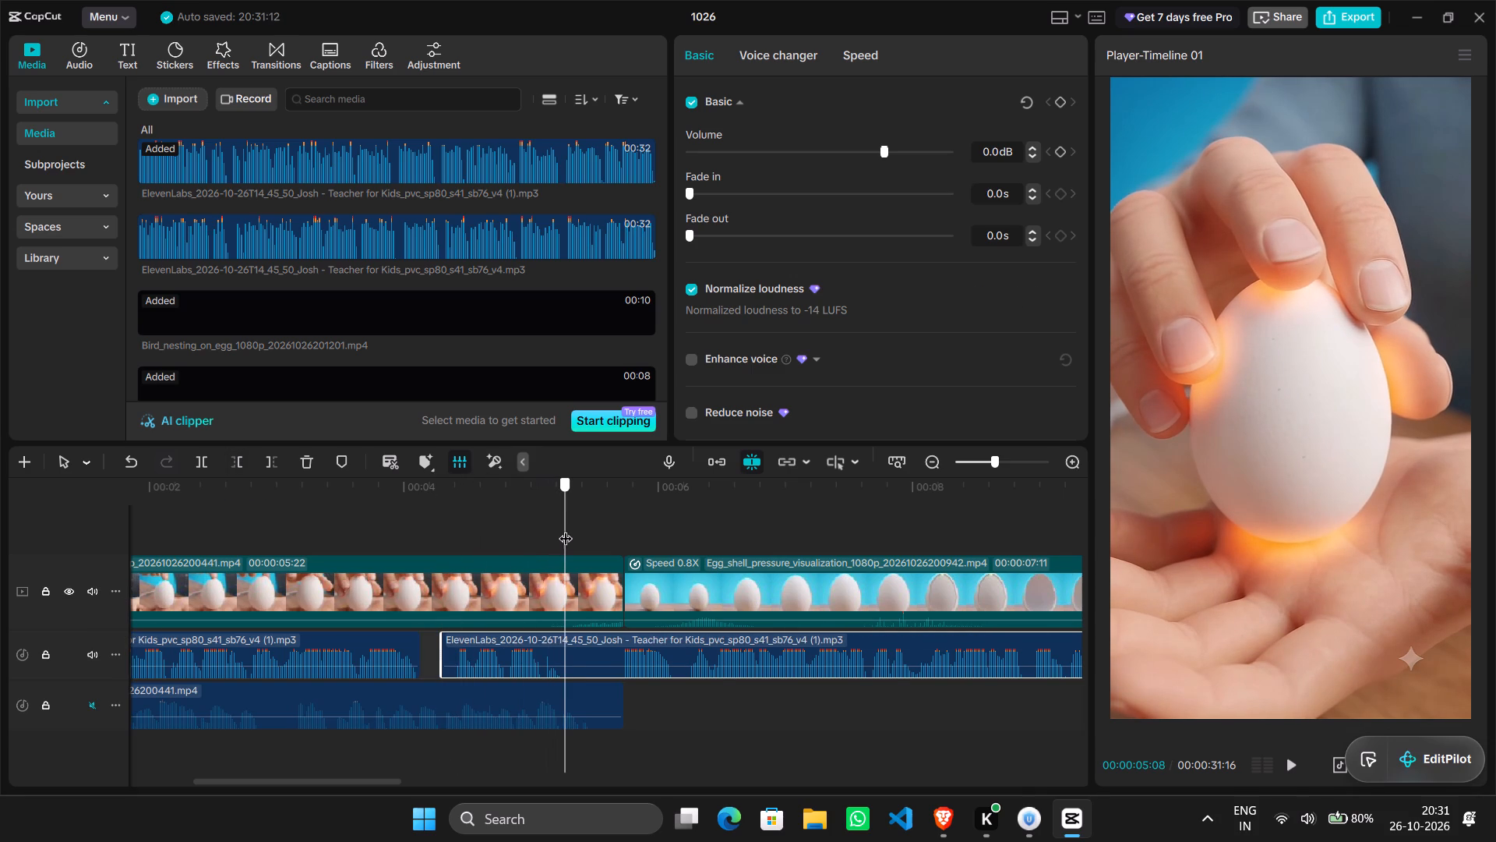
left_click_drag(566, 529, 566, 530)
left_click(570, 661)
left_click(206, 458)
left_click_drag(568, 508, 602, 515)
left_click(243, 462)
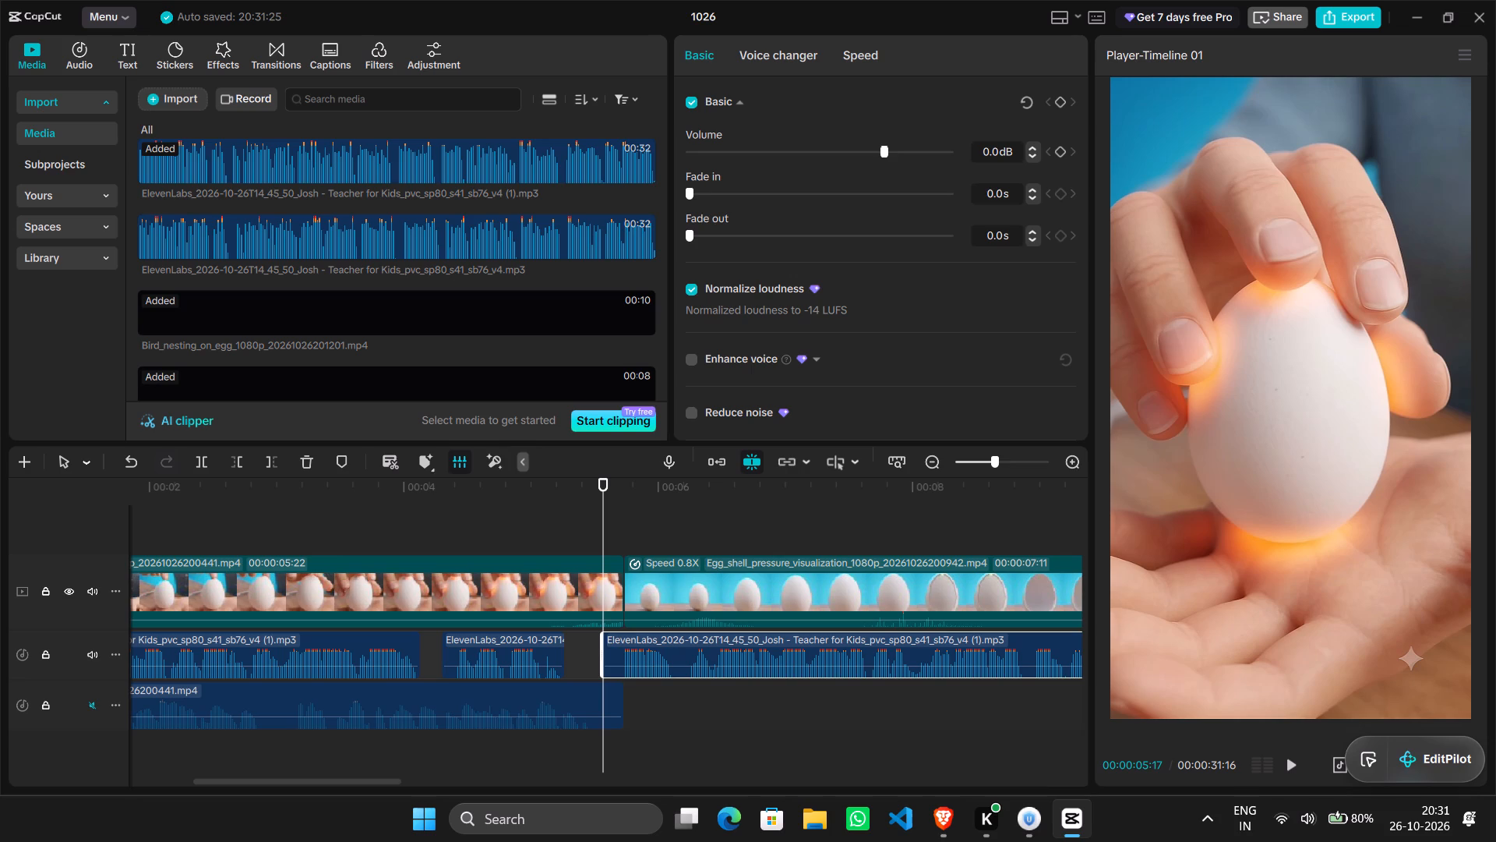
Close all gaps in the narration track and play back the joined section.
right_click(432, 645)
left_click(530, 652)
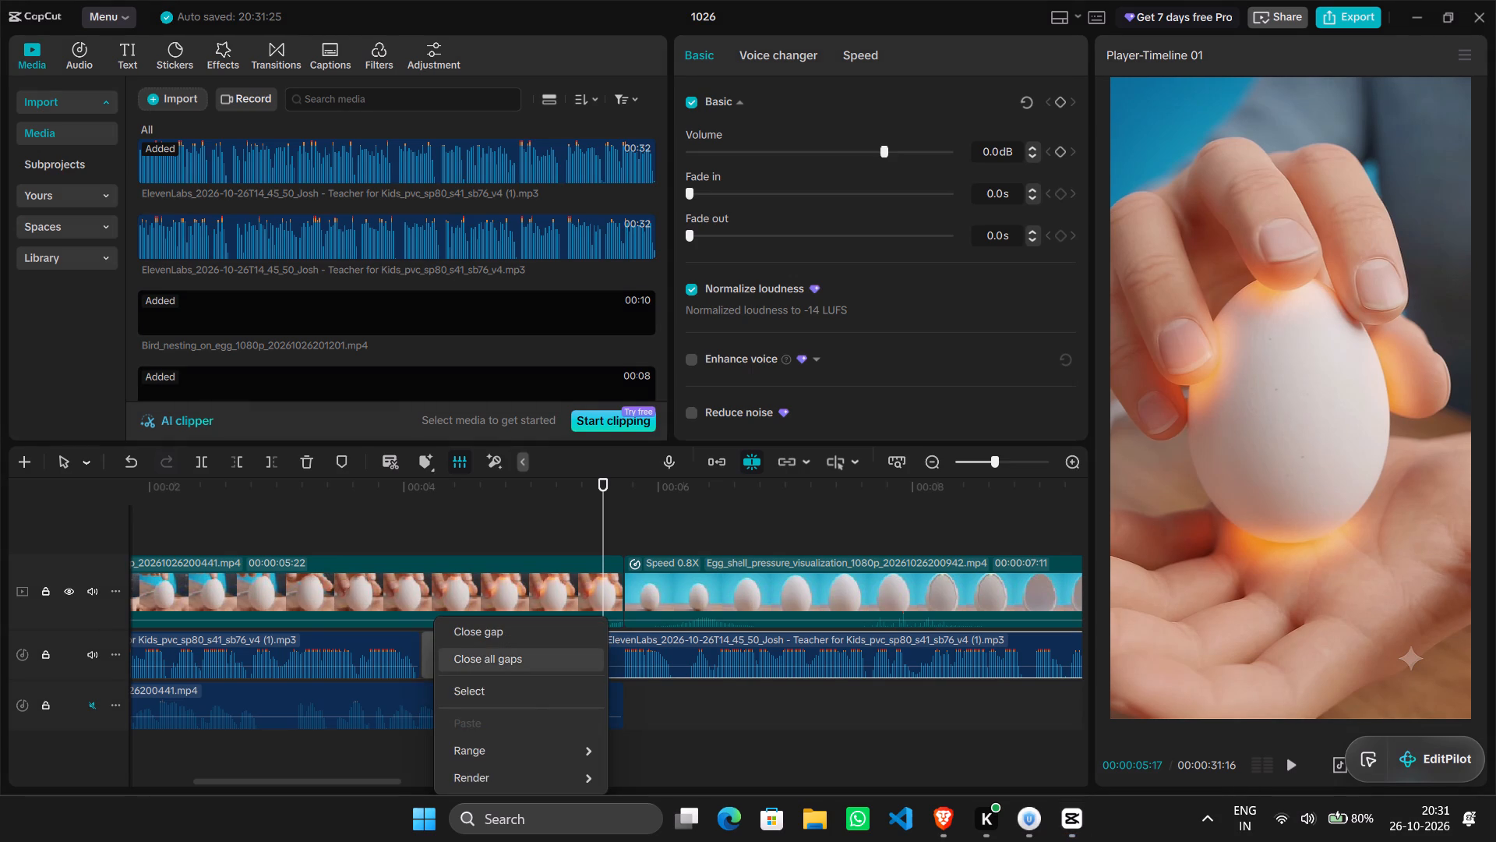
left_click(664, 736)
left_click_drag(664, 736, 573, 733)
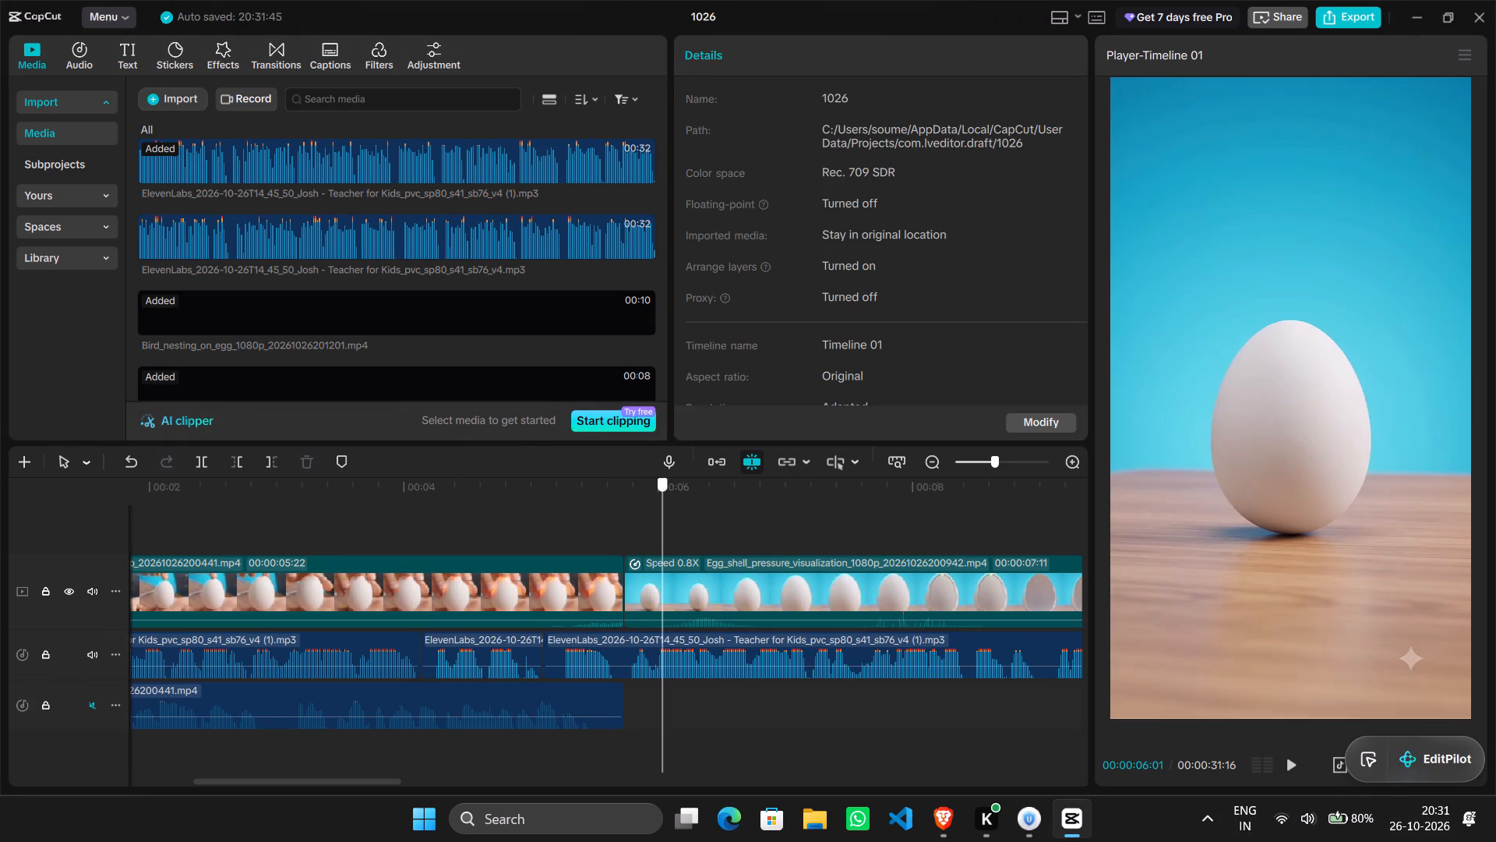
left_click_drag(573, 733, 373, 735)
key("space")
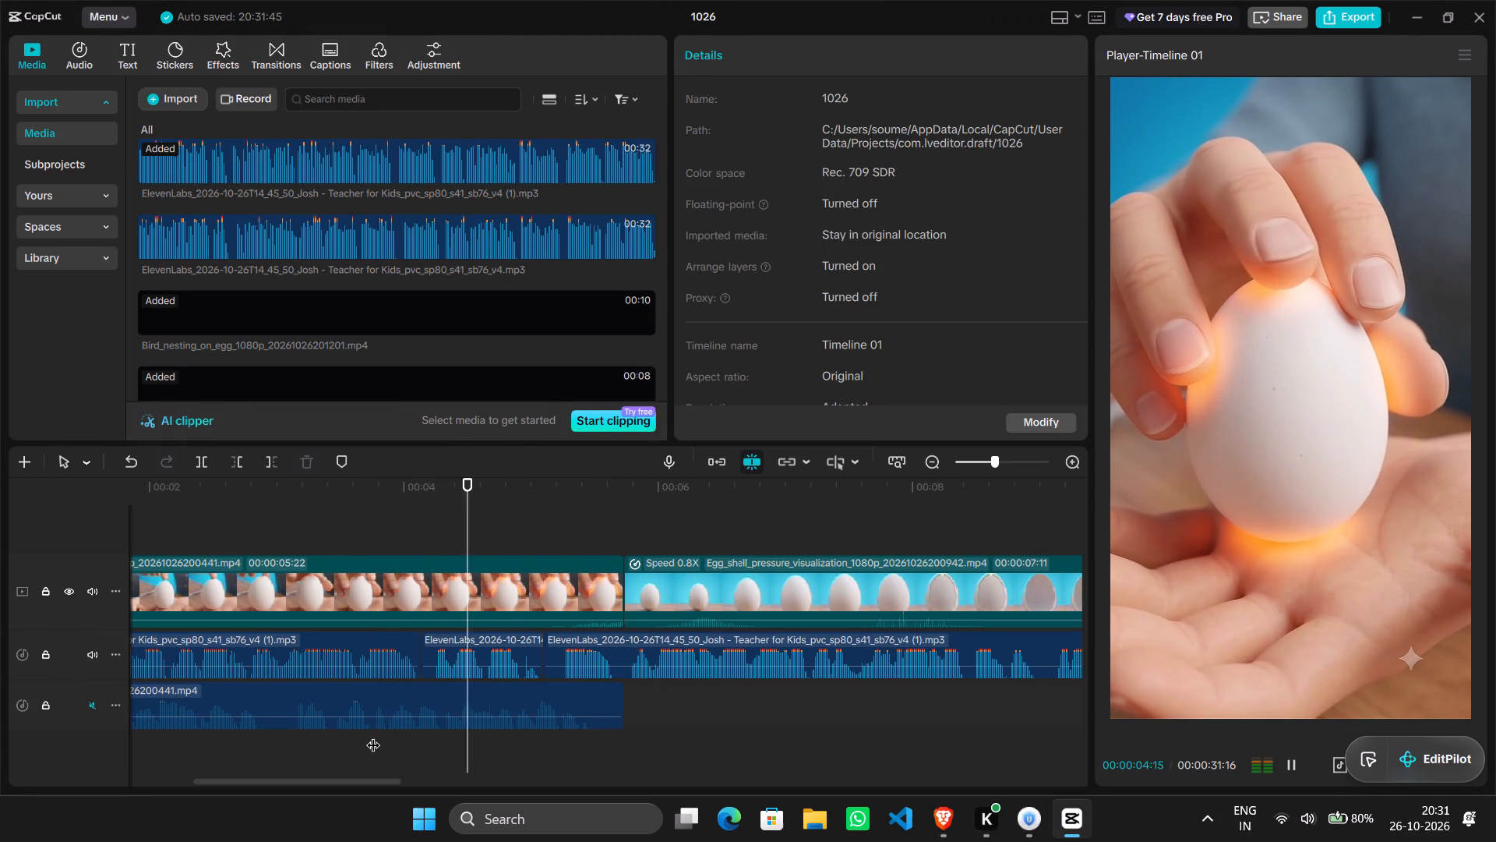
key("space")
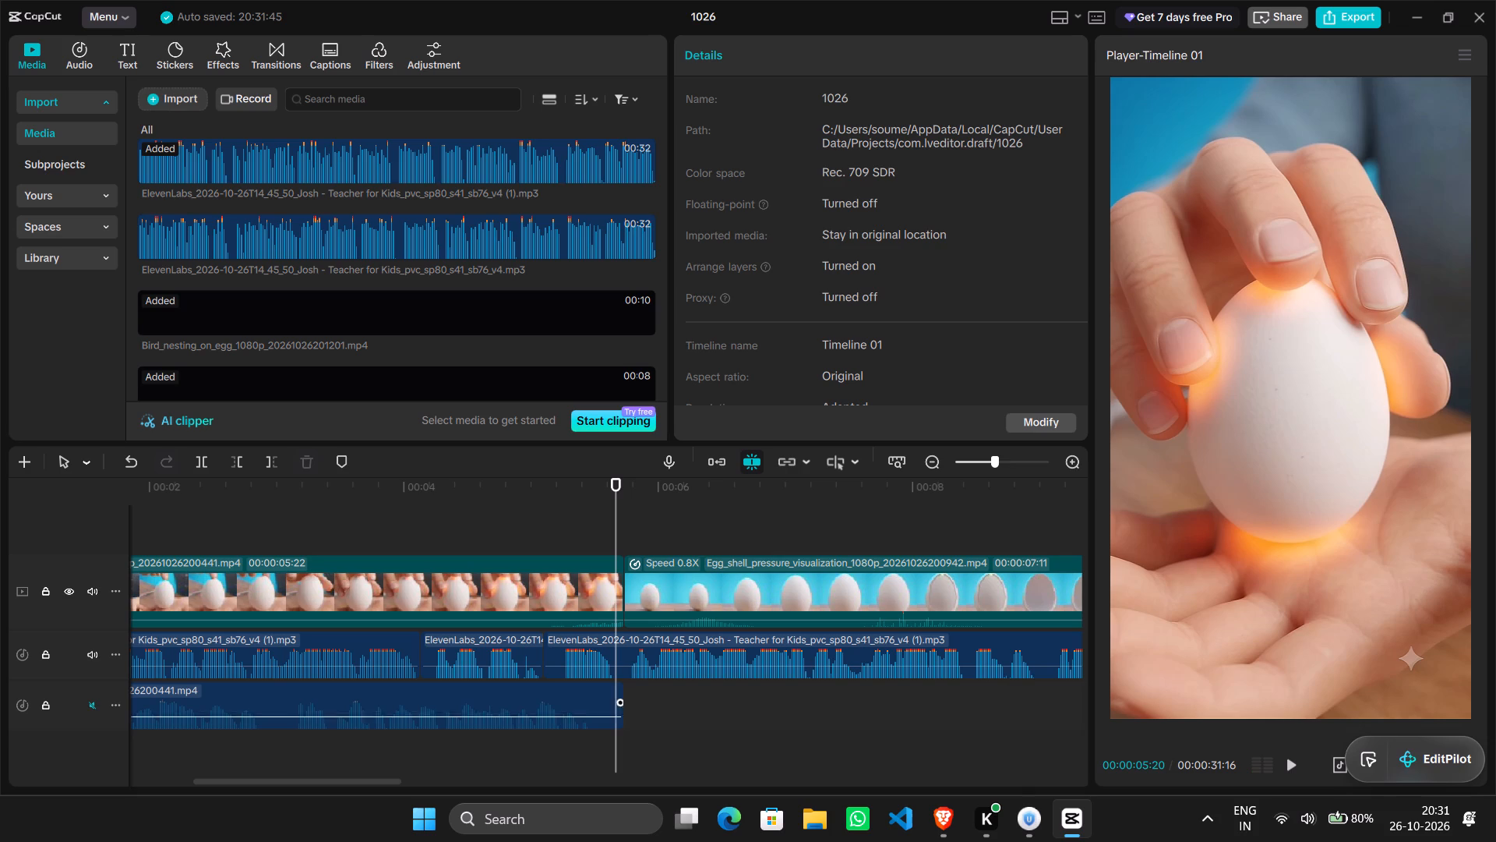
Speed up the first clip to 1.13x to fit the start of the third narration part at 00:00:05:03.
left_click(545, 495)
left_click(545, 495)
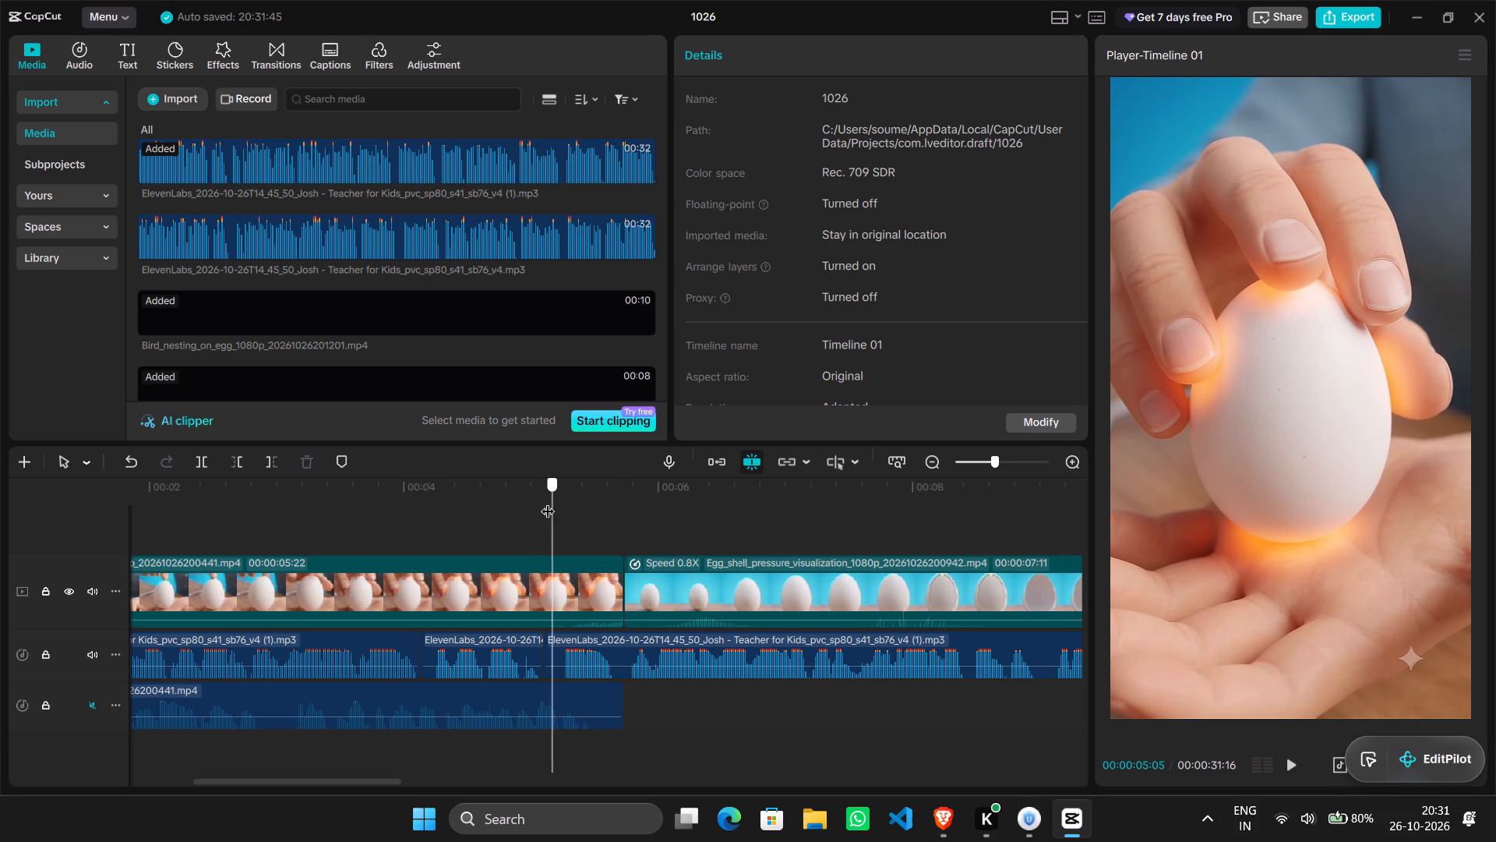
scroll(473, 492, "right", 1)
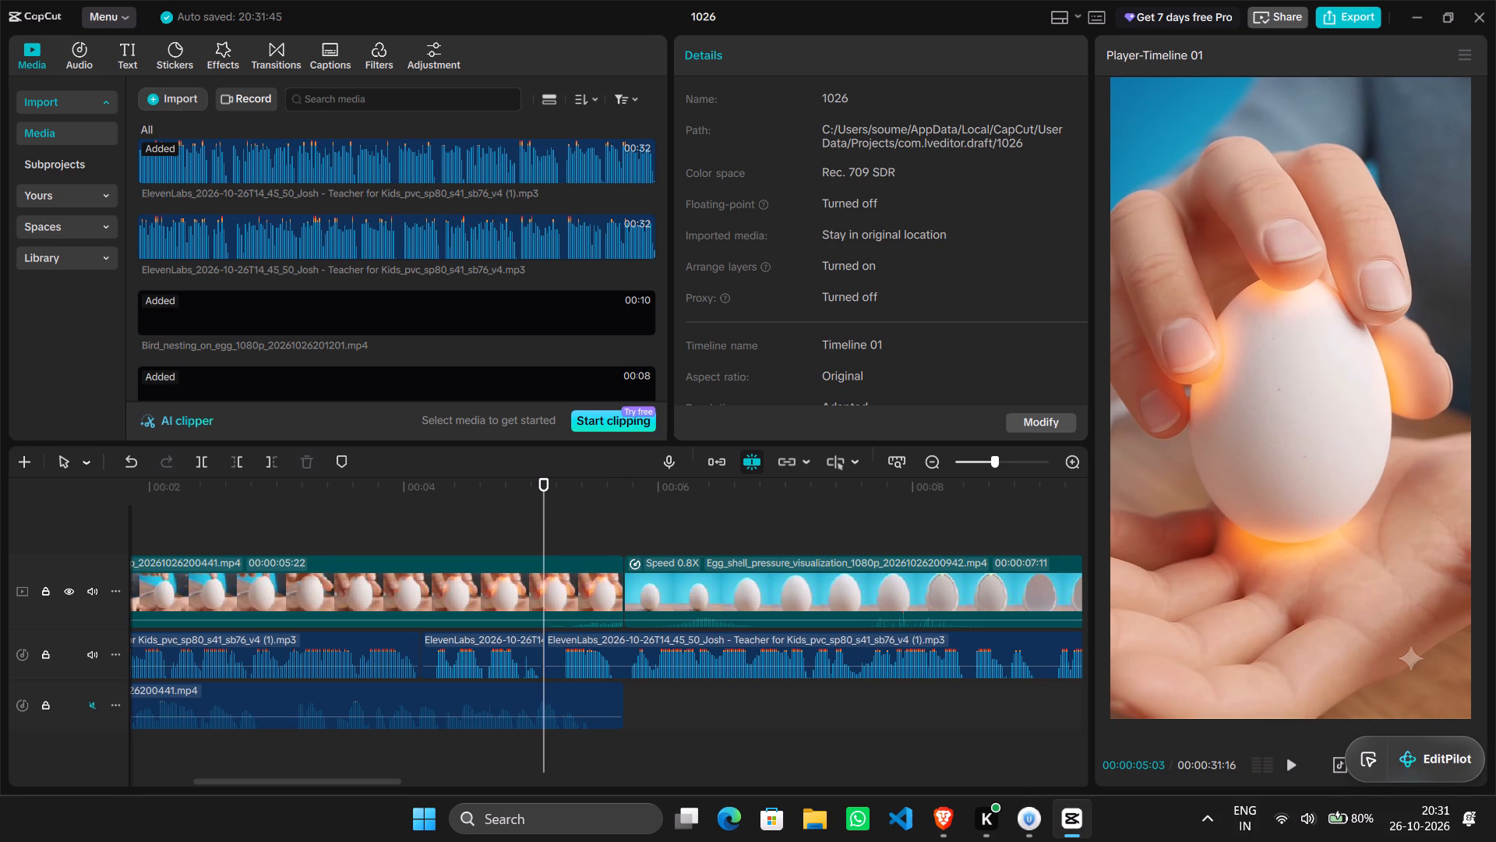
scroll(530, 528, "right", 1)
scroll(530, 528, "down", 4, "ctrl")
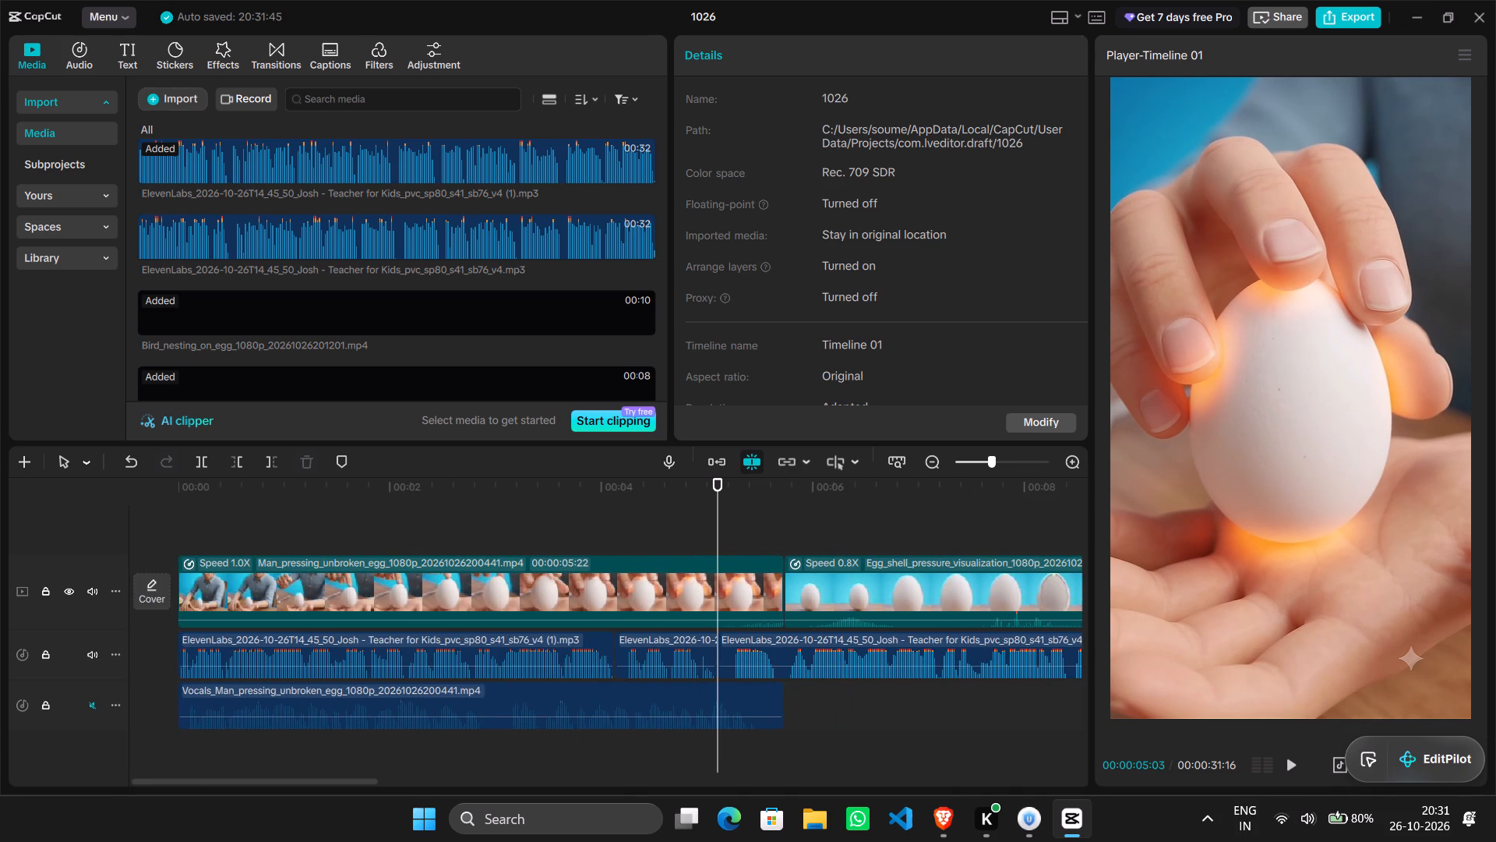
left_click(601, 591)
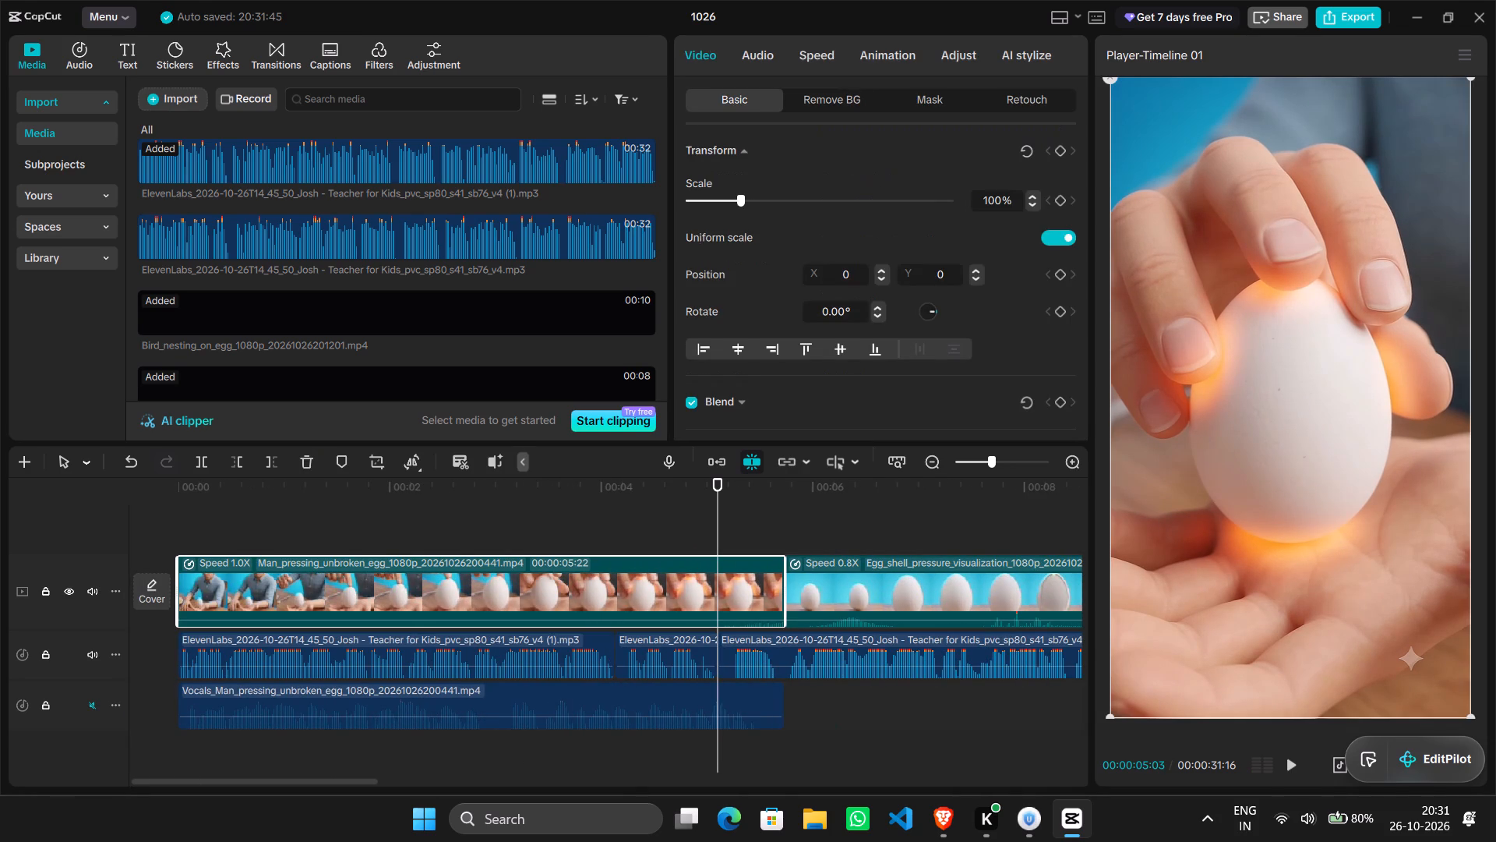
left_click(803, 52)
left_click(746, 182)
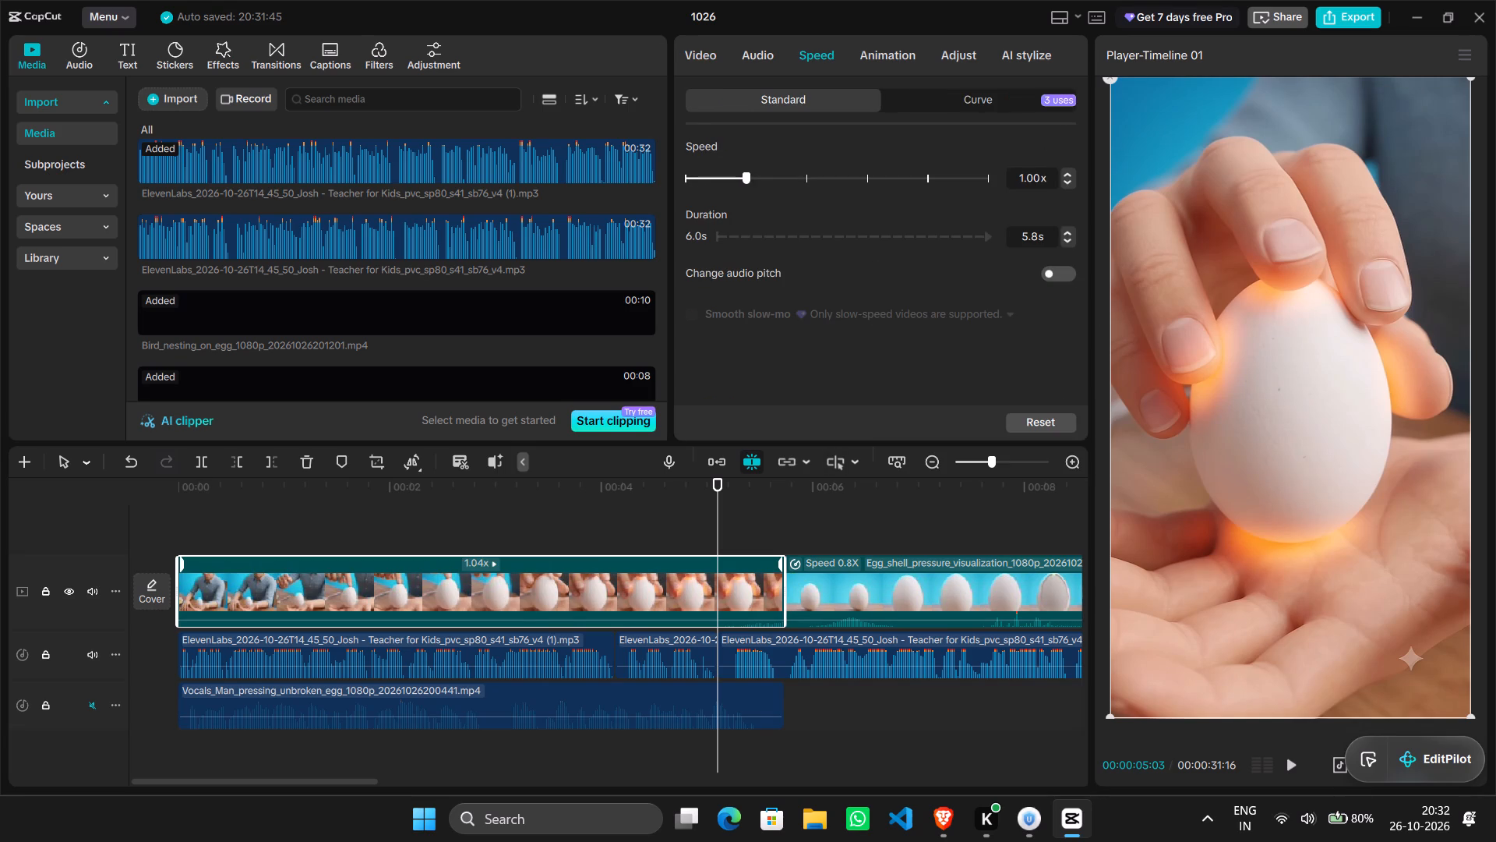
left_click(753, 181)
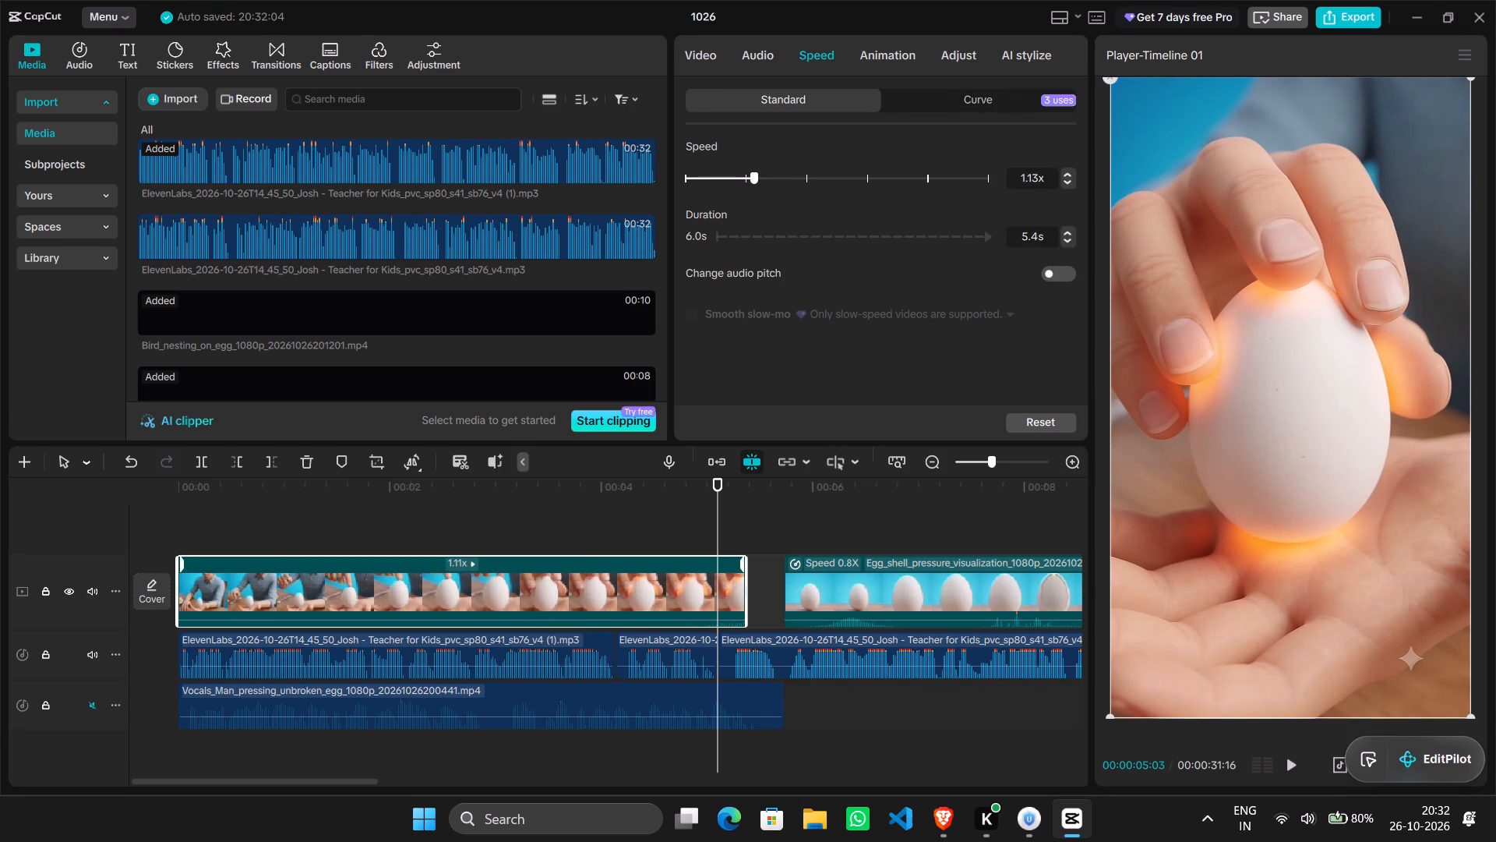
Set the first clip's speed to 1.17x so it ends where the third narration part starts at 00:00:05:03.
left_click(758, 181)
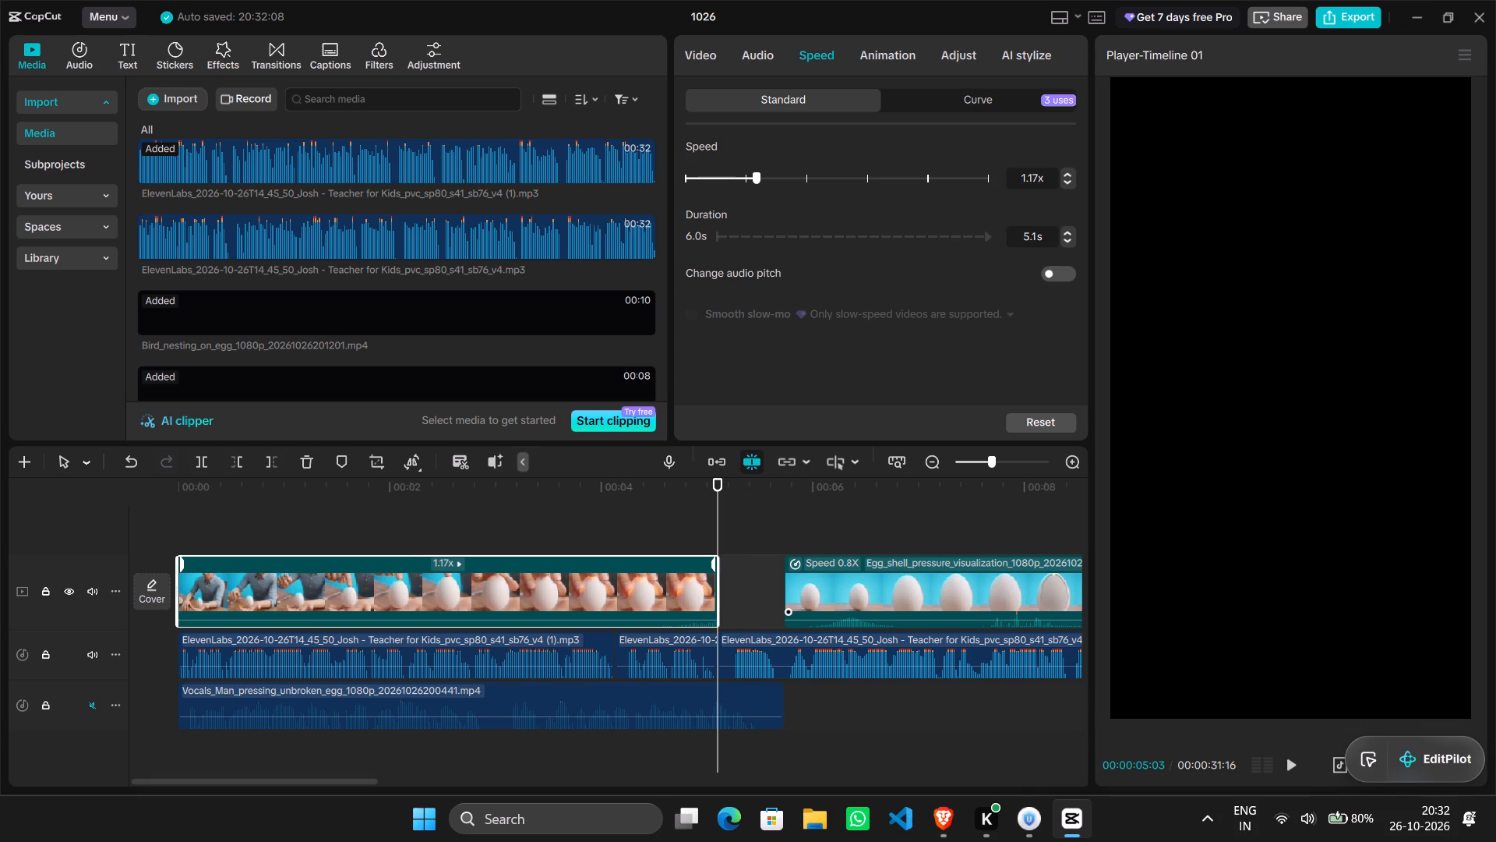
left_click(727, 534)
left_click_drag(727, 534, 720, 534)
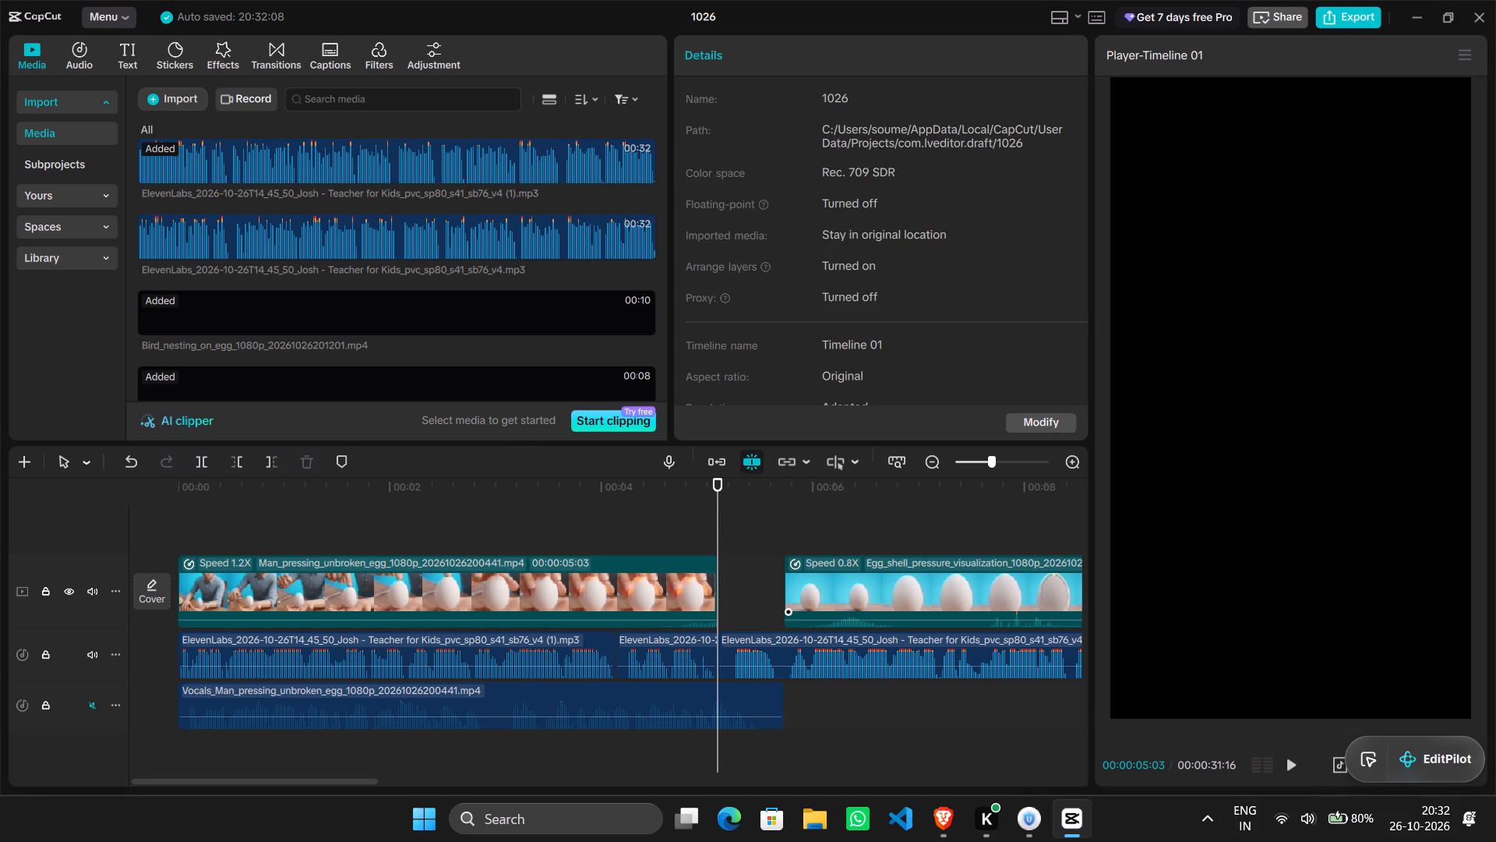
Move the egg shell pressure clip earlier on the main track, placing its start just after the third narration part begins.
left_click(854, 585)
left_click_drag(854, 585, 800, 587)
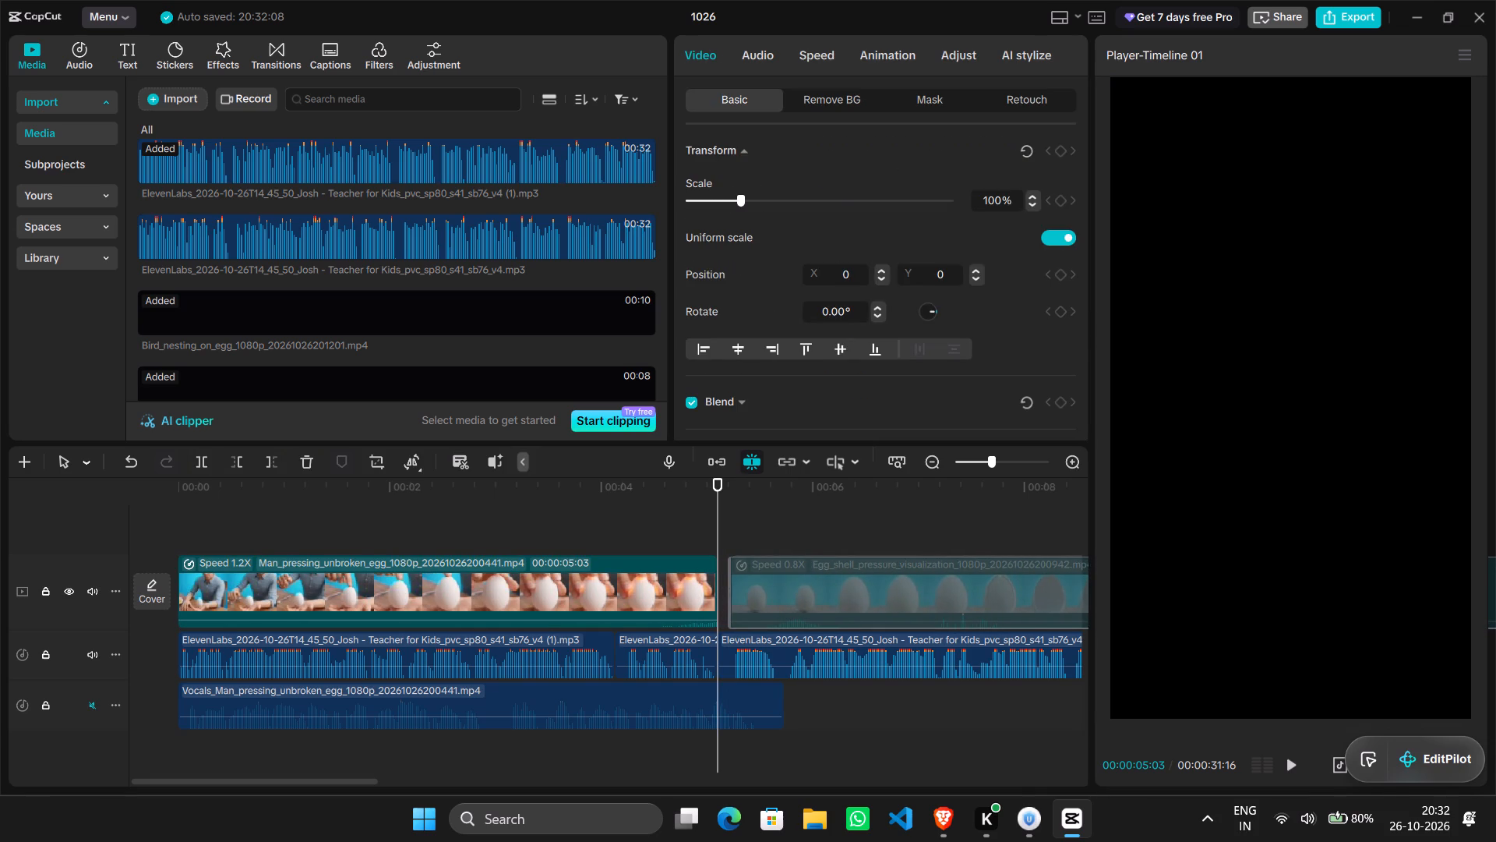
left_click_drag(800, 587, 797, 586)
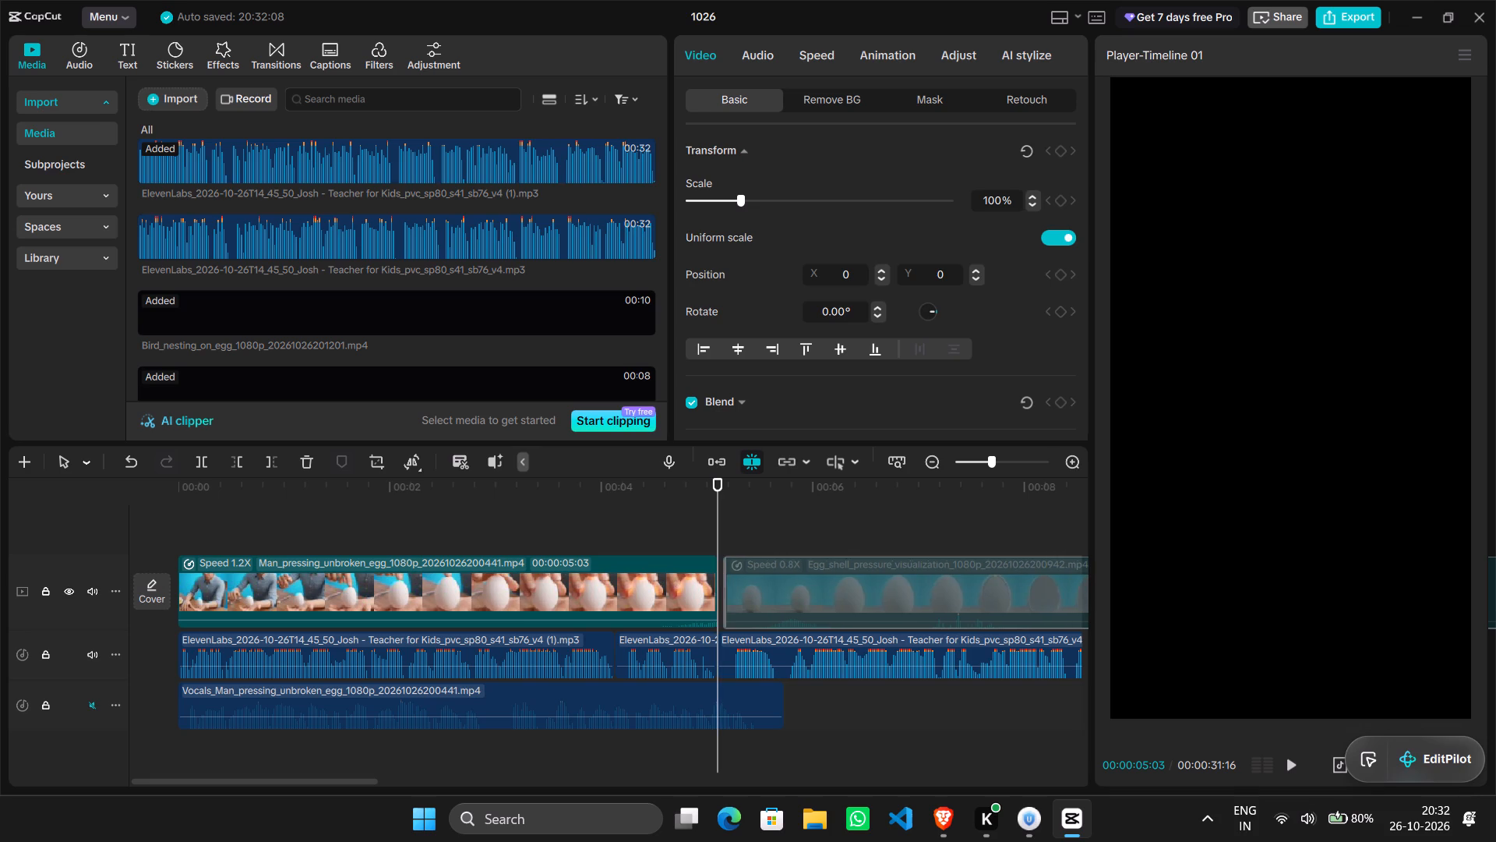
left_click_drag(797, 586, 792, 586)
left_click(761, 584)
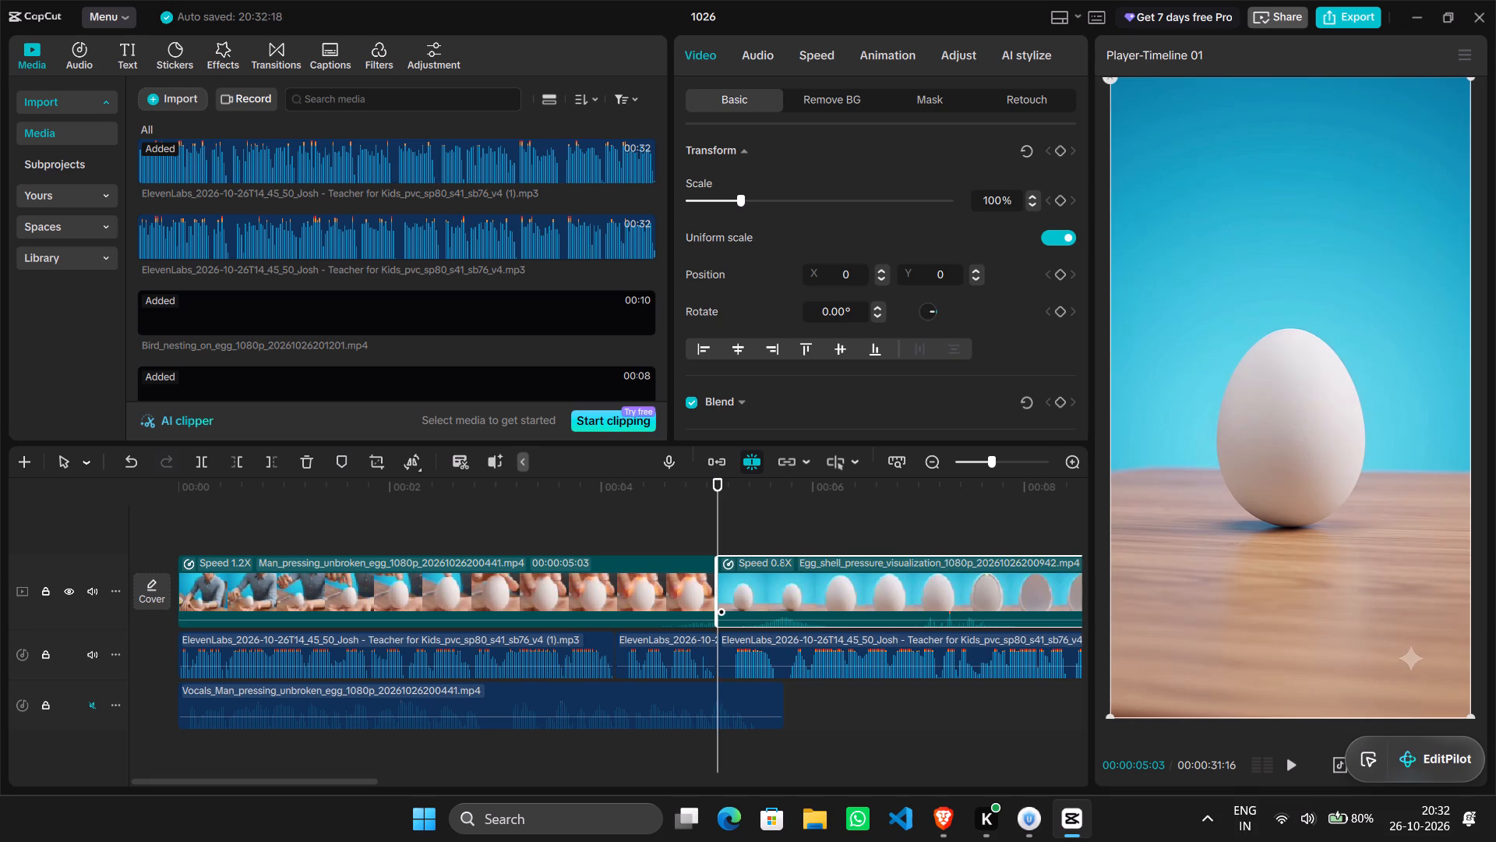
left_click_drag(761, 584, 778, 585)
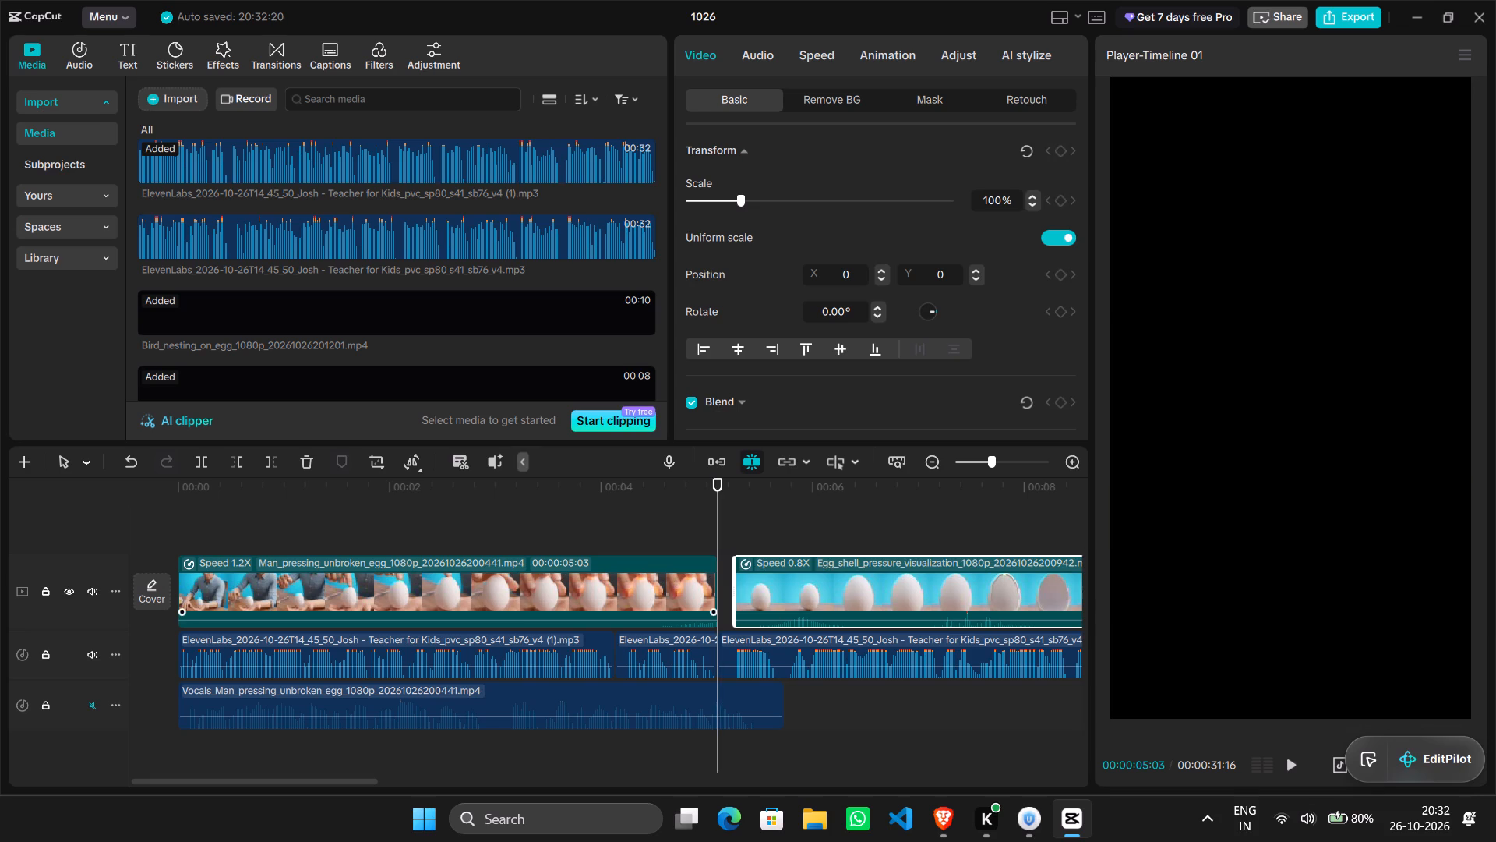
Set the man-pressing-egg clip's speed to 1.14x so it ends just before the egg shell pressure clip.
left_click(697, 578)
left_click(812, 51)
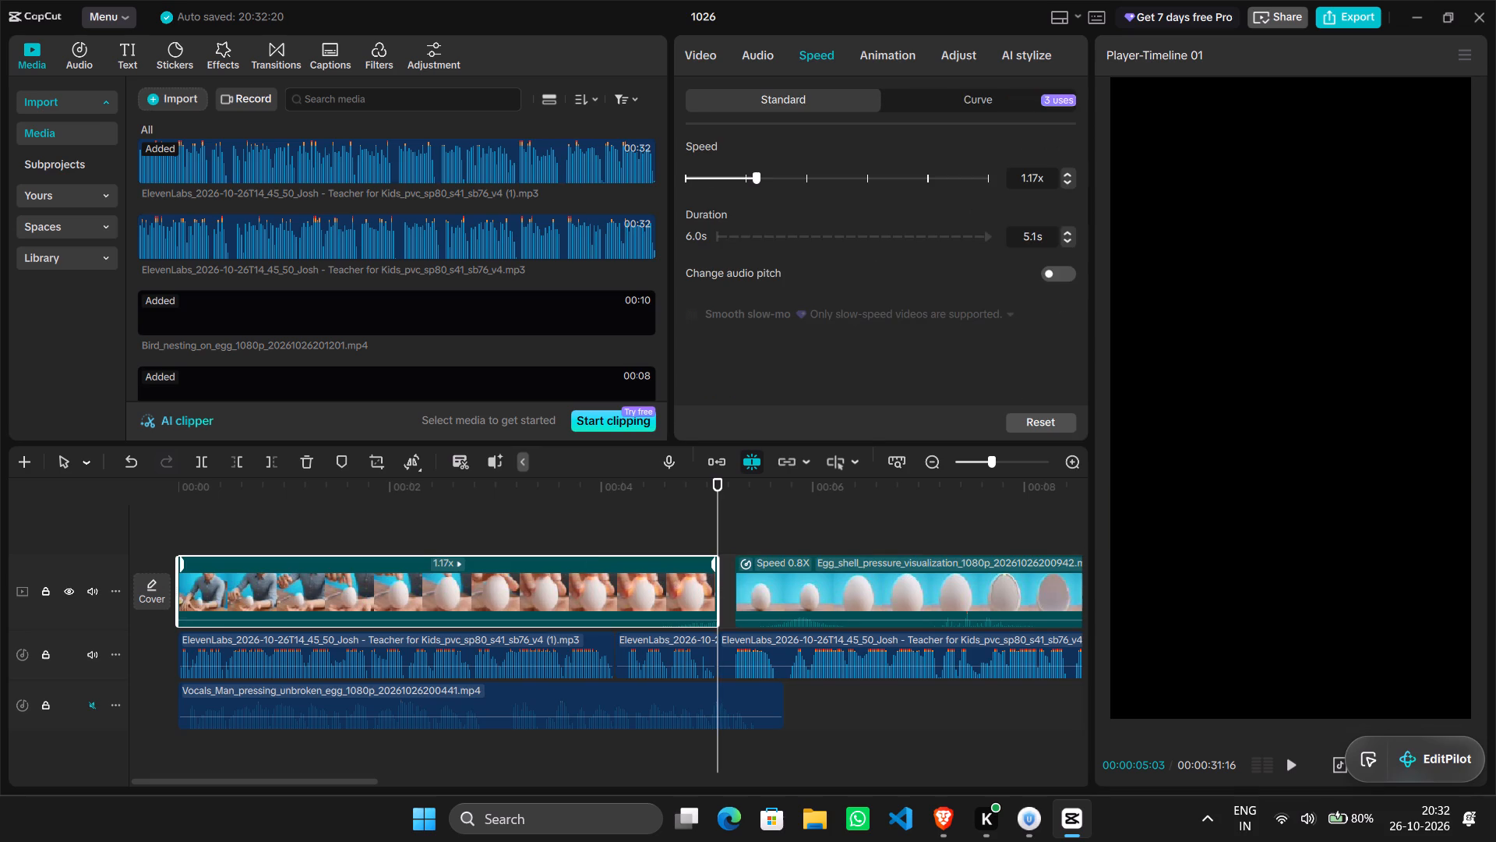
left_click(758, 179)
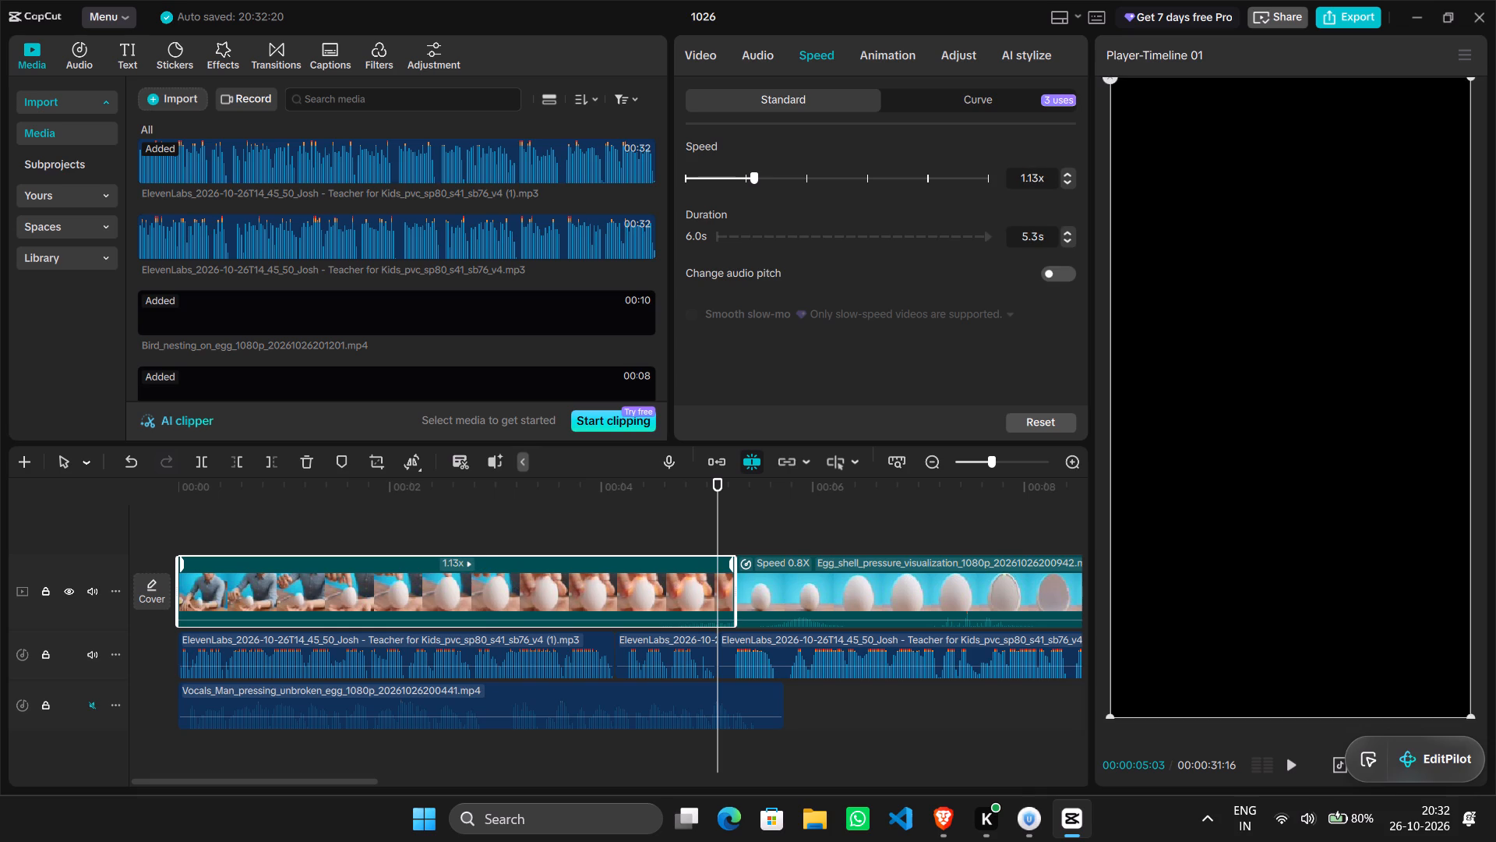
left_click(754, 179)
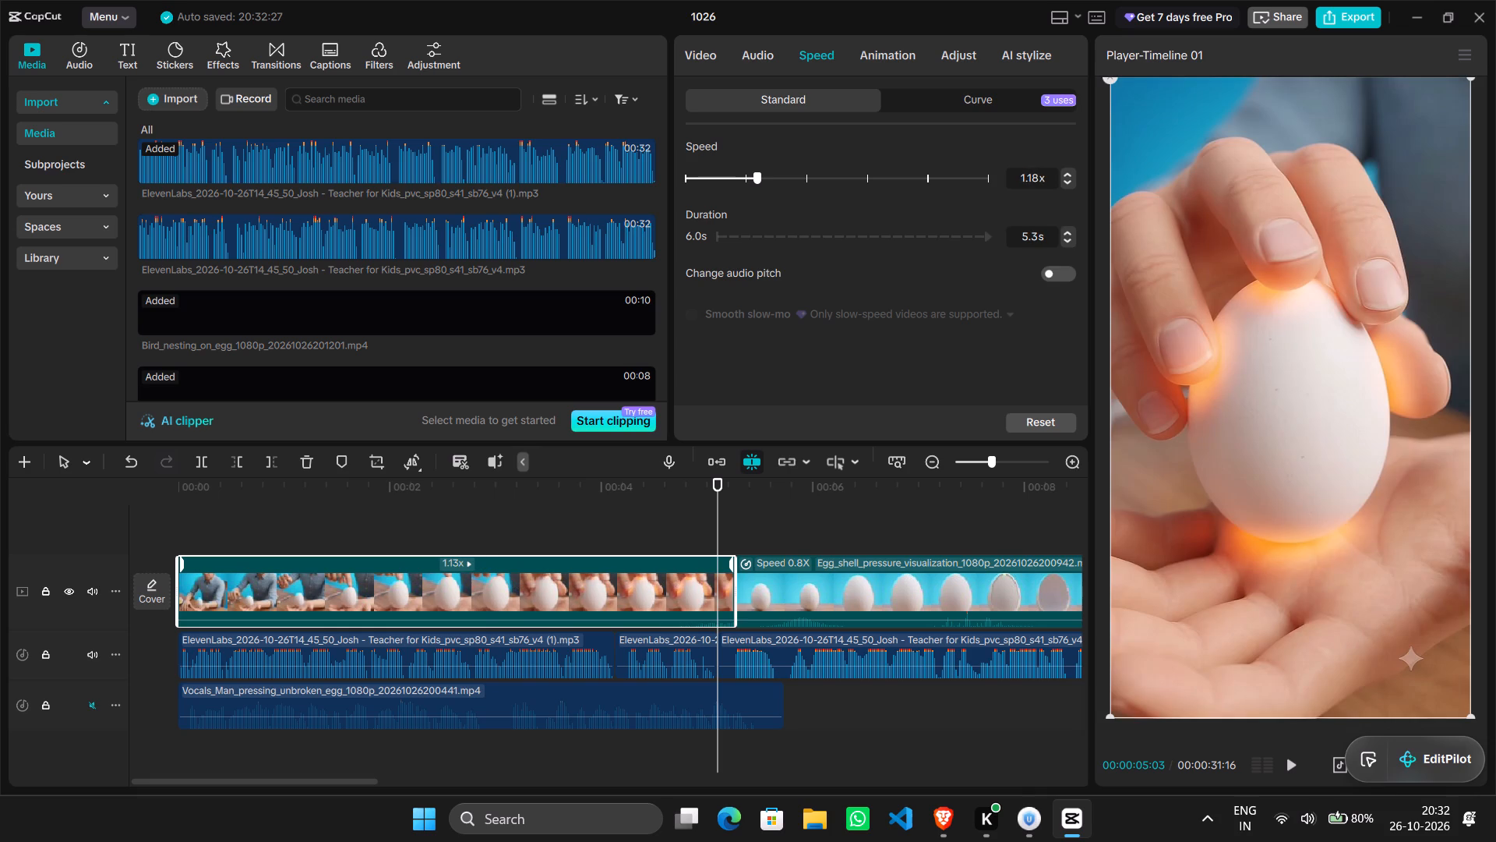
left_click(758, 179)
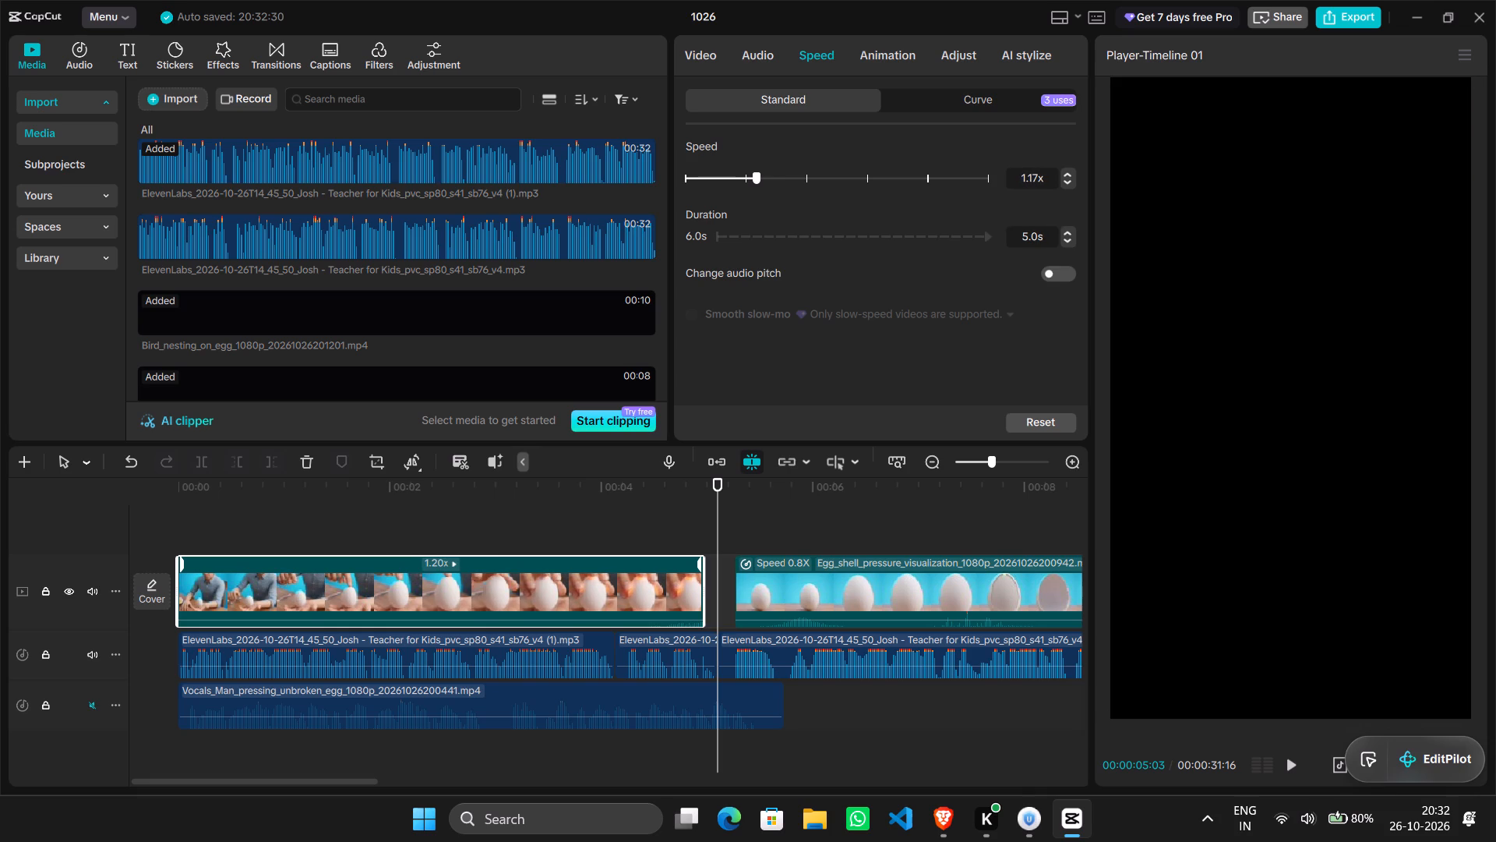
left_click(757, 178)
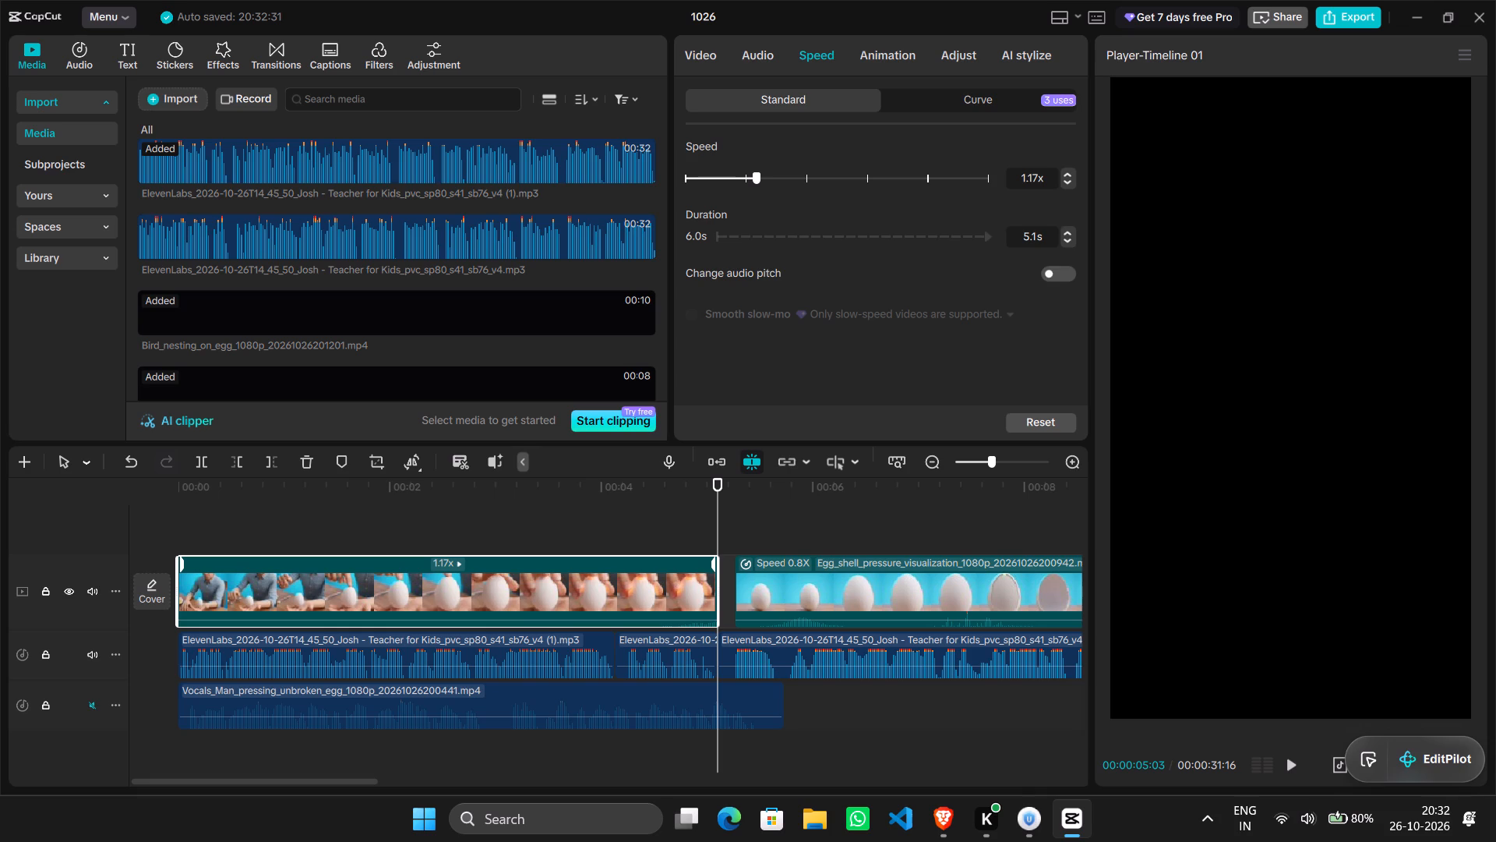
left_click(757, 178)
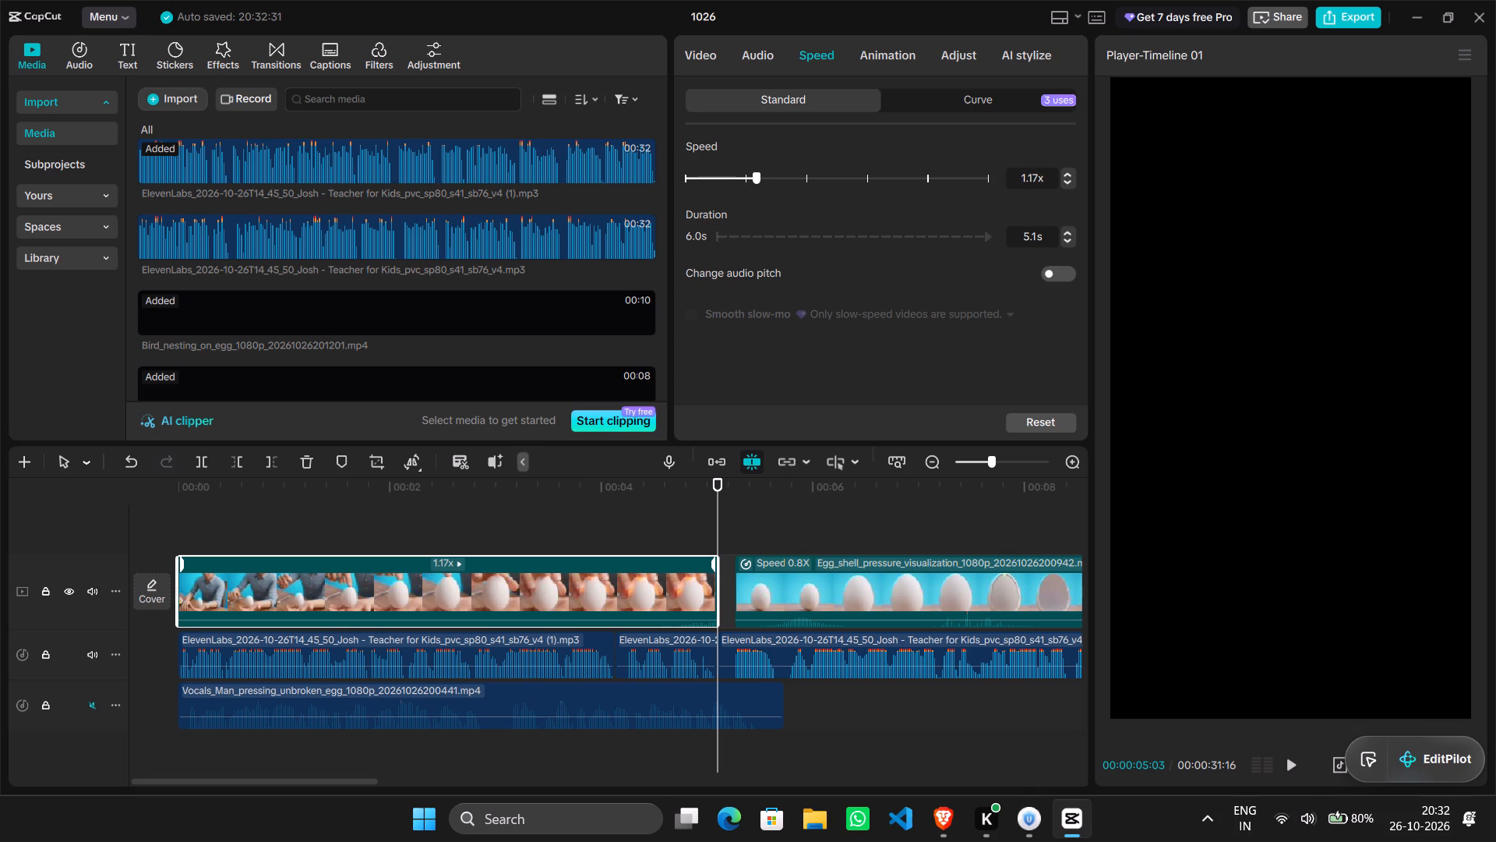
left_click(757, 177)
left_click(757, 177)
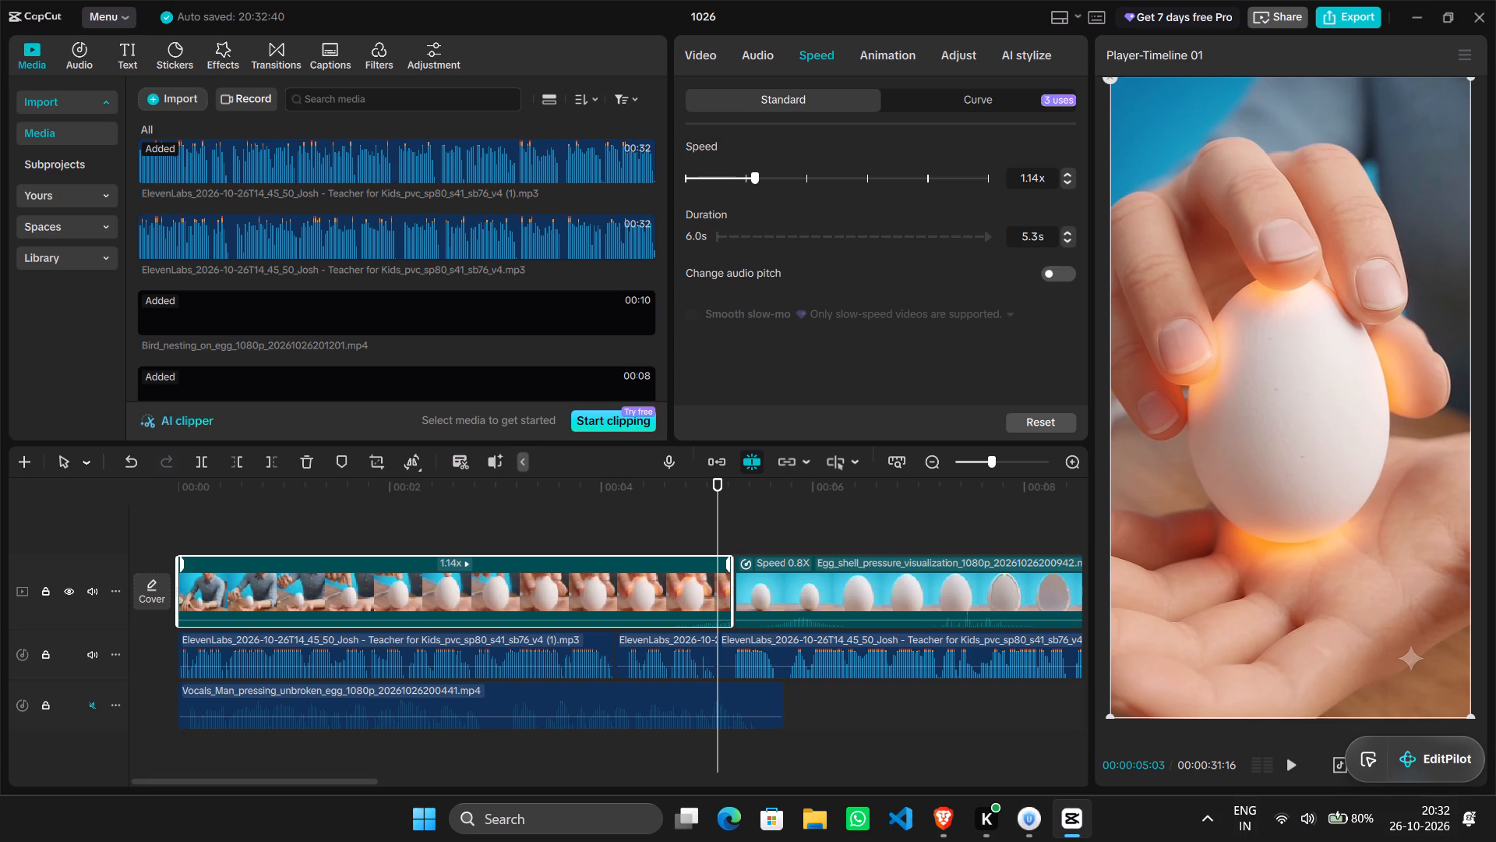
Play back the timeline from 00:00:03:15 through the cut into the egg shell pressure clip.
left_click(680, 511)
left_click_drag(680, 511, 542, 500)
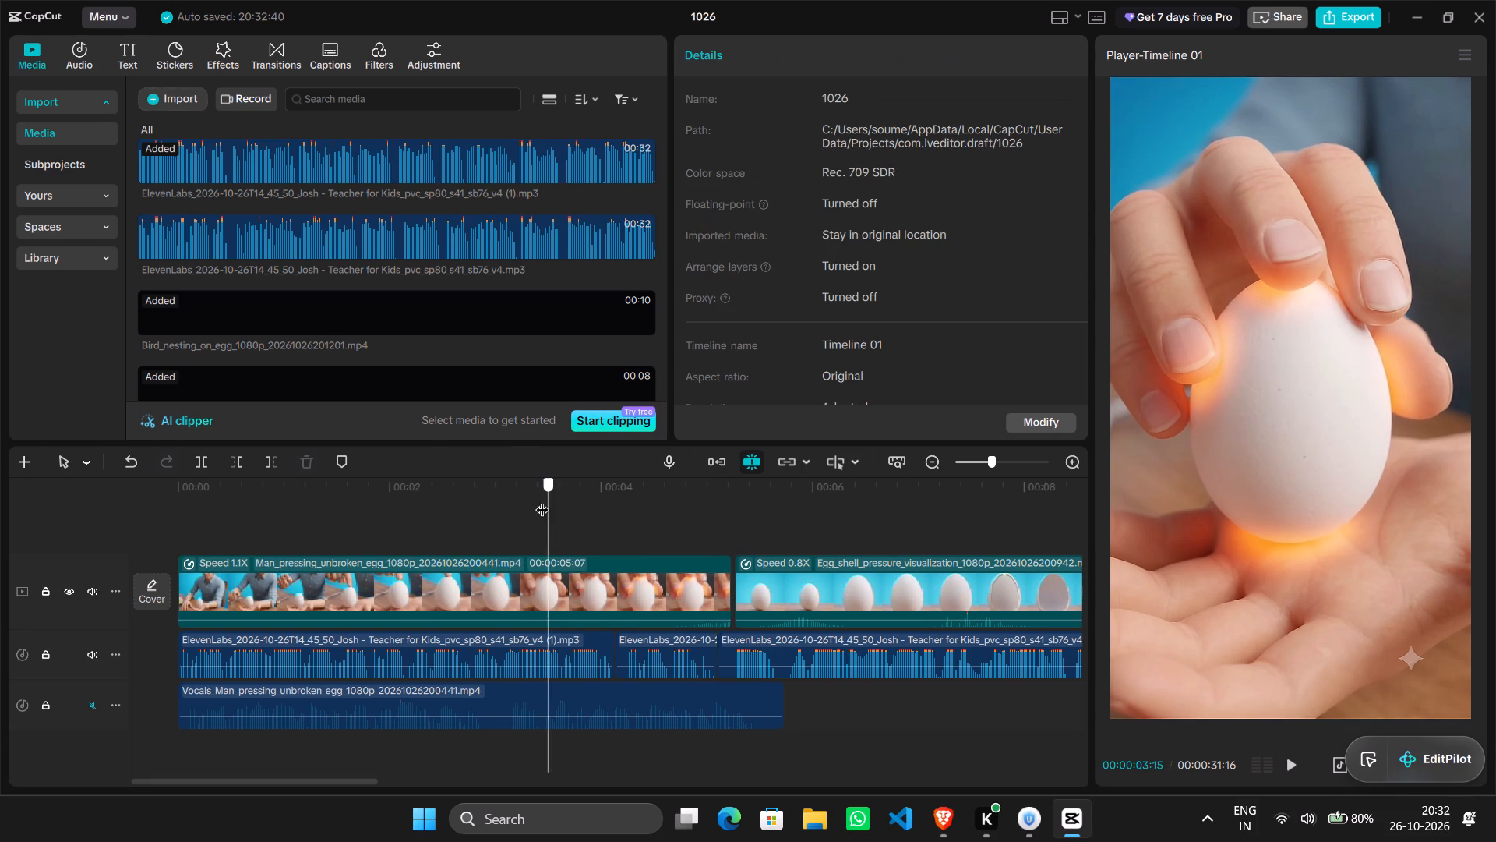
left_click_drag(542, 500, 540, 499)
key("space")
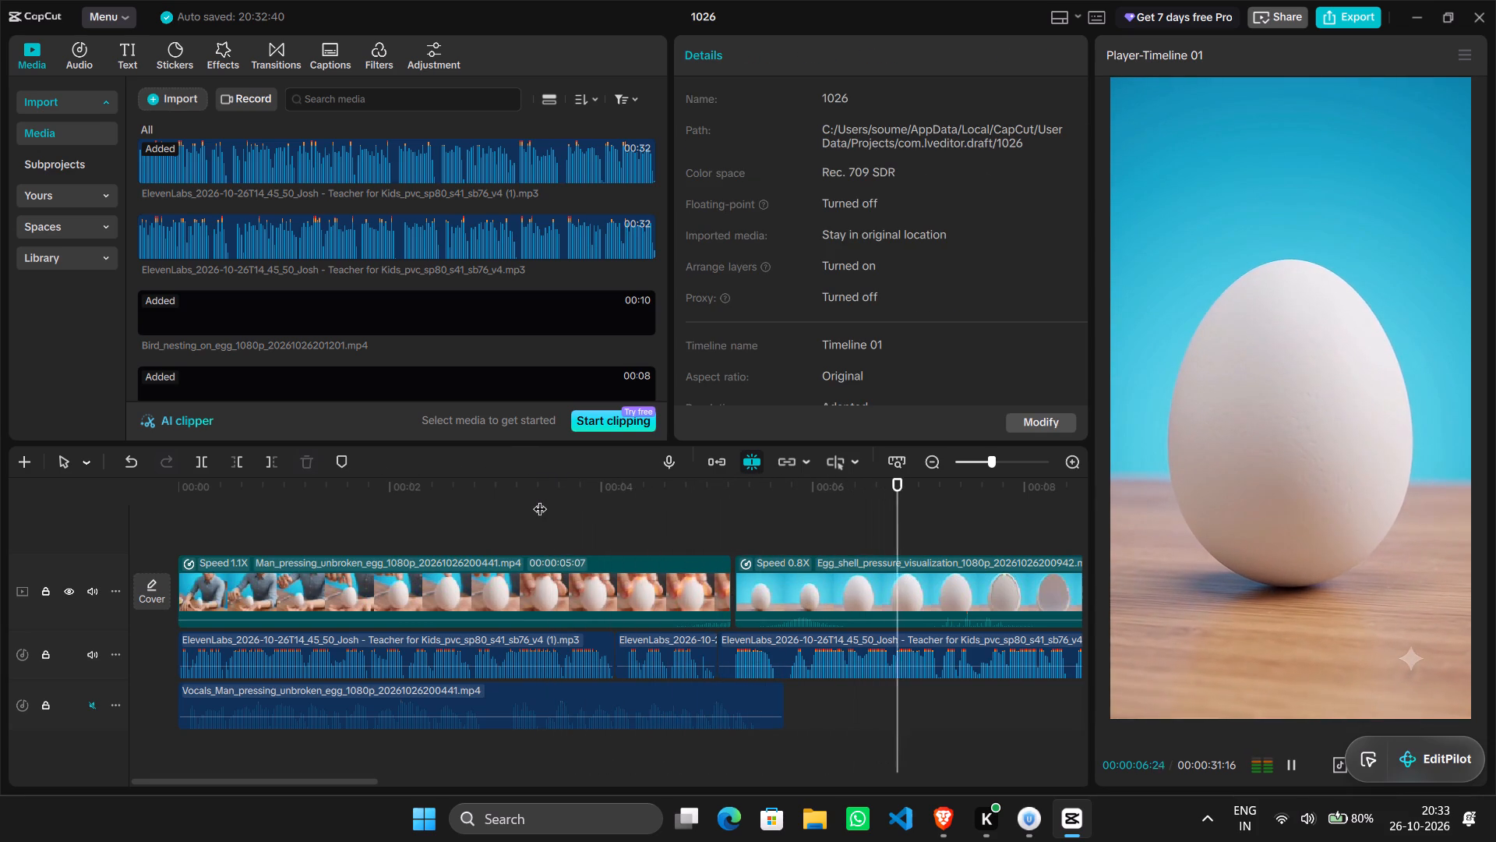
scroll(770, 518, "left", 1)
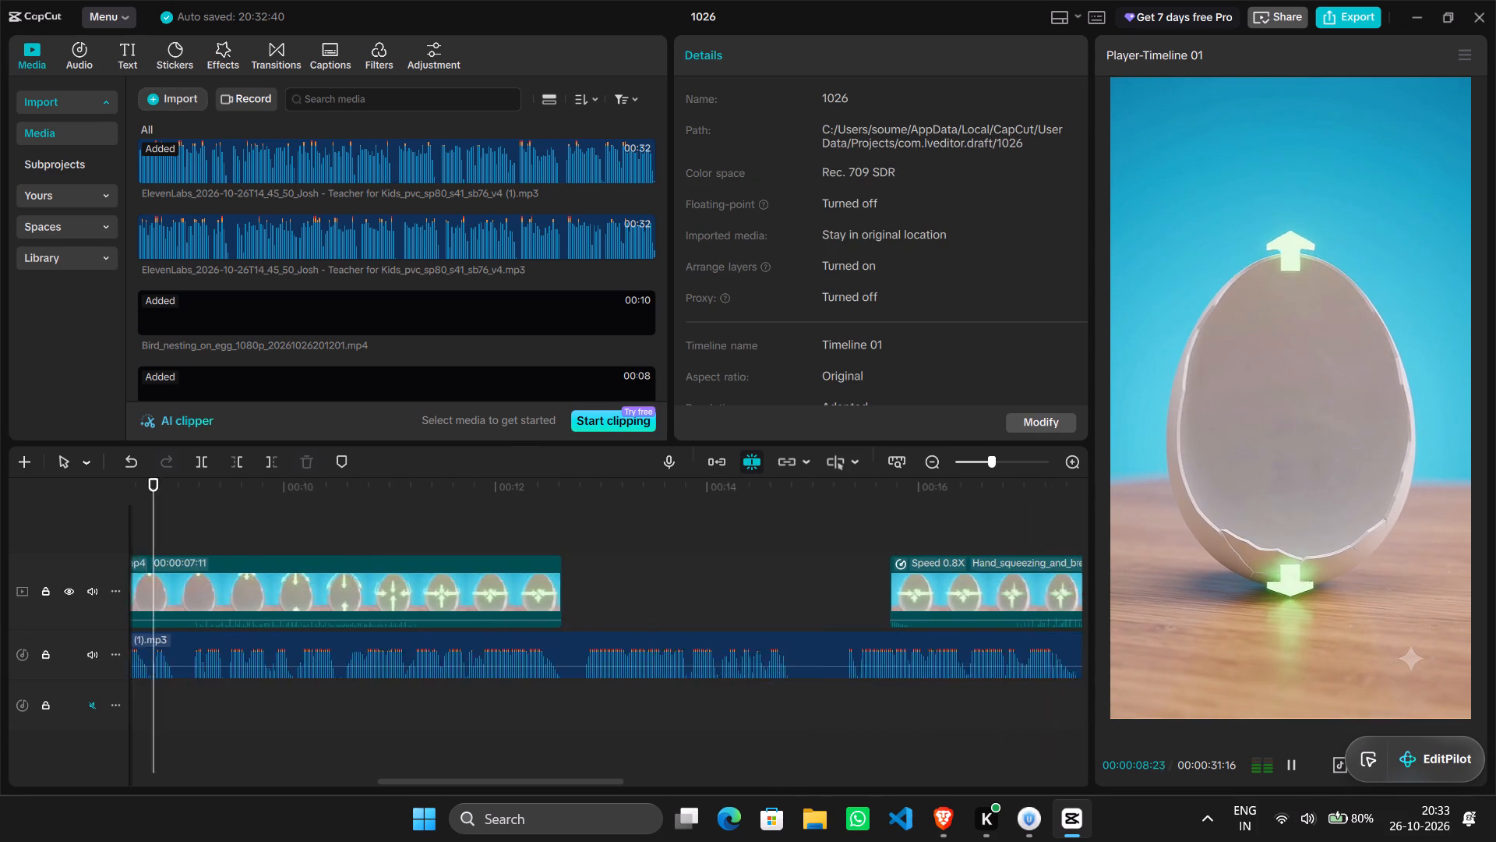
scroll(770, 518, "down", 5, "ctrl")
left_click(619, 520)
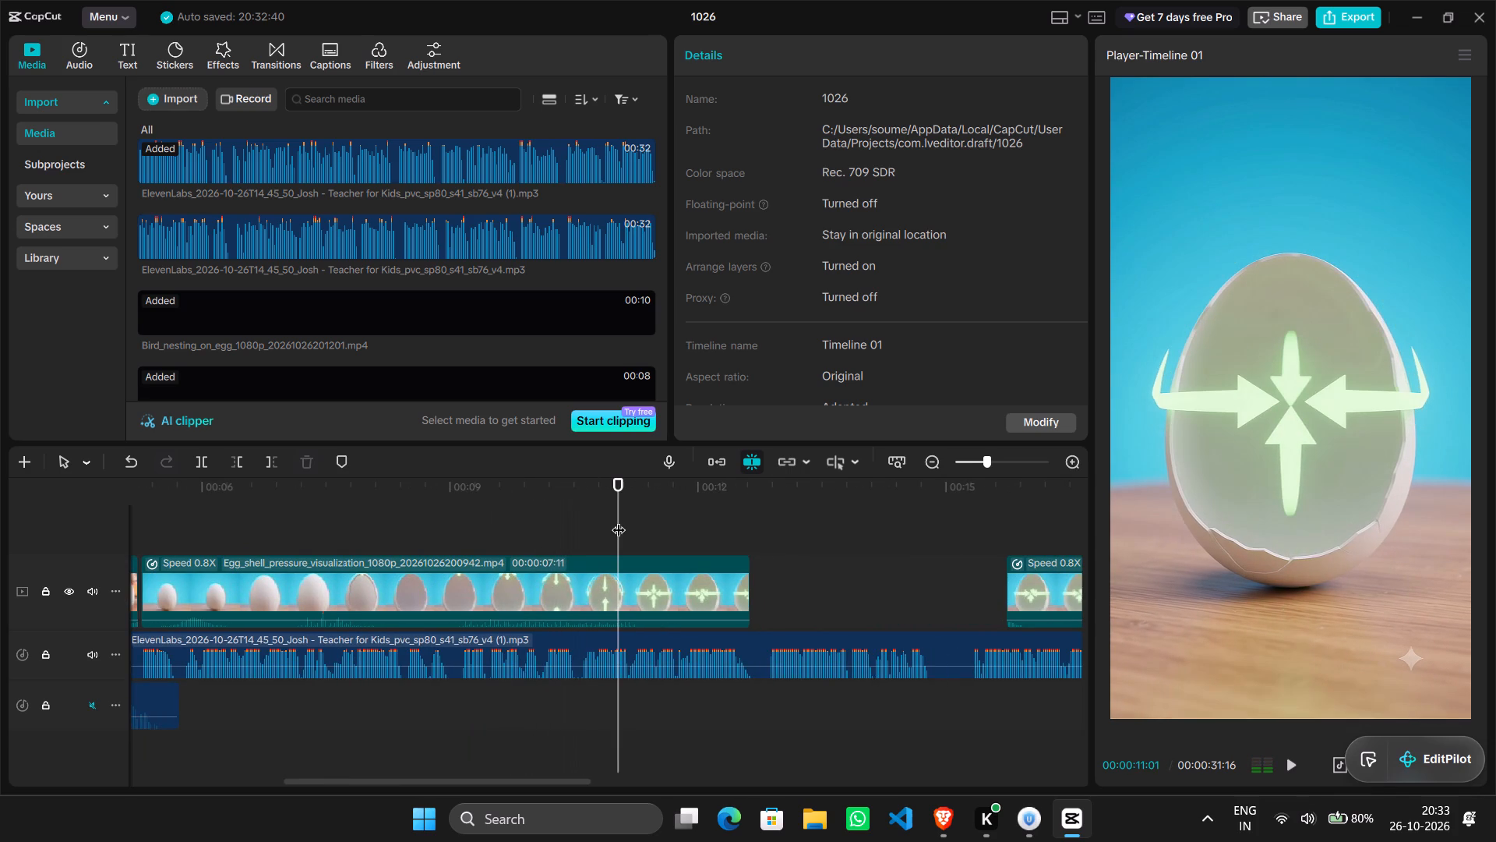
Extend the end of the man-pressing-egg clip to close the small gap before the egg shell pressure clip.
scroll(400, 508, "right", 1)
left_click(488, 604)
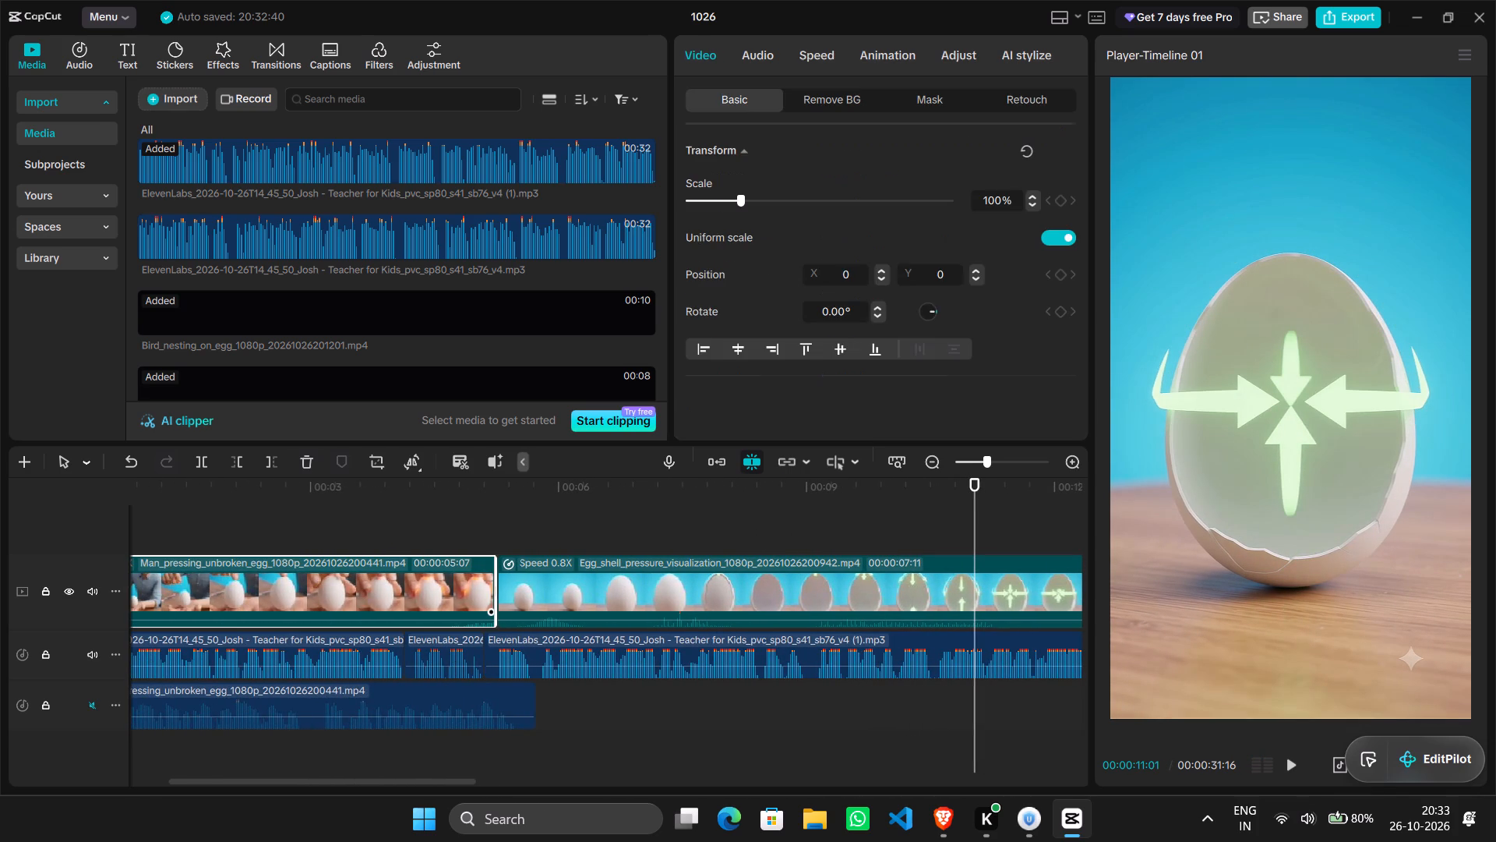
left_click_drag(495, 588, 515, 588)
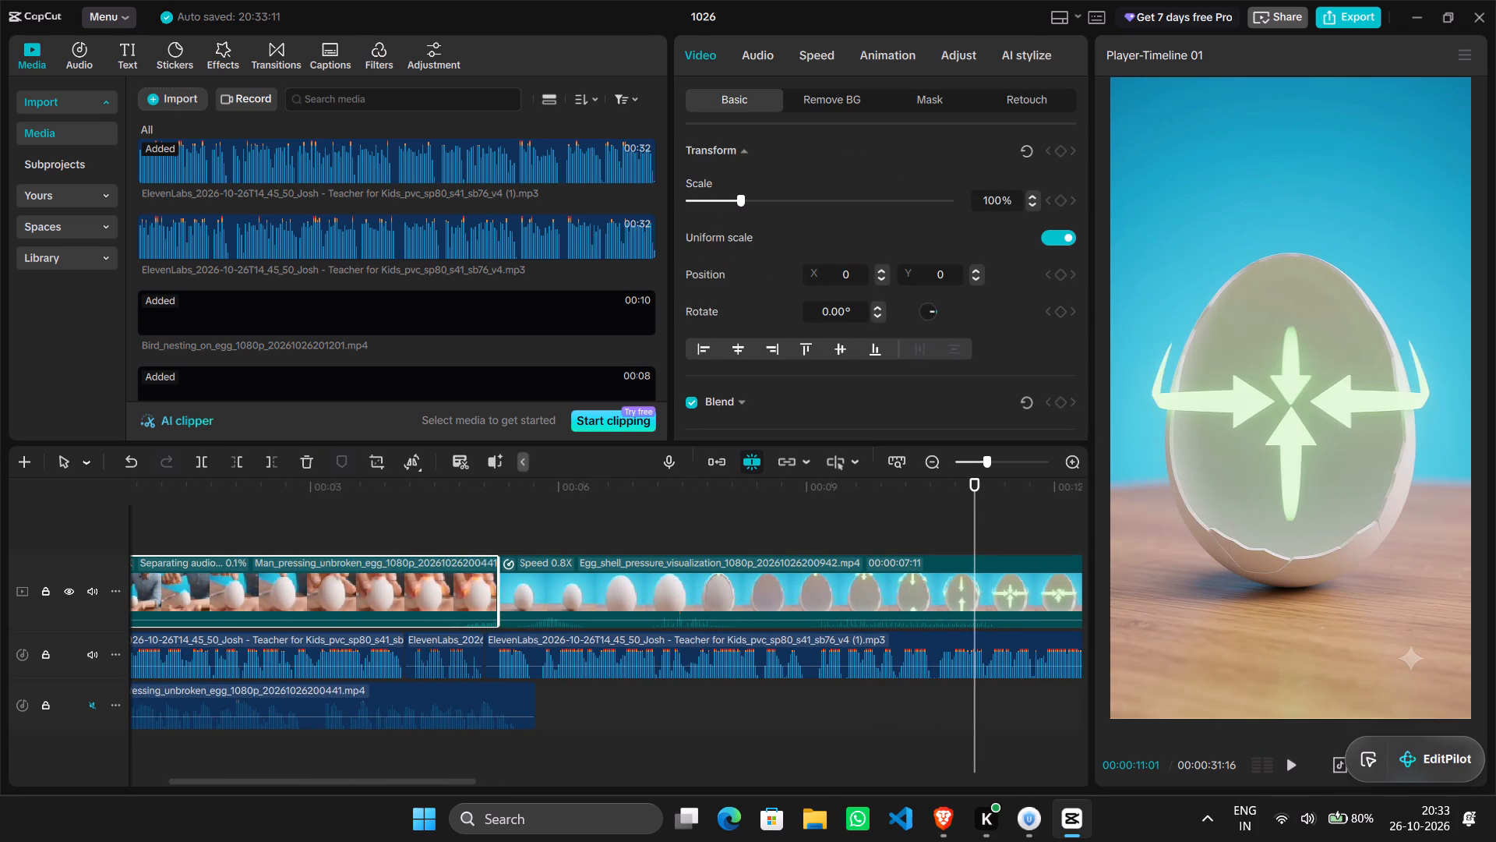
Play back the joined clips and the narration over the empty section that follows, up to about 00:00:15:07.
left_click(441, 512)
key("space")
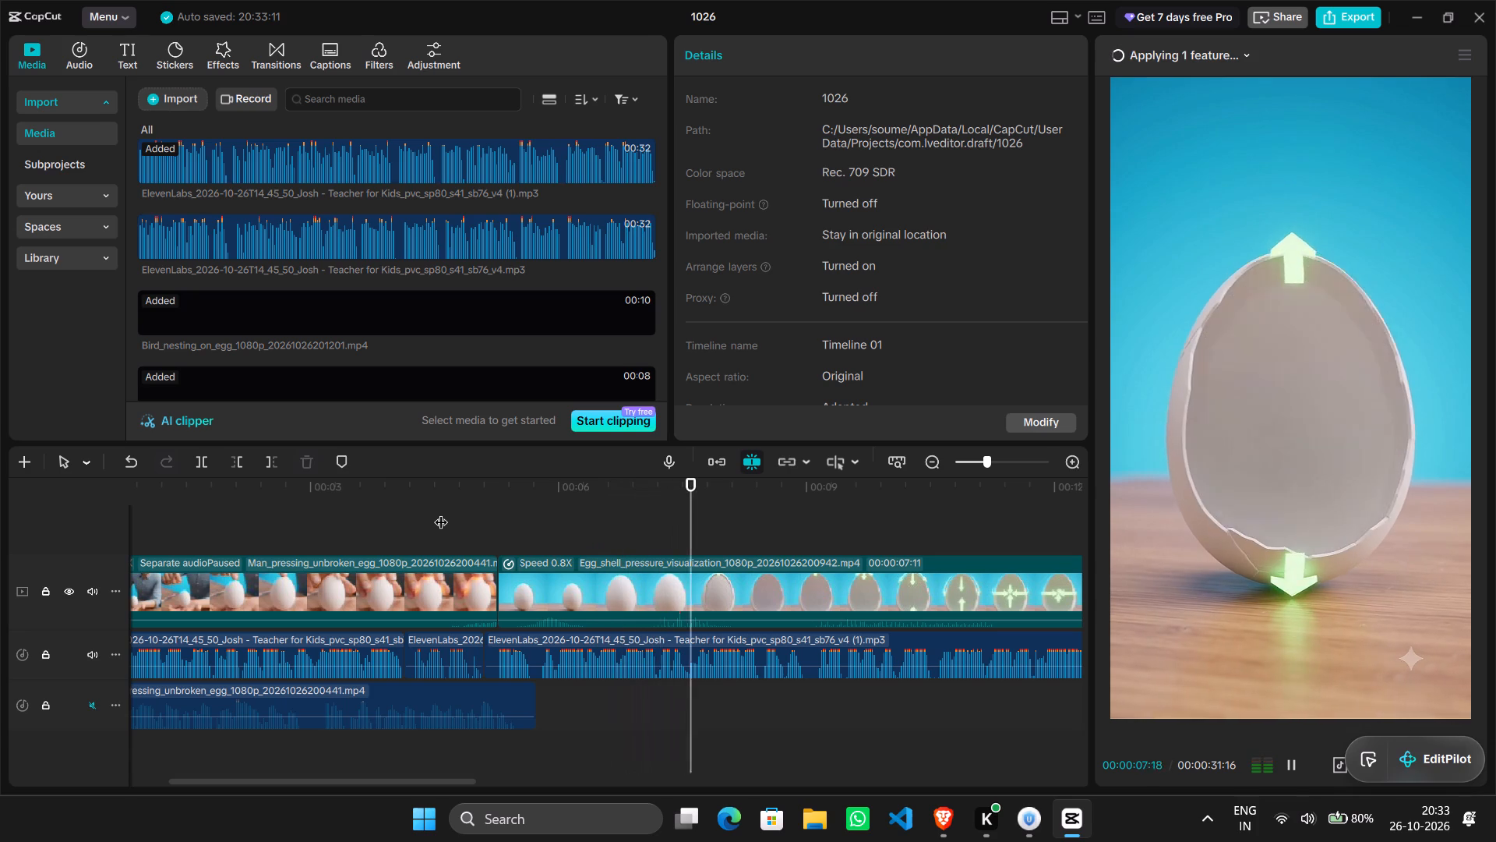
scroll(779, 525, "left", 1)
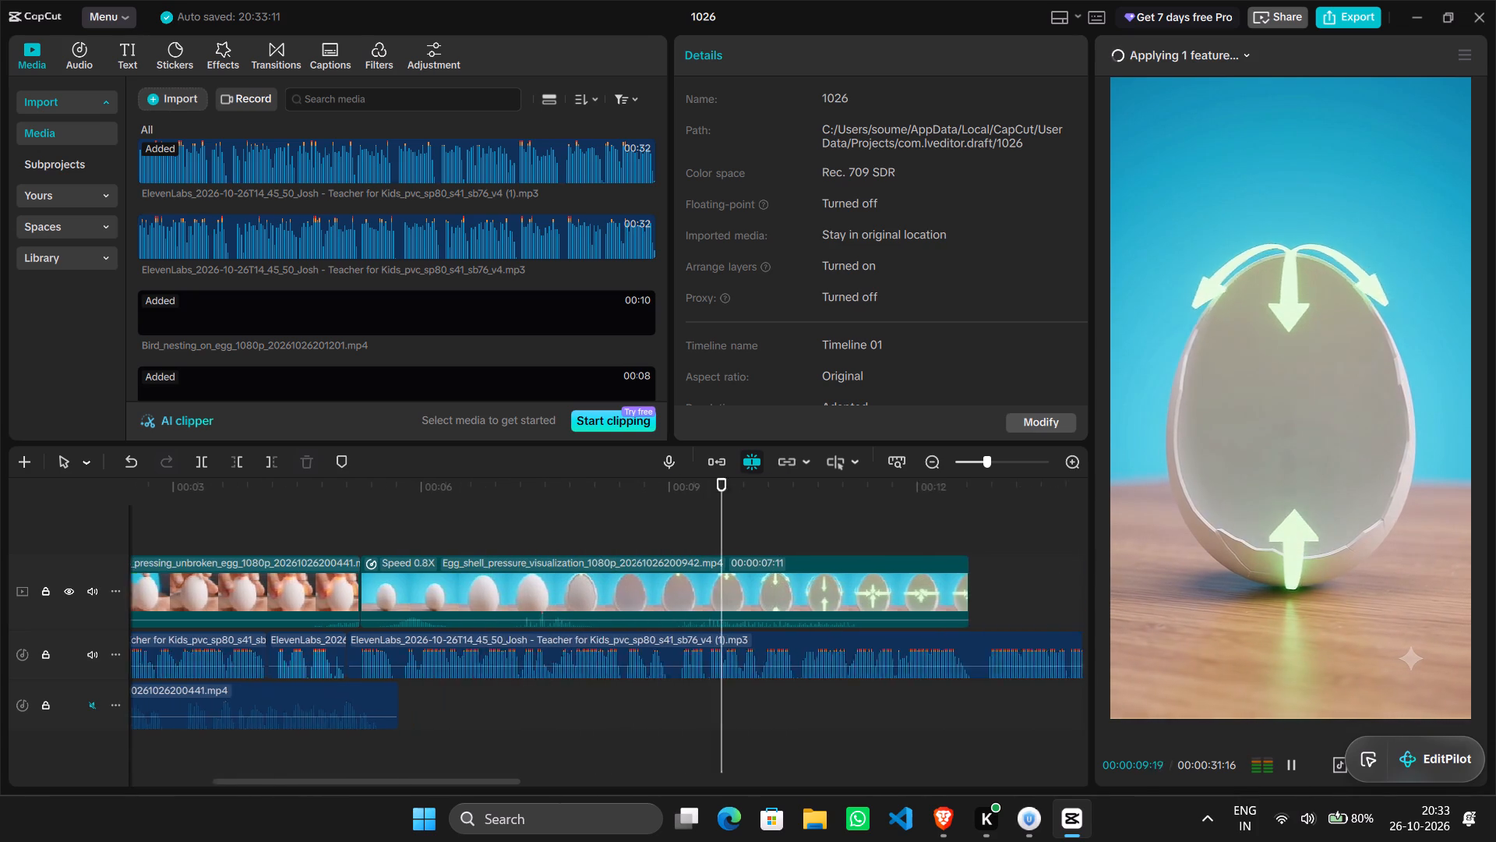
scroll(779, 525, "left", 1)
scroll(779, 525, "down", 5, "ctrl")
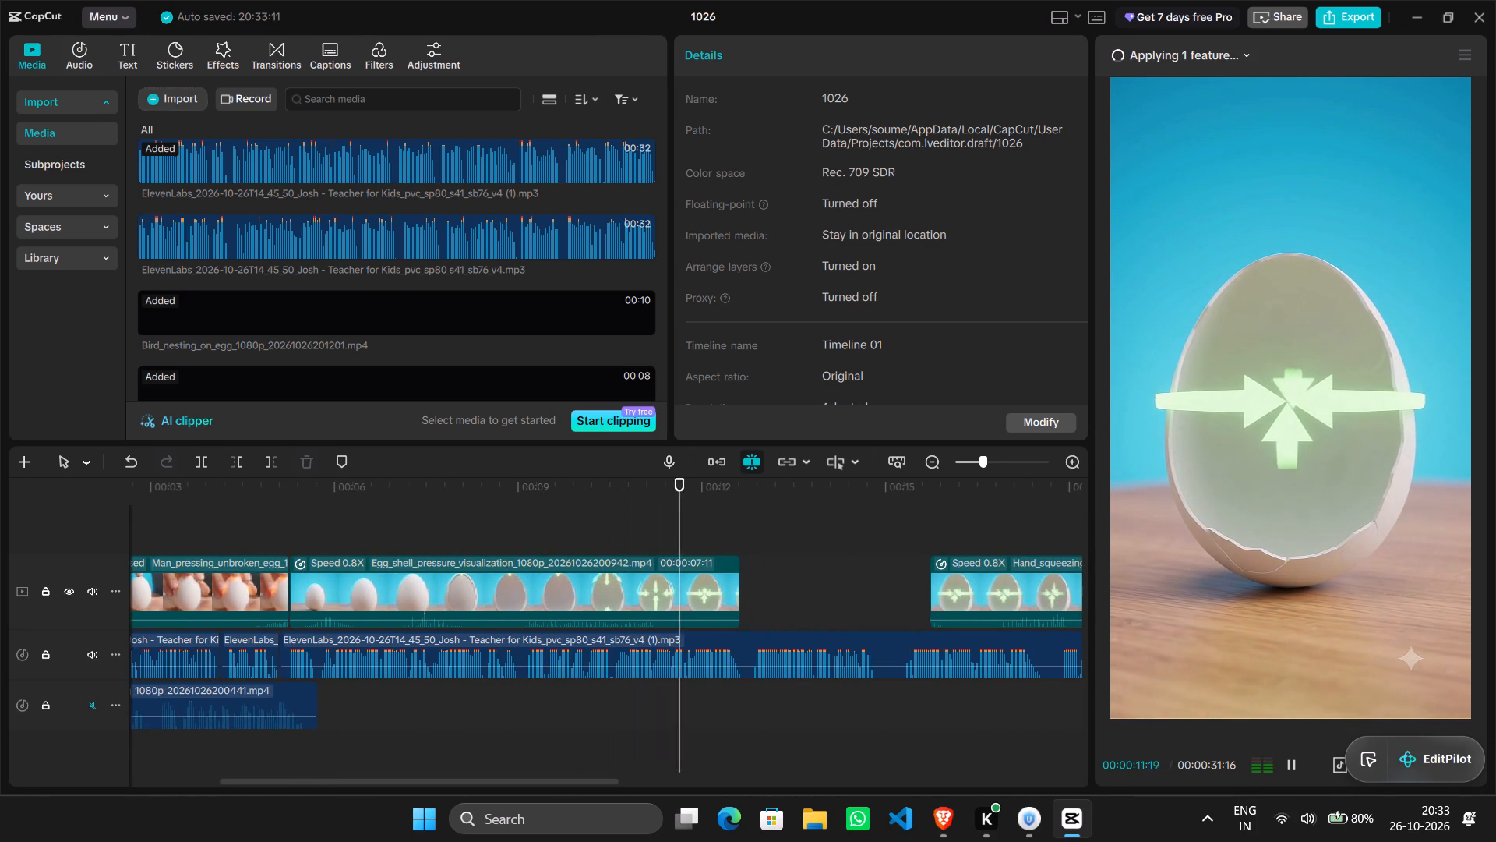
left_click(819, 594)
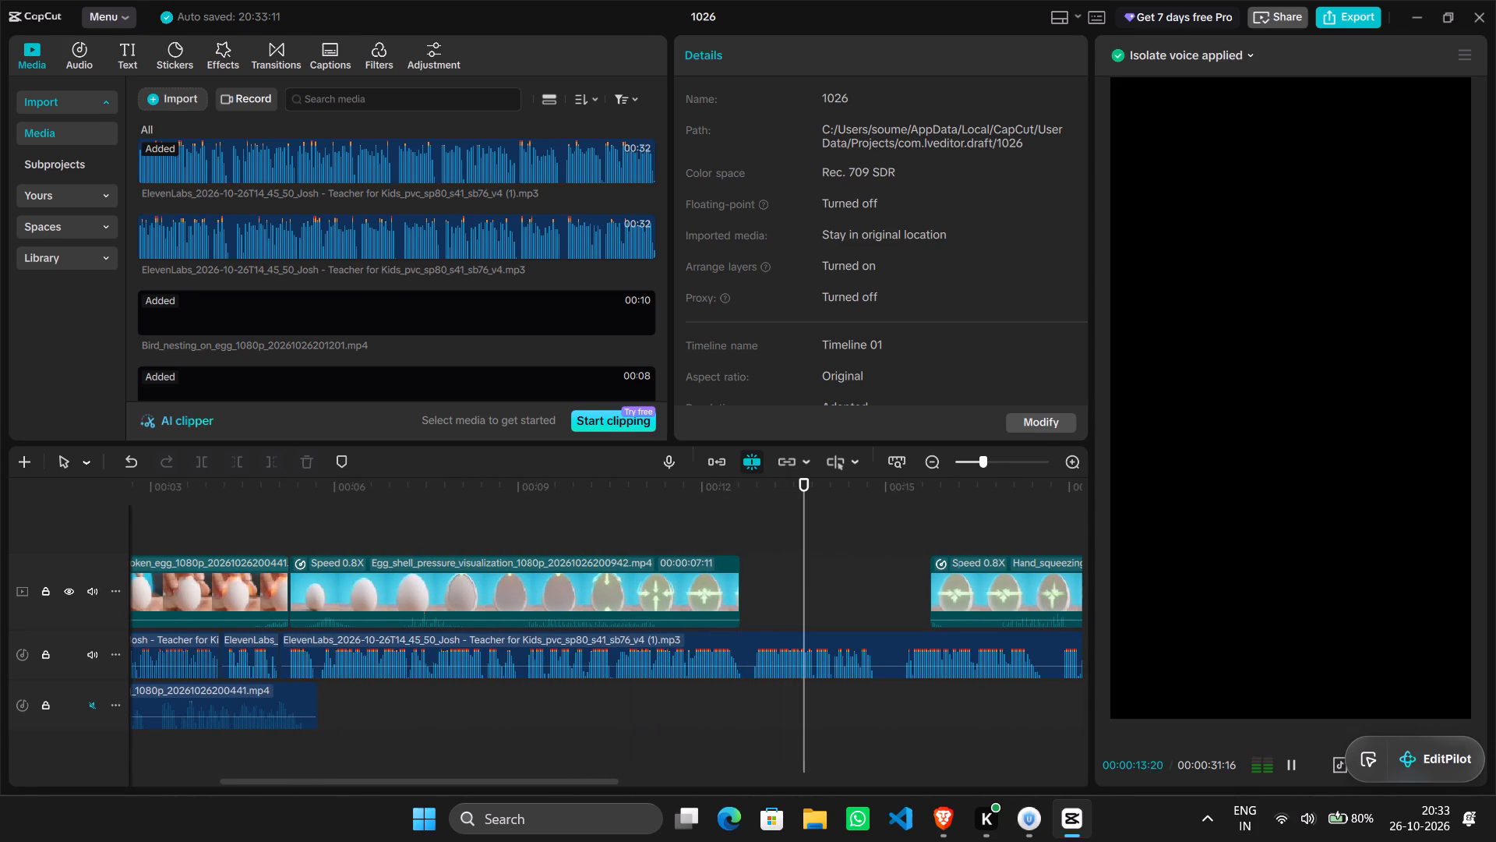
left_click_drag(819, 594, 743, 589)
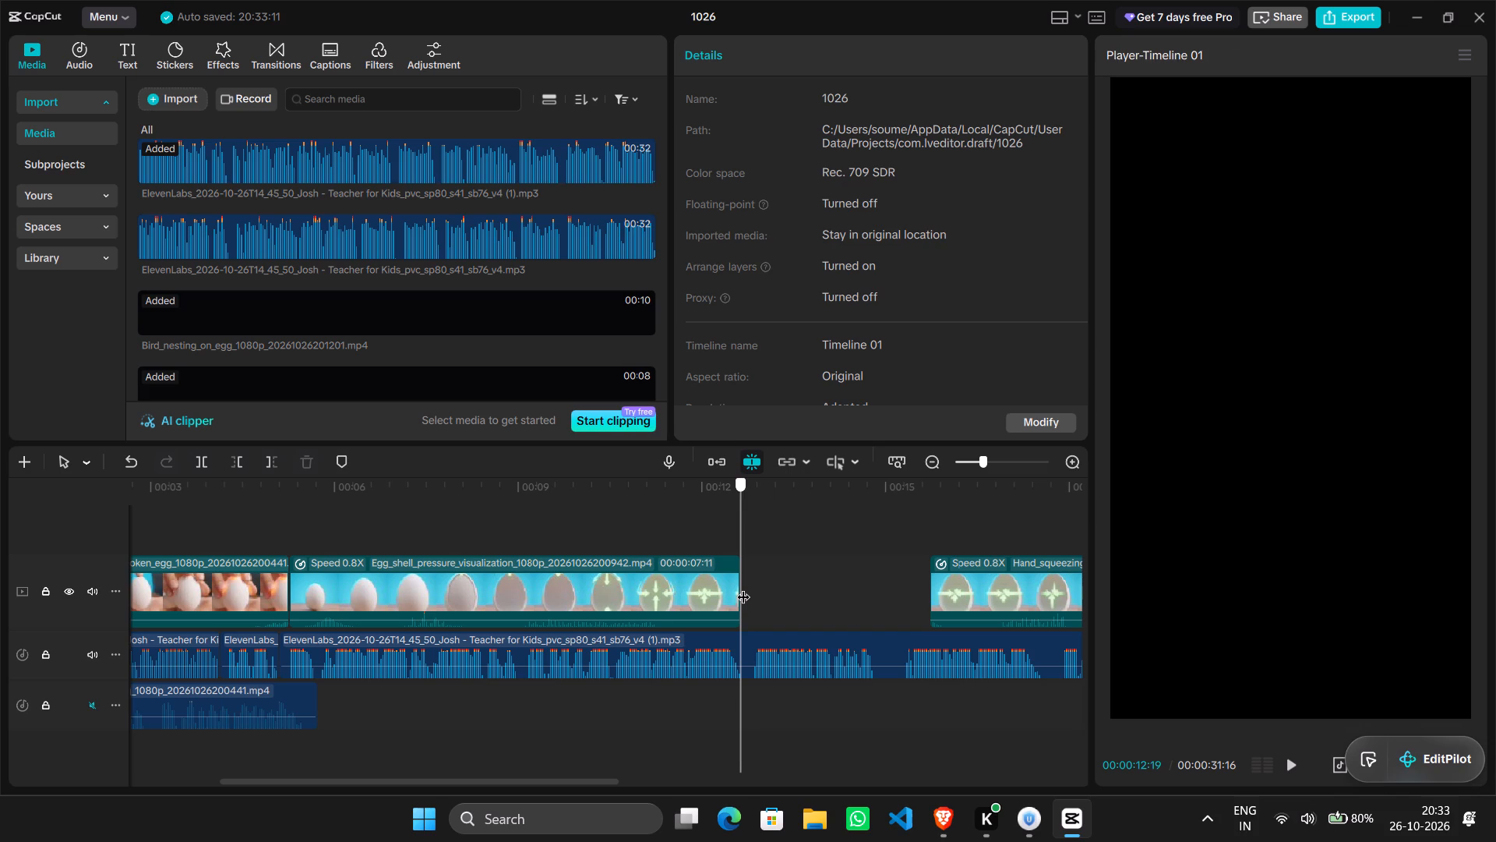
key("space")
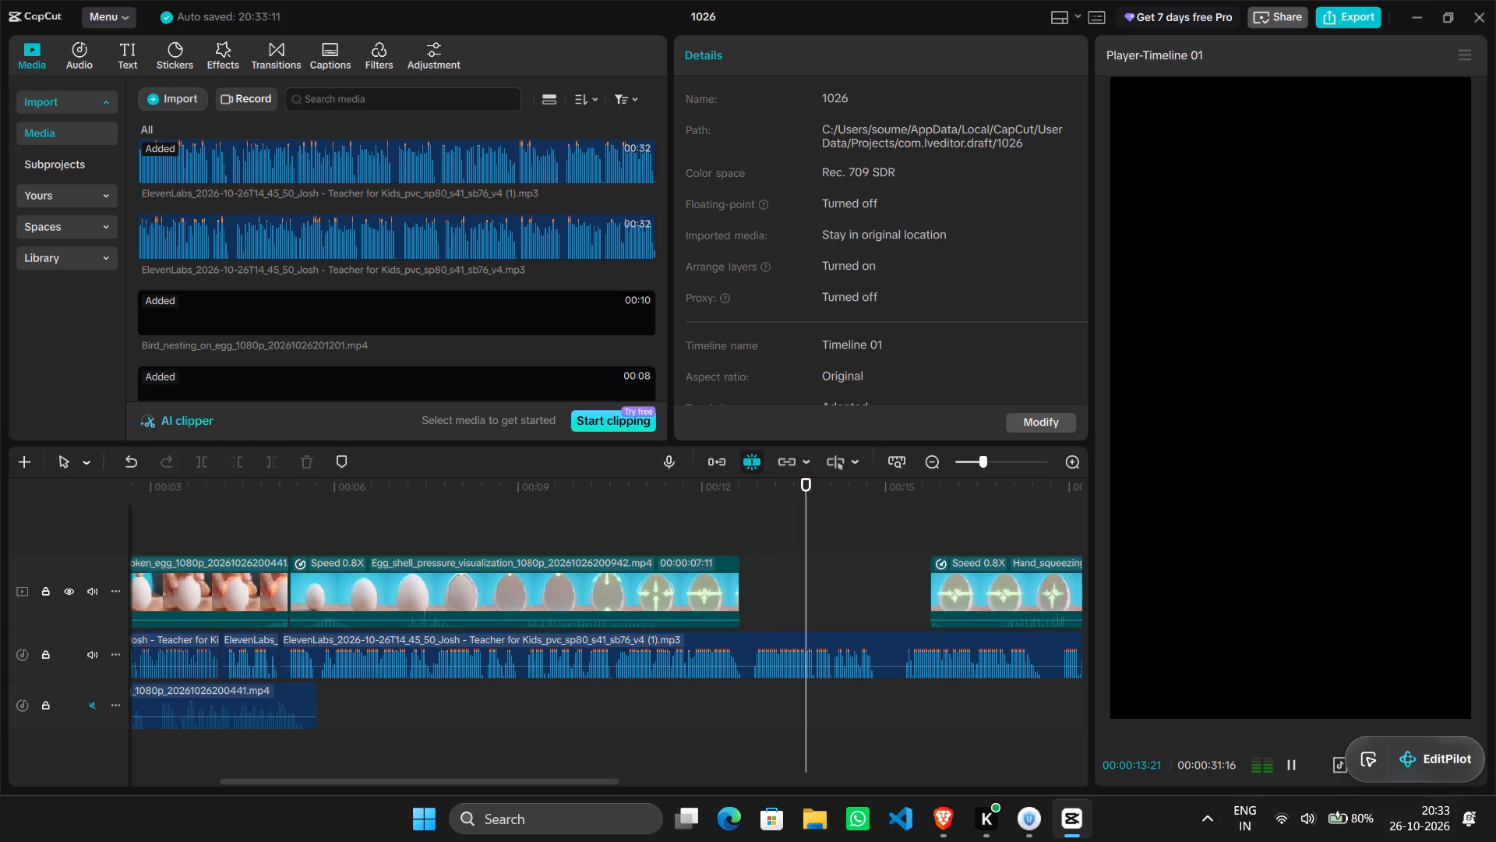
key("space")
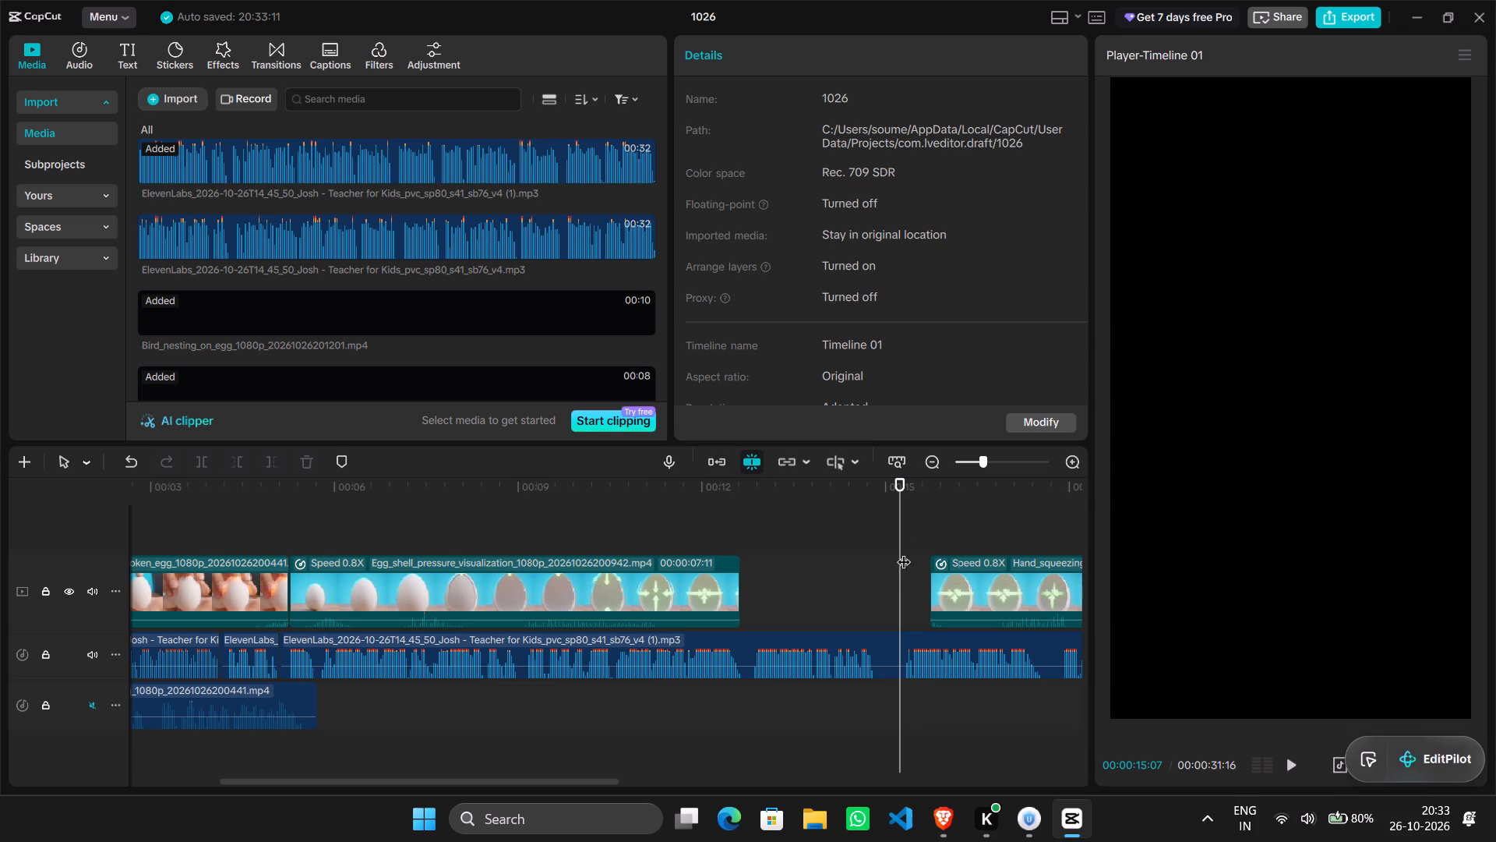
Slow the egg shell pressure clip to 0.62x to reach the narration pause near 00:00:14:25, and place it back on the main track.
left_click_drag(905, 515, 876, 518)
left_click(590, 582)
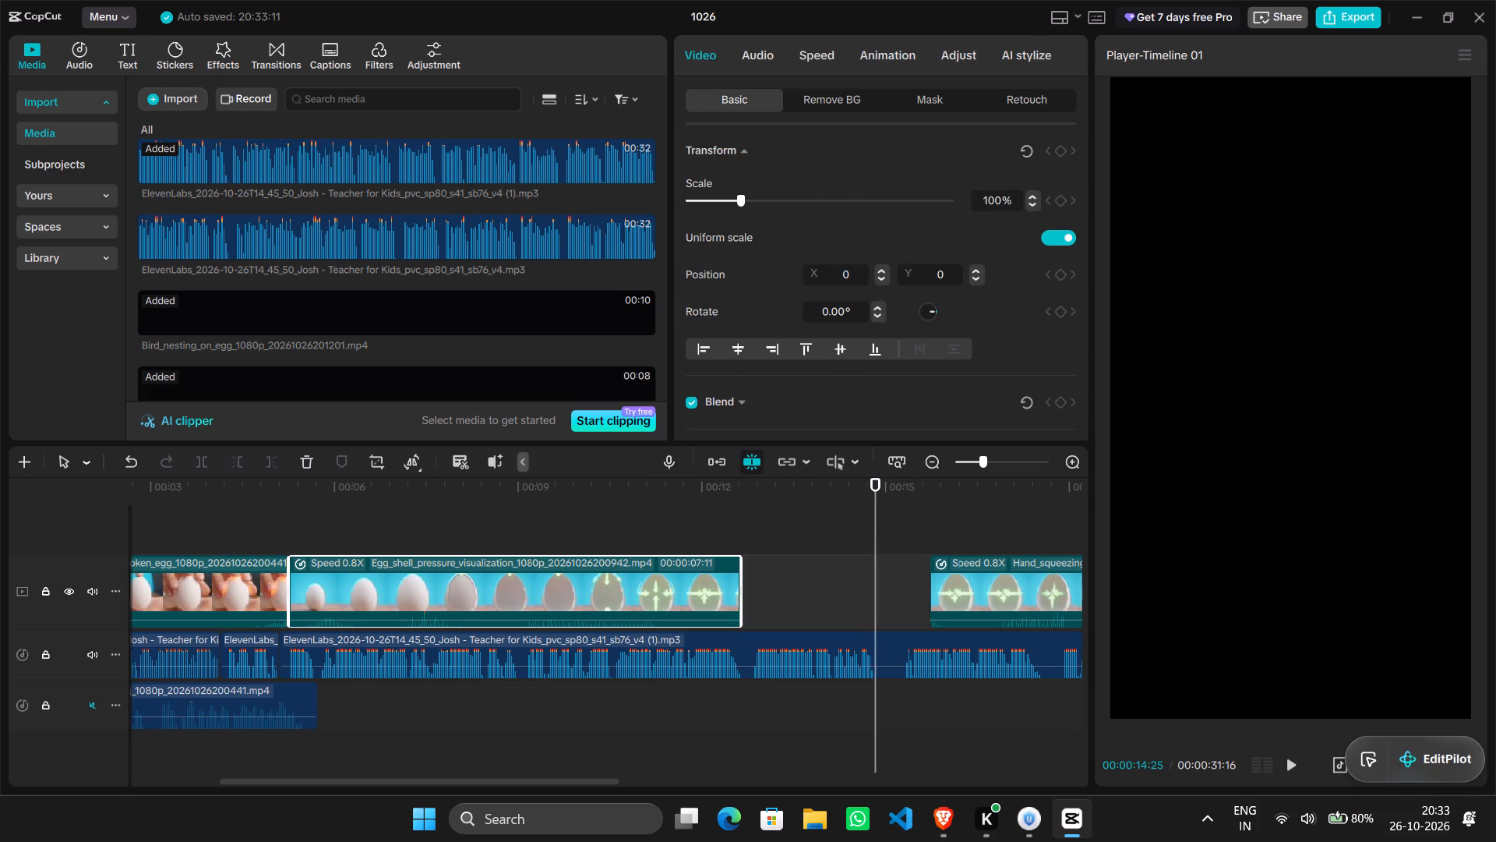
left_click(813, 51)
left_click_drag(739, 175, 724, 177)
left_click_drag(724, 177, 714, 179)
left_click(714, 179)
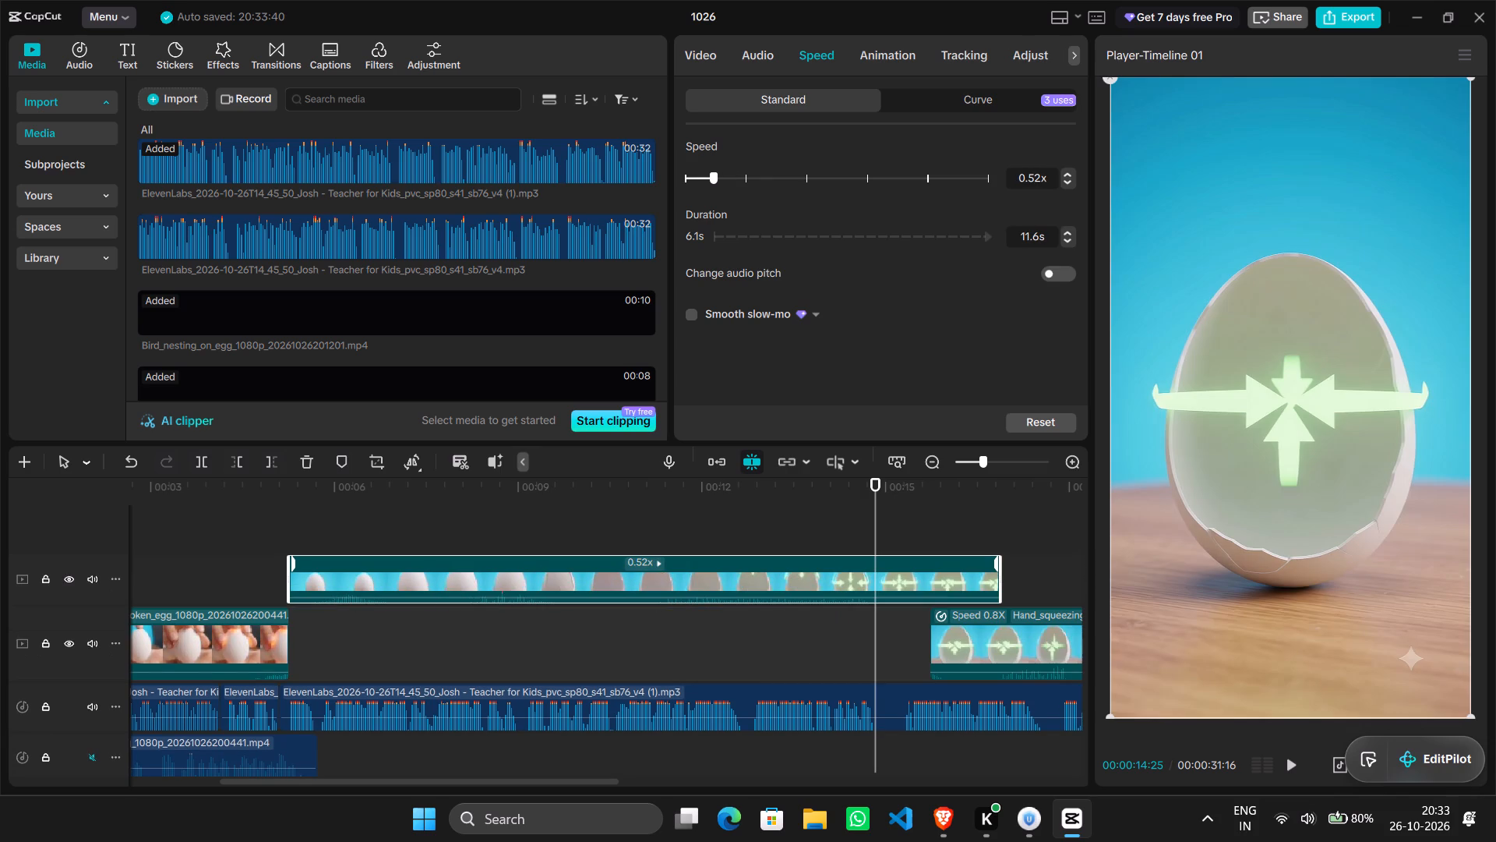
left_click(720, 180)
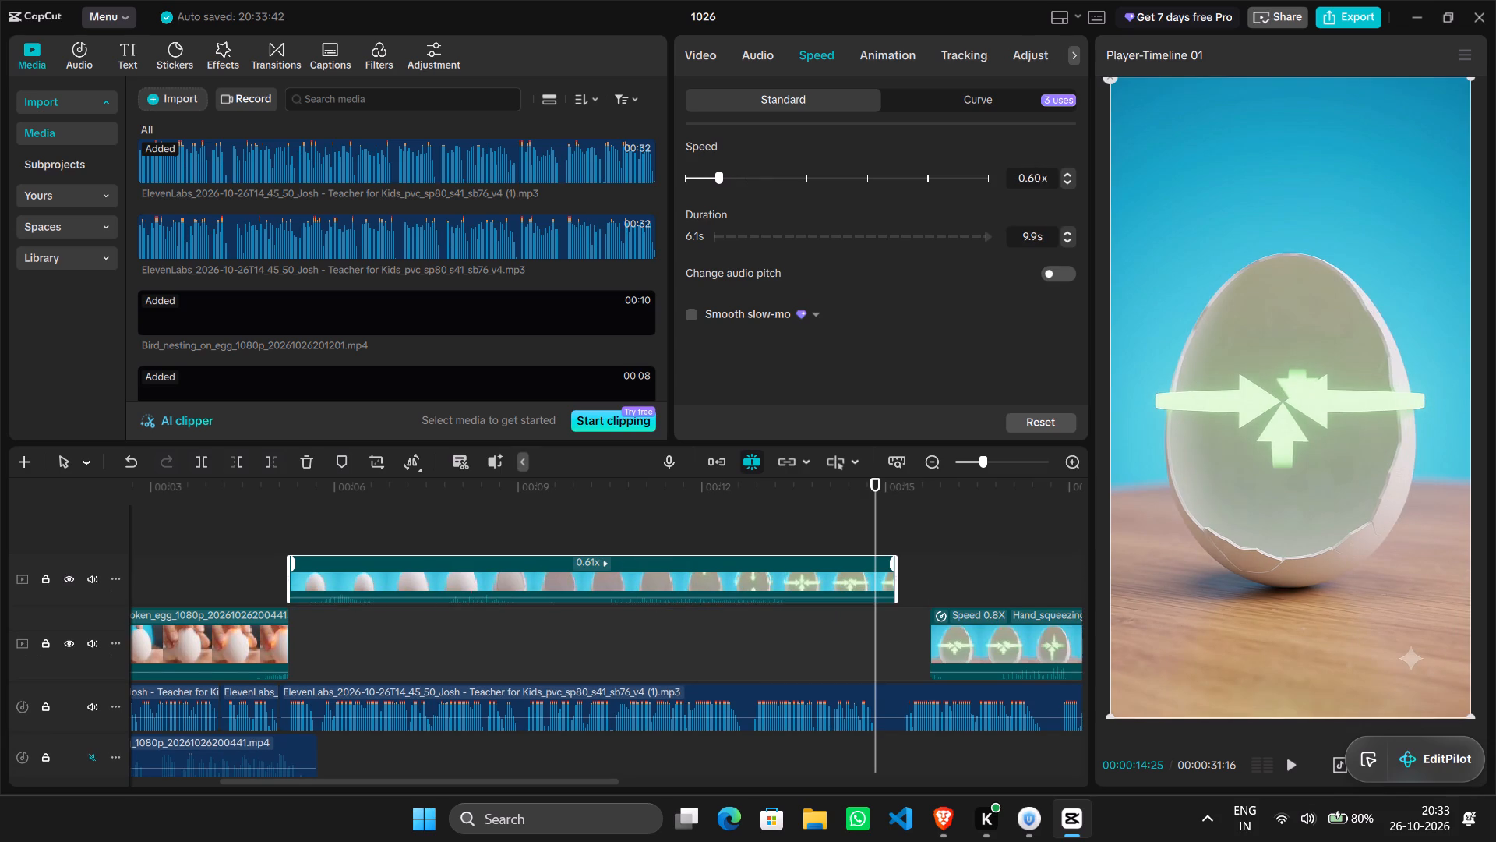
left_click(718, 180)
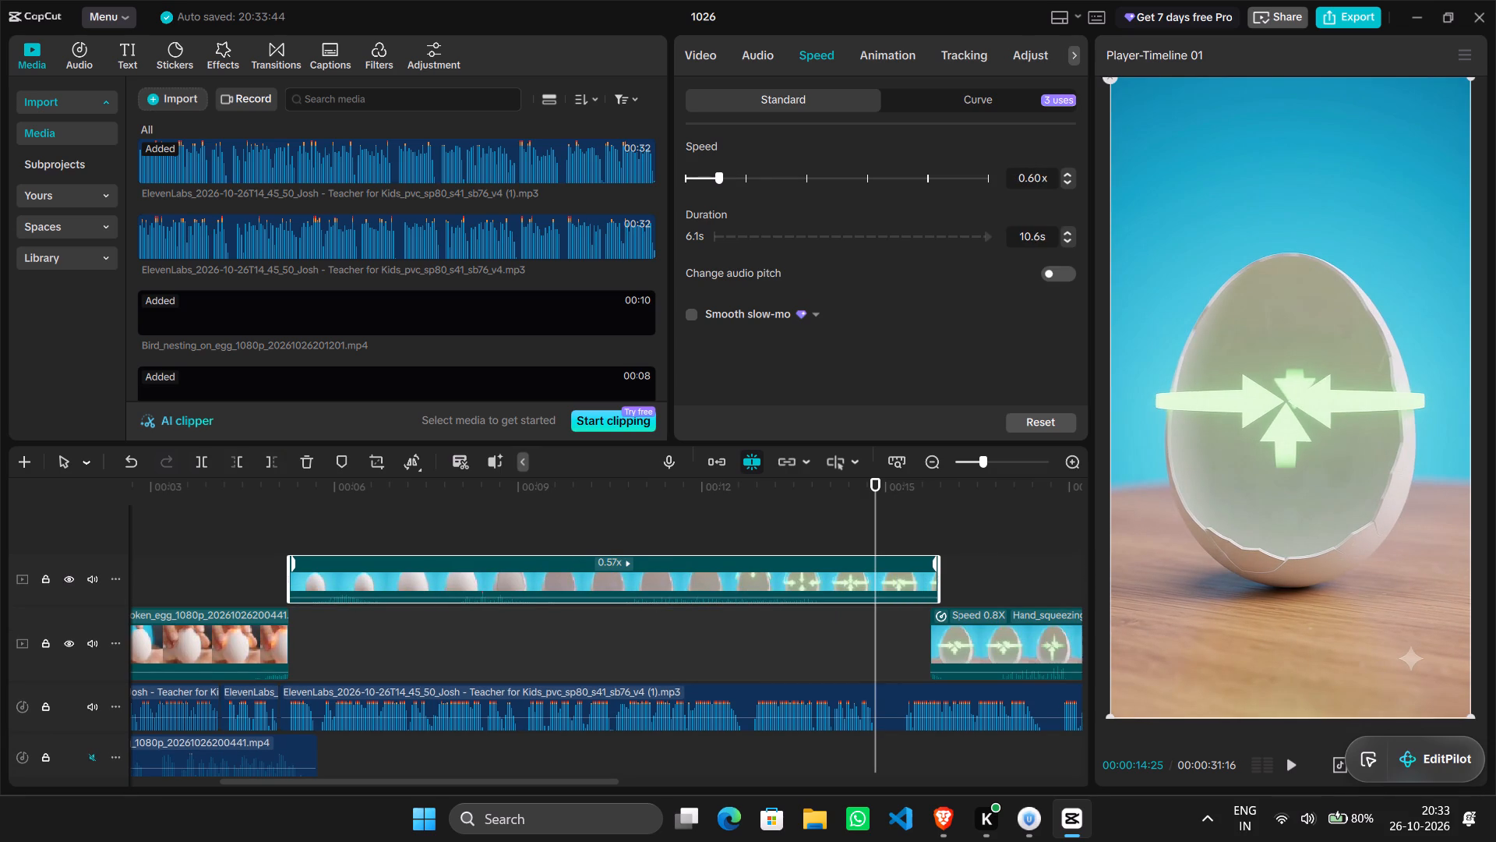
left_click(720, 181)
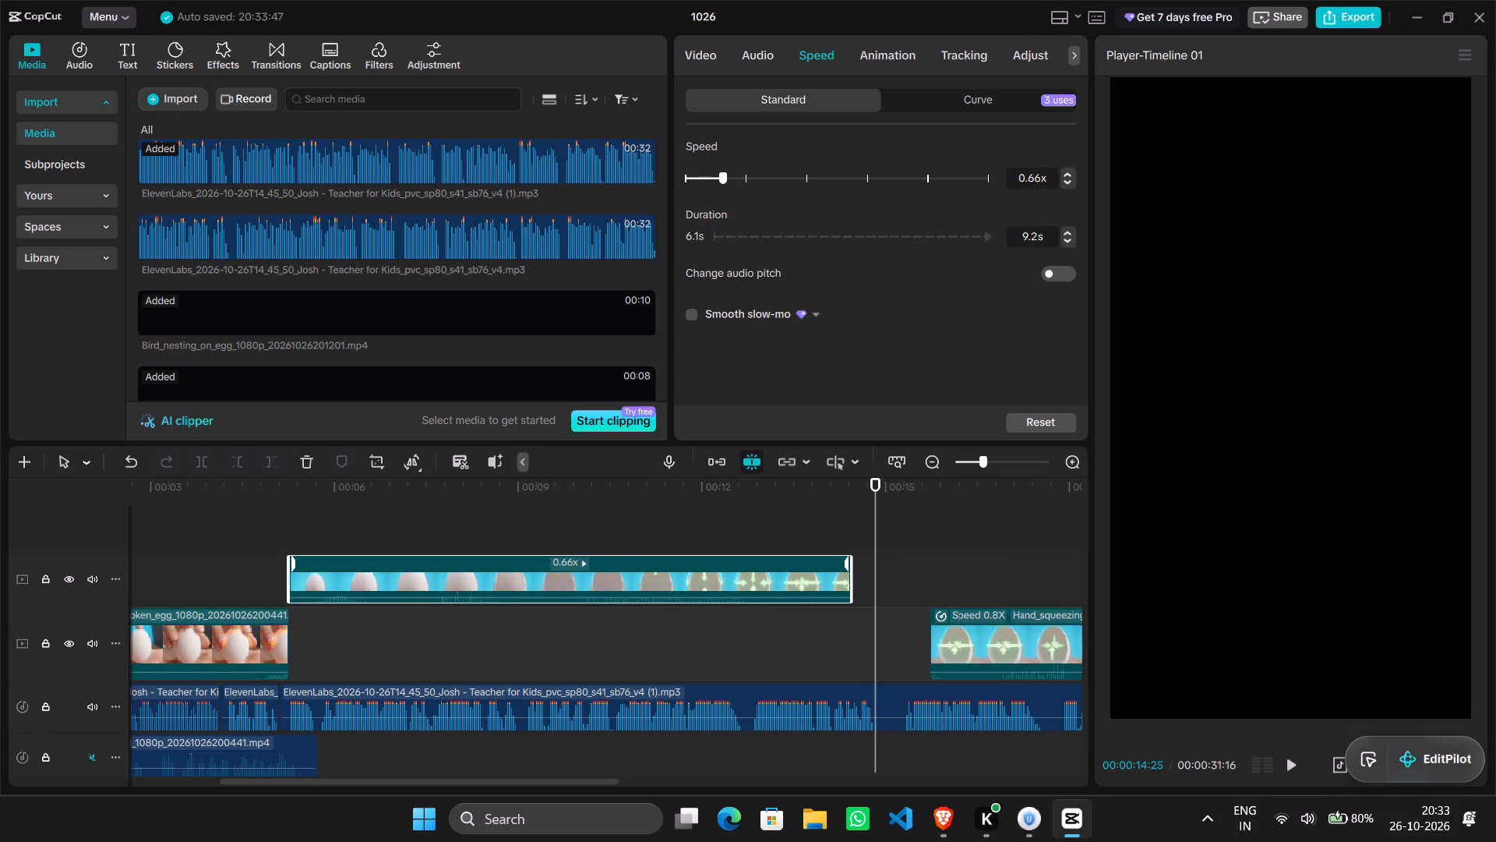
left_click(723, 181)
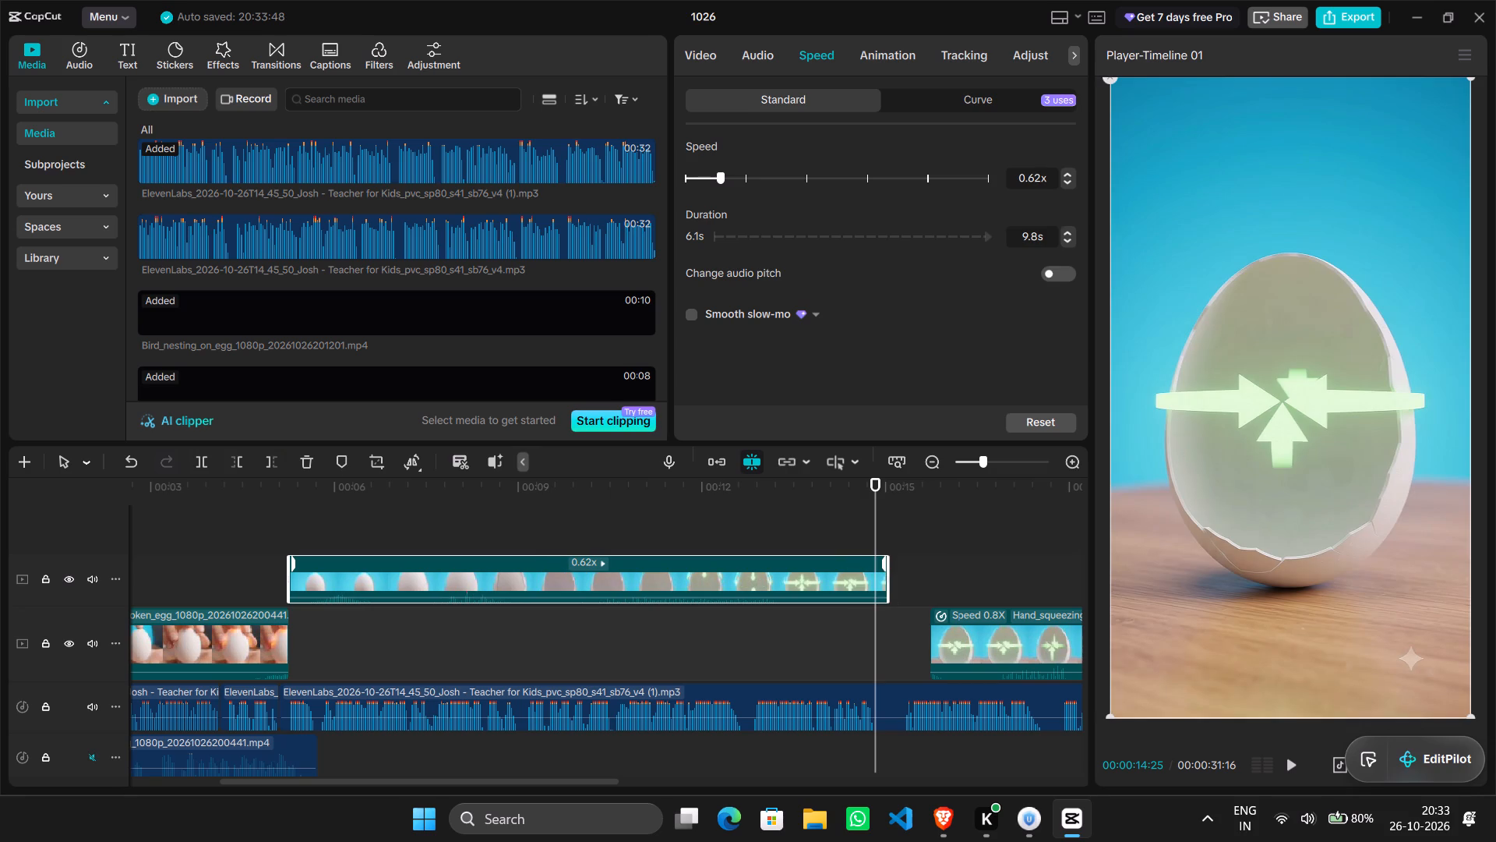
left_click_drag(499, 579, 497, 652)
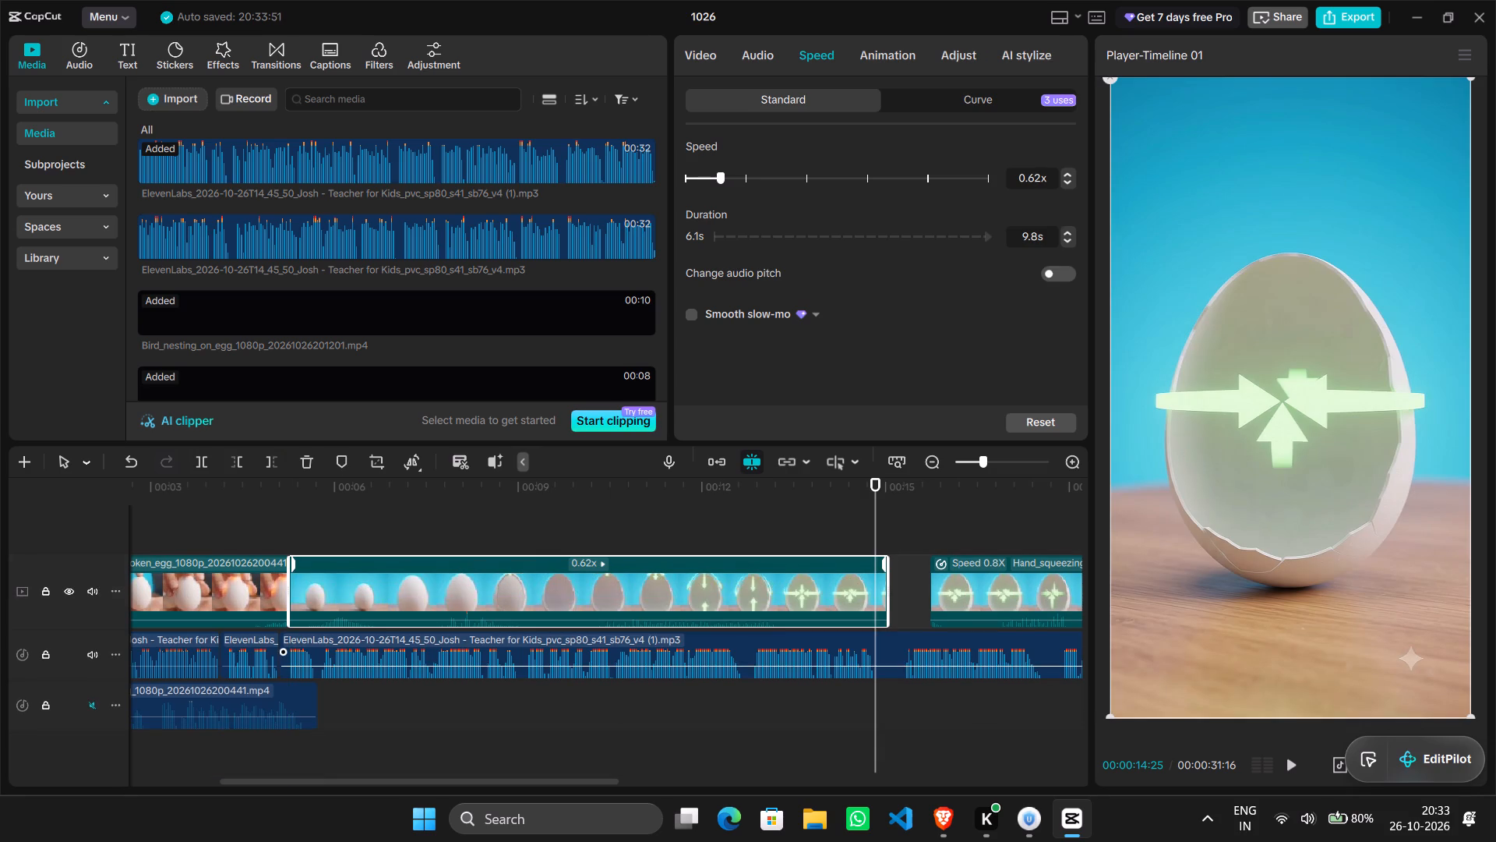
Play back the slowed egg shell pressure clip with its narration and recheck the section around 00:00:12:21.
left_click(322, 525)
key("space")
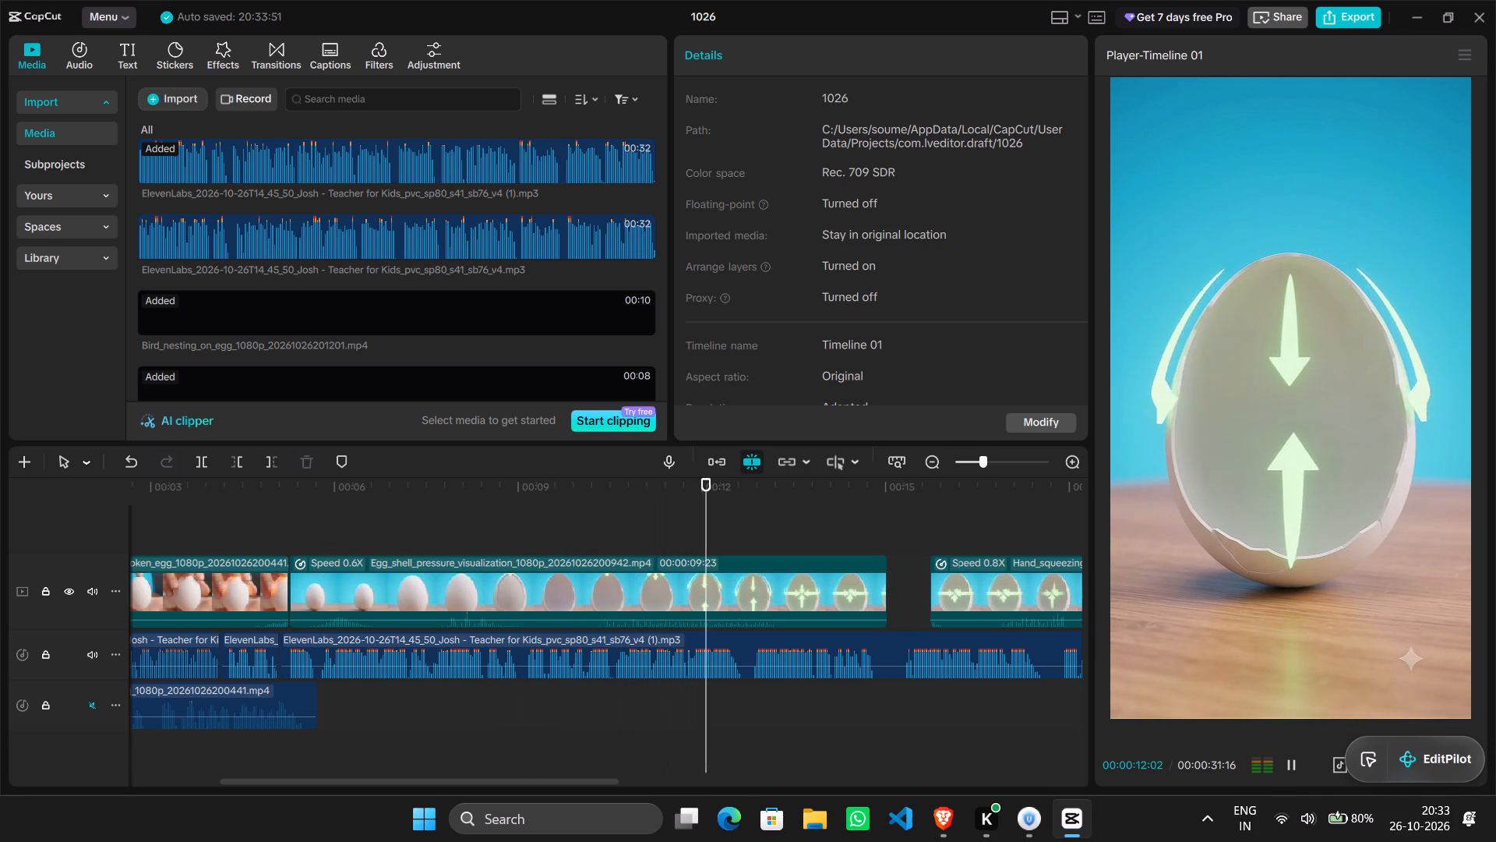
left_click(801, 595)
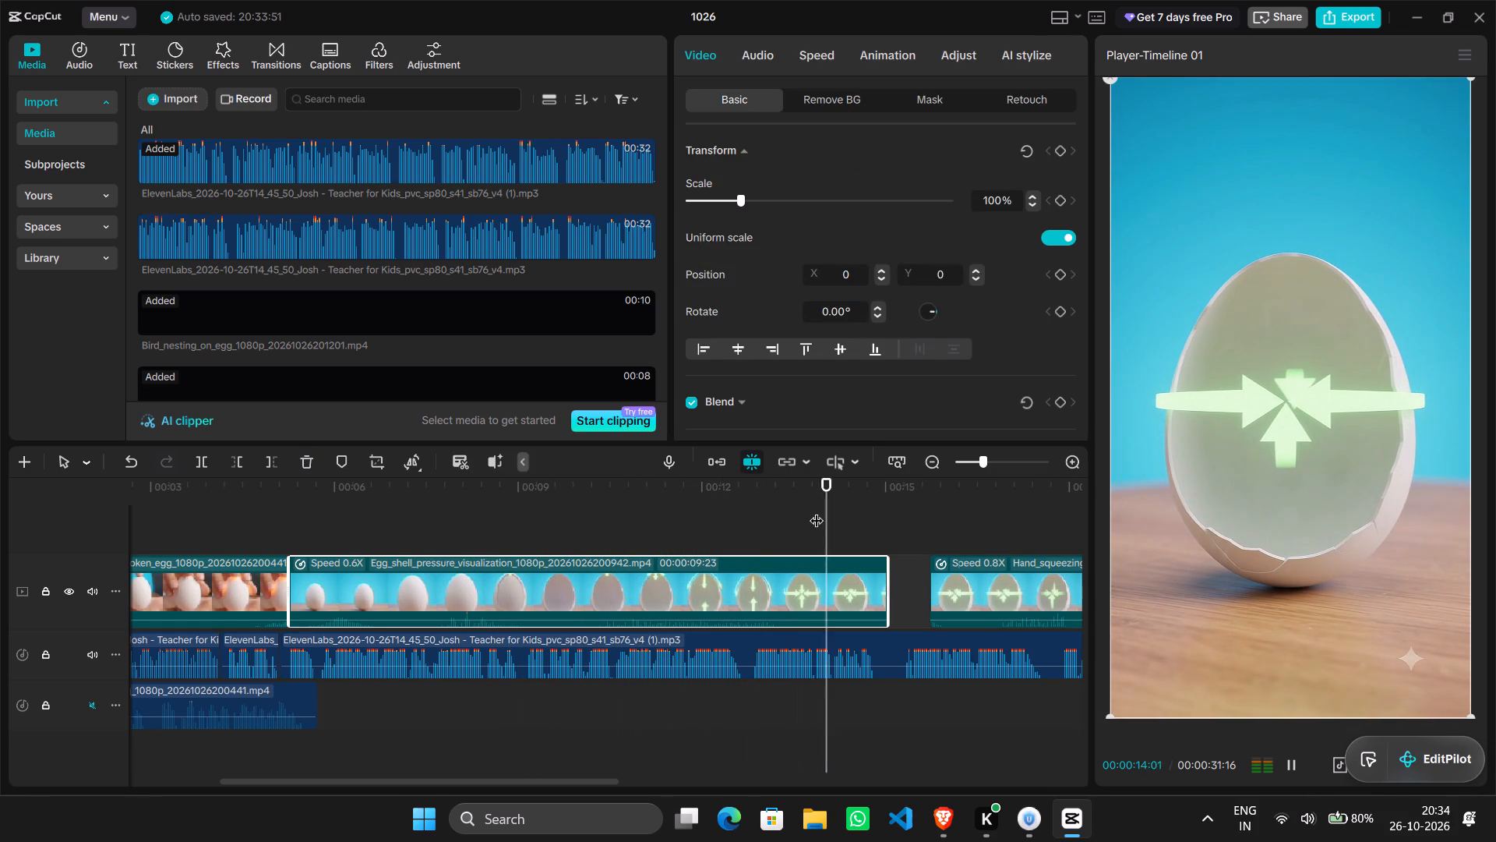
left_click(817, 511)
left_click(817, 511)
left_click_drag(817, 511, 748, 518)
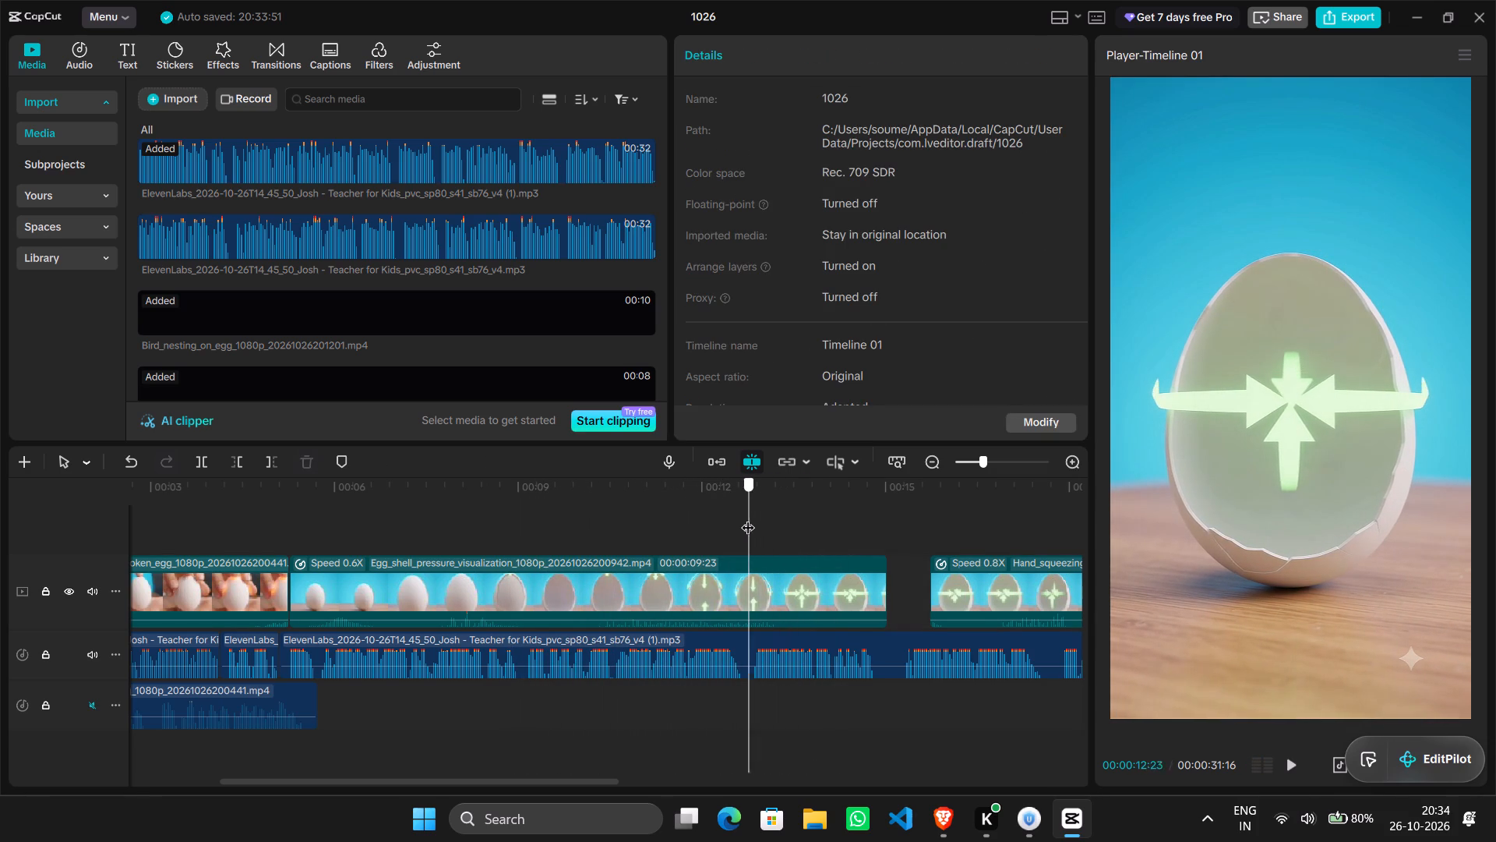
left_click_drag(748, 518, 744, 519)
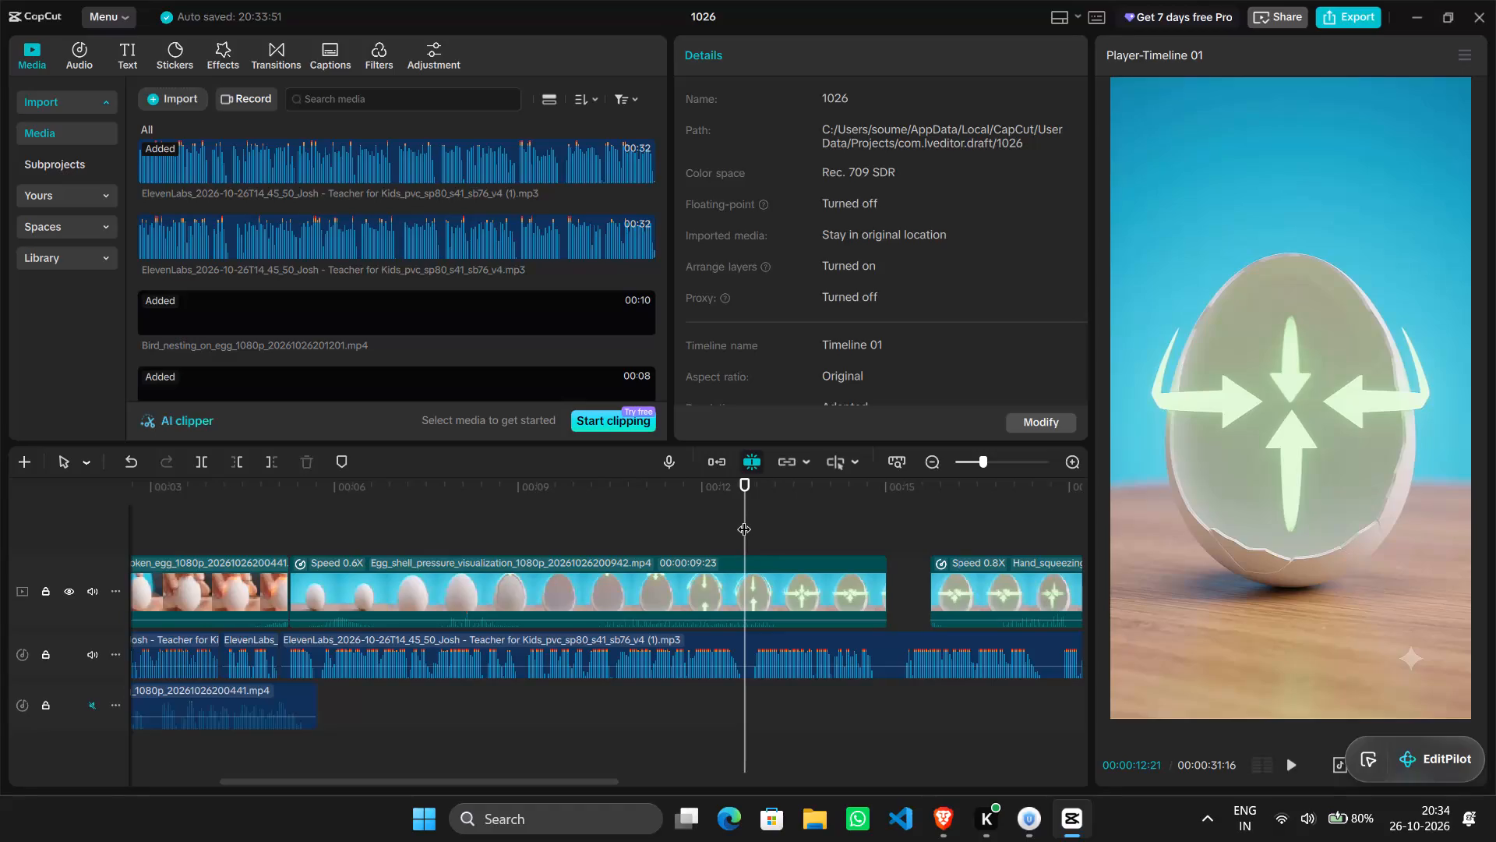
Undo the recent speed and placement changes of the egg shell pressure clip, back to its 0.8x version.
key("ctrl+z")
key("ctrl+z")
key("ctrl+z")
key("ctrl+z")
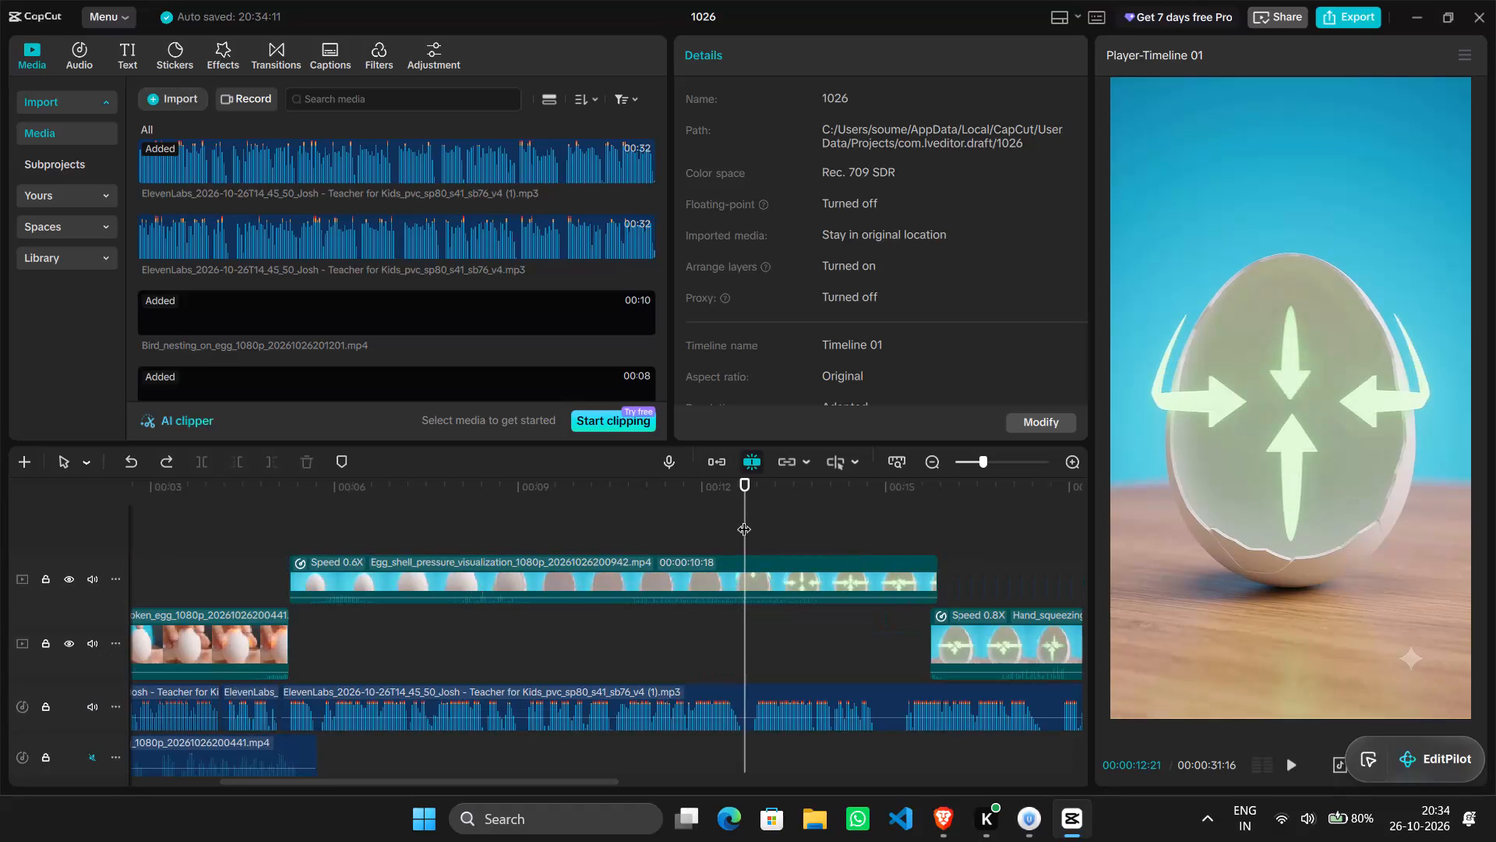
key("ctrl+z")
key("ctrl+z")
key("ctrl+z")
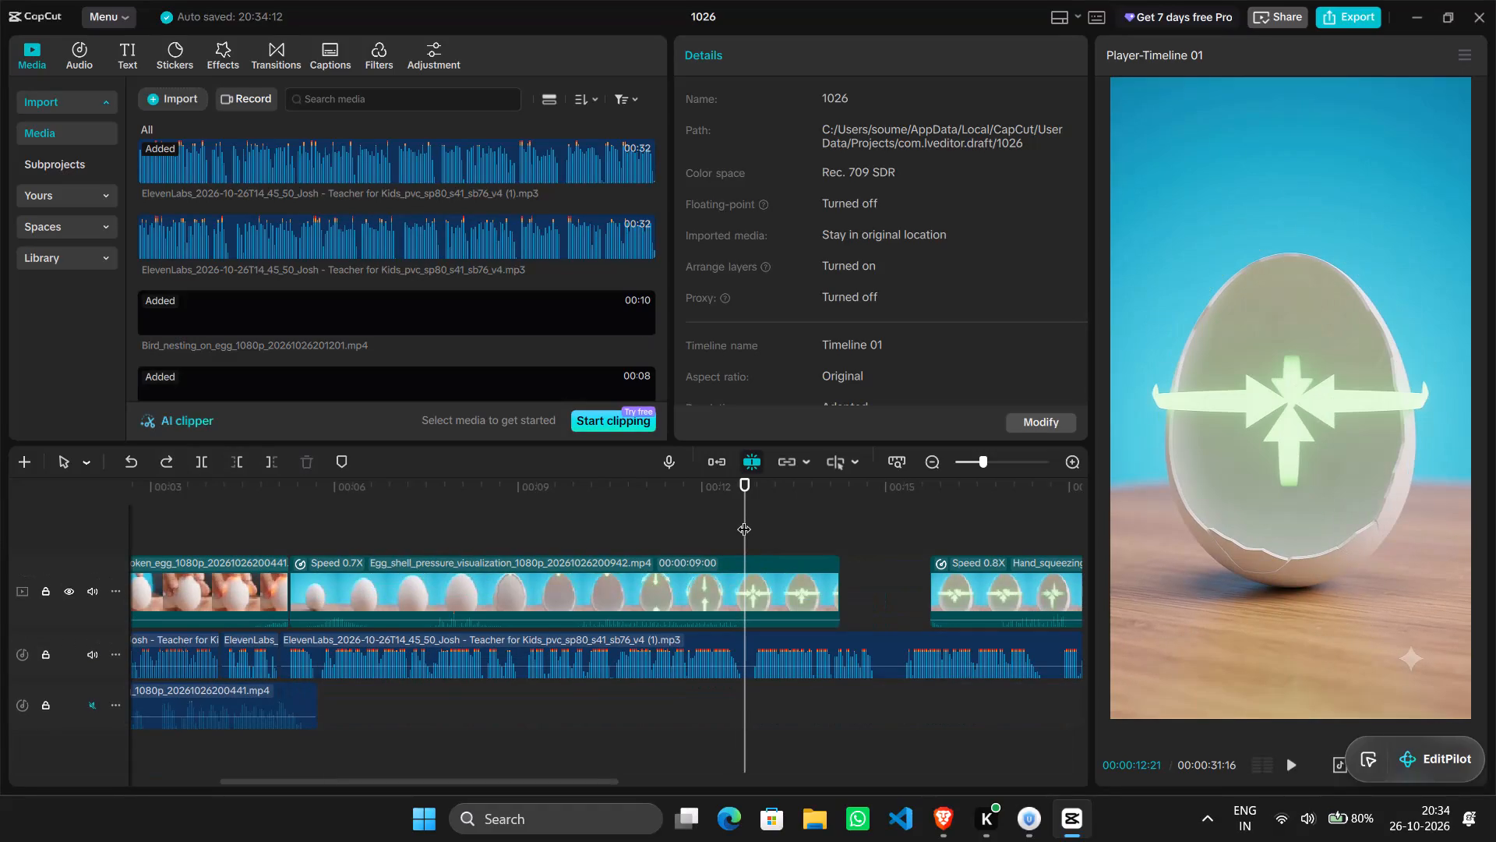
left_click_drag(744, 519, 667, 521)
key("space")
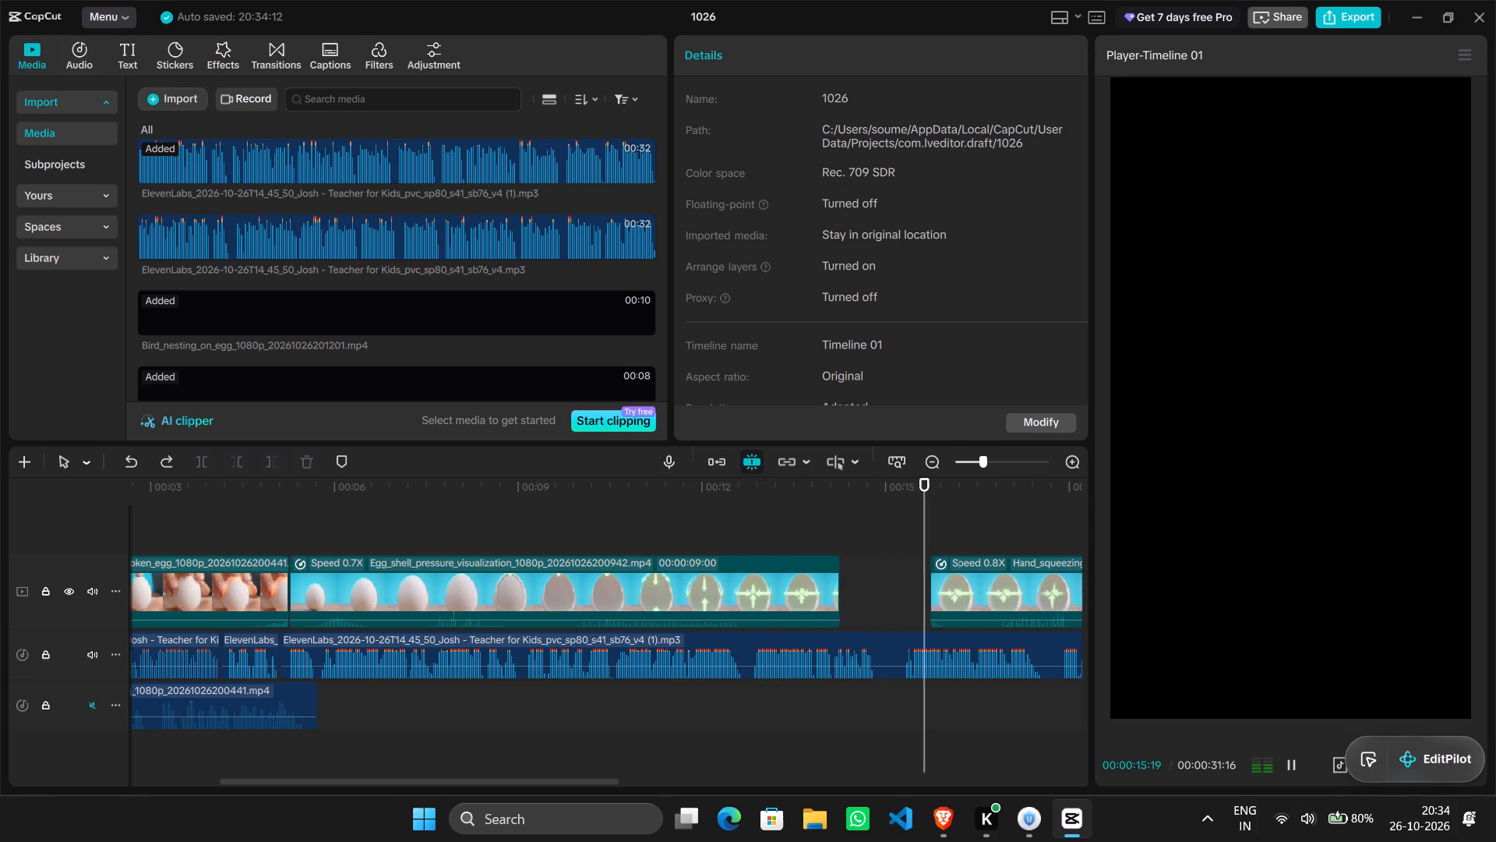
key("ctrl+z")
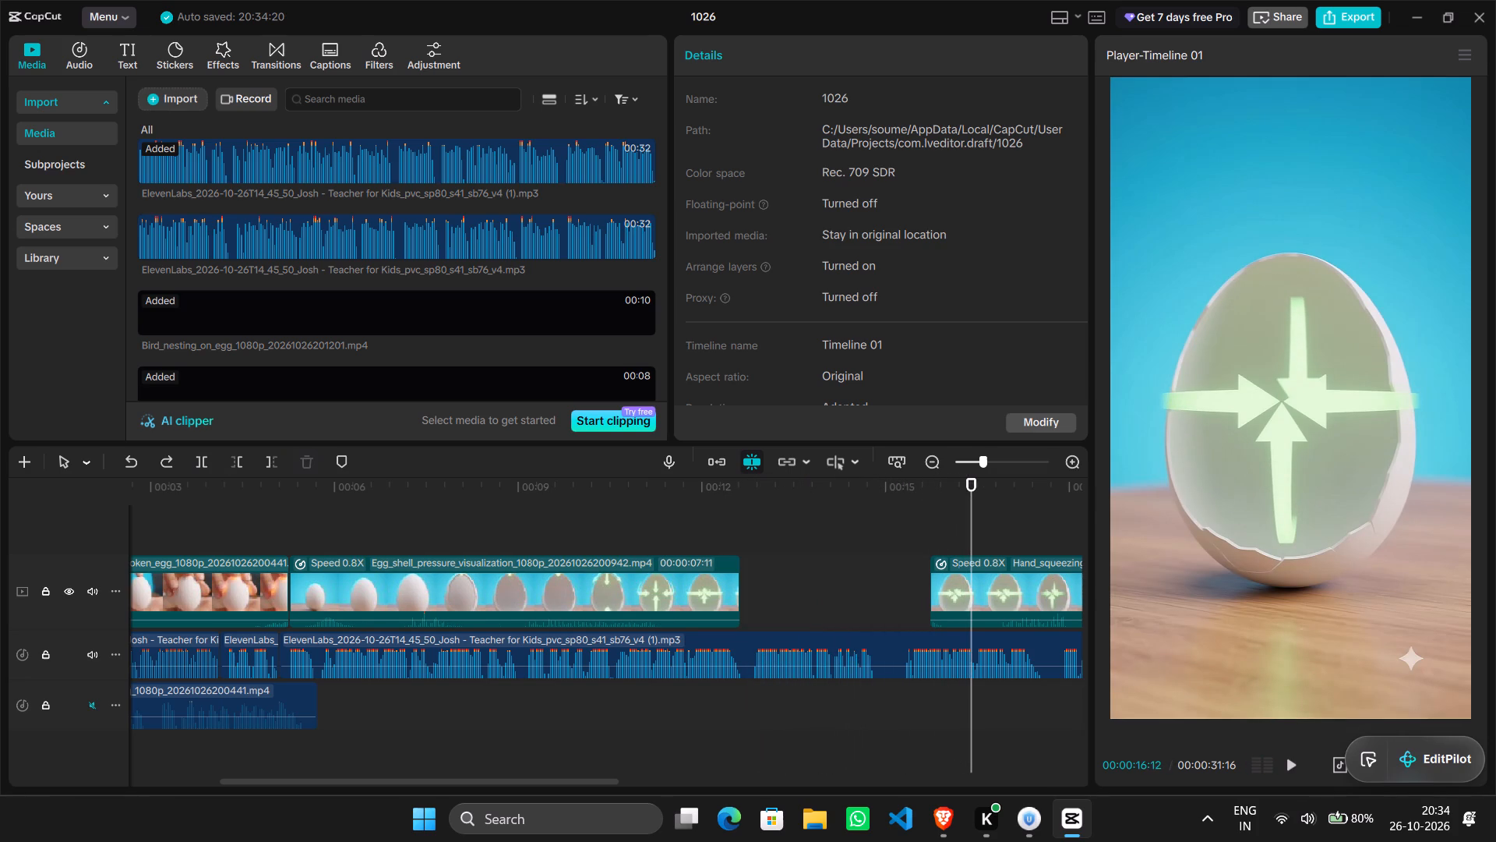
Play back the egg shell pressure clip from its start, and replay the narration over the empty section from 00:00:12:19.
left_click(557, 521)
left_click_drag(557, 521, 291, 503)
key("space")
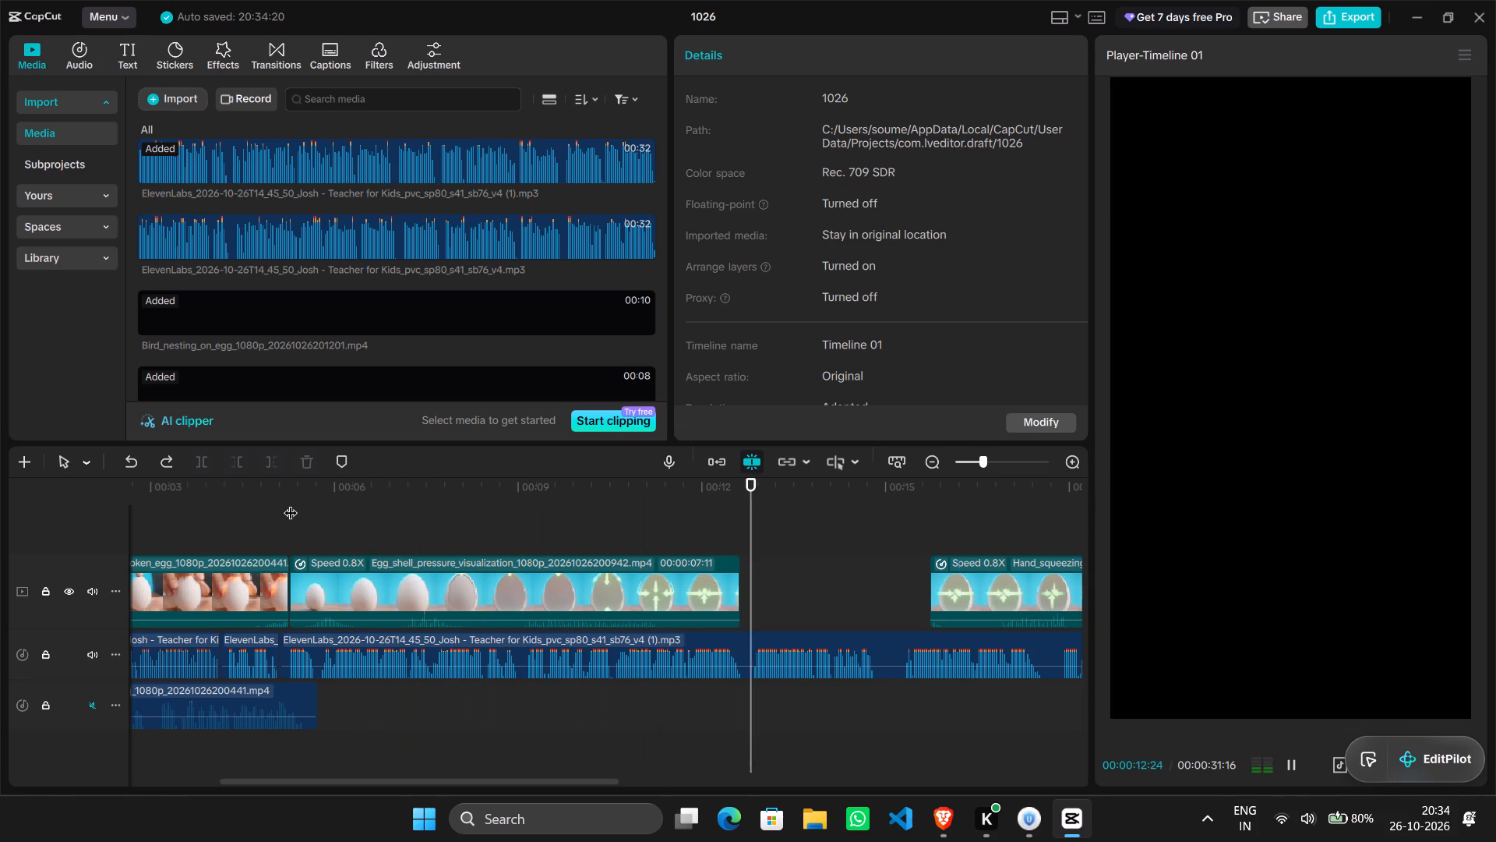
left_click(797, 545)
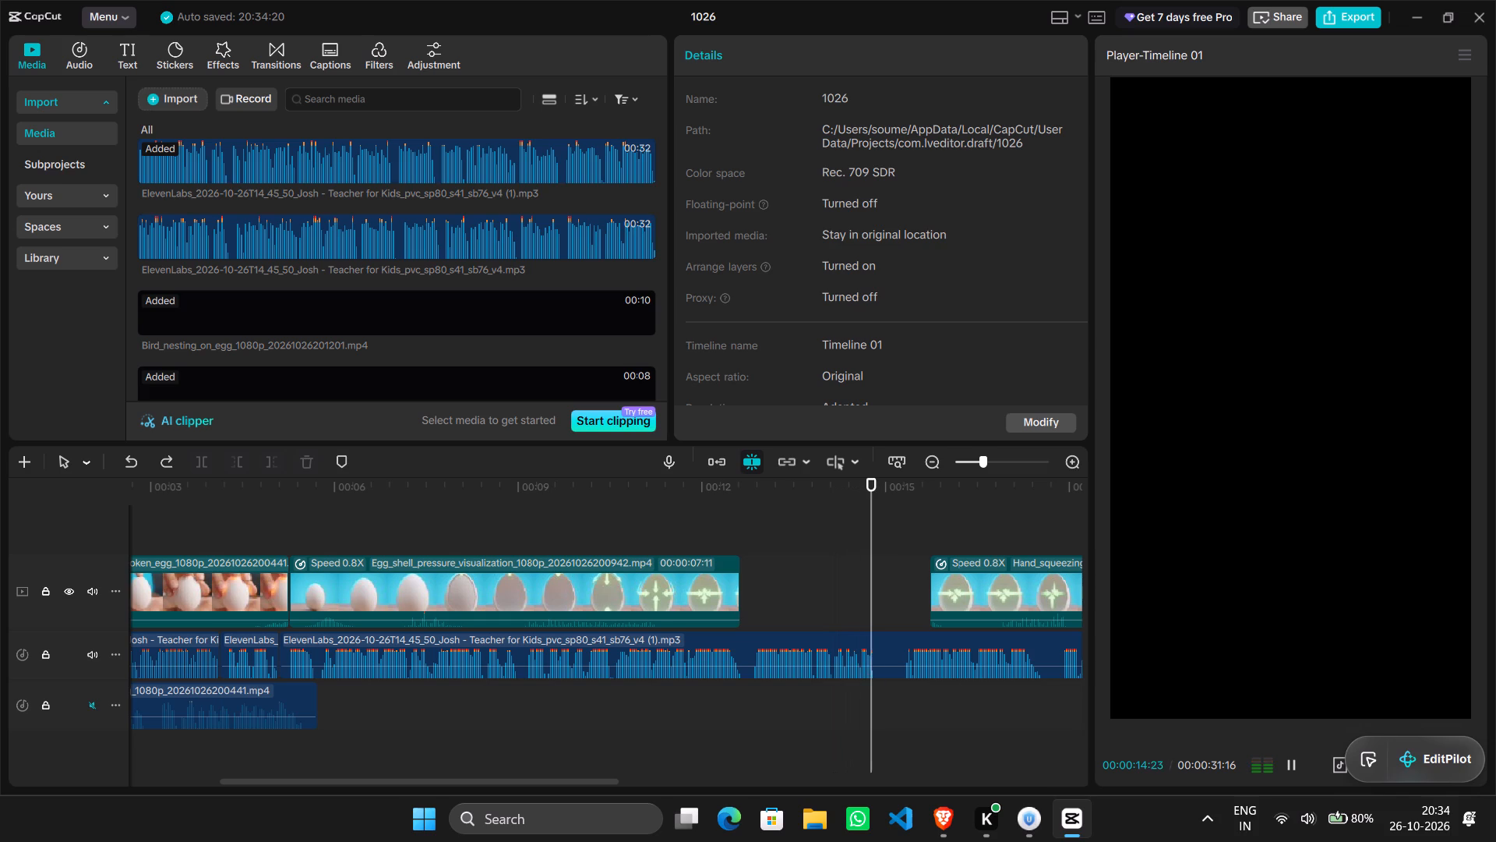
left_click_drag(797, 545, 741, 544)
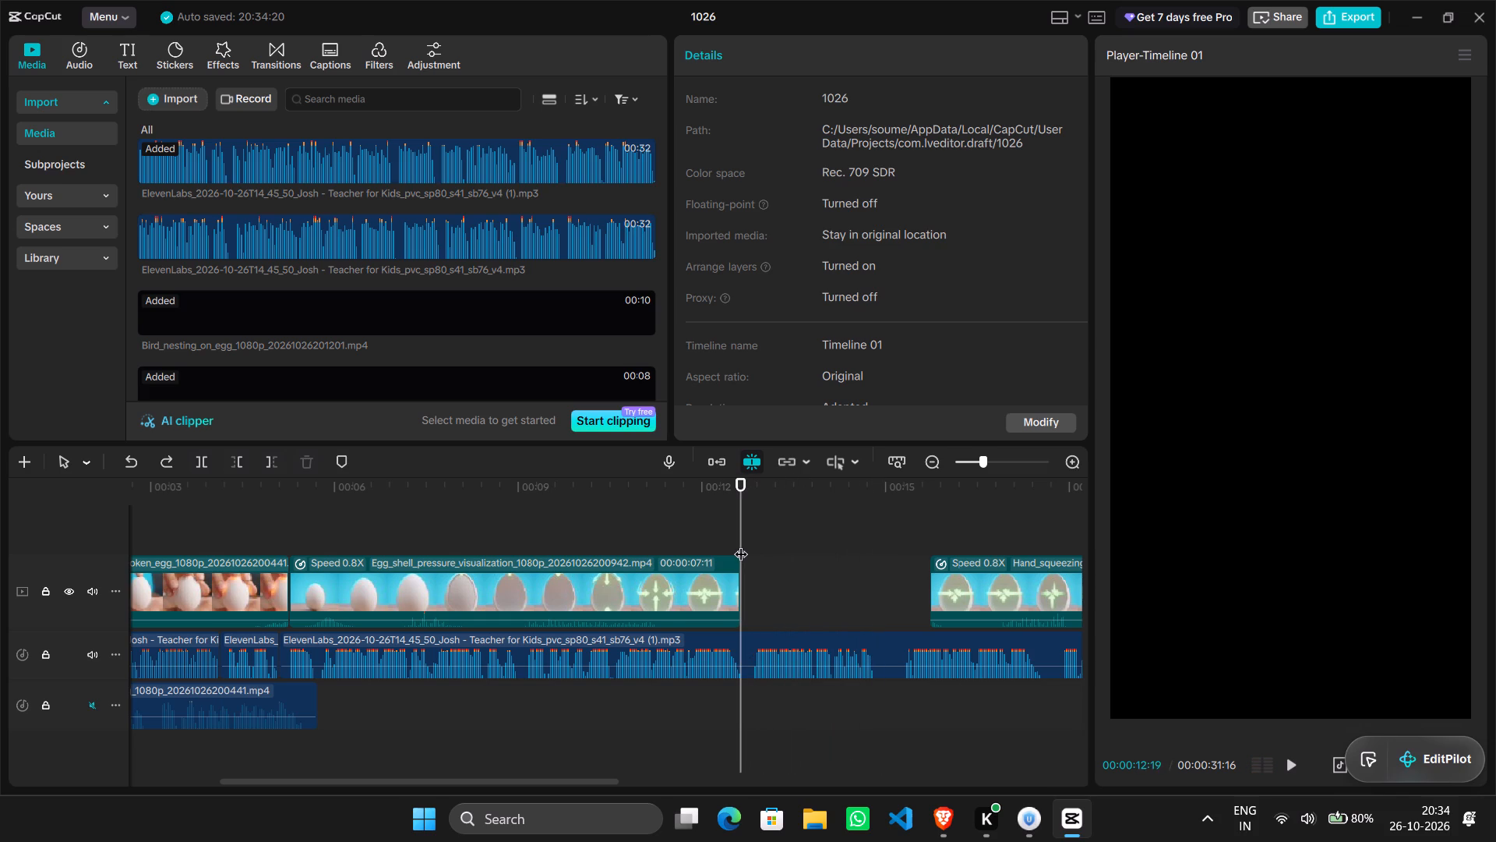
key("space")
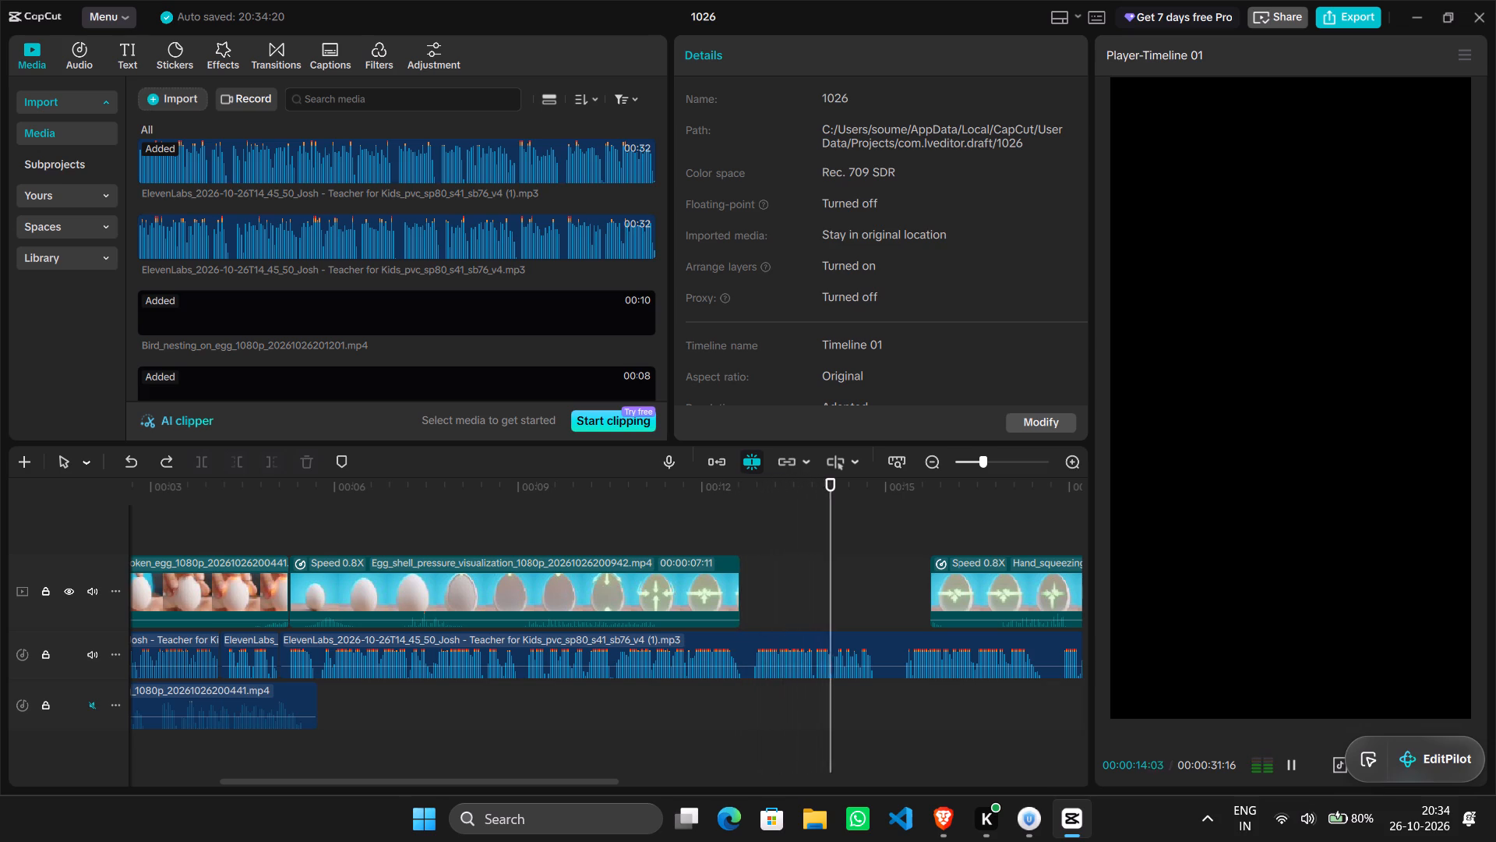
Cut the narration pause between 00:00:14:25 and 00:00:15:01 out of the audio and close the gap.
scroll(865, 593, "left", 1)
left_click(757, 699)
left_click_drag(757, 699, 745, 699)
left_click(703, 670)
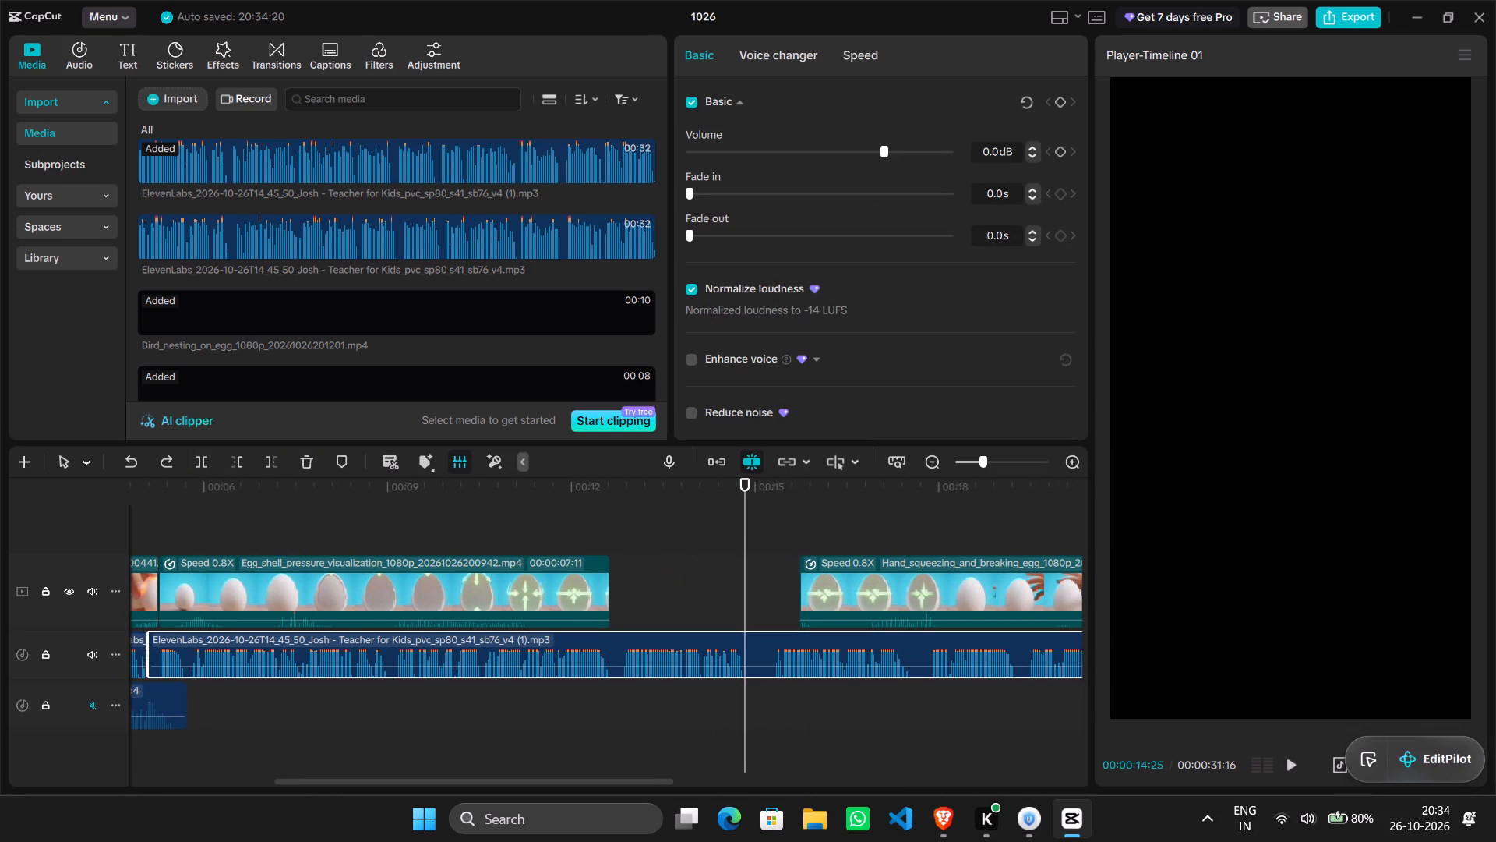
left_click(201, 462)
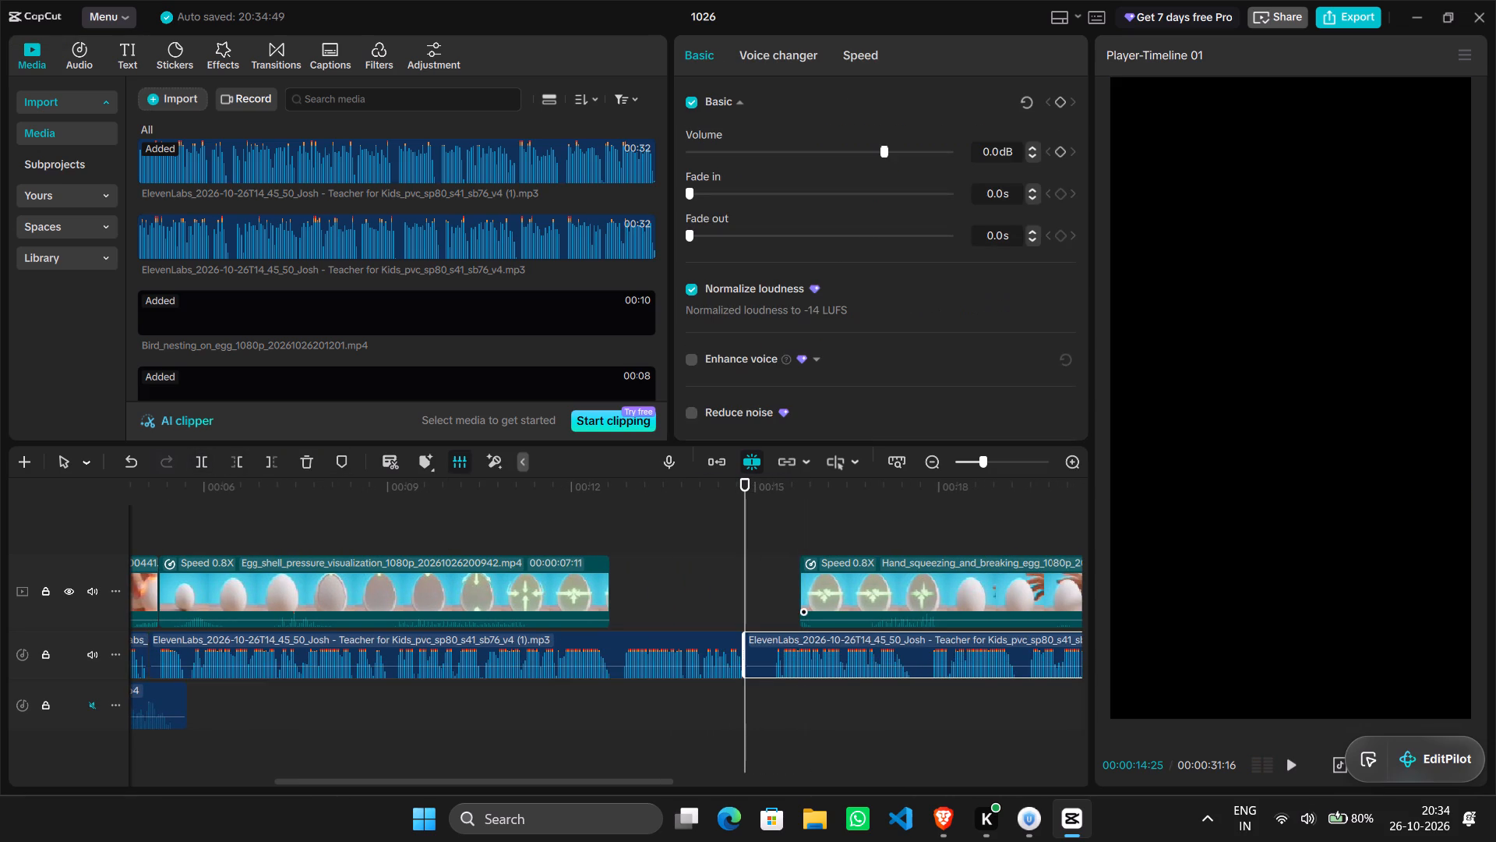
left_click_drag(743, 542, 760, 543)
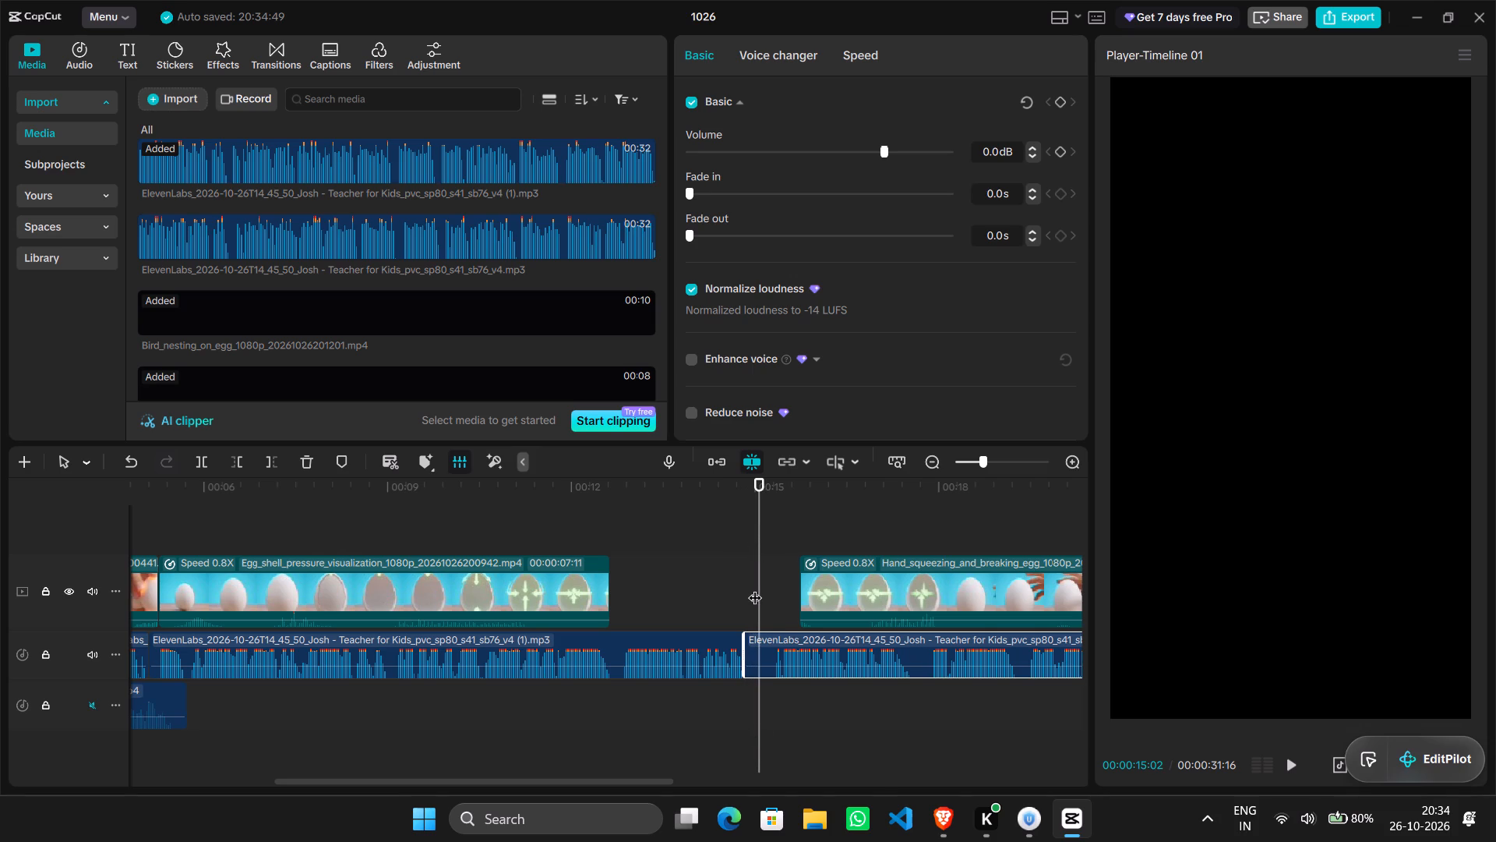
key("Left")
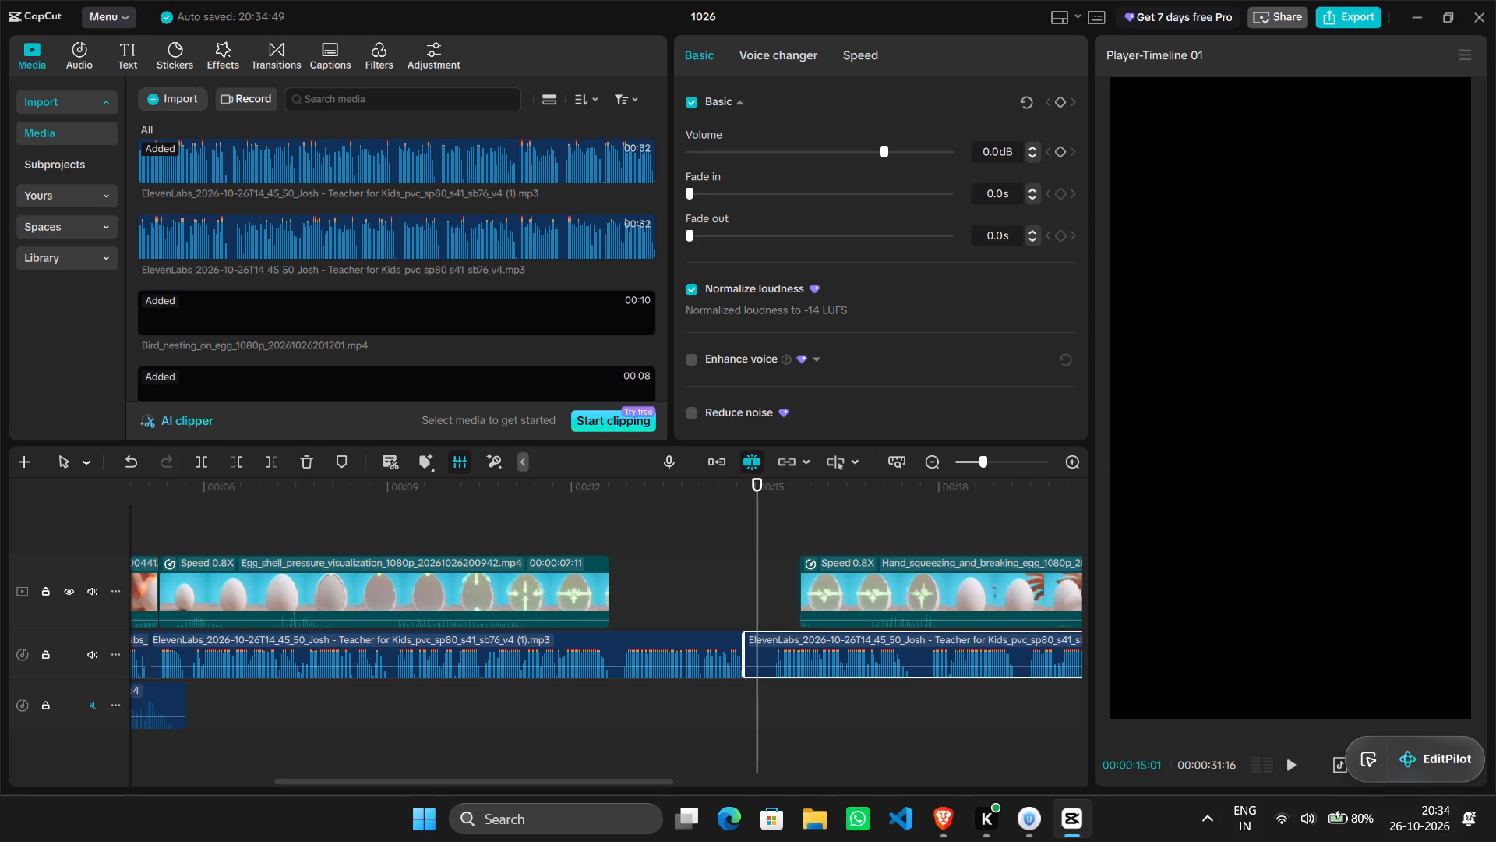
left_click(229, 457)
right_click(749, 663)
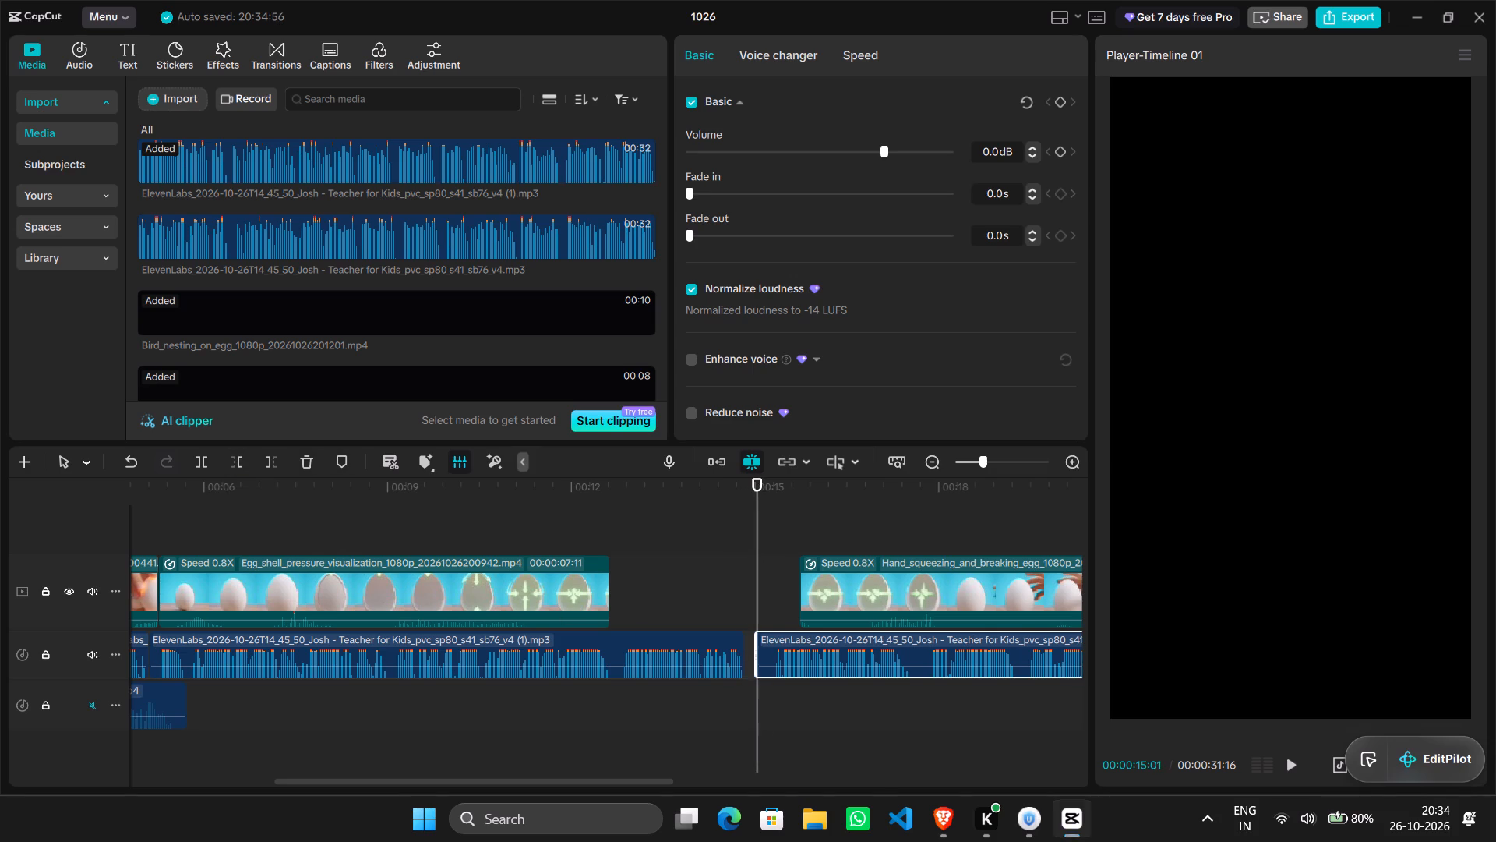
left_click(796, 634)
left_click(704, 573)
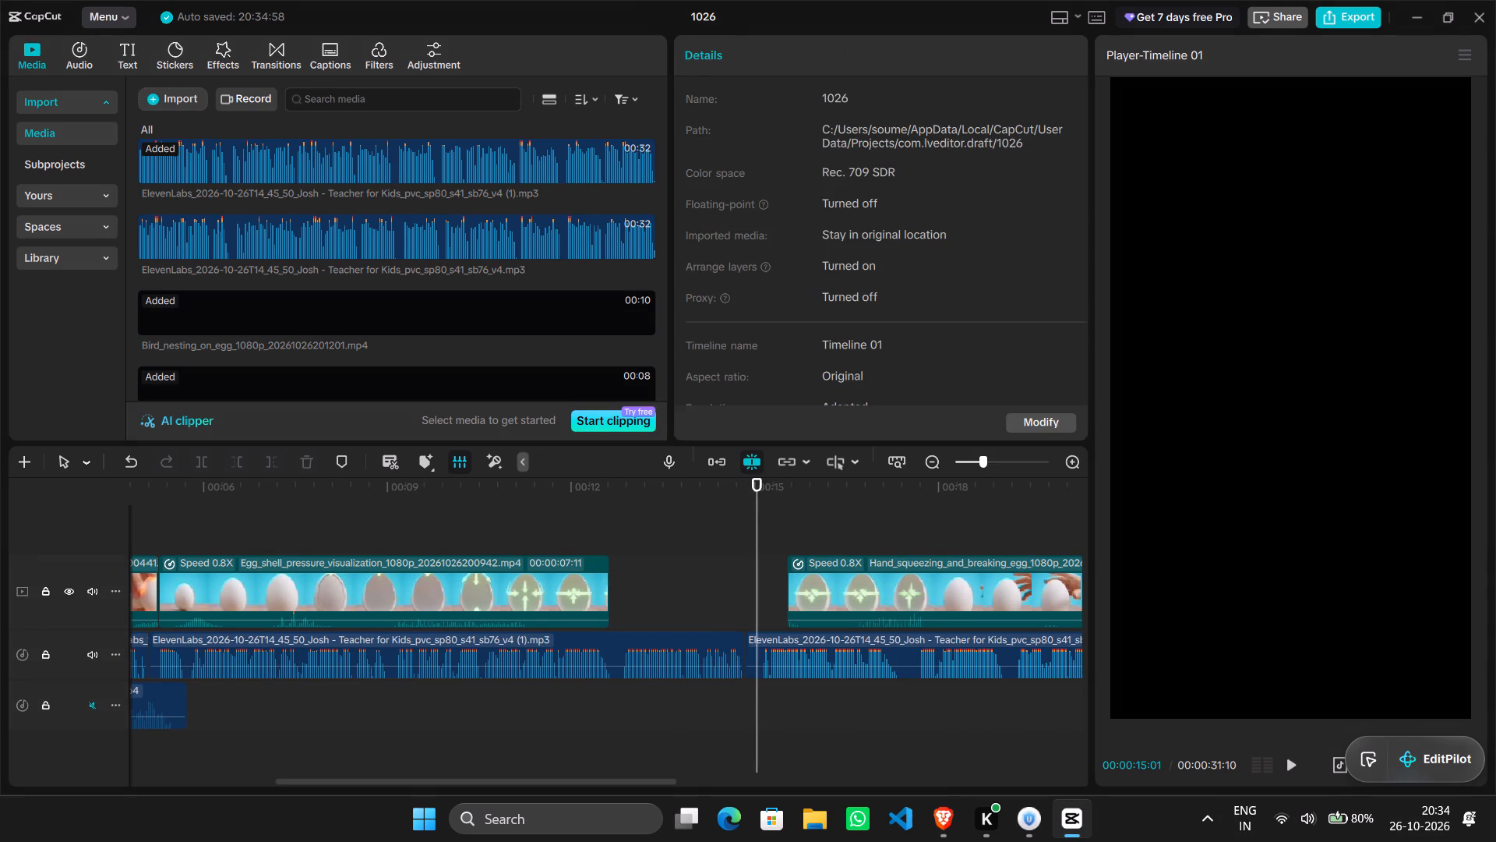
Move the hand-squeezing clip earlier so it starts at the narration cut at 00:00:14:25.
left_click(887, 586)
left_click_drag(887, 586, 853, 588)
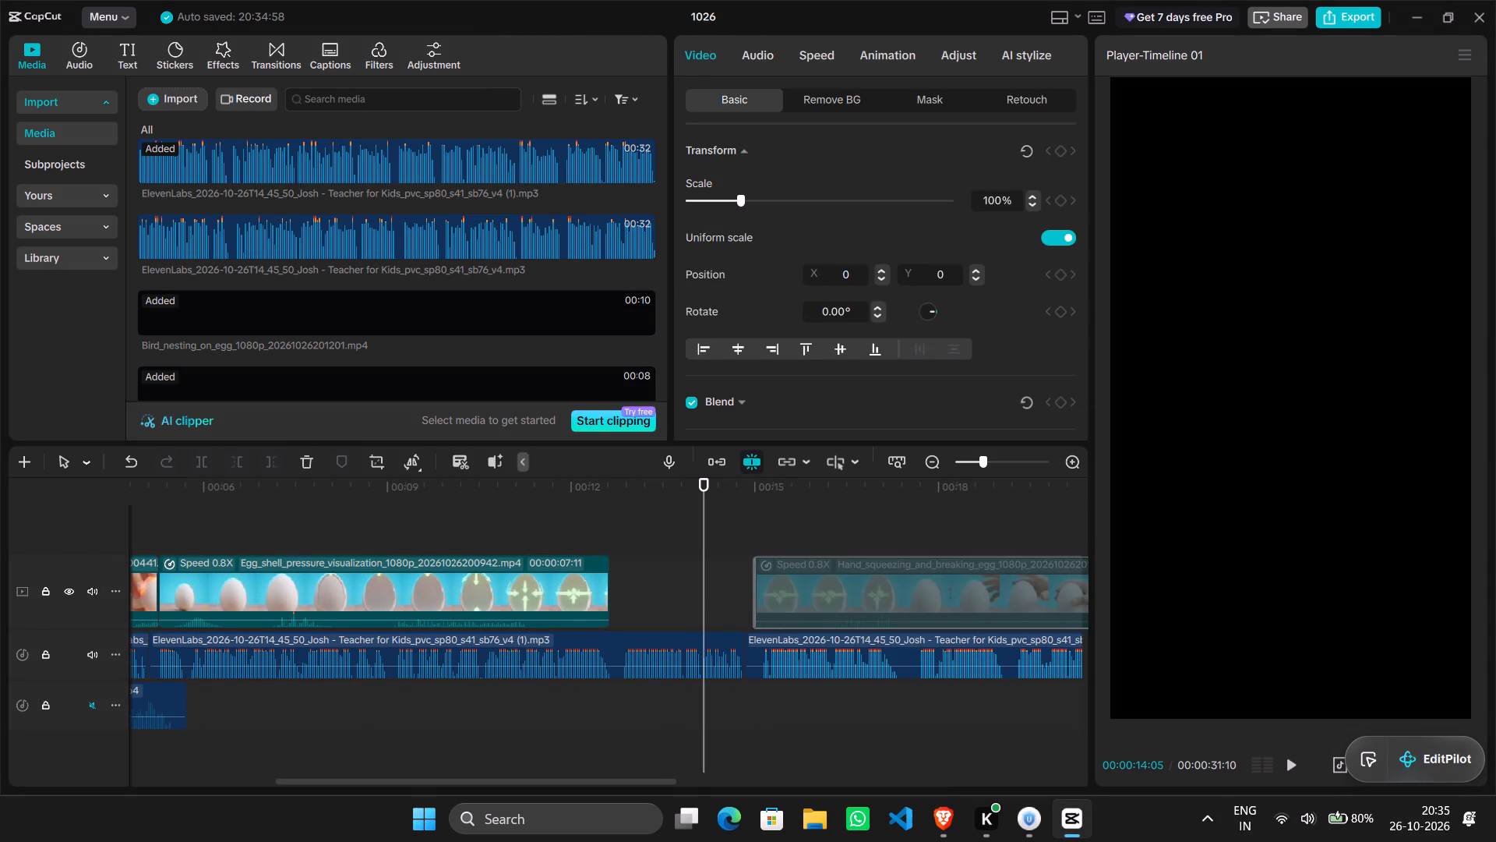
left_click_drag(853, 588, 851, 588)
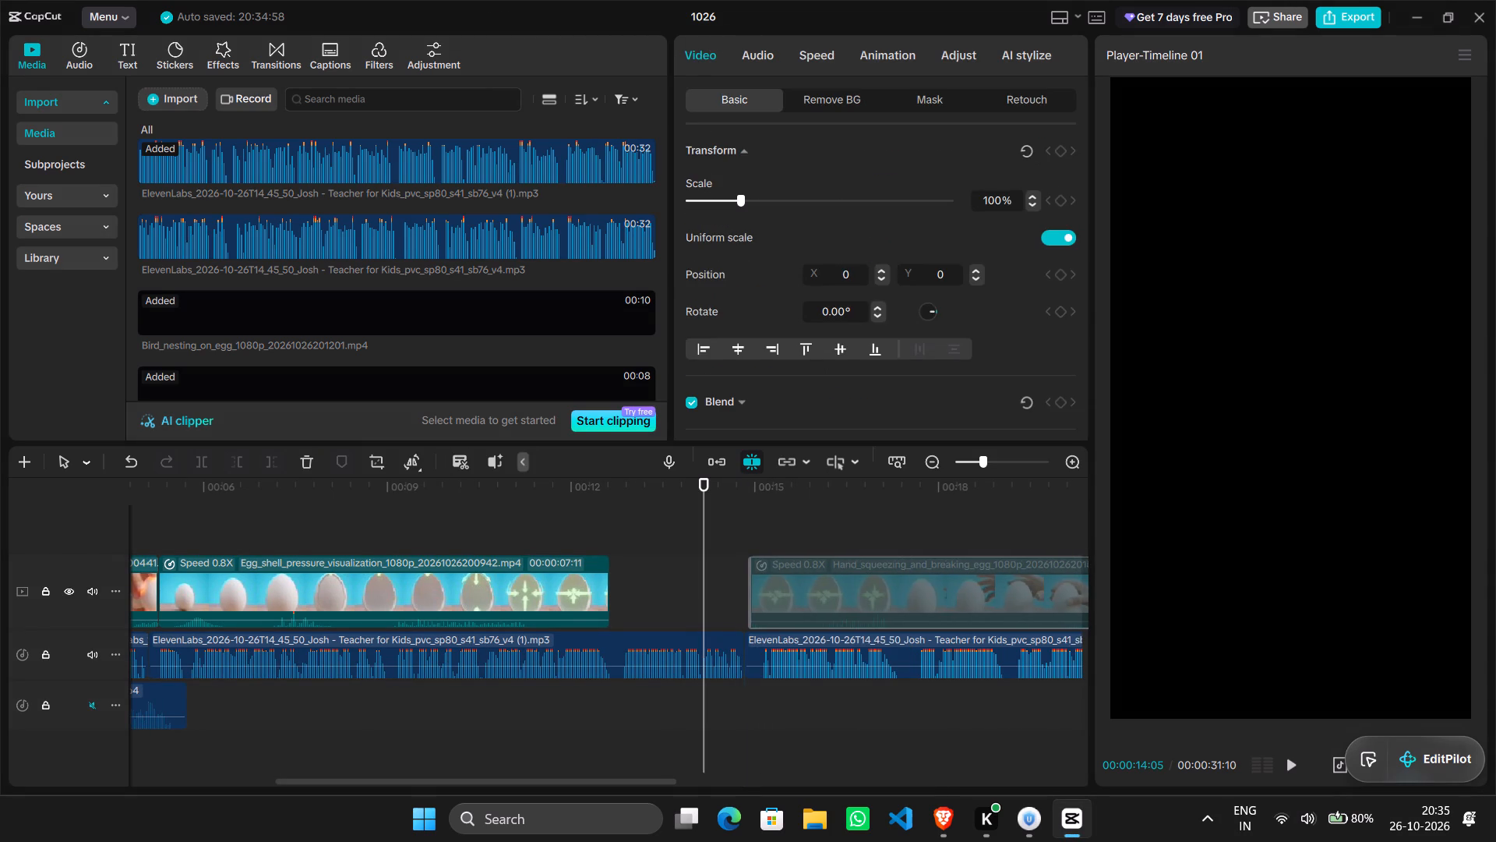
left_click_drag(851, 588, 853, 587)
left_click_drag(838, 586, 828, 586)
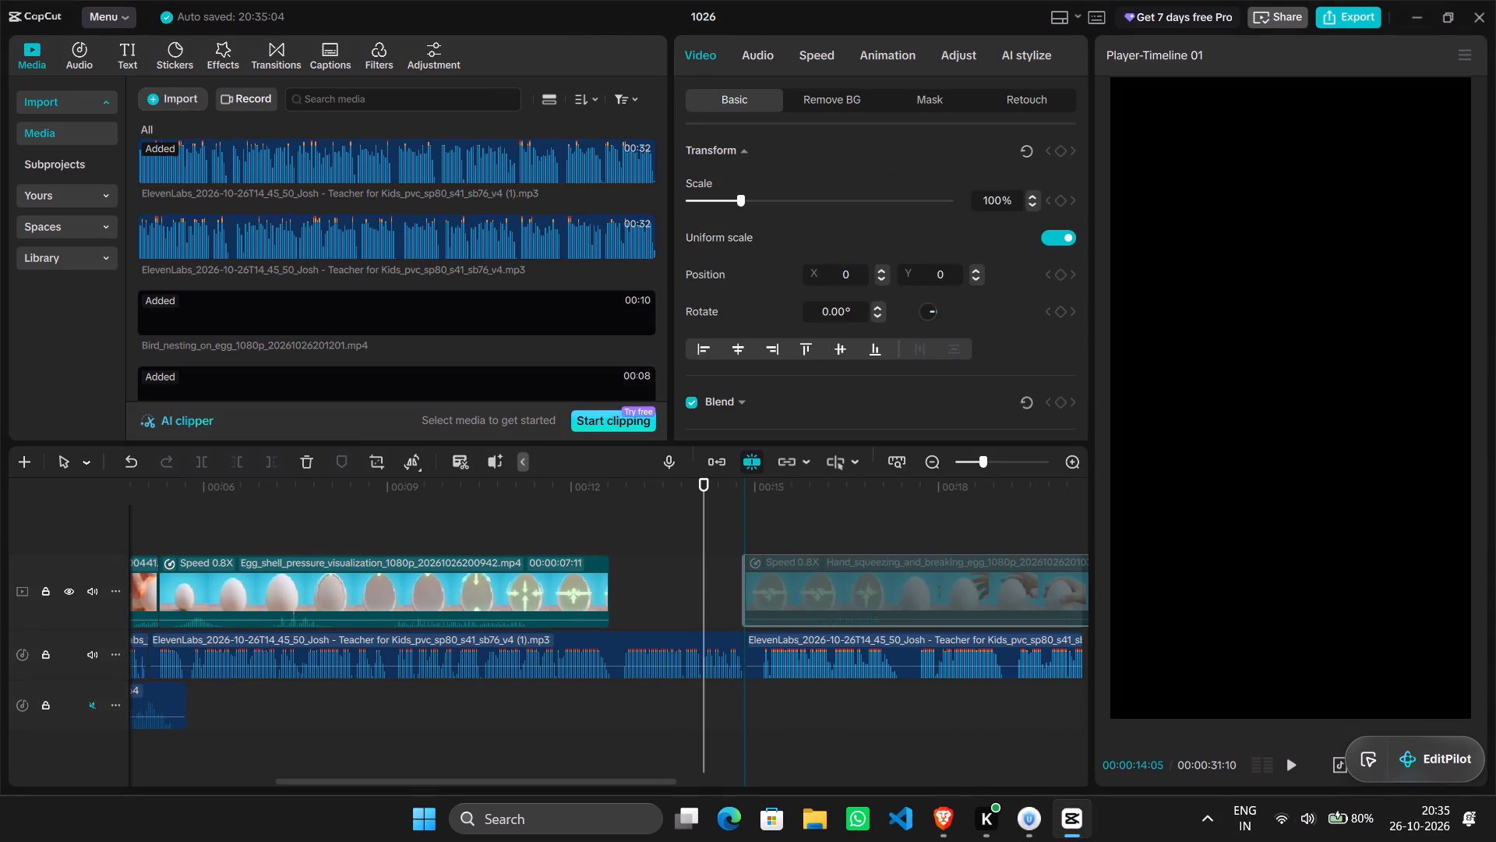
left_click_drag(828, 586, 831, 589)
Play back from 00:00:14:16 through the hand-squeezing clip and into the bird nesting clip.
left_click(726, 552)
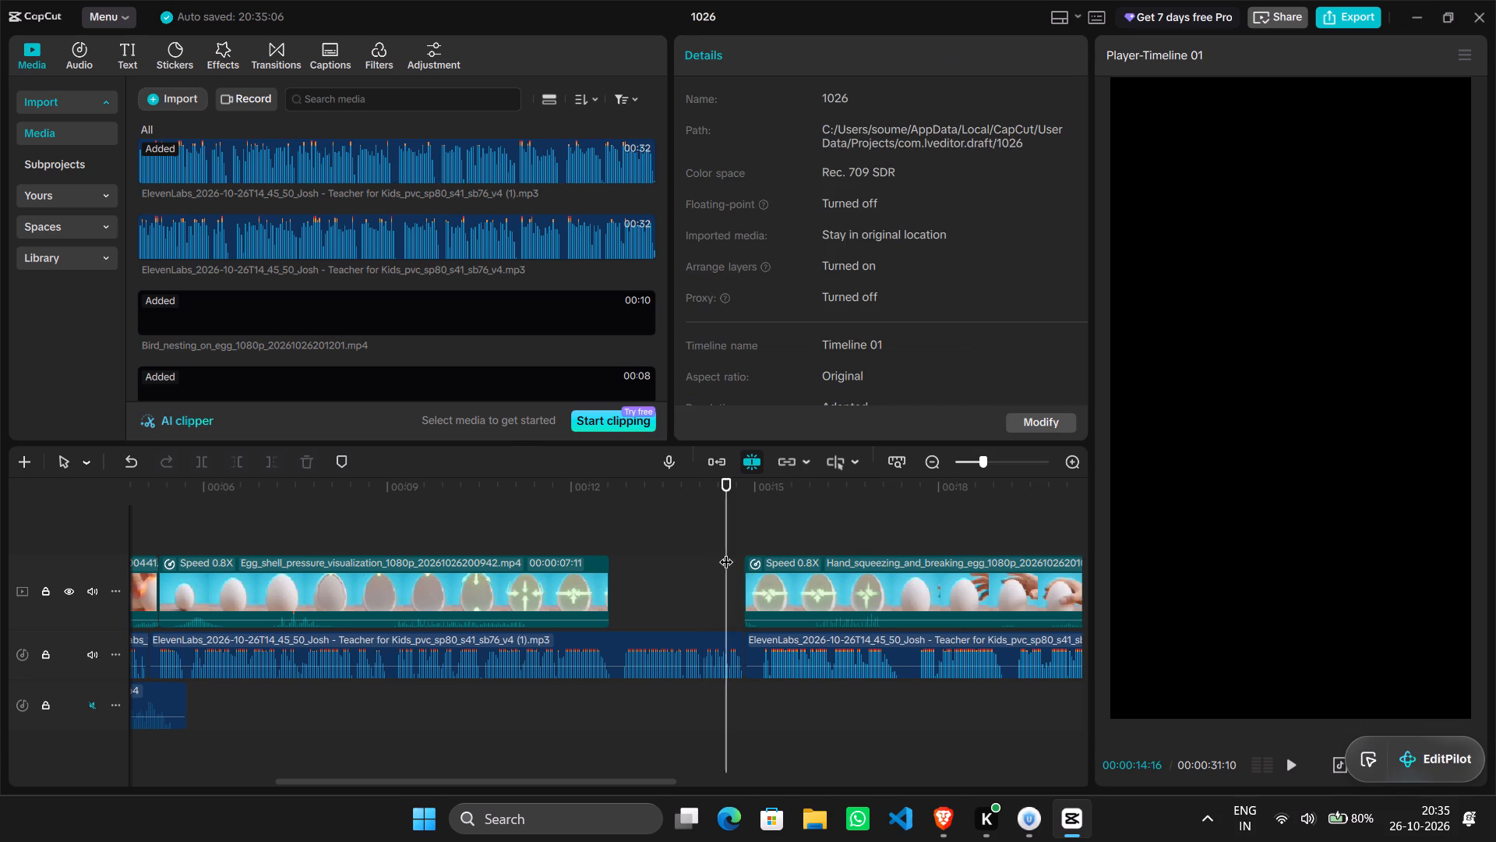
key("space")
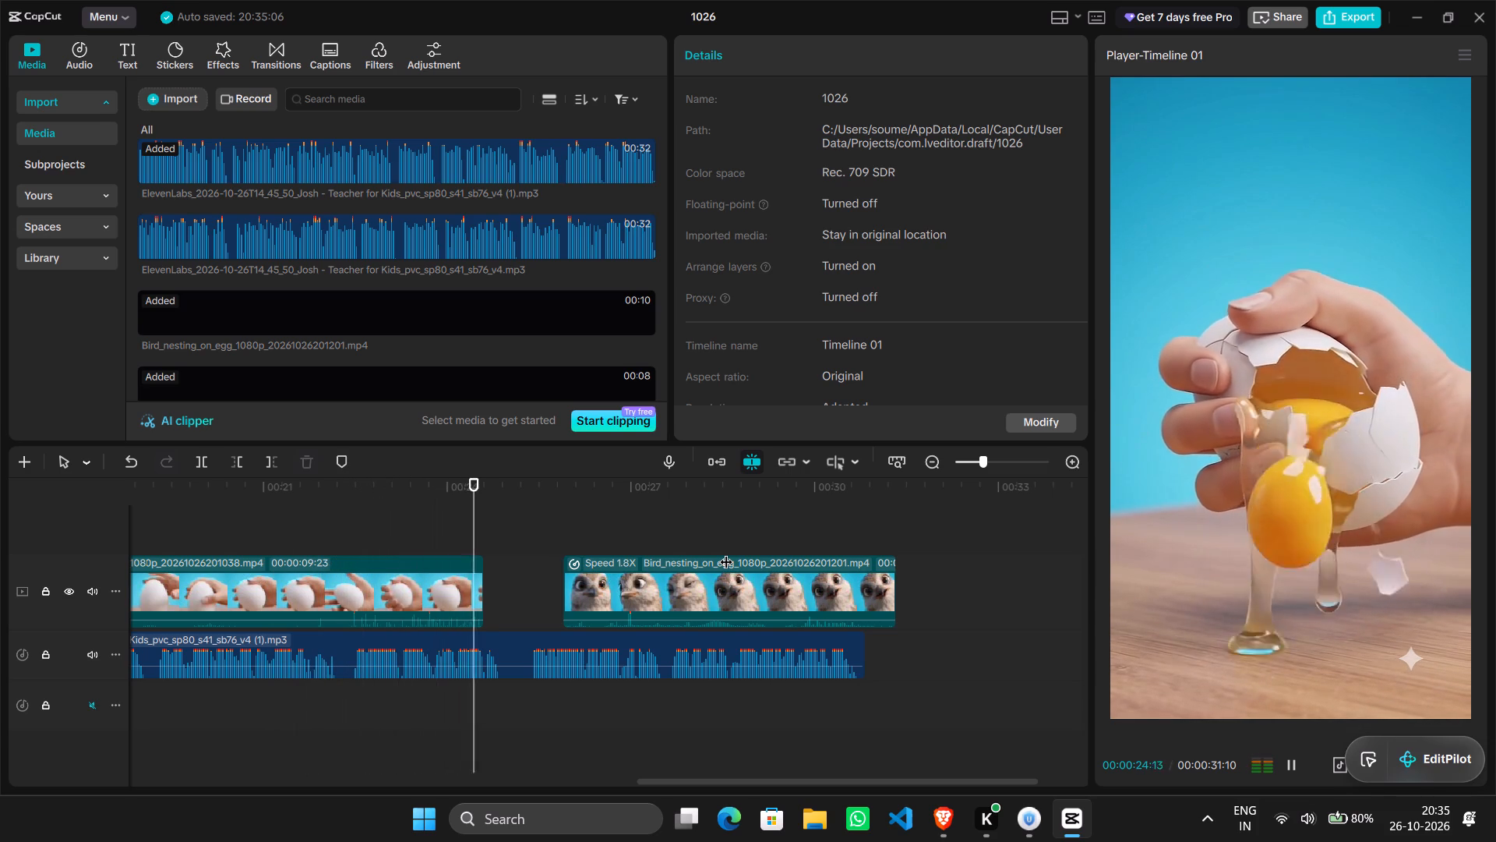
left_click(432, 589)
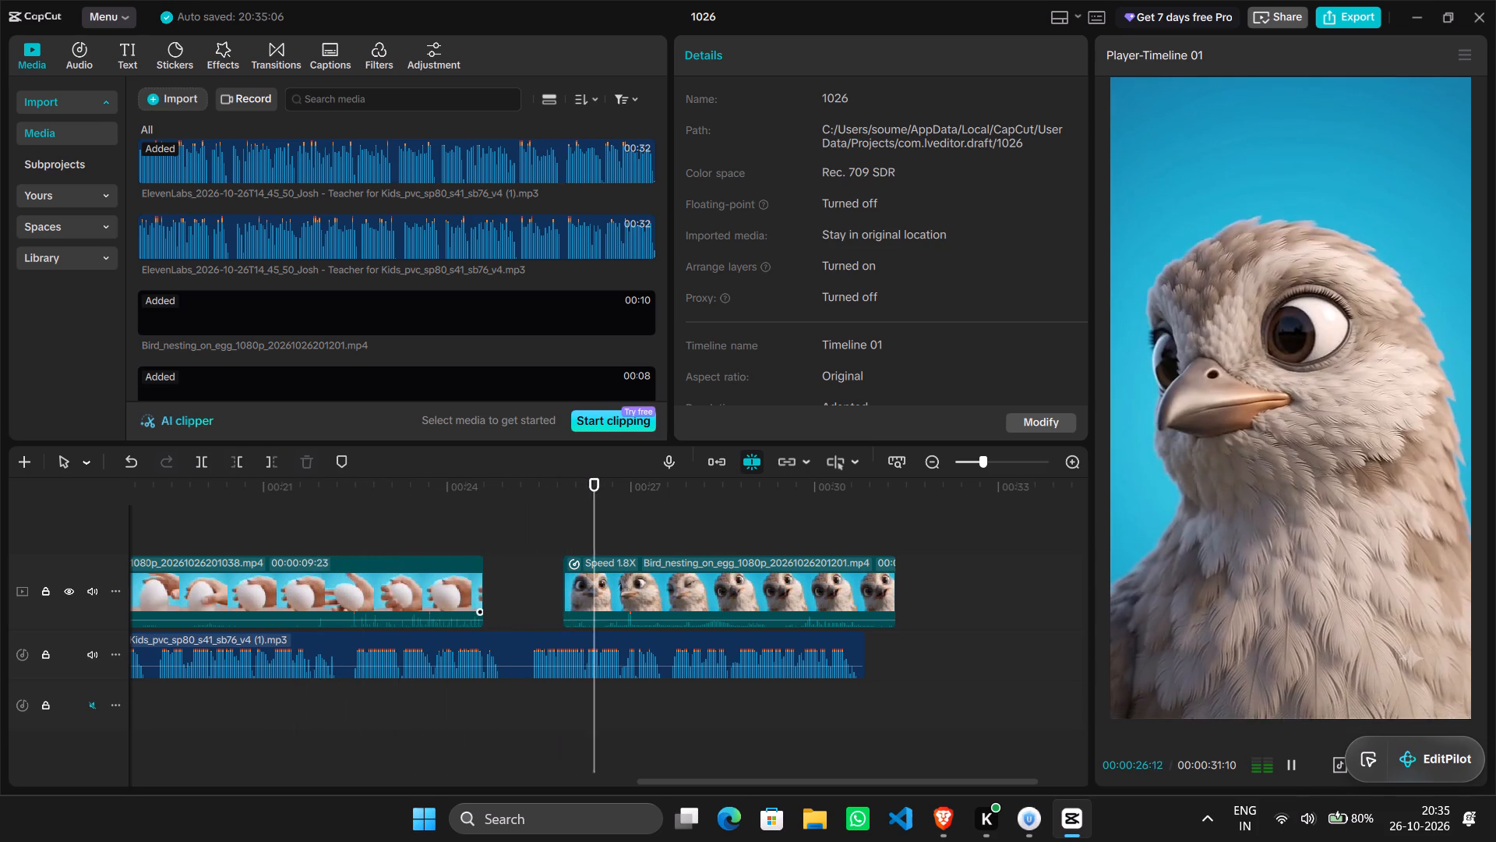
scroll(432, 589, "down", 8, "ctrl")
left_click(401, 516)
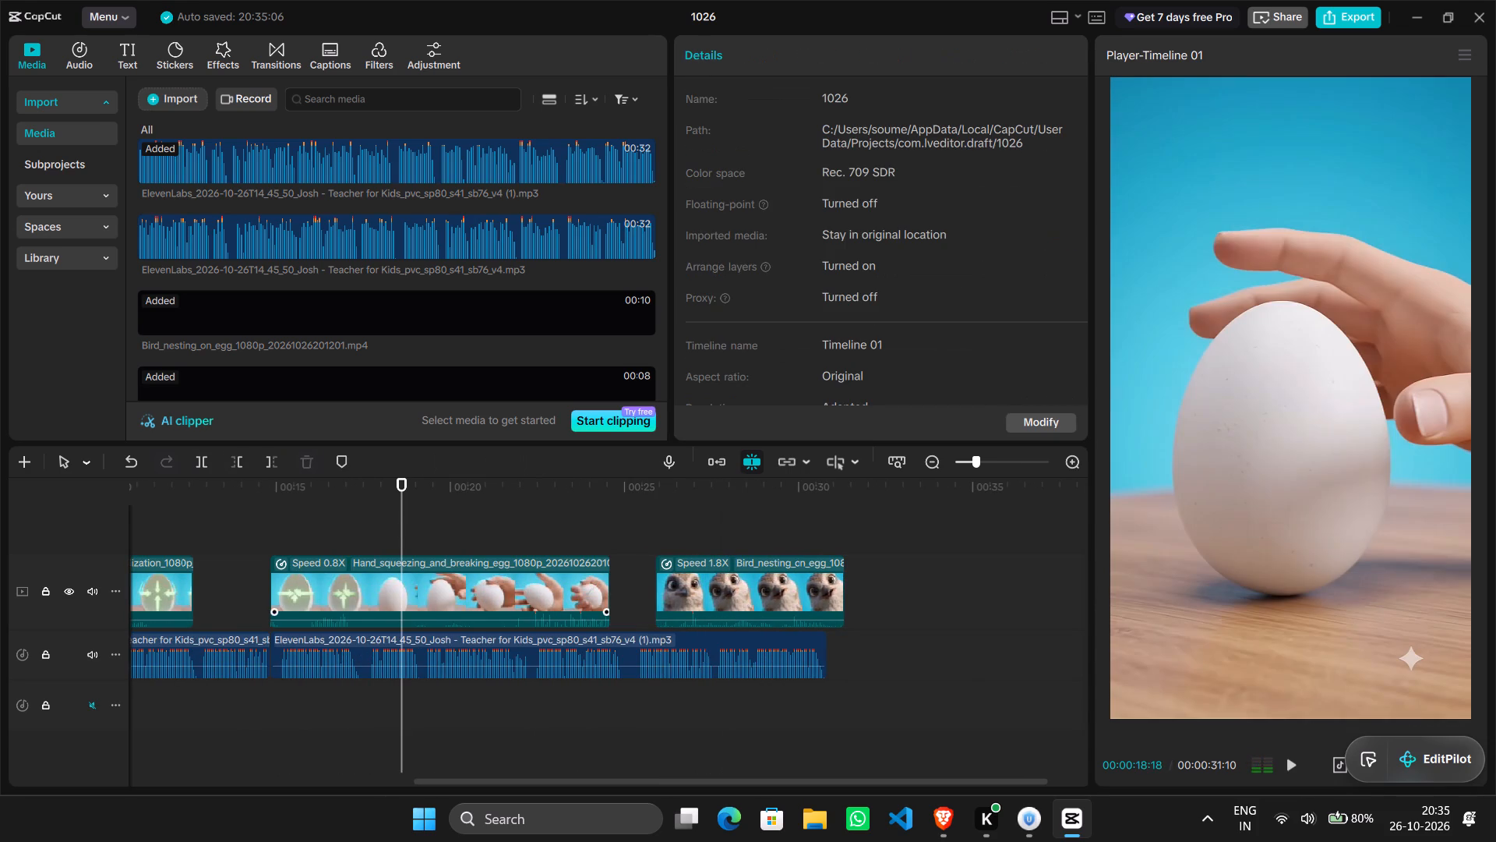
Slow the hand-squeezing clip to 0.79x so it reaches the narration pause near 00:00:24:26.
left_click(653, 543)
left_click_drag(653, 543, 619, 547)
left_click(565, 586)
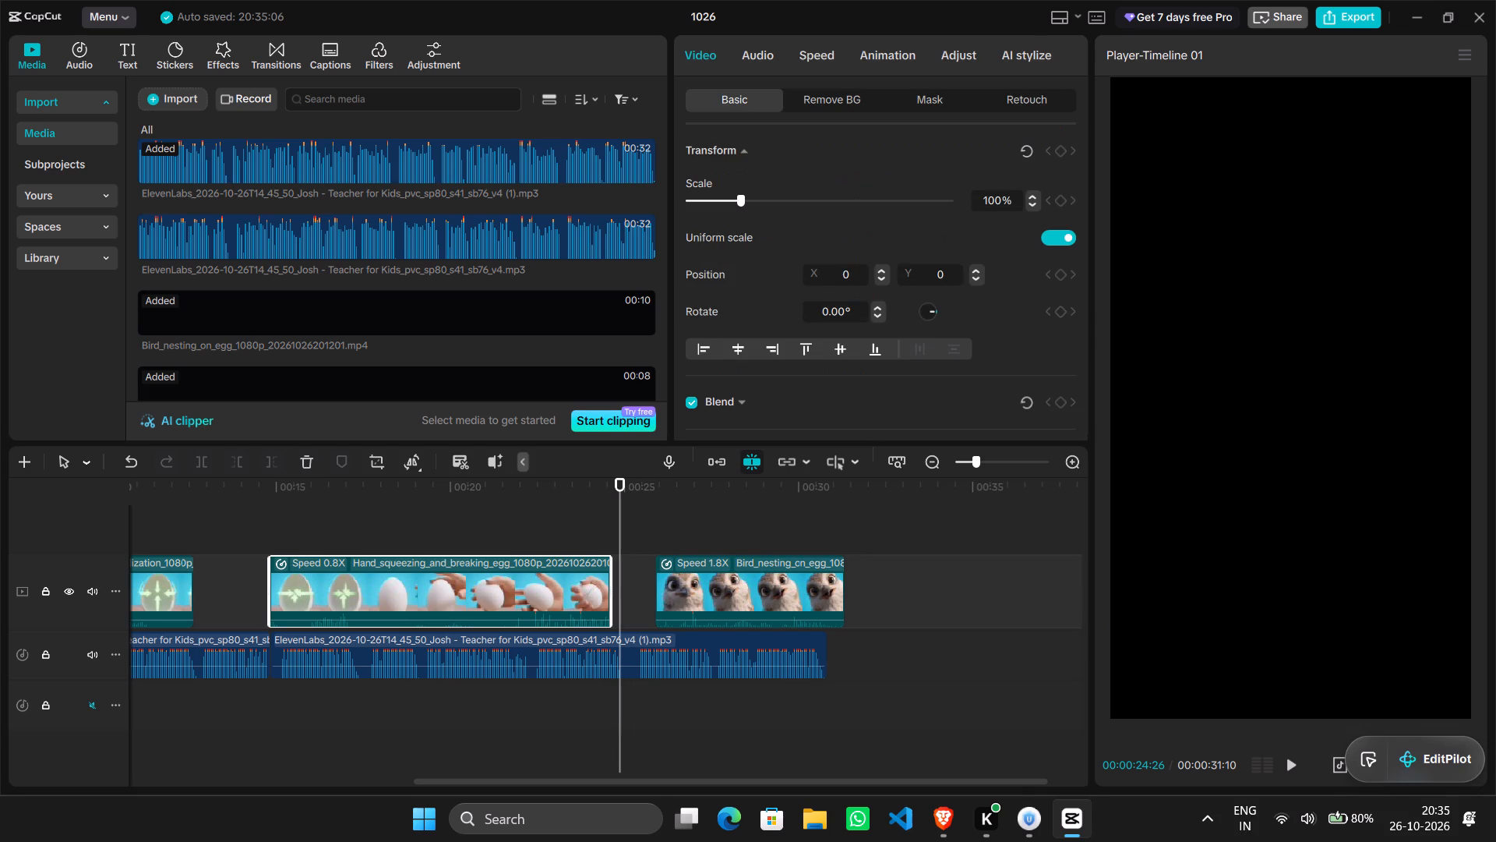
left_click(818, 58)
left_click(730, 183)
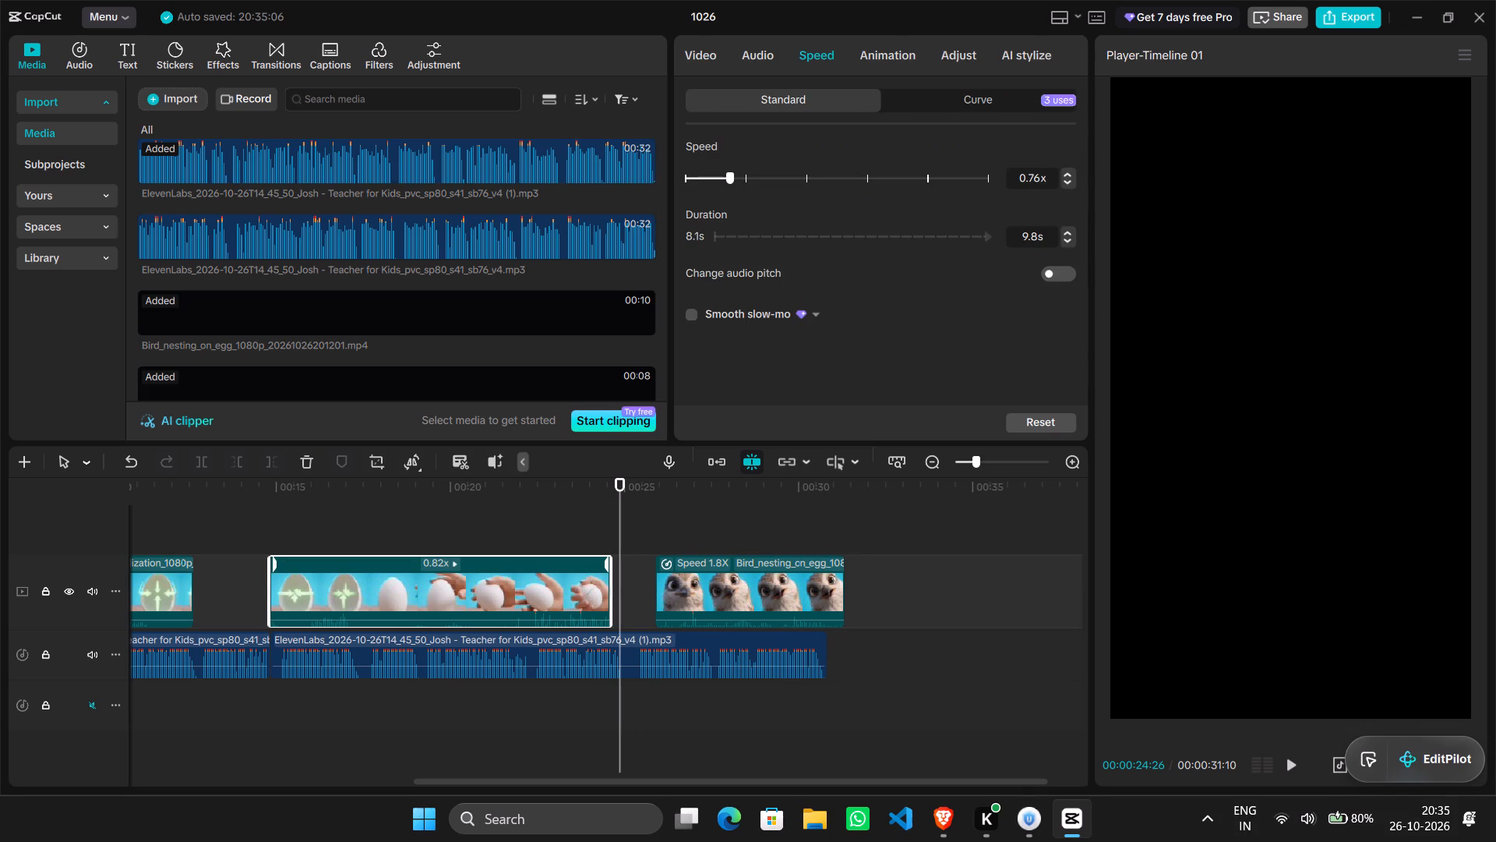
left_click(730, 183)
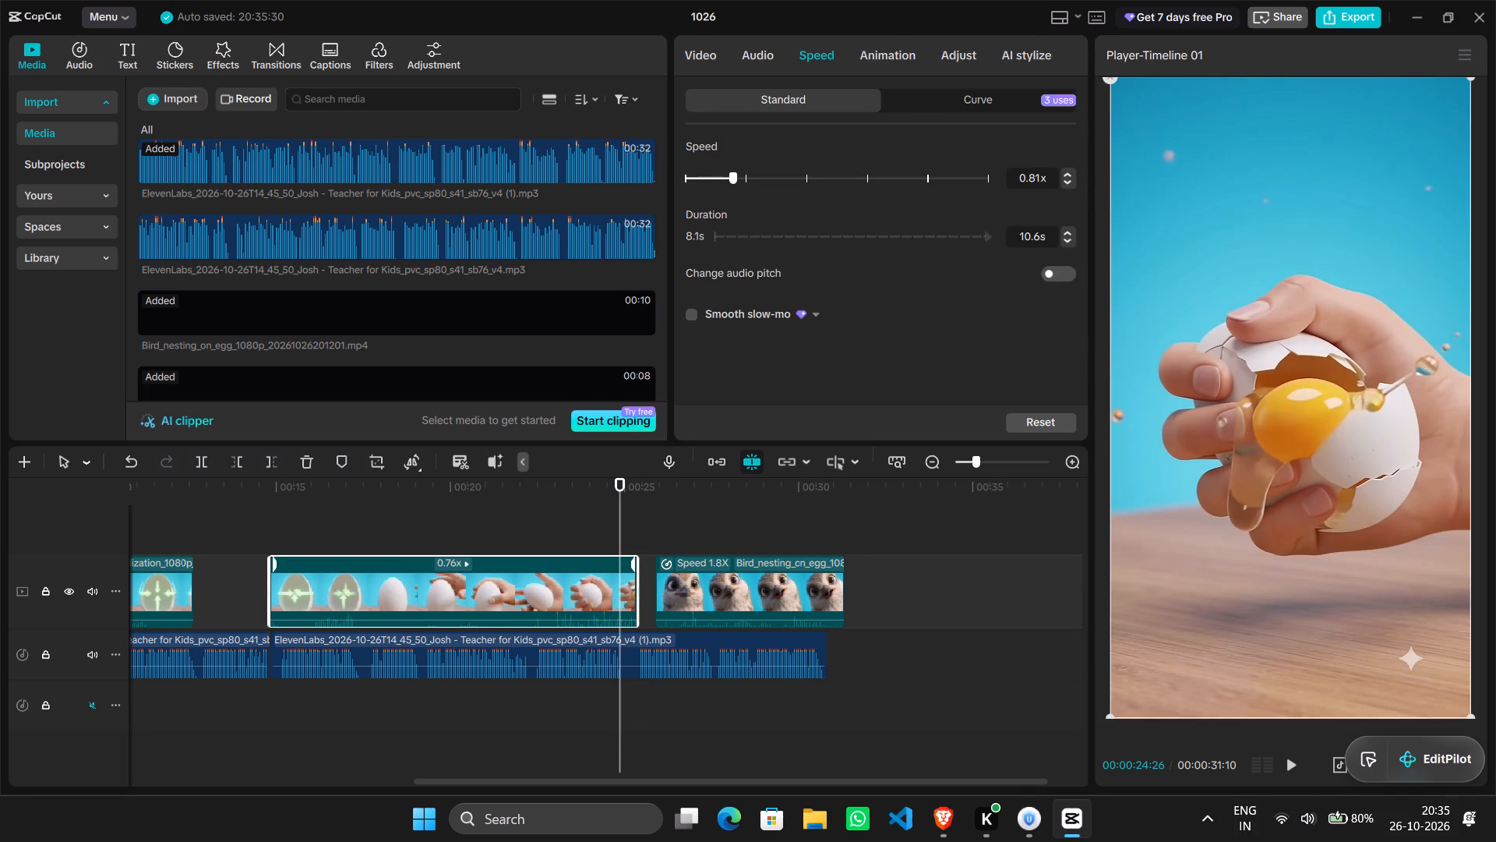
Play back the hand-squeezing clip from its start into the gap before the bird nesting clip.
double_click(273, 532)
key("space")
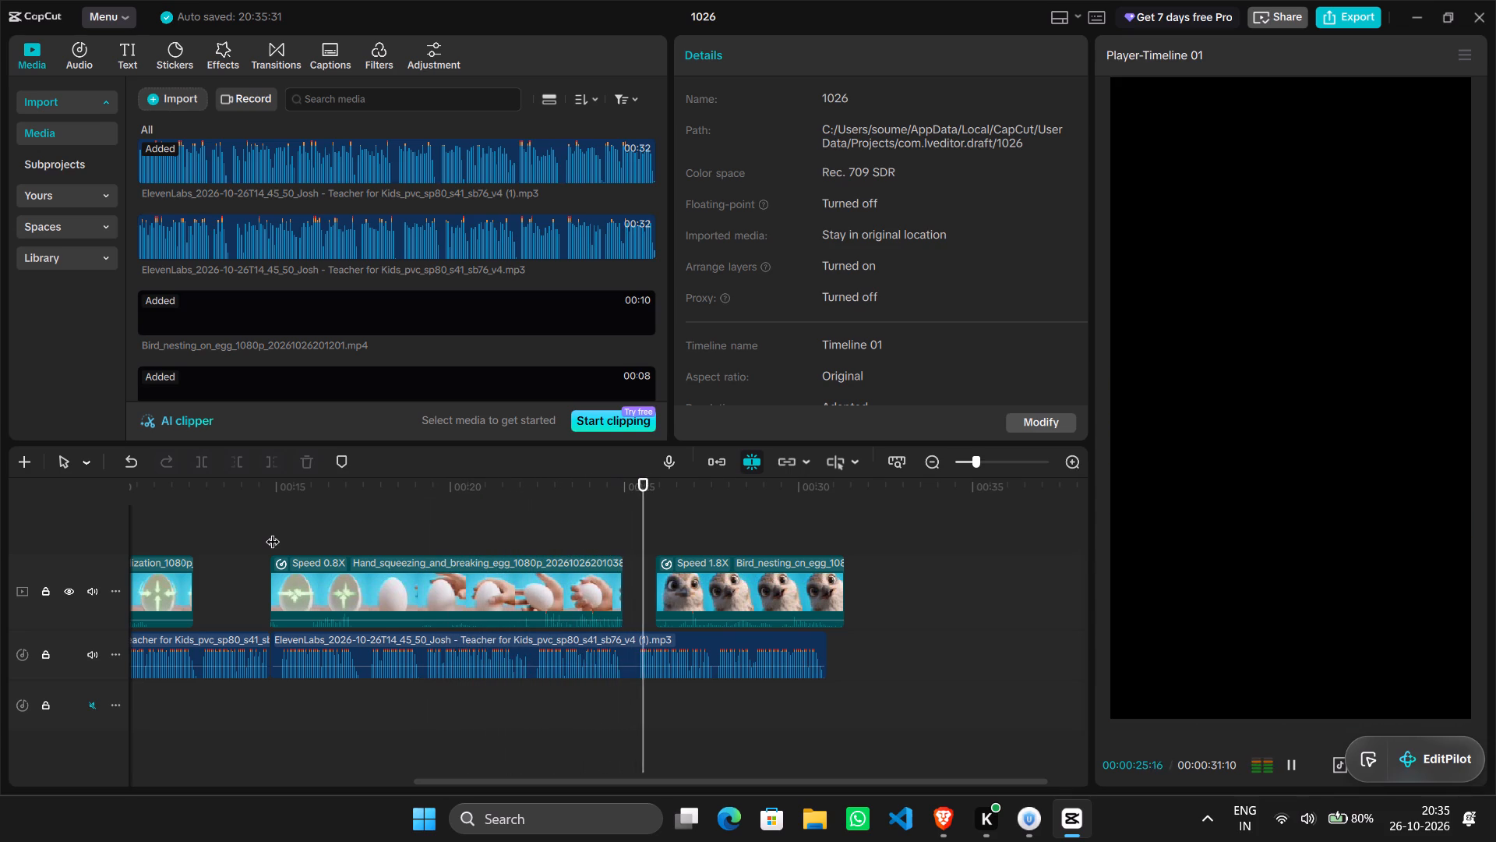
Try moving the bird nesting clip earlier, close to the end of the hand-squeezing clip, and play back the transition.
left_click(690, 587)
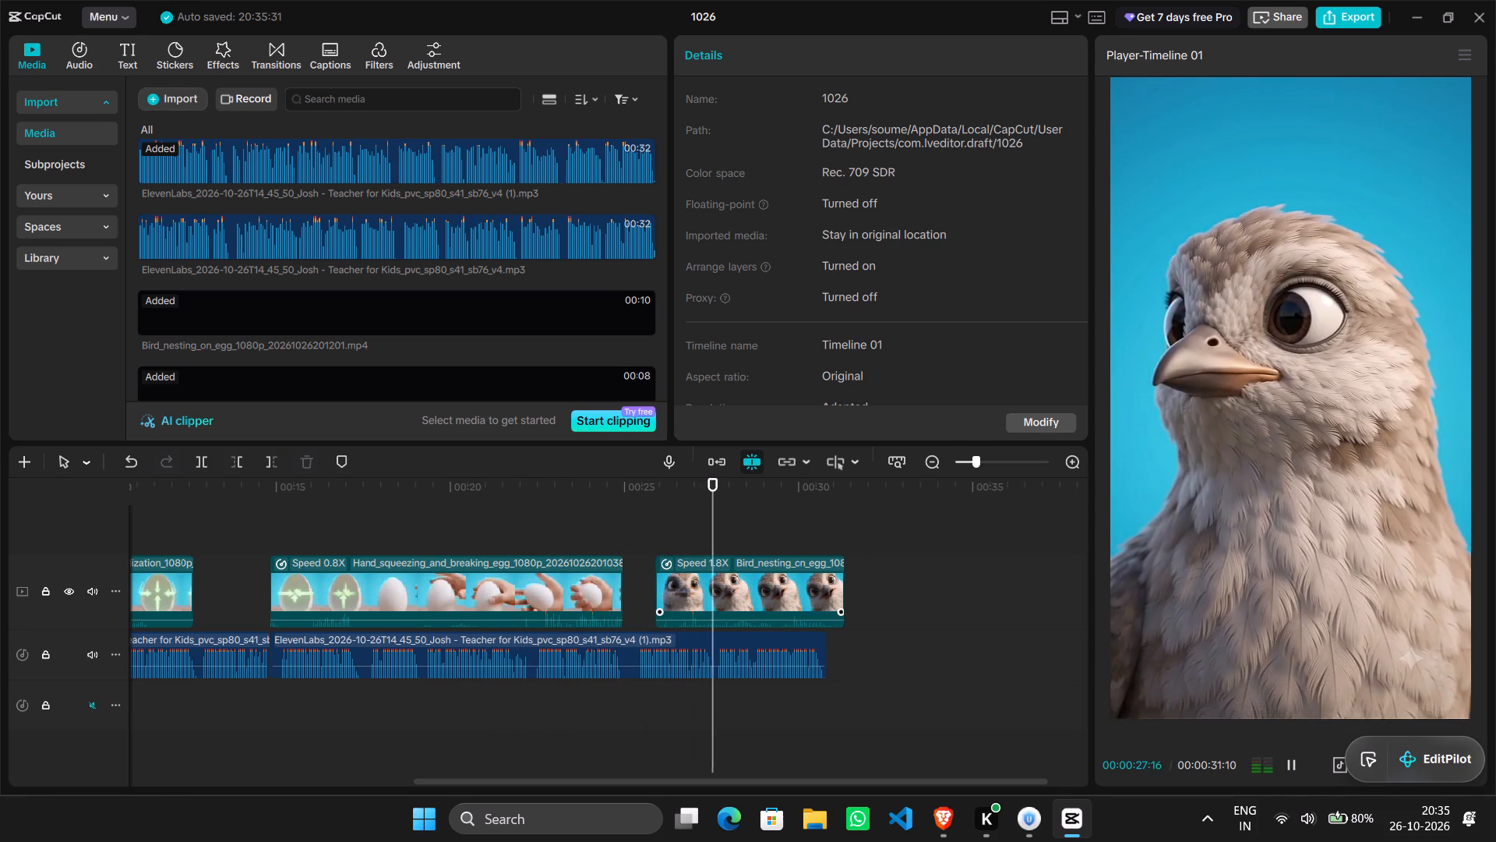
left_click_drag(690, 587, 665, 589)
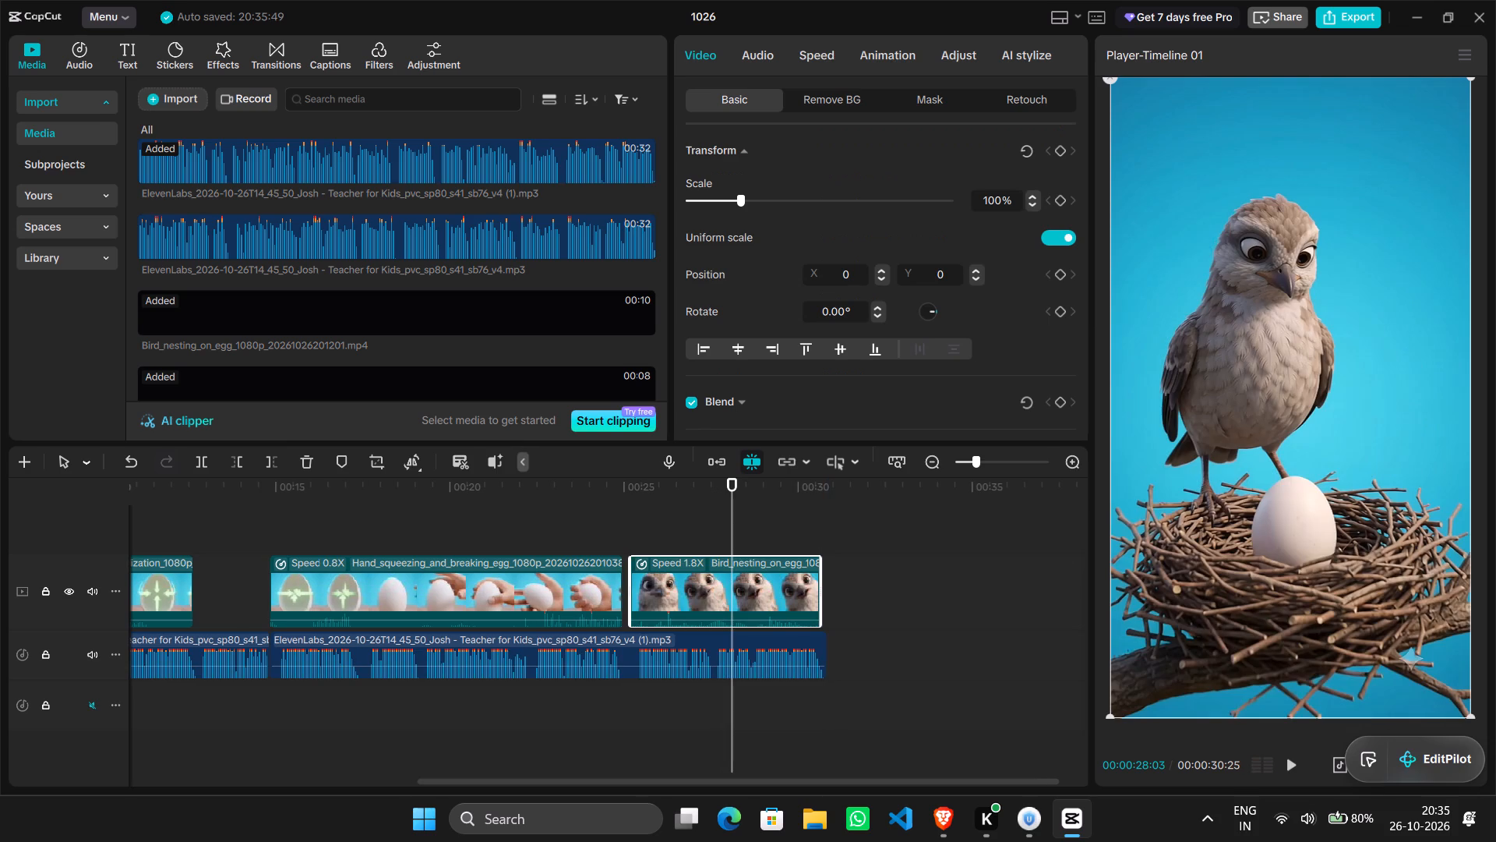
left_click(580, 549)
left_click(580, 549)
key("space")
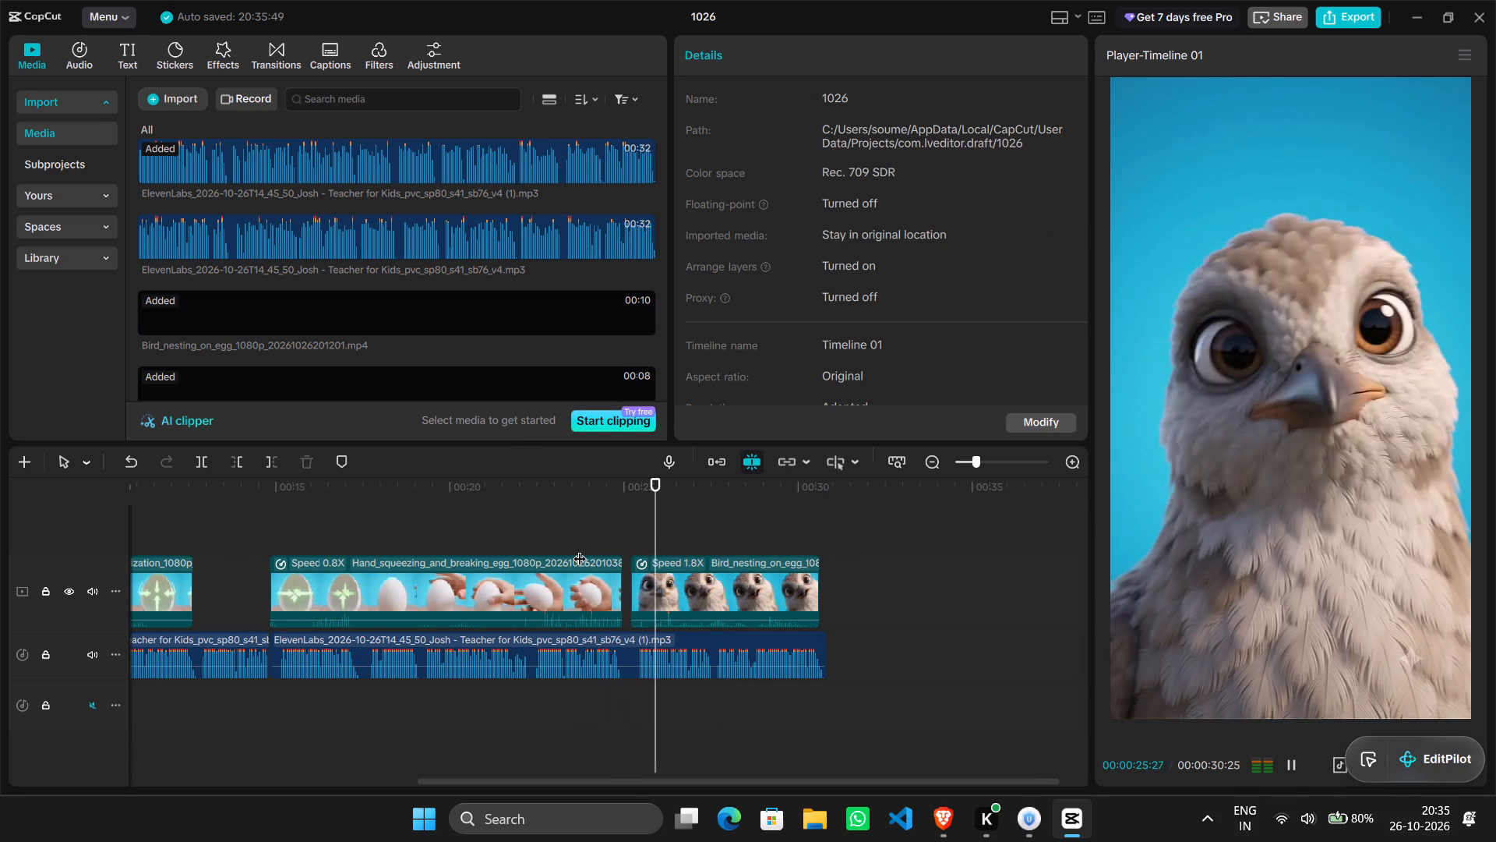
Move the bird nesting clip later on the main track so it ends at about 00:00:31:29.
left_click(767, 595)
left_click_drag(767, 595, 813, 596)
Split the narration at the start of the pause at 00:00:24:26.
scroll(670, 578, "up", 9, "ctrl")
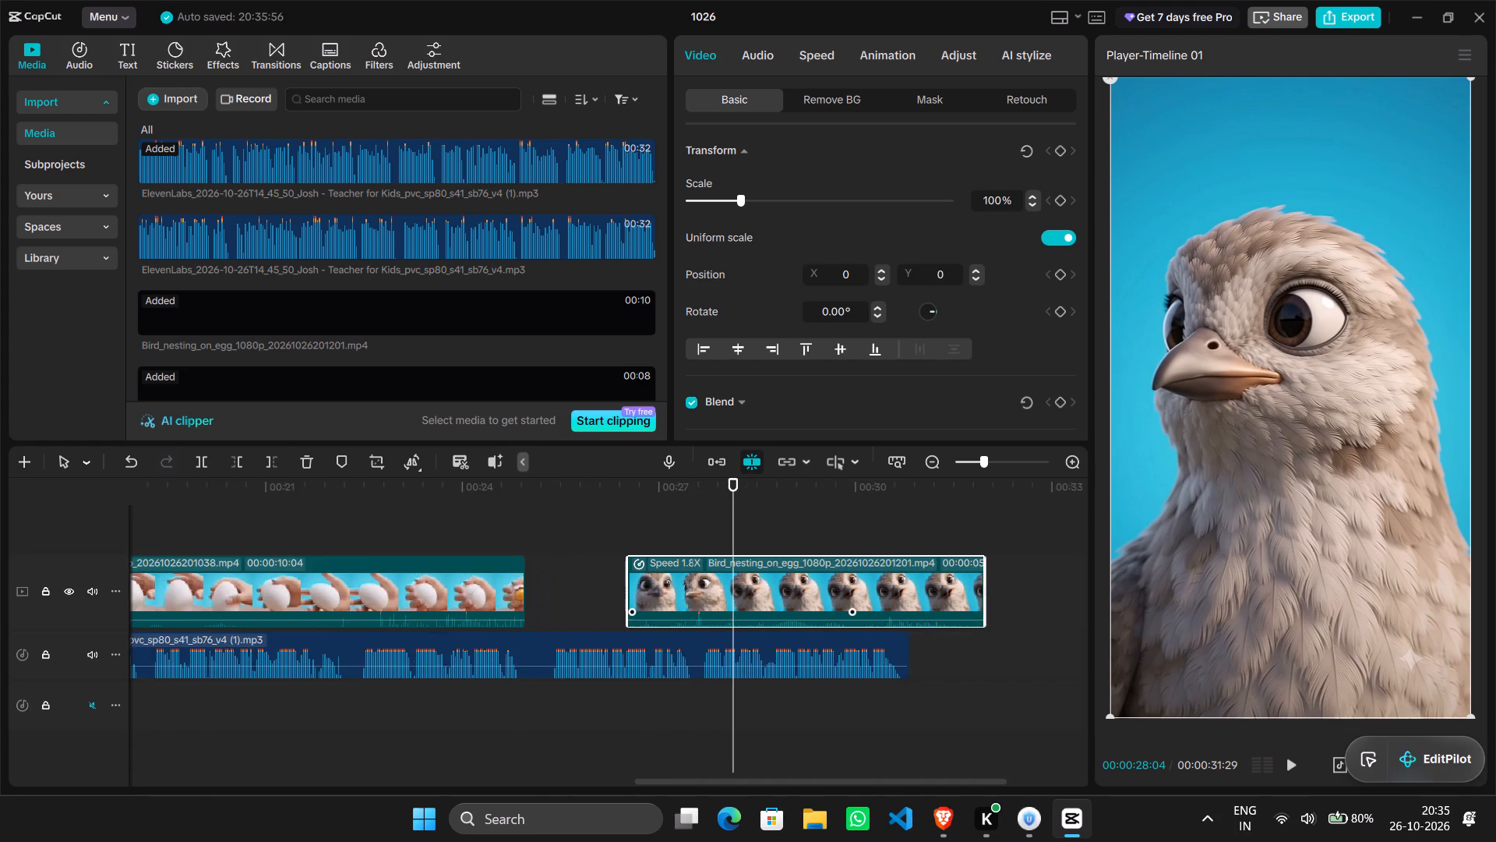
scroll(670, 578, "up", 5, "ctrl")
left_click(489, 681)
left_click_drag(489, 681, 450, 690)
left_click(461, 656)
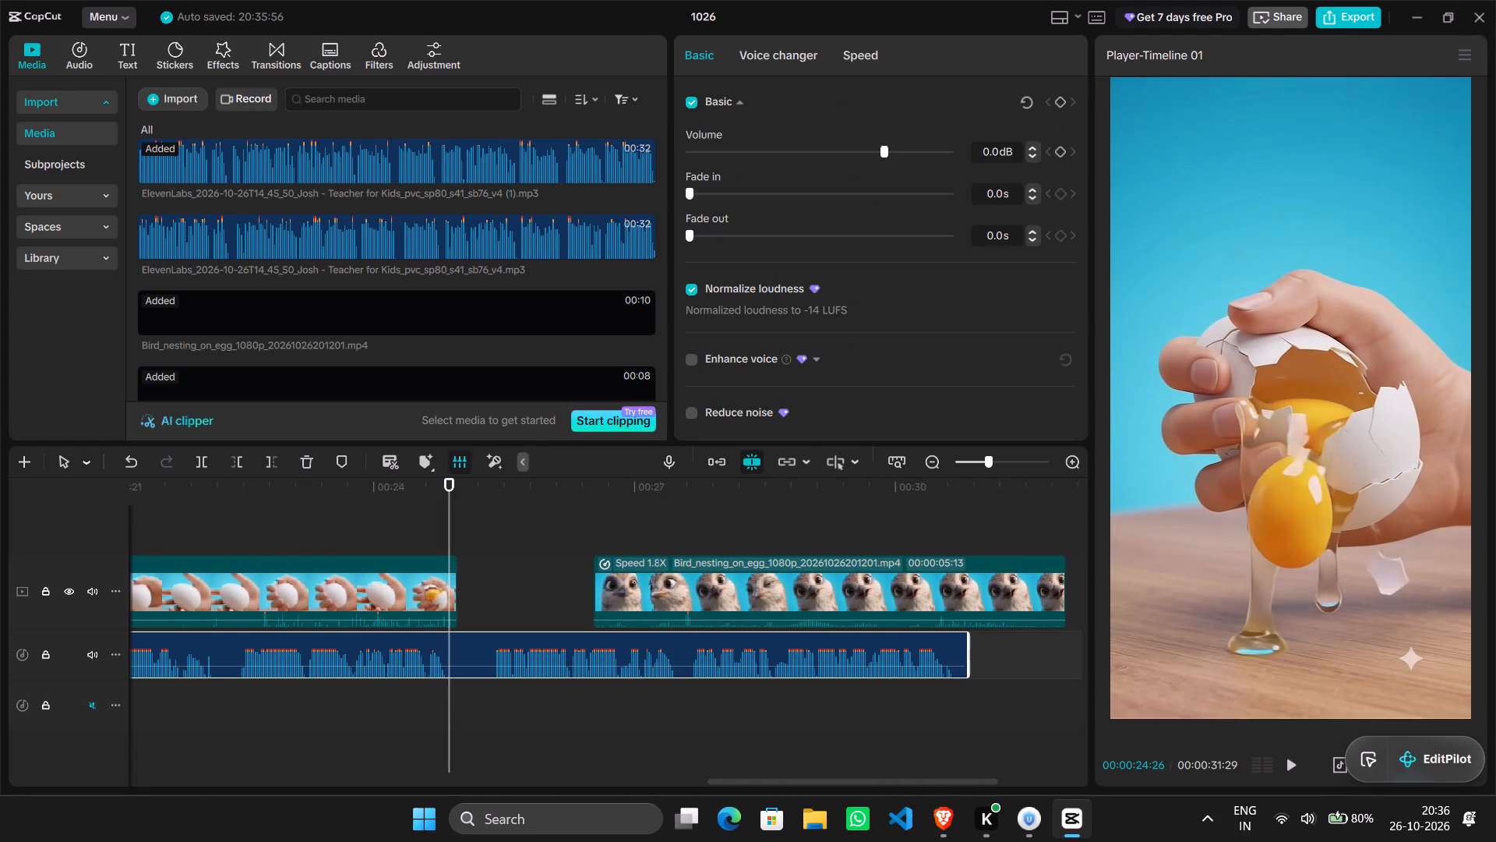
left_click(196, 465)
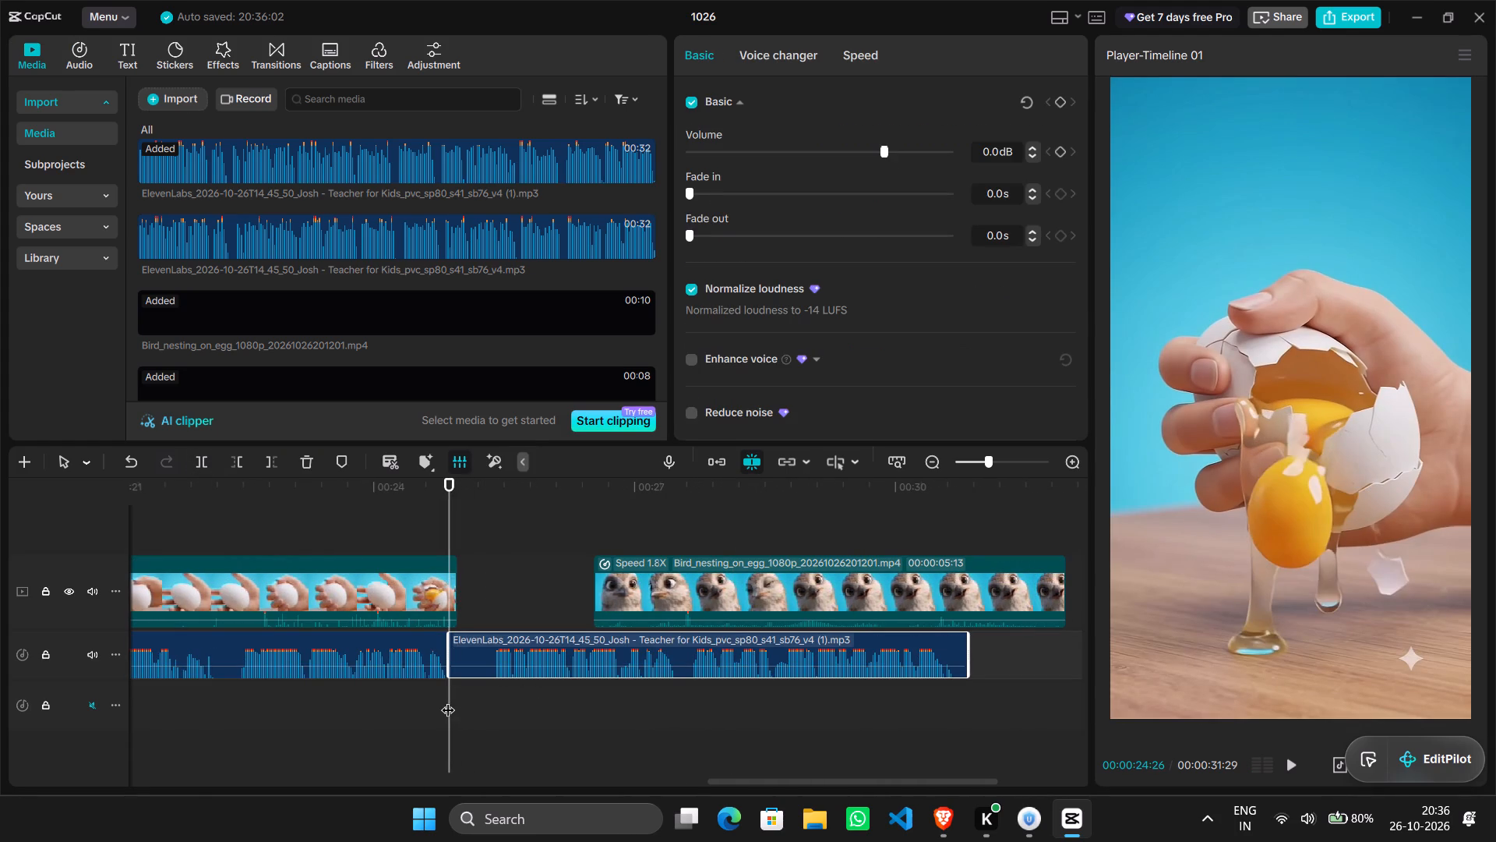
Trim the narration pause from 00:00:24:26 to 00:00:25:06 and close the gap it leaves.
left_click_drag(448, 700, 478, 706)
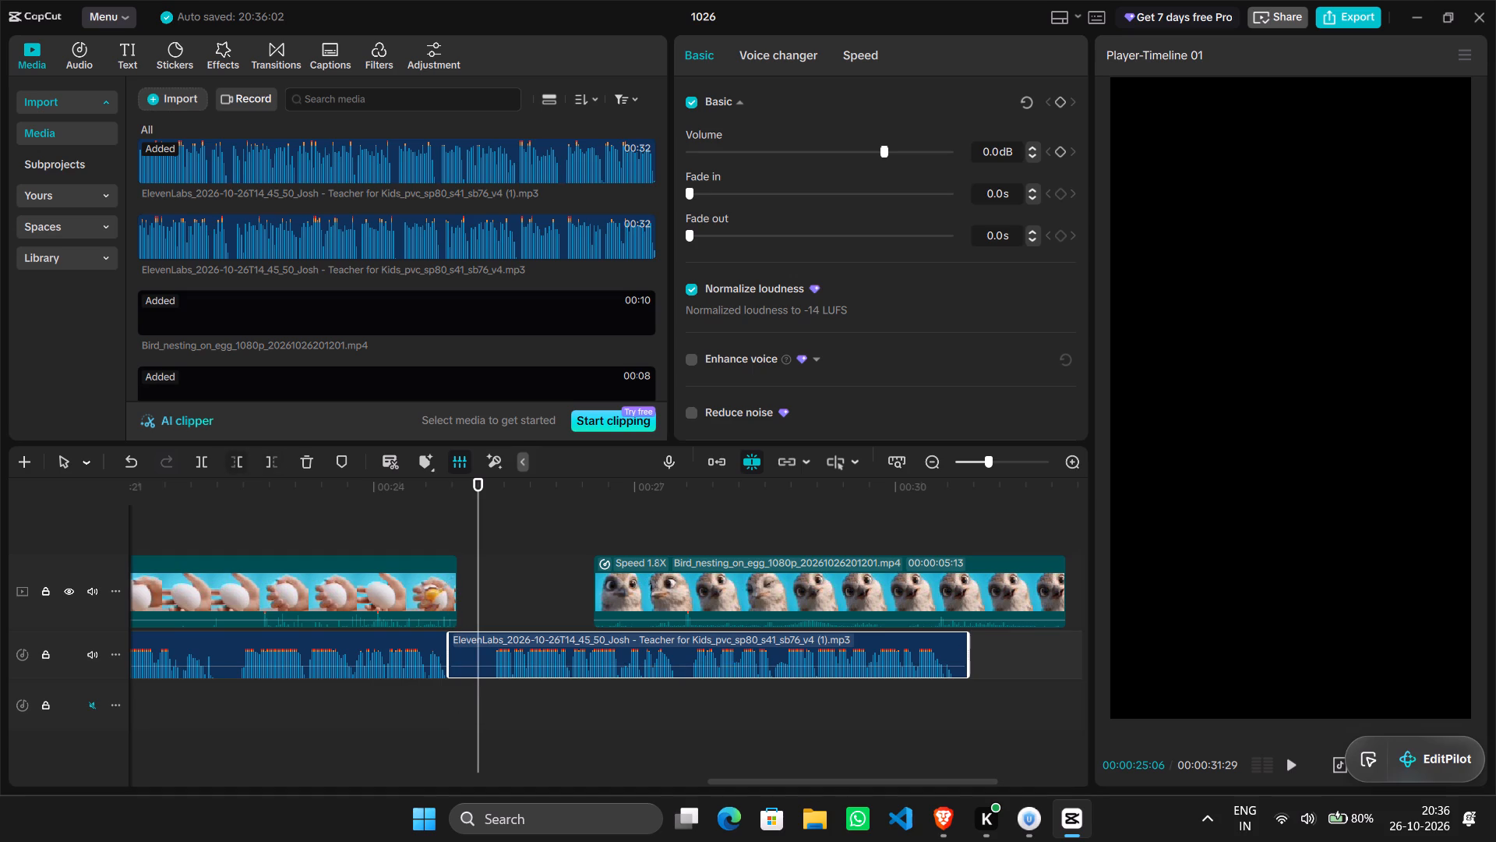
left_click(236, 465)
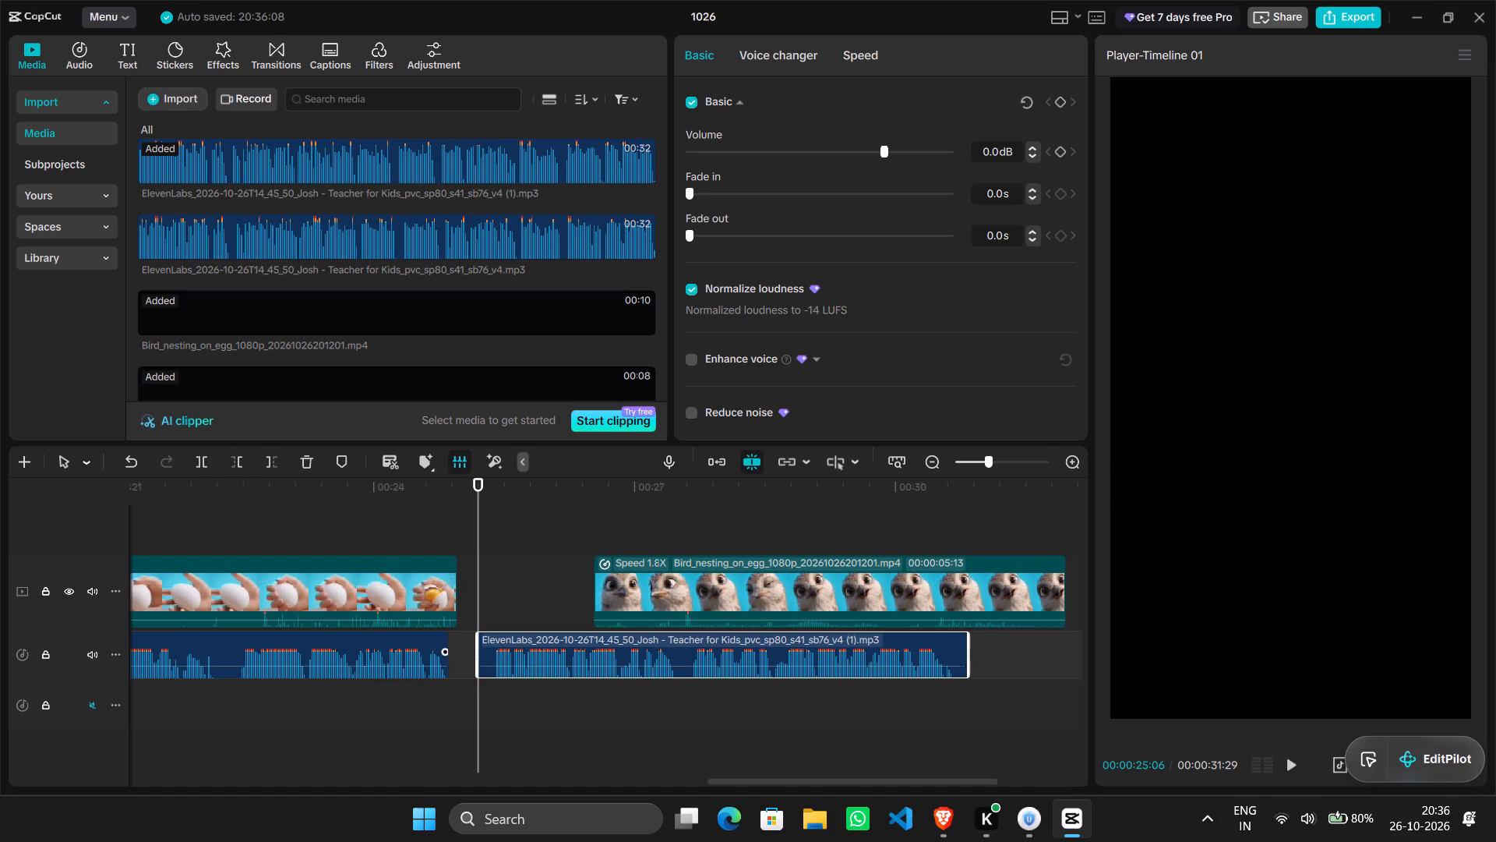
right_click(457, 656)
left_click(516, 632)
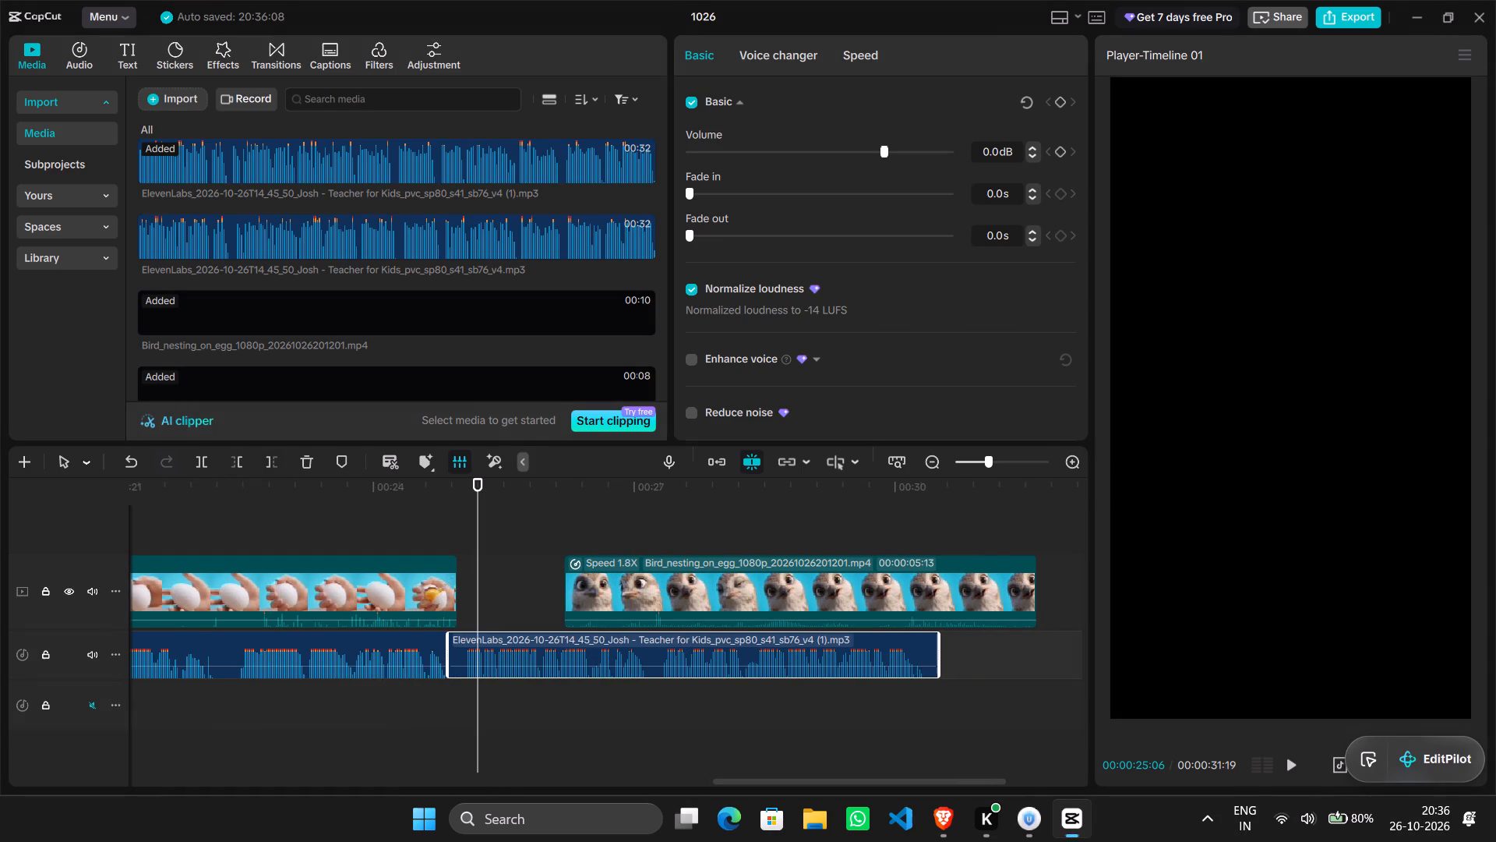
Move the bird nesting clip directly against the end of the hand-squeezing clip and play it back to the end.
left_click(623, 588)
left_click_drag(623, 588, 520, 593)
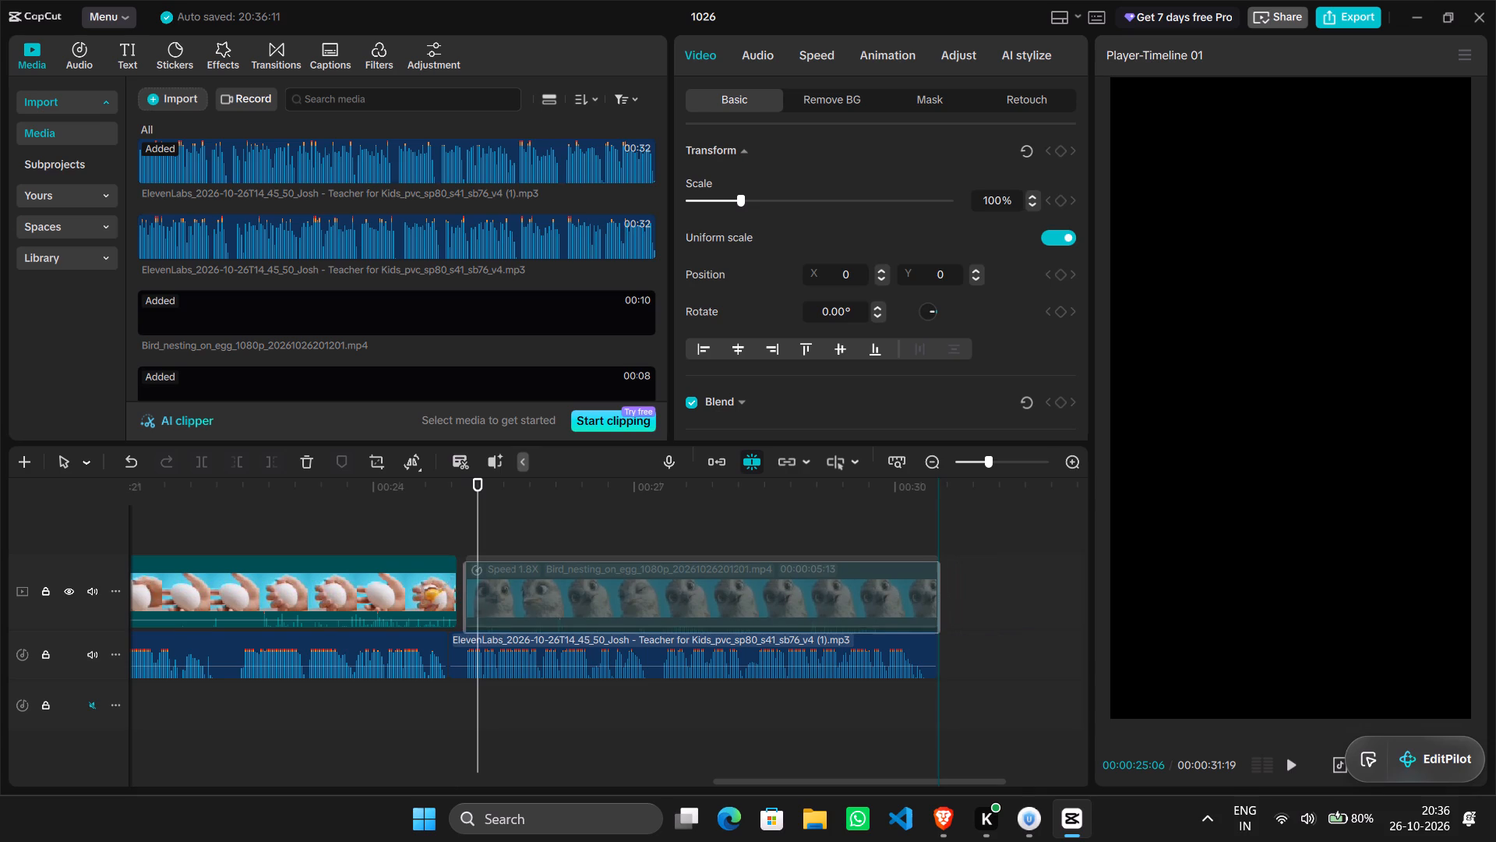
left_click_drag(520, 593, 520, 593)
left_click(435, 511)
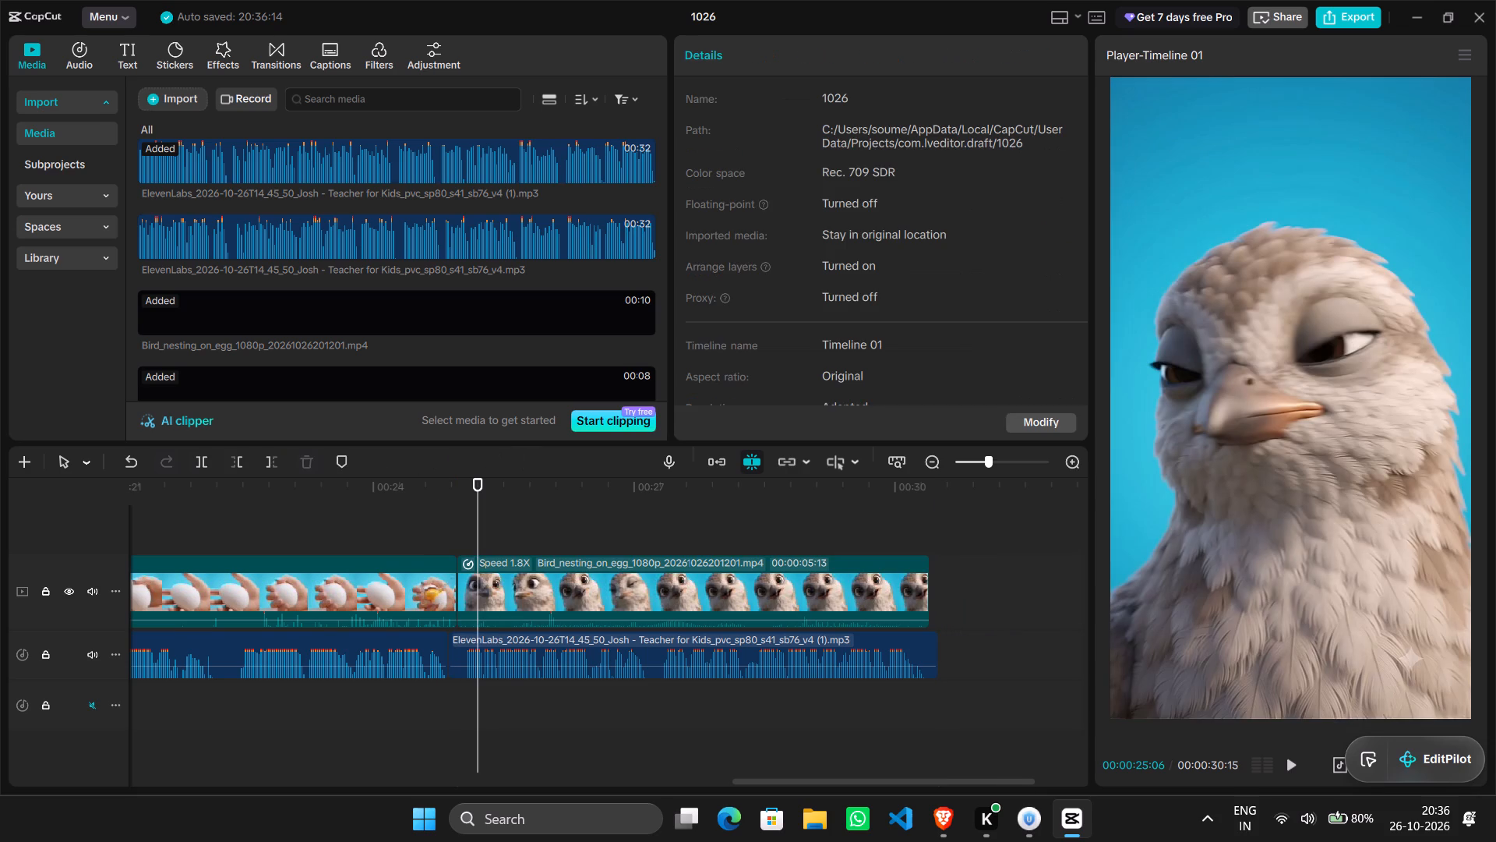
key("space")
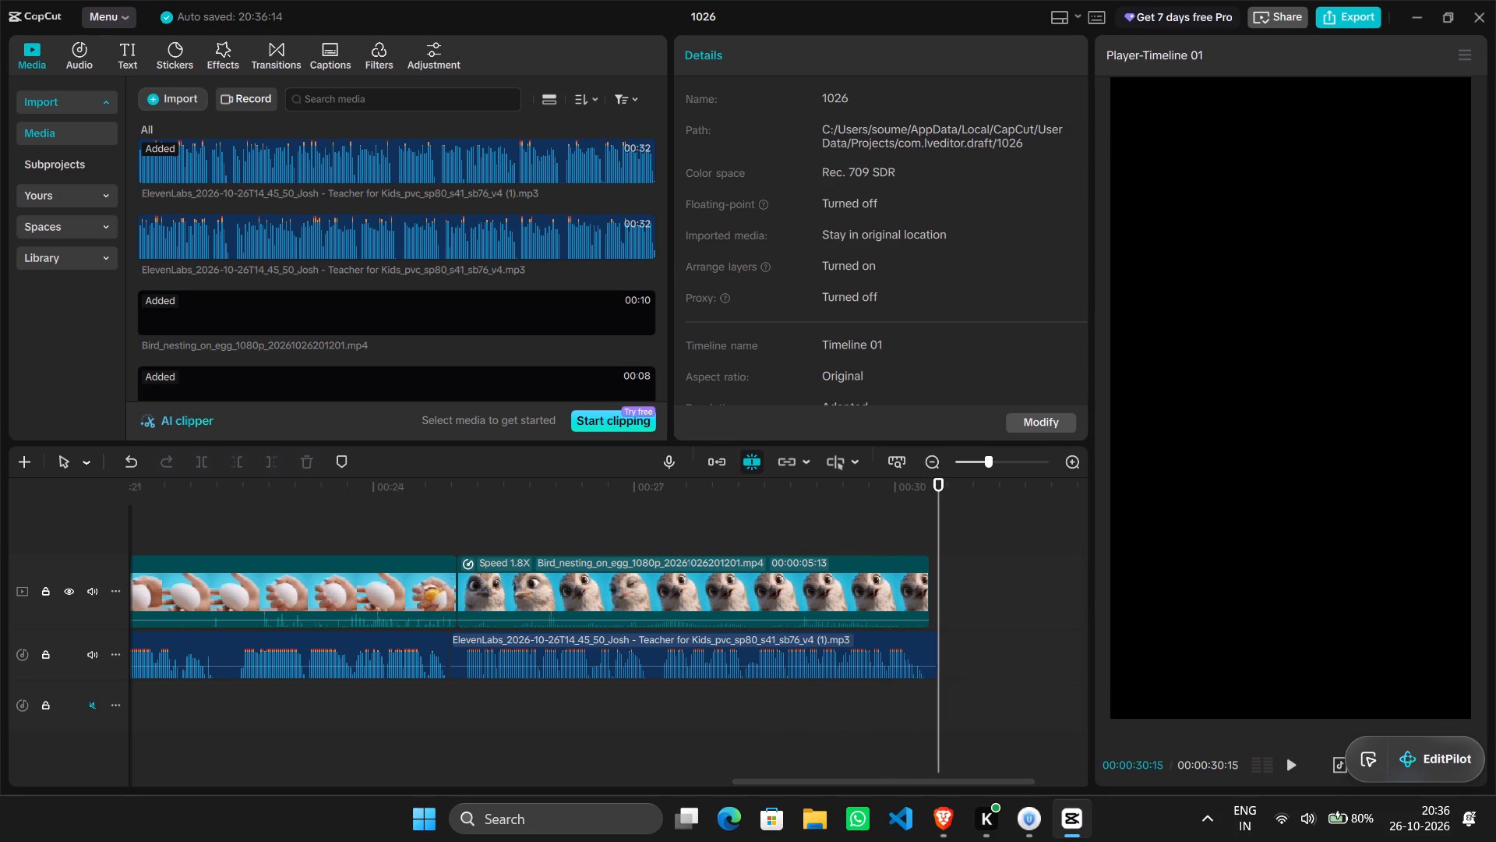
Slow the bird nesting clip to 1.77x so it covers the end of the narration, and play back its ending.
scroll(974, 566, "up", 6, "ctrl")
left_click(915, 634)
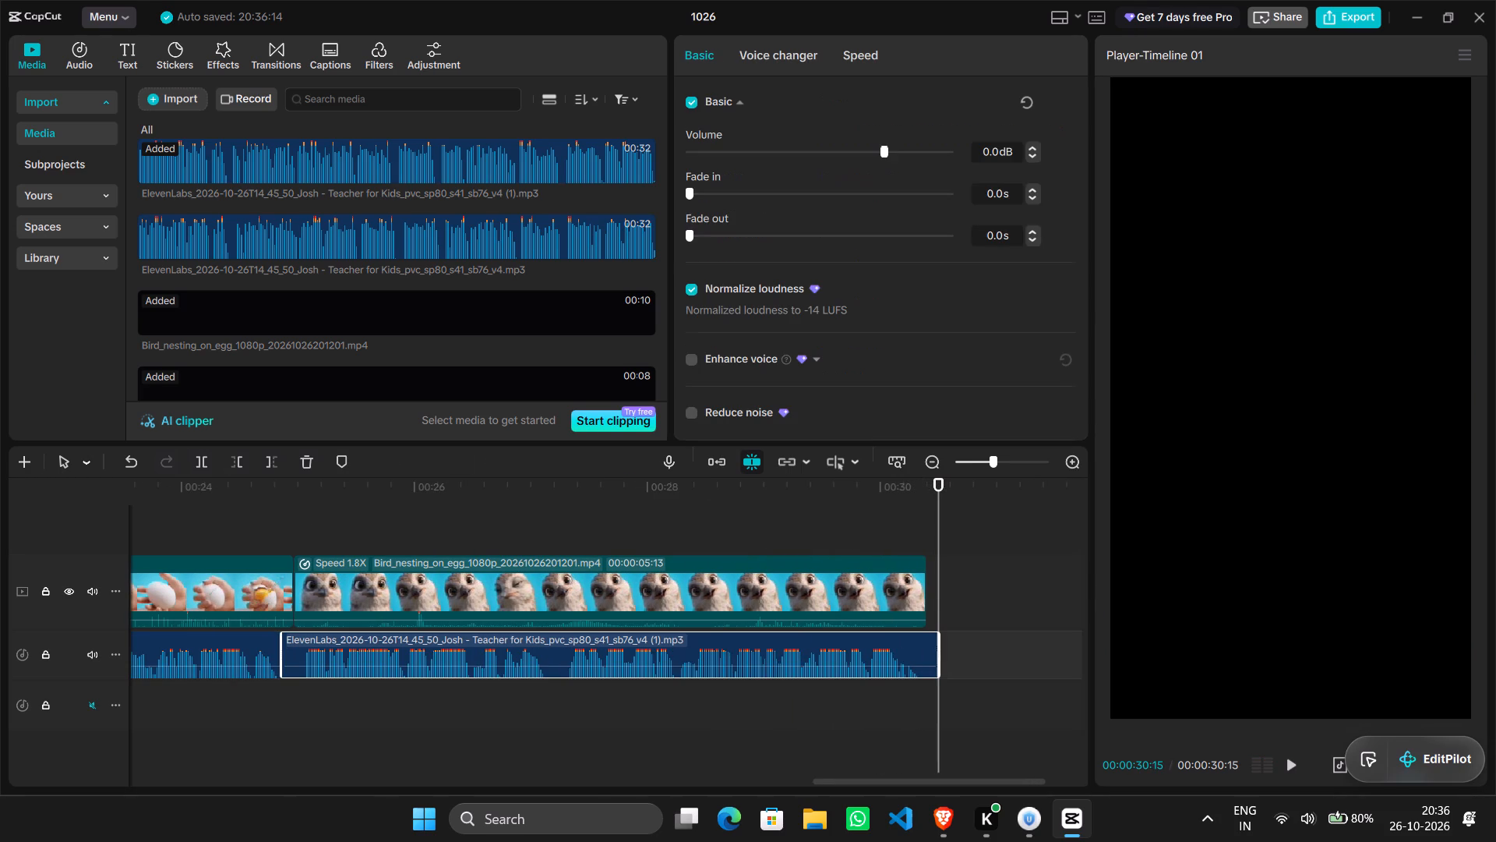
left_click(909, 583)
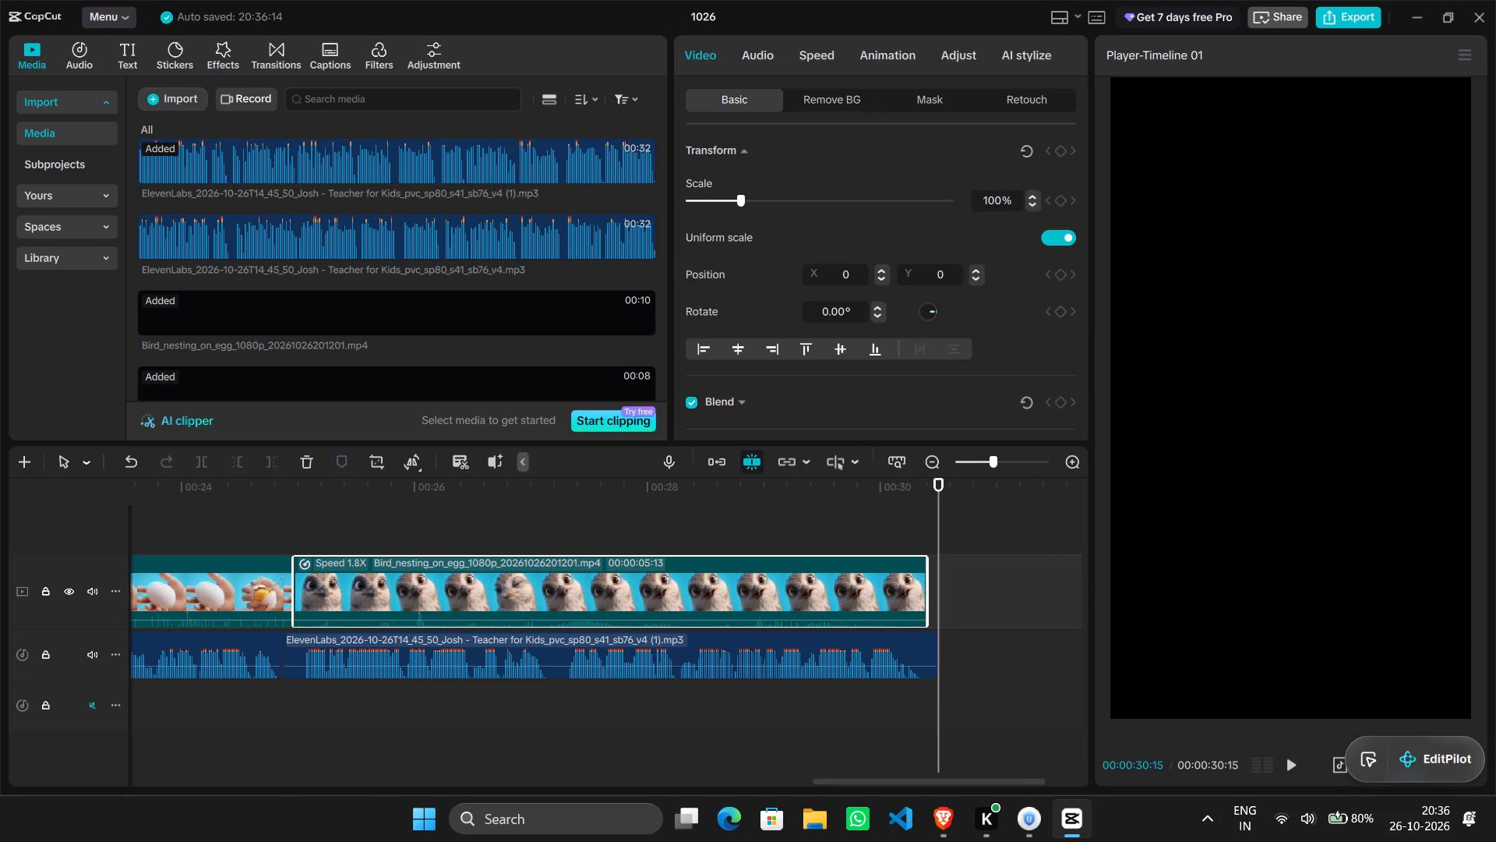
left_click(816, 61)
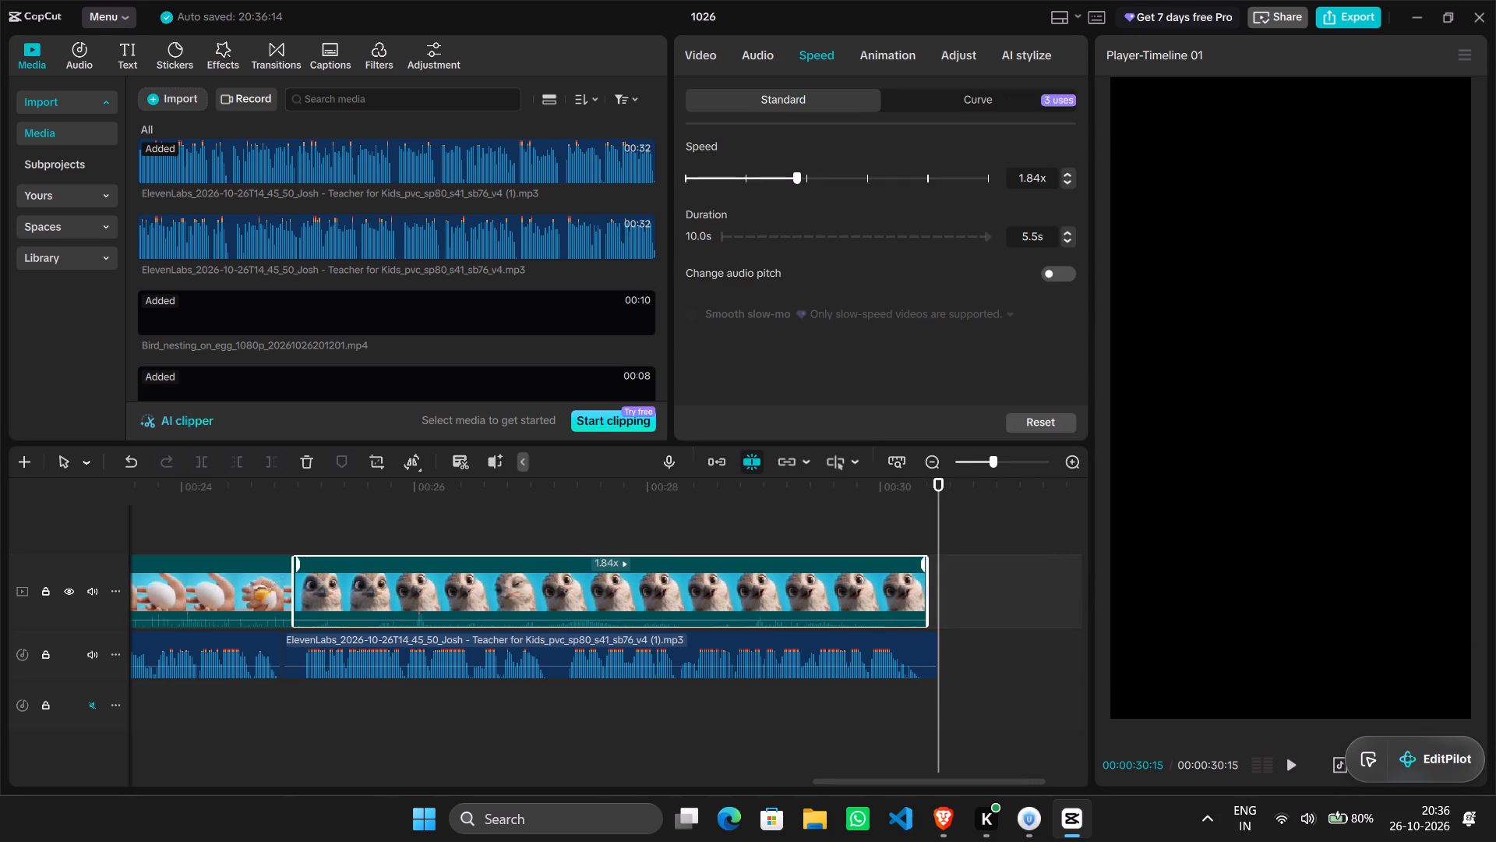
left_click(795, 176)
left_click(793, 176)
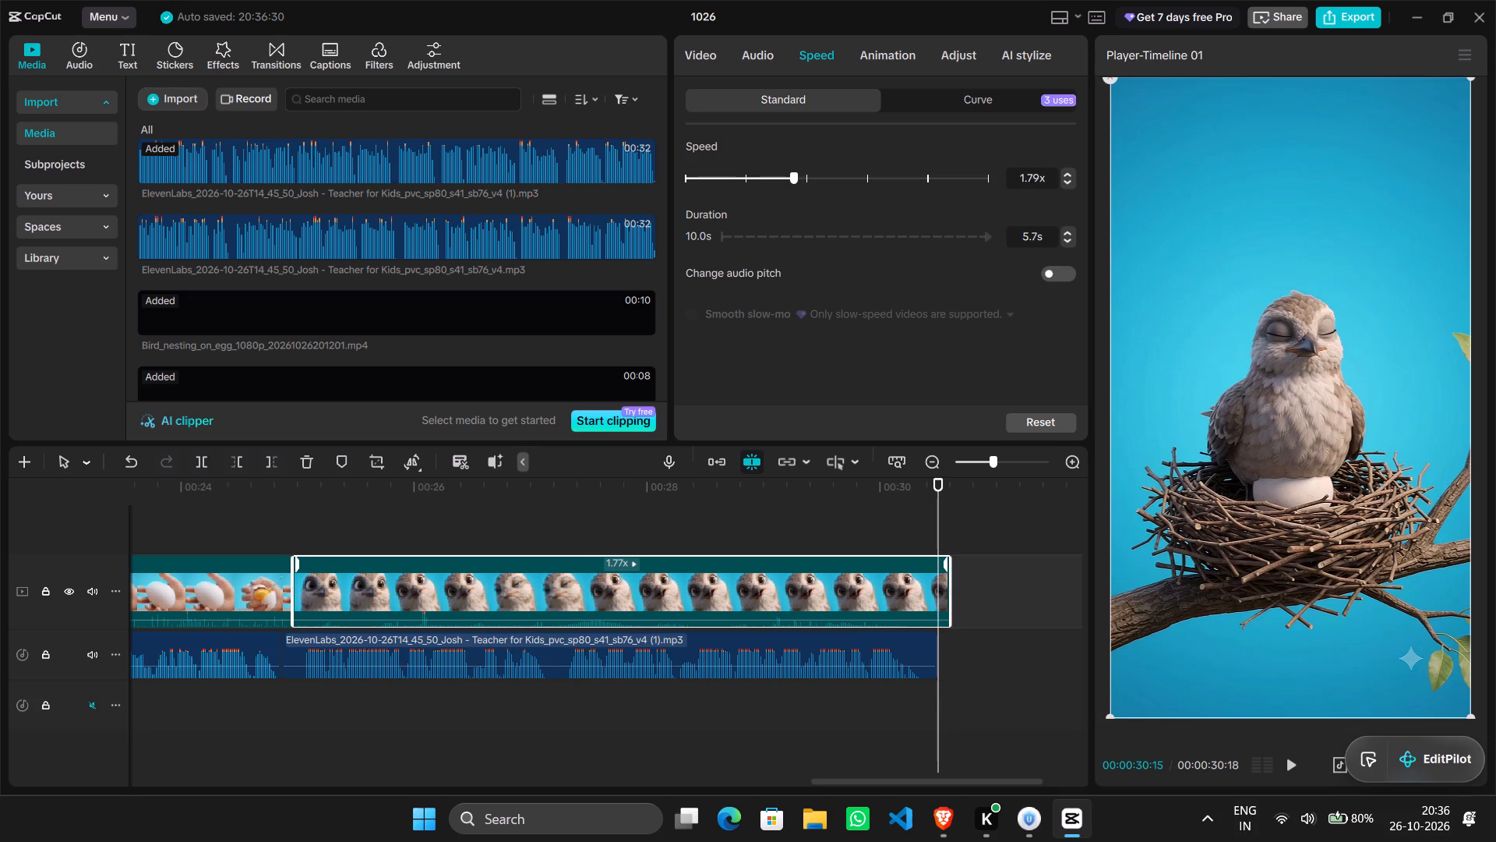
left_click(746, 541)
key("space")
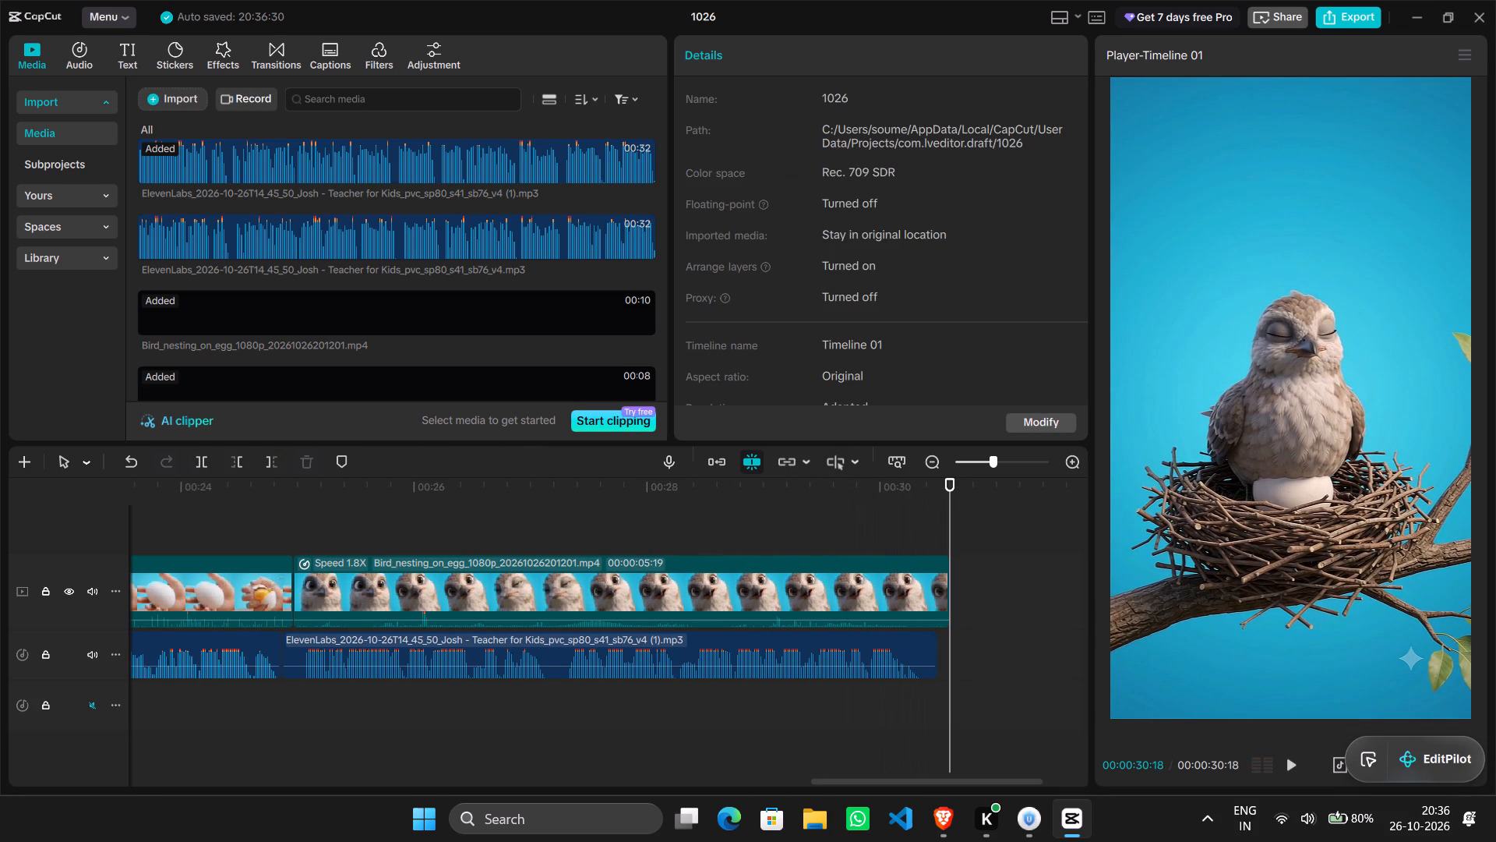
Delete the extracted vocals of the man-pressing-egg clip from the lower audio track.
left_click(806, 724)
scroll(575, 702, "right", 10)
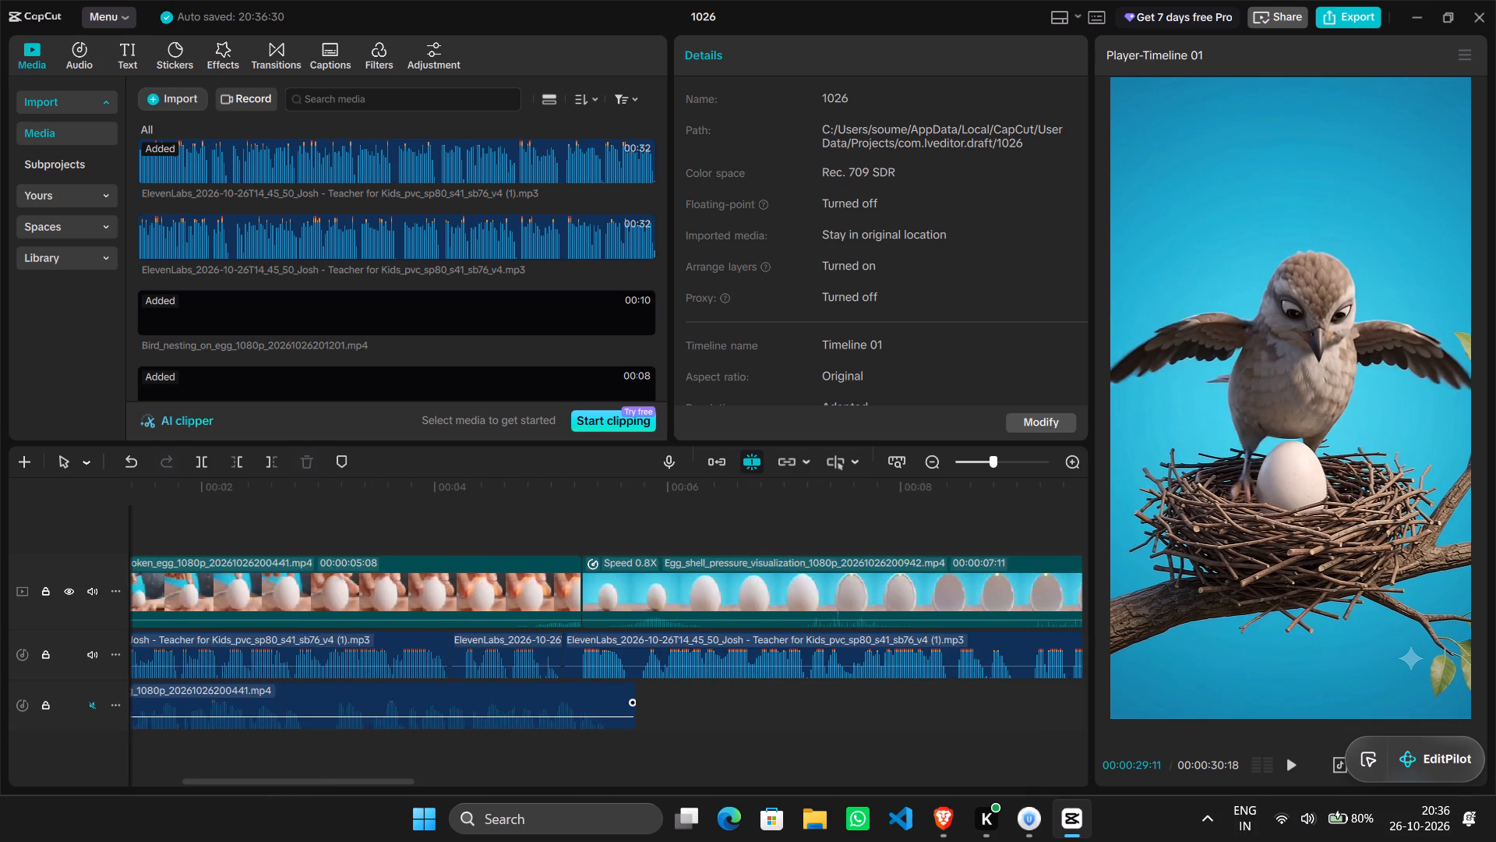
left_click(708, 698)
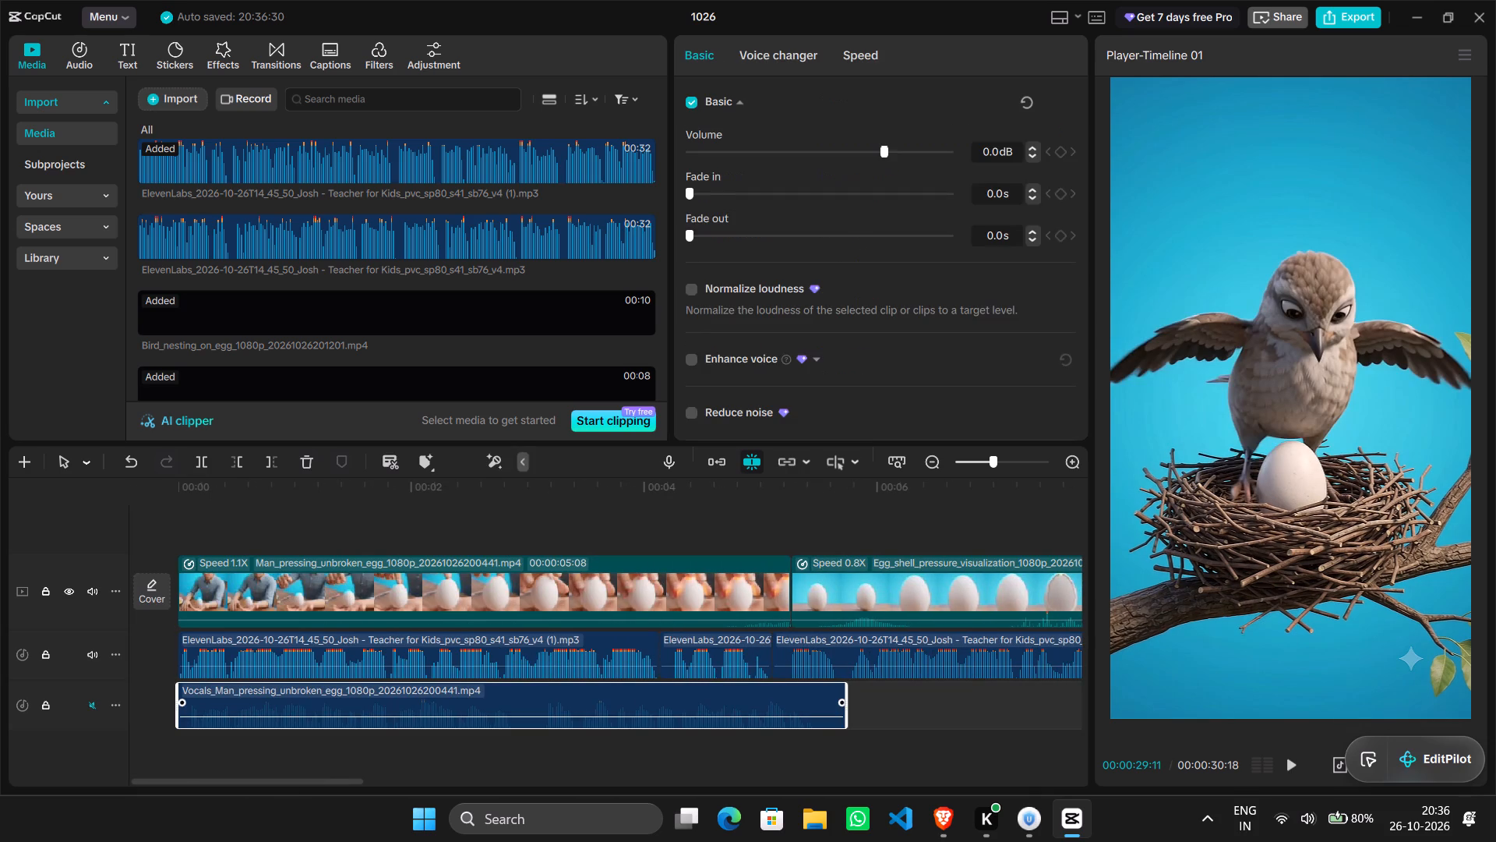
key("Delete")
Play back the video from the start into the gap after the egg shell pressure clip, and inspect that clip's end.
left_click(270, 535)
left_click_drag(270, 535, 151, 533)
key("space")
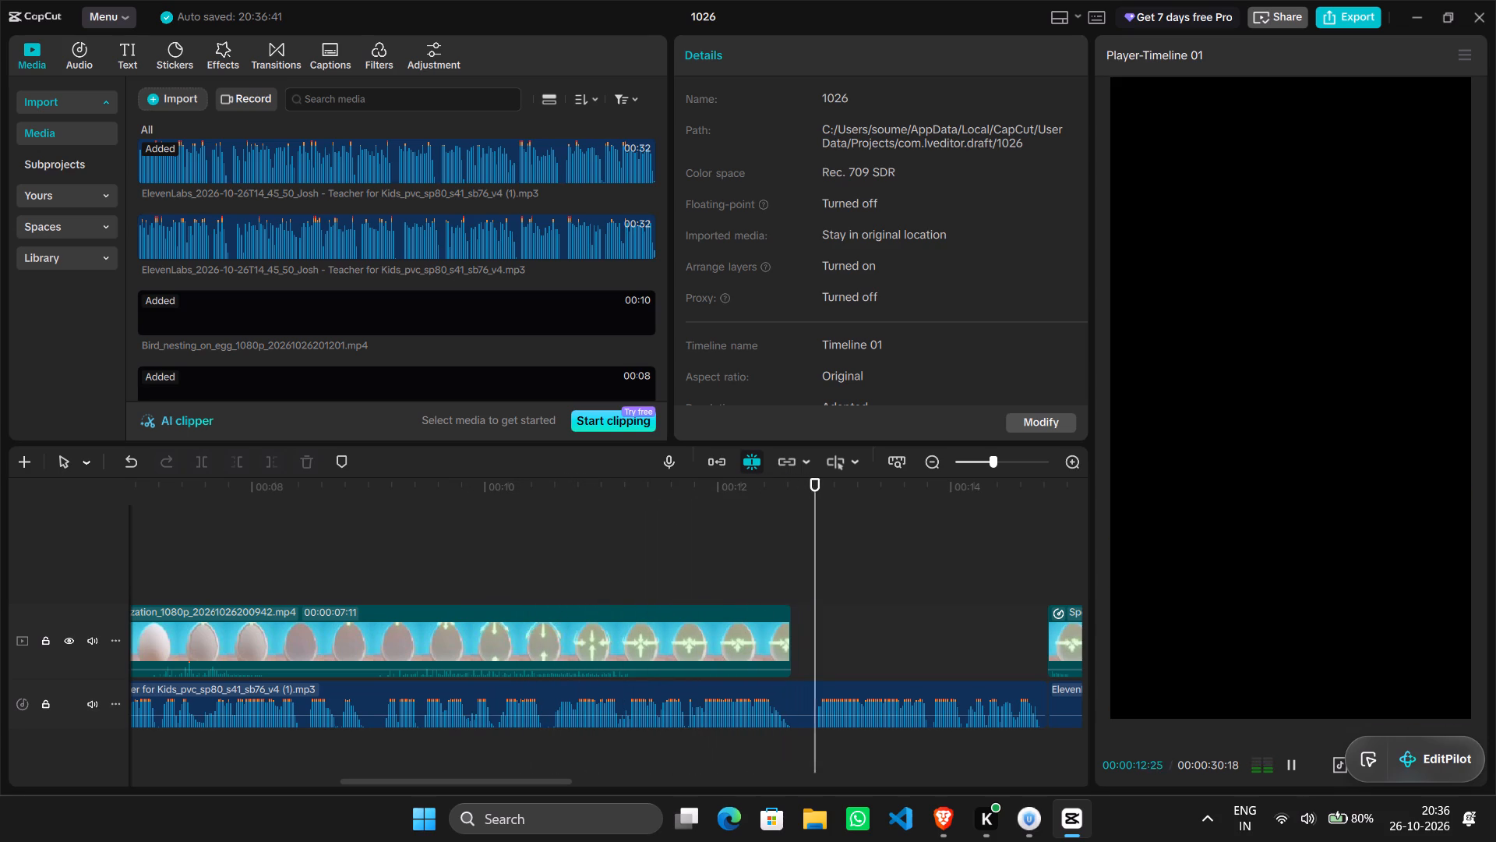
left_click(813, 559)
left_click_drag(813, 559, 791, 558)
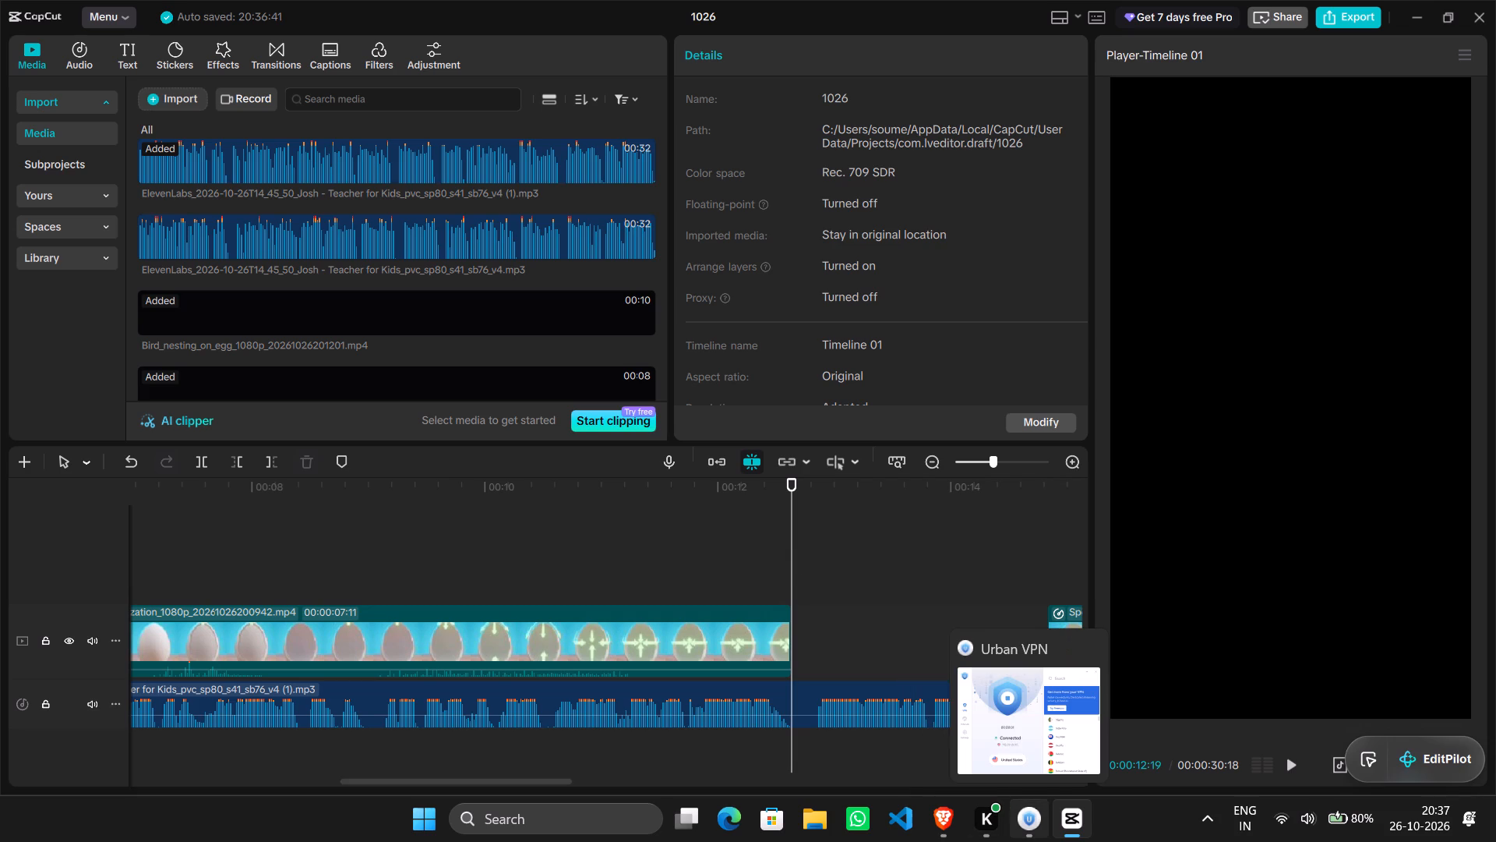
left_click_drag(791, 534, 787, 533)
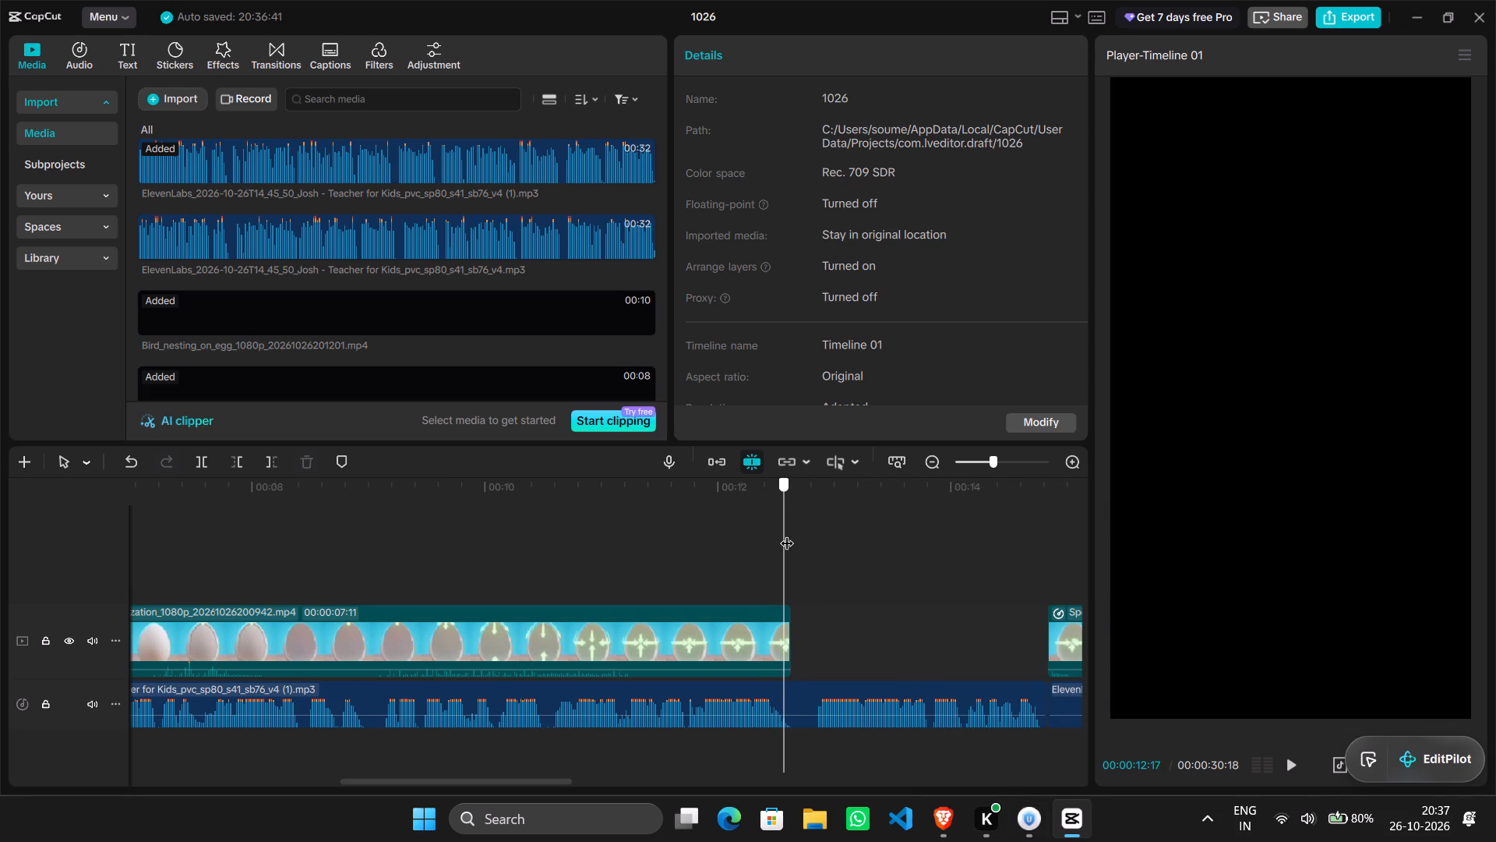
Scrub across the gap and play back the start of the hand-squeezing clip from 00:00:14:25.
left_click_drag(787, 533, 1036, 563)
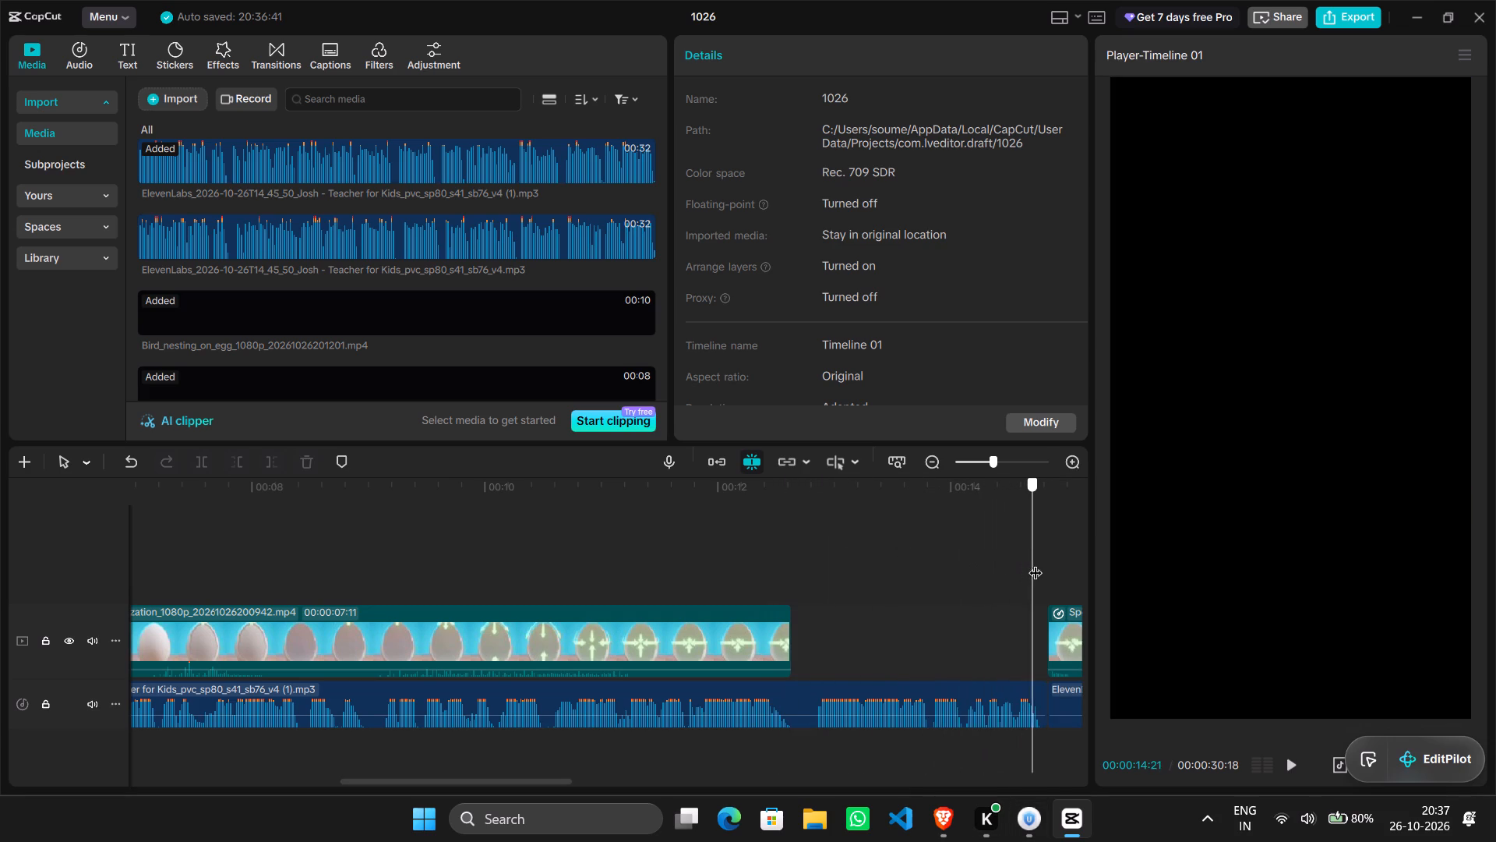
left_click_drag(1036, 563, 1080, 571)
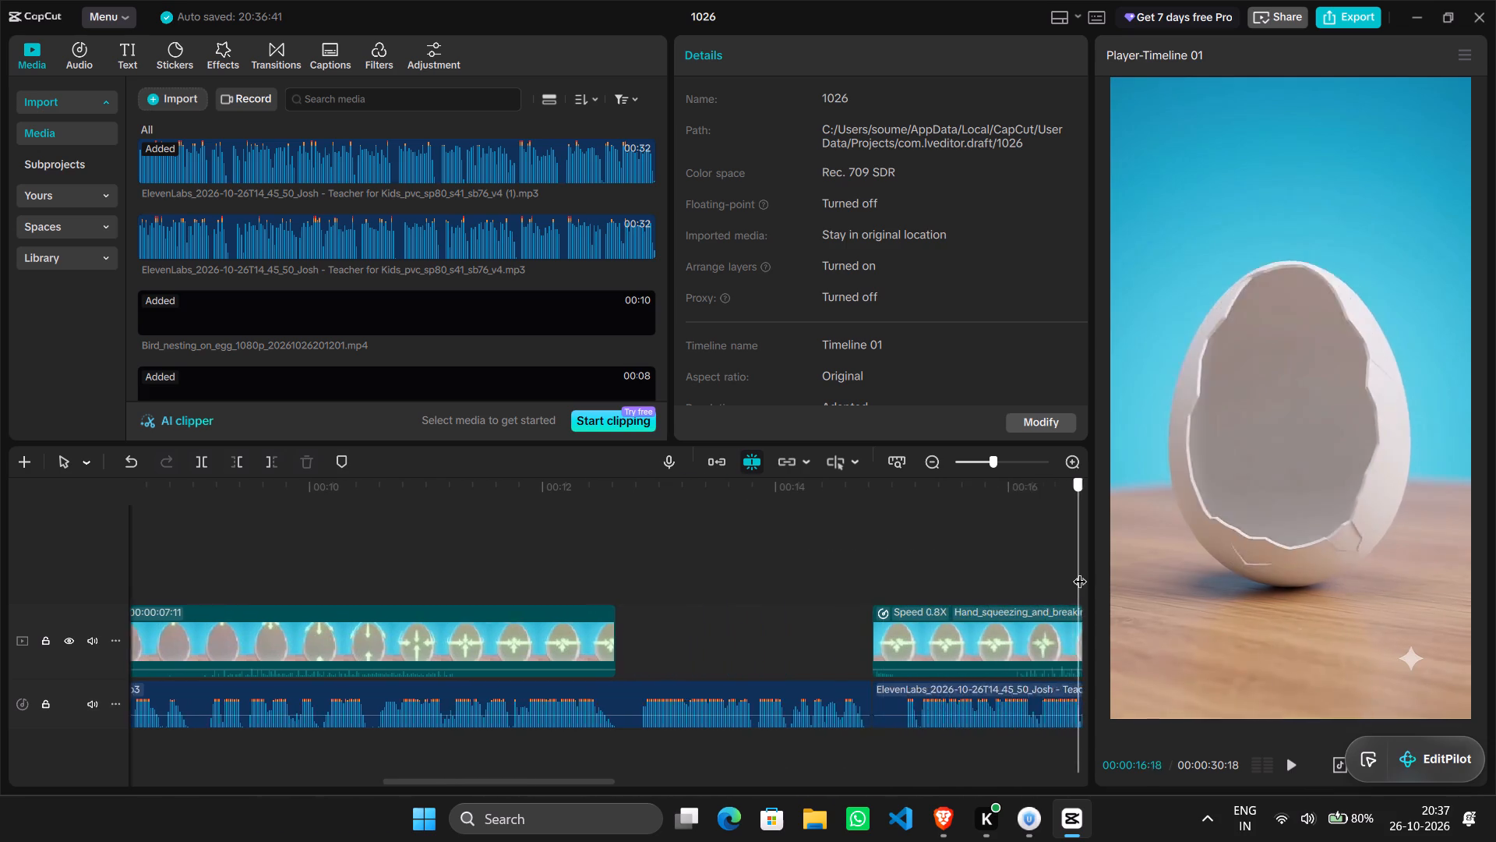
left_click_drag(1080, 571, 531, 576)
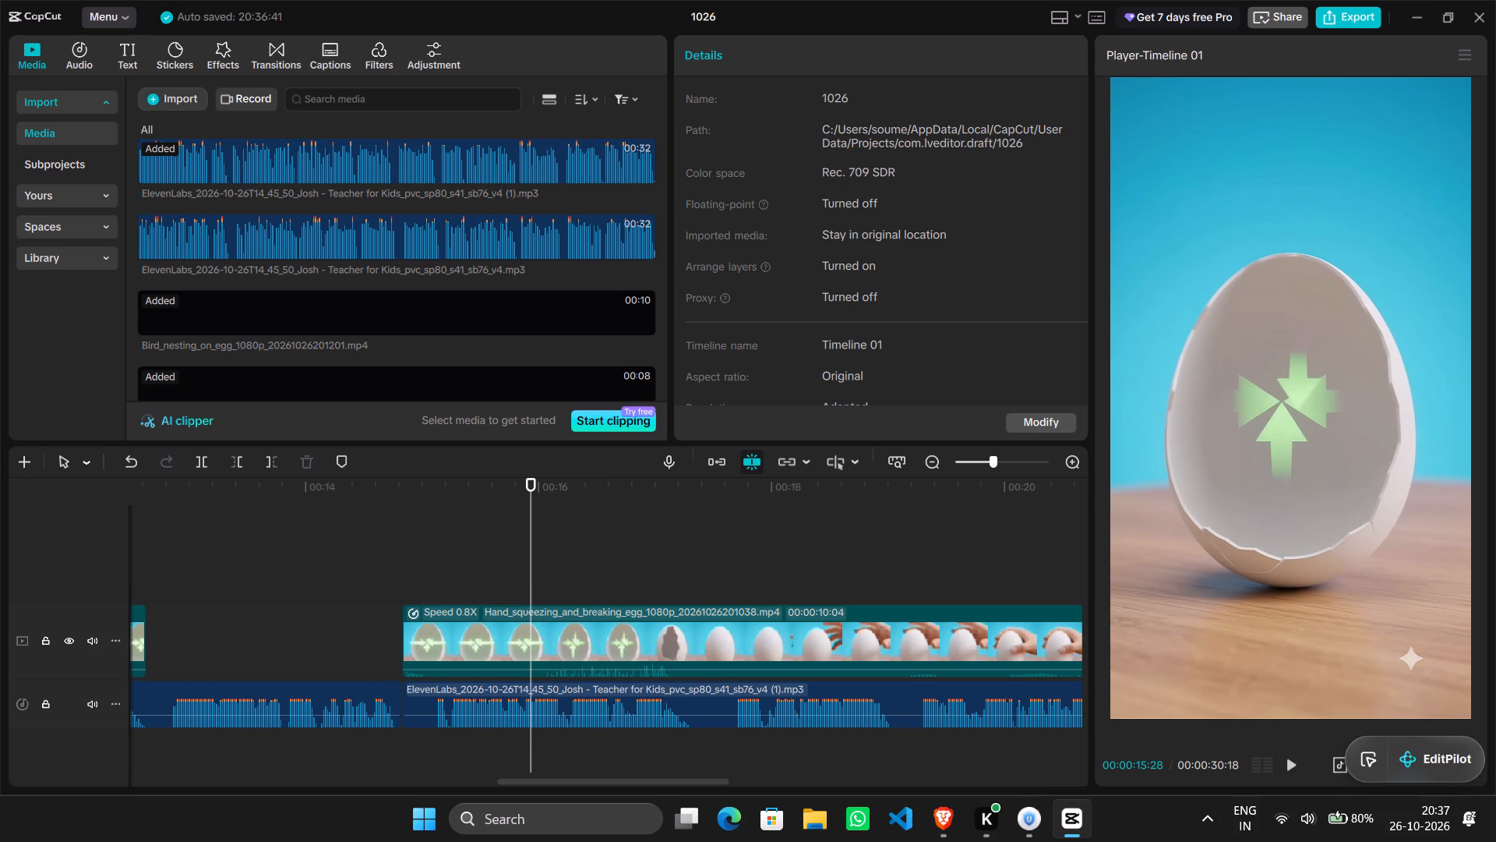
left_click(418, 568)
left_click_drag(418, 568, 403, 567)
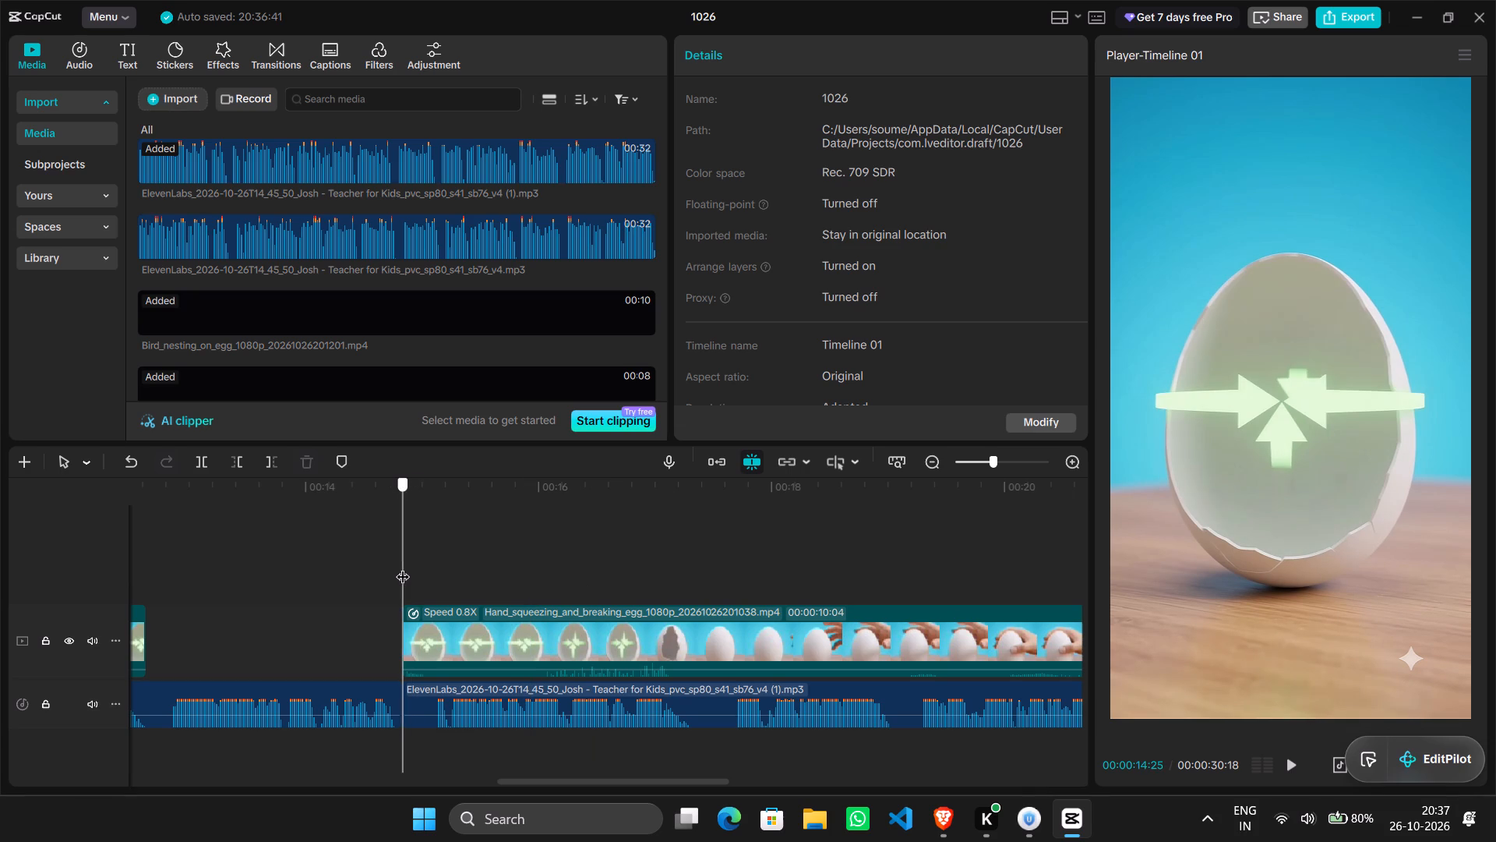
key("space")
key("space")
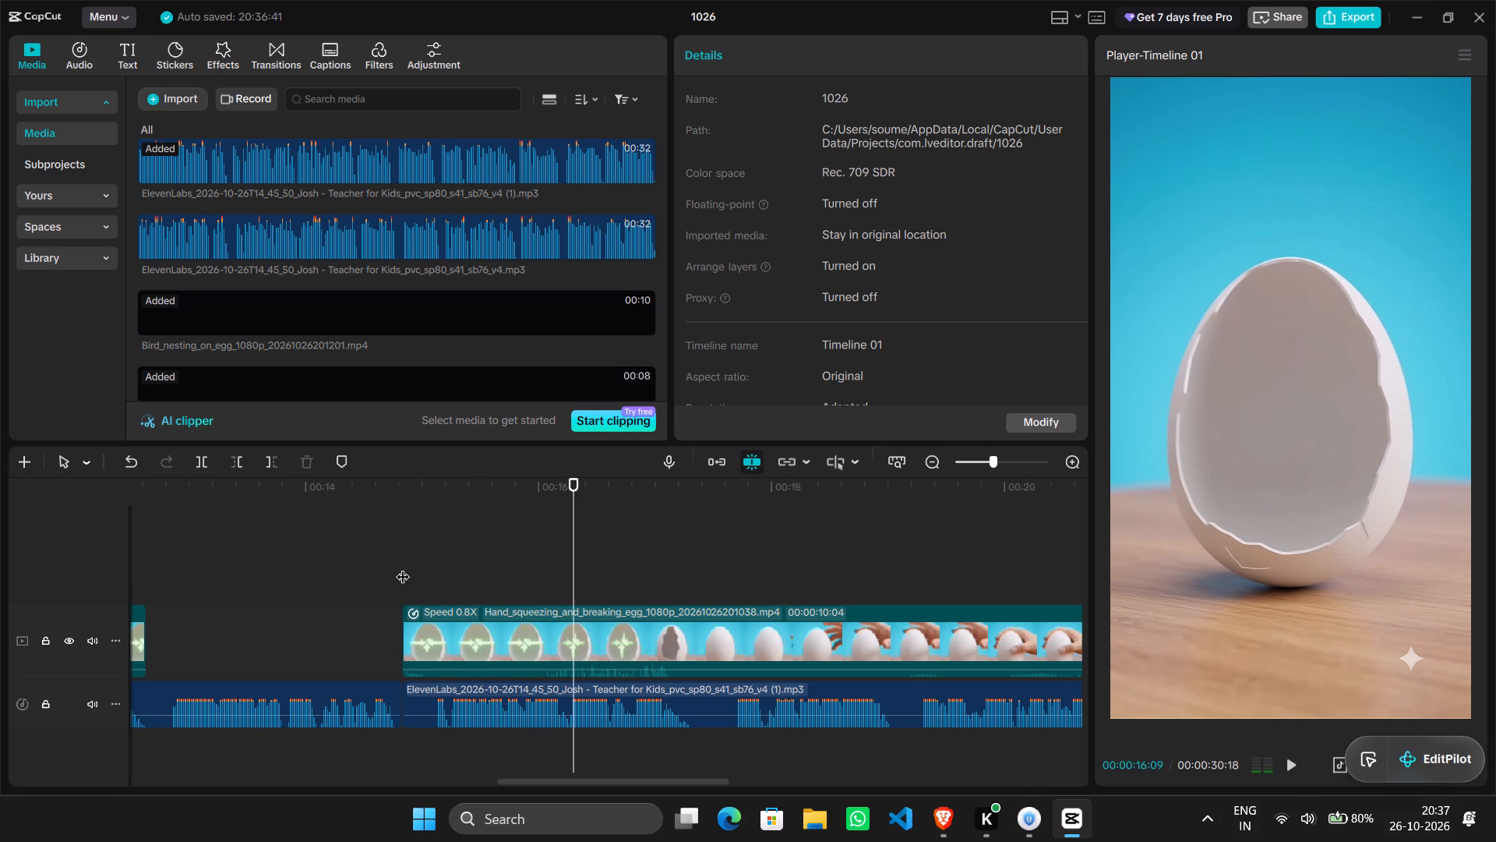
Replay the narration over the empty gap and inspect the end of the egg shell pressure clip around 00:00:12:17.
left_click(237, 559)
scroll(237, 559, "right", 1)
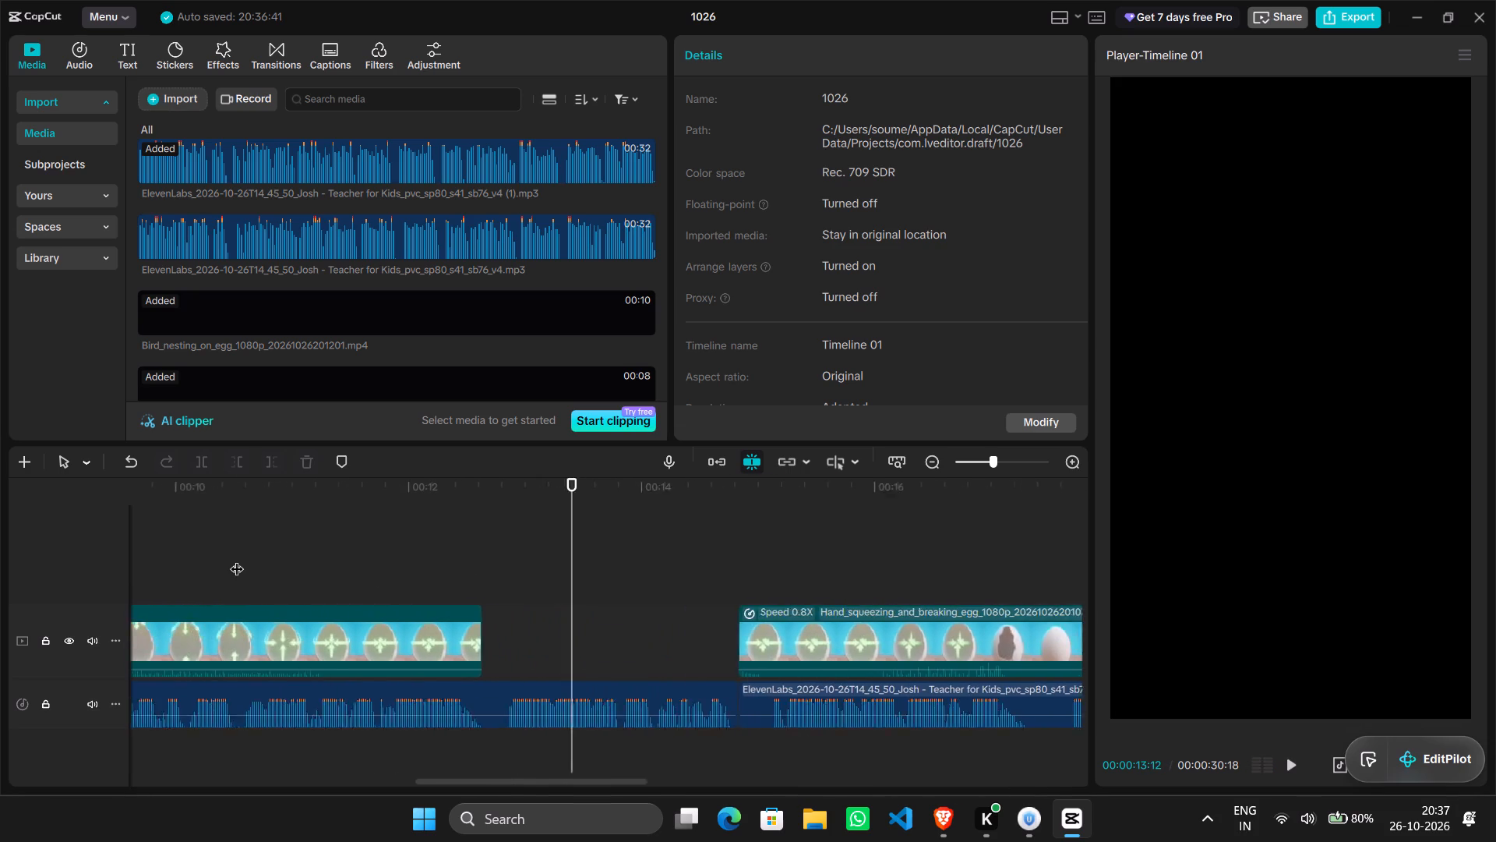
scroll(237, 559, "right", 1)
left_click(392, 546)
key("space")
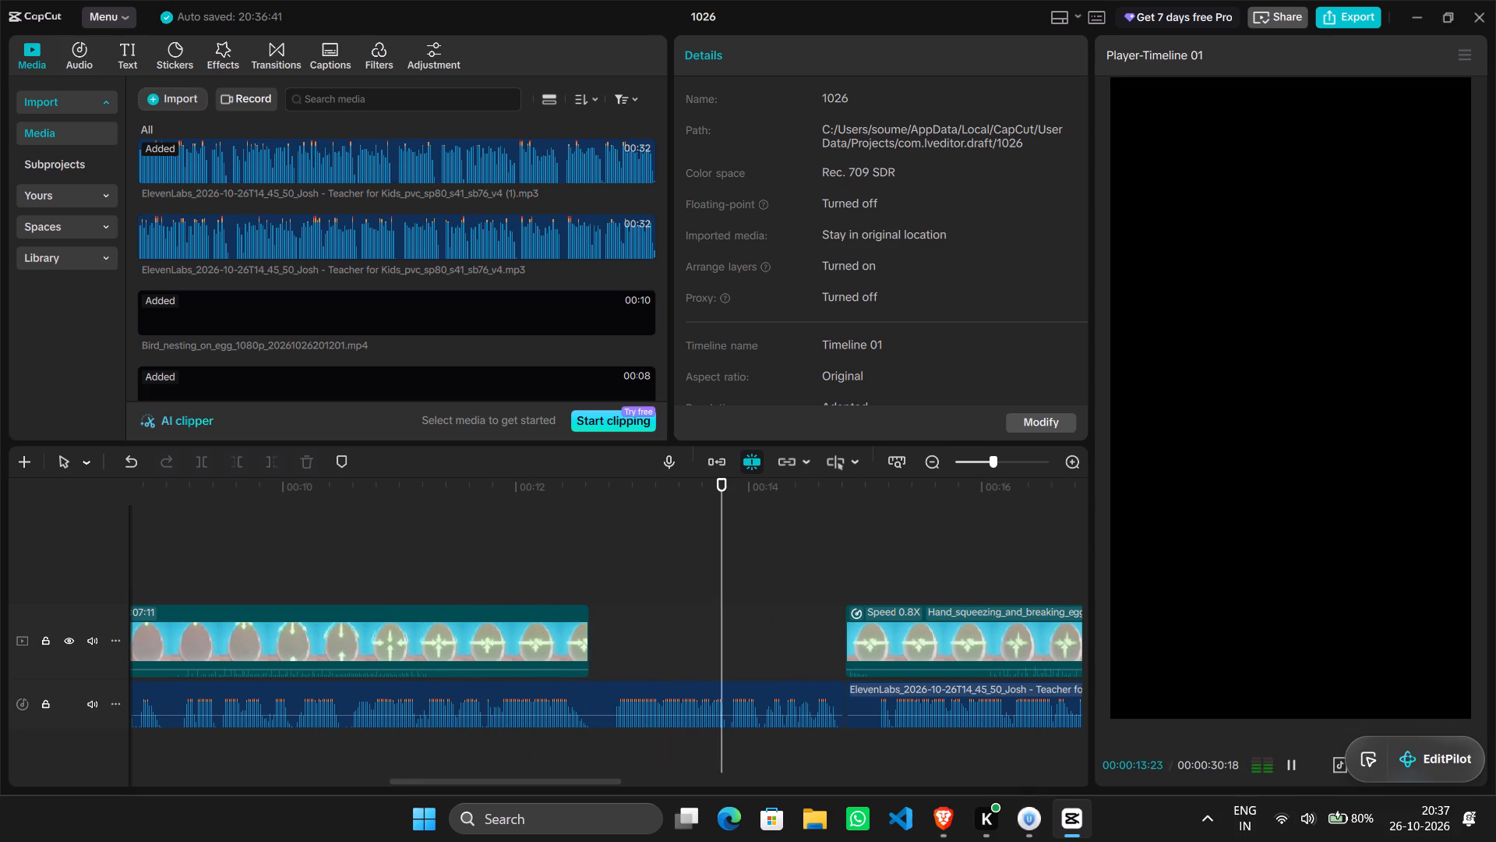
left_click(713, 582)
left_click_drag(713, 582, 635, 582)
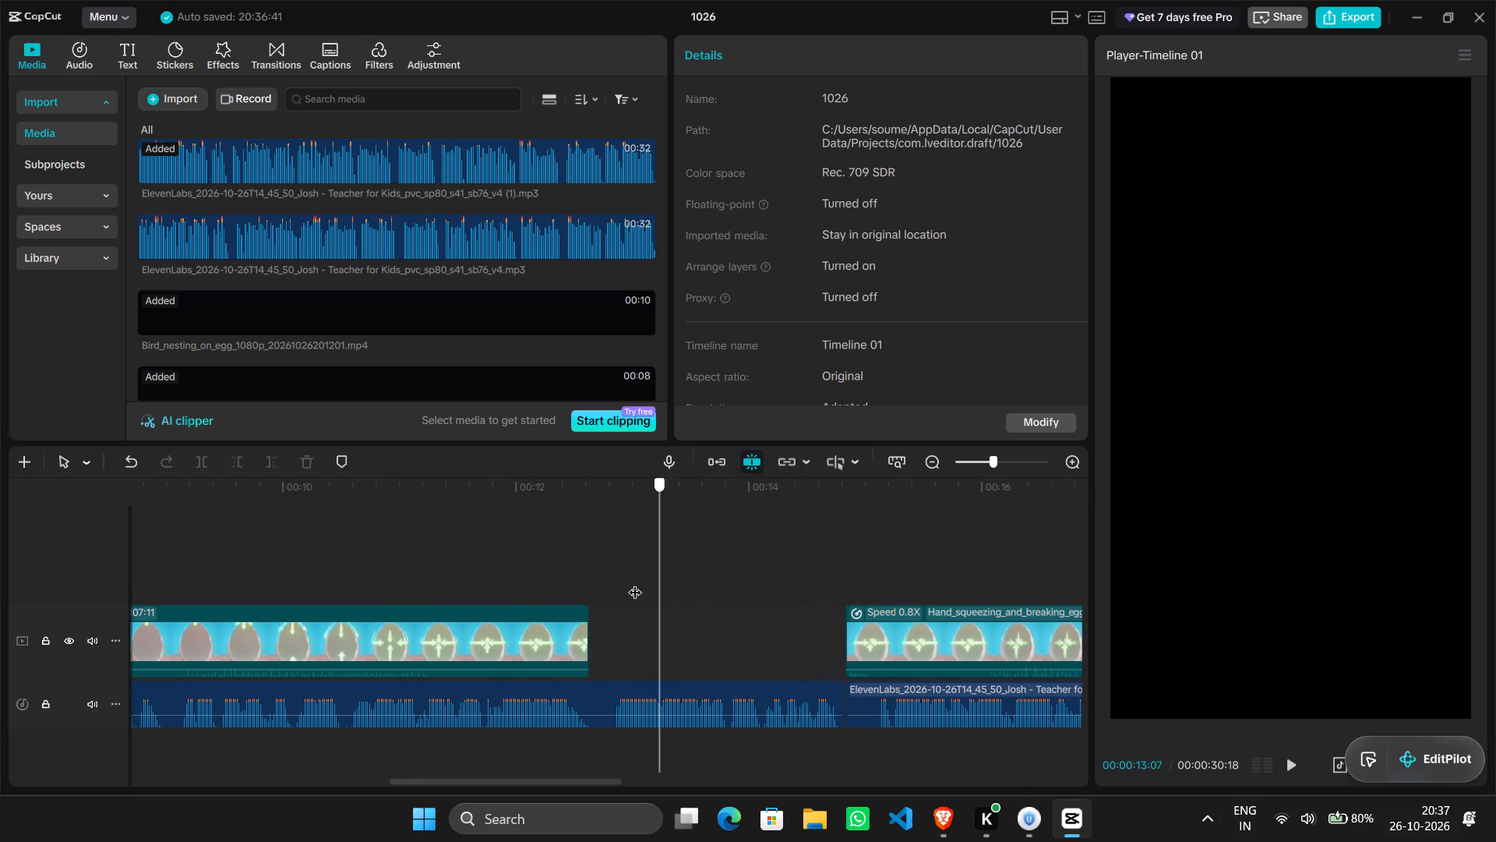
left_click_drag(635, 582, 591, 588)
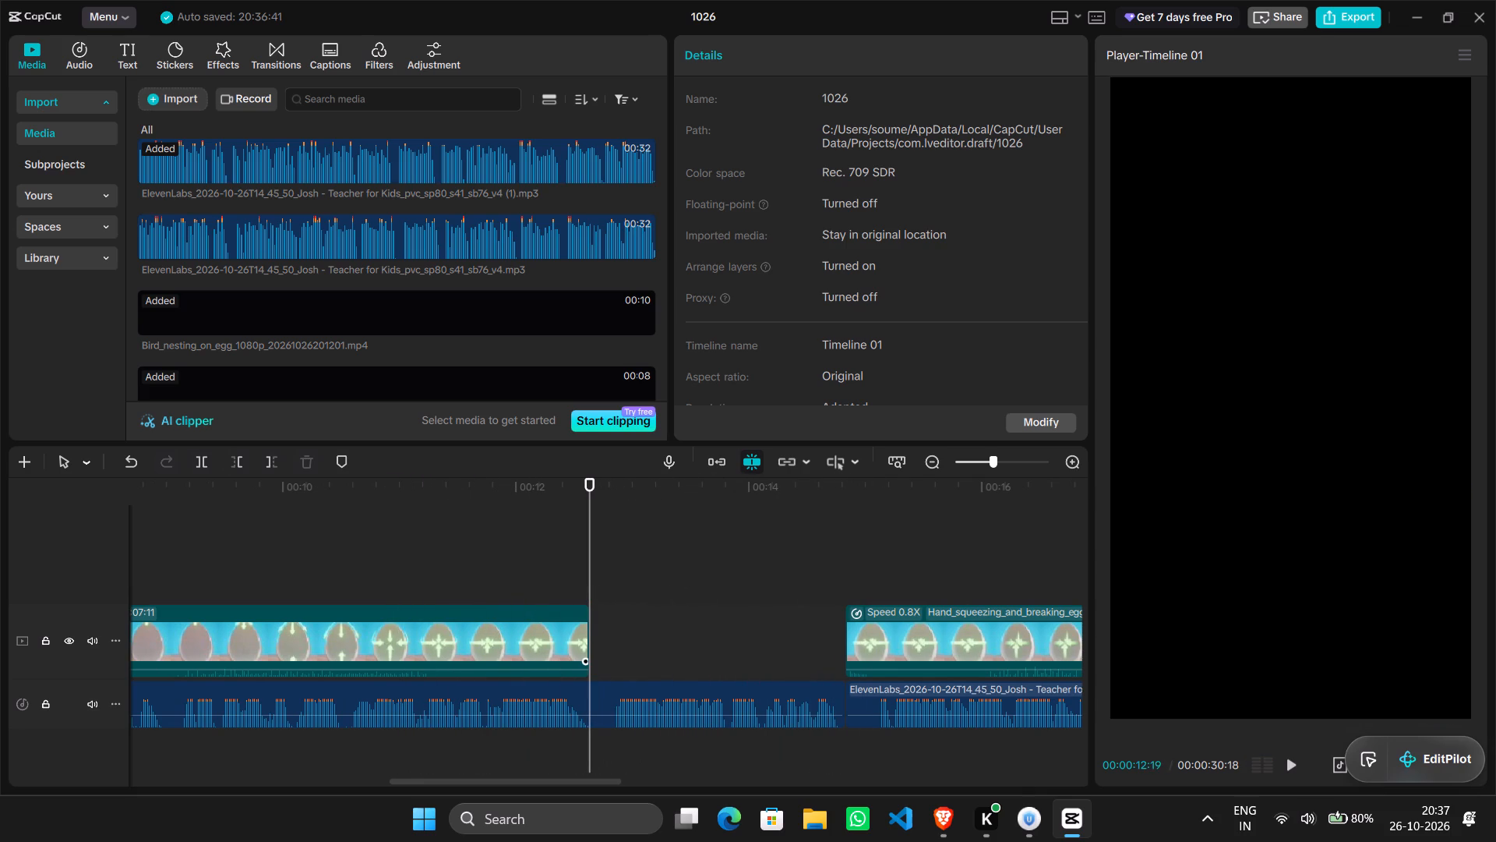
left_click(566, 614)
left_click_drag(593, 526, 576, 530)
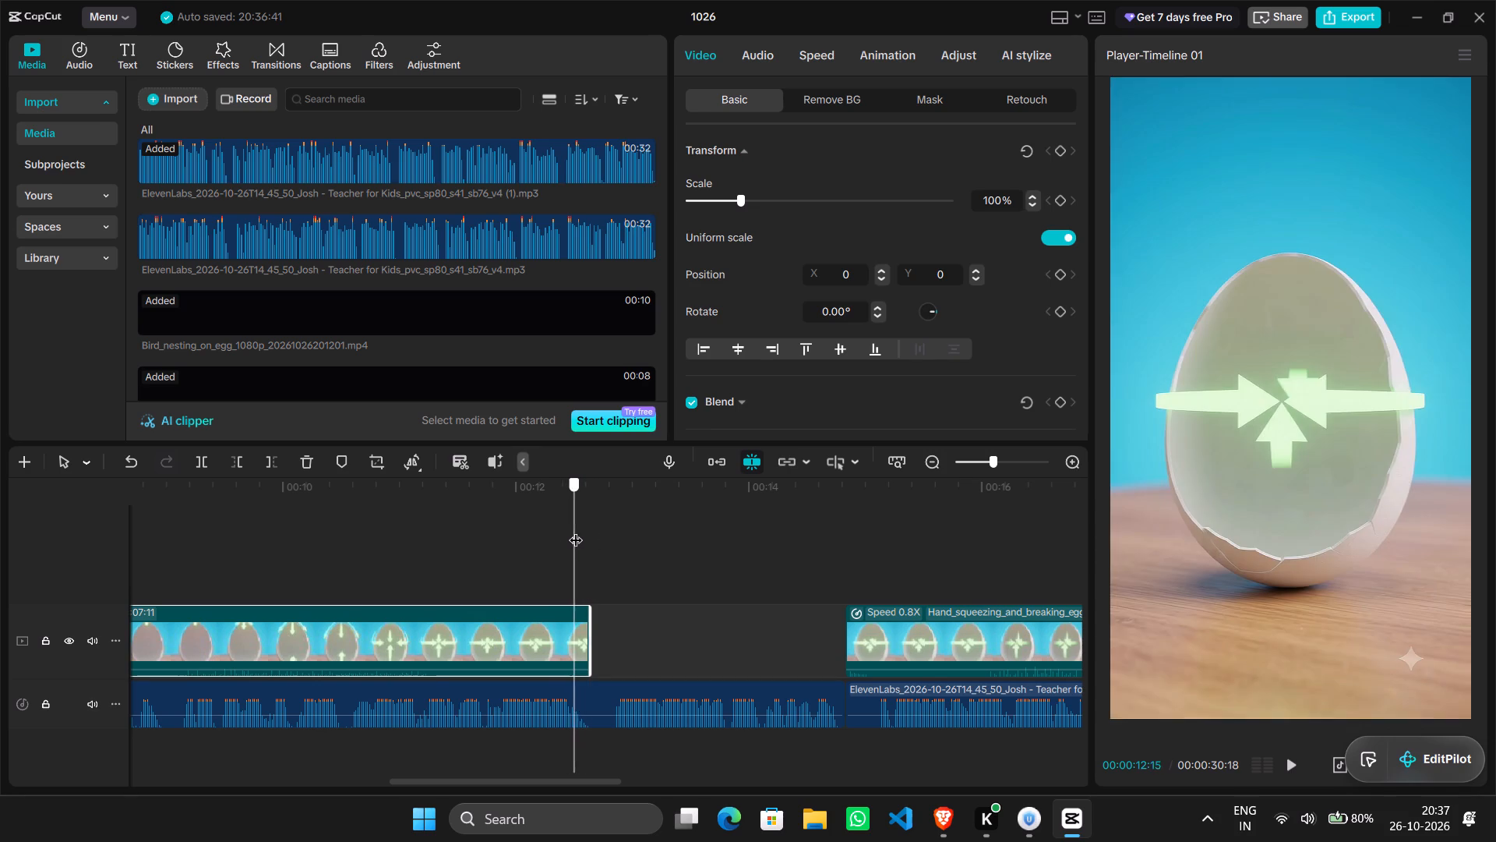
left_click_drag(576, 530, 583, 533)
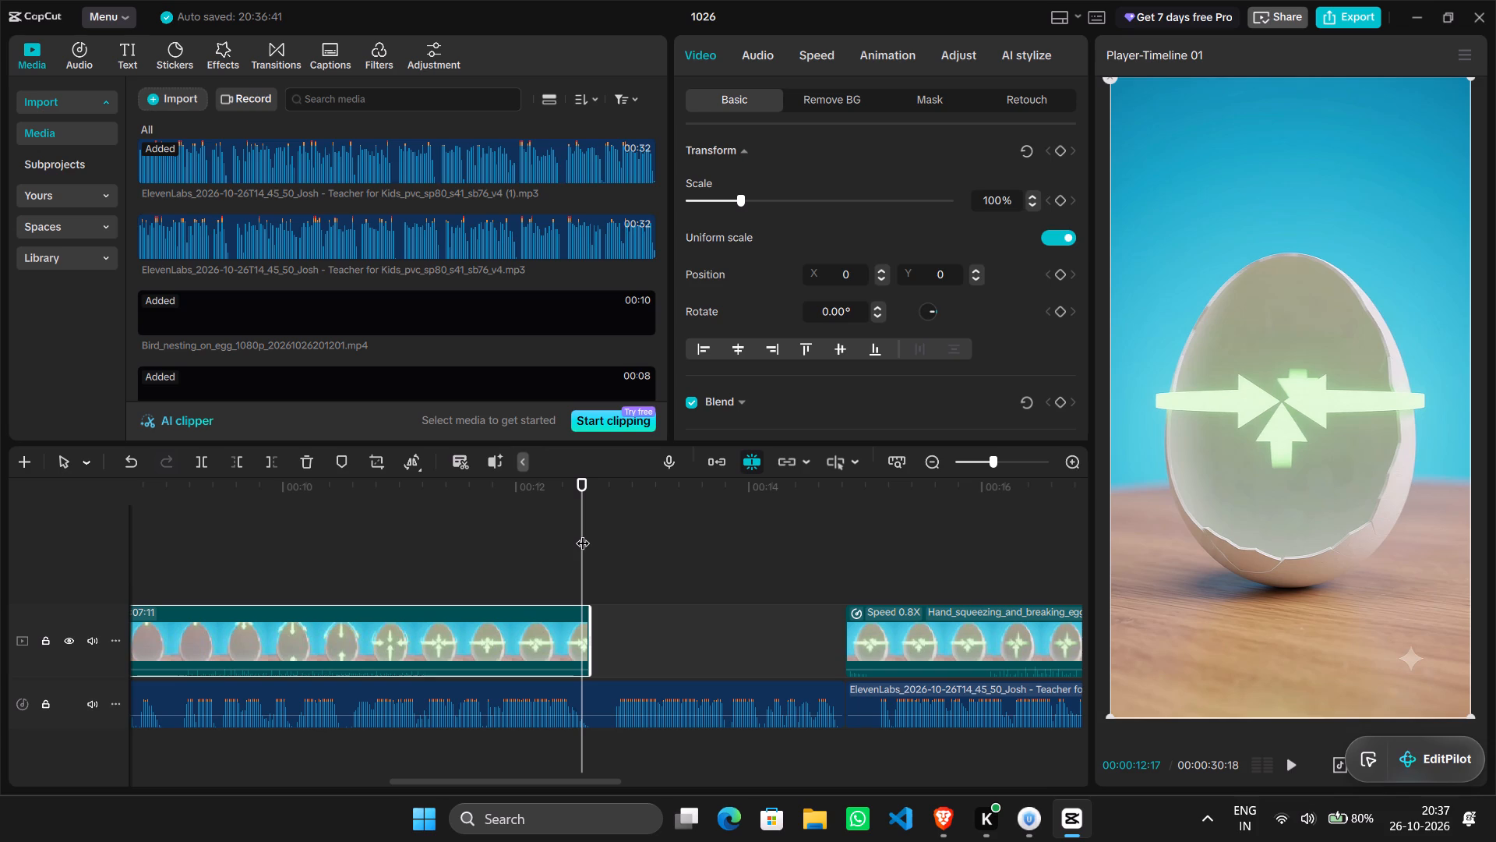
scroll(637, 605, "down", 5, "ctrl")
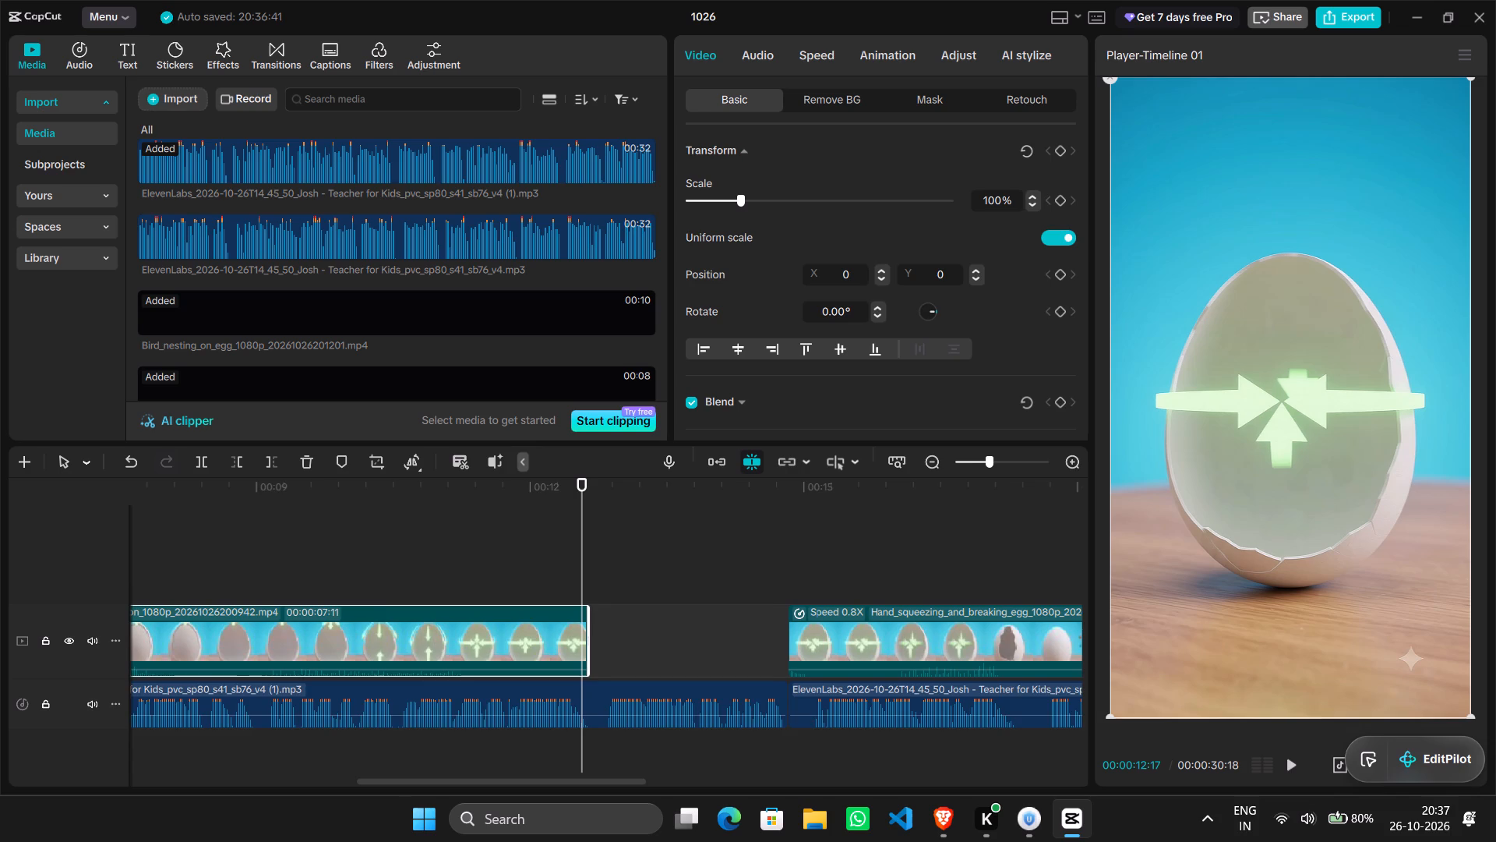
scroll(557, 568, "down", 8, "ctrl")
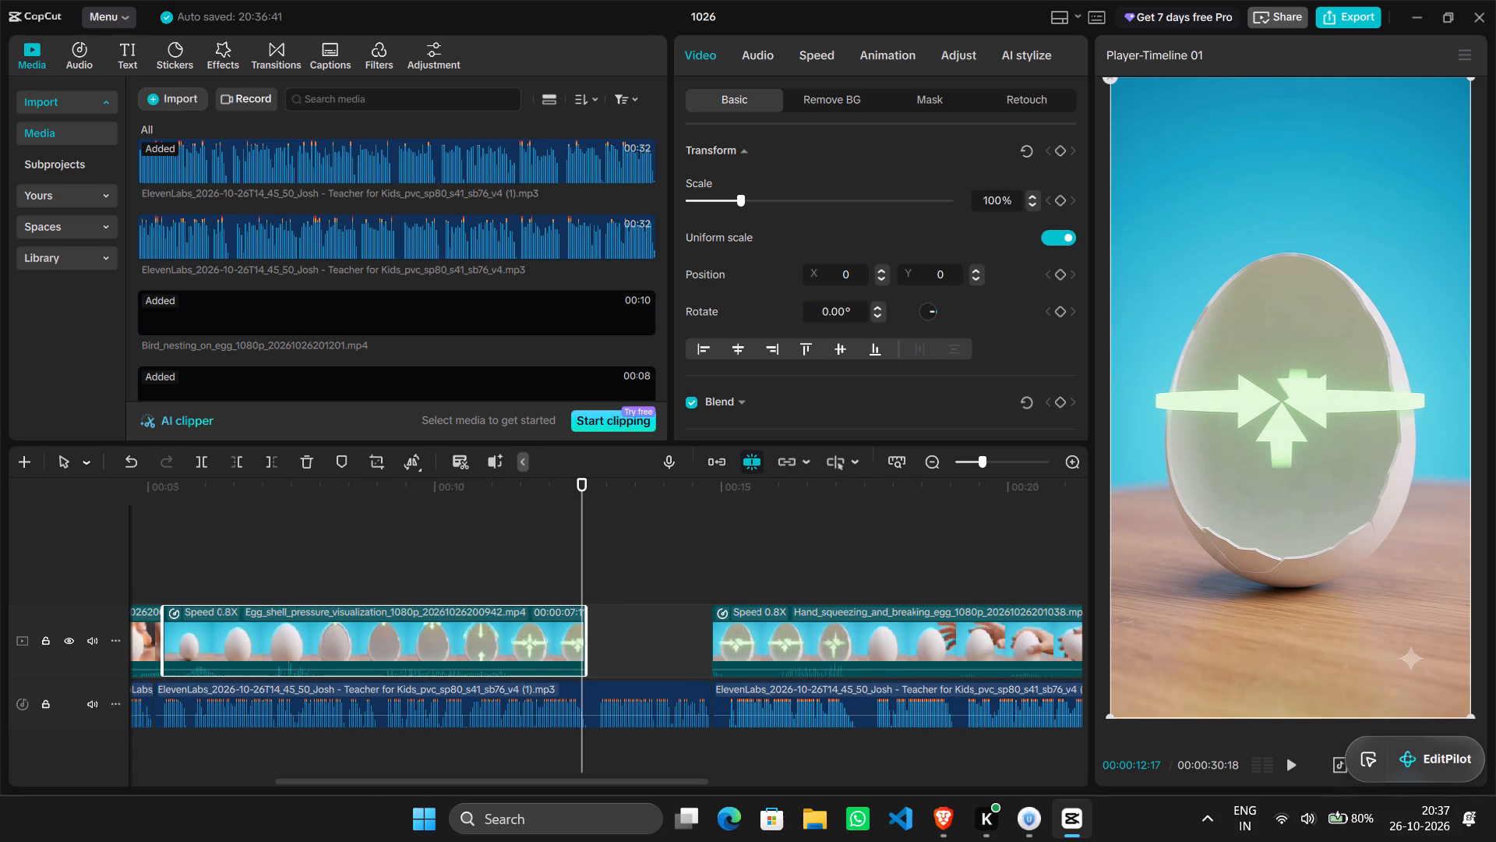
left_click(1034, 821)
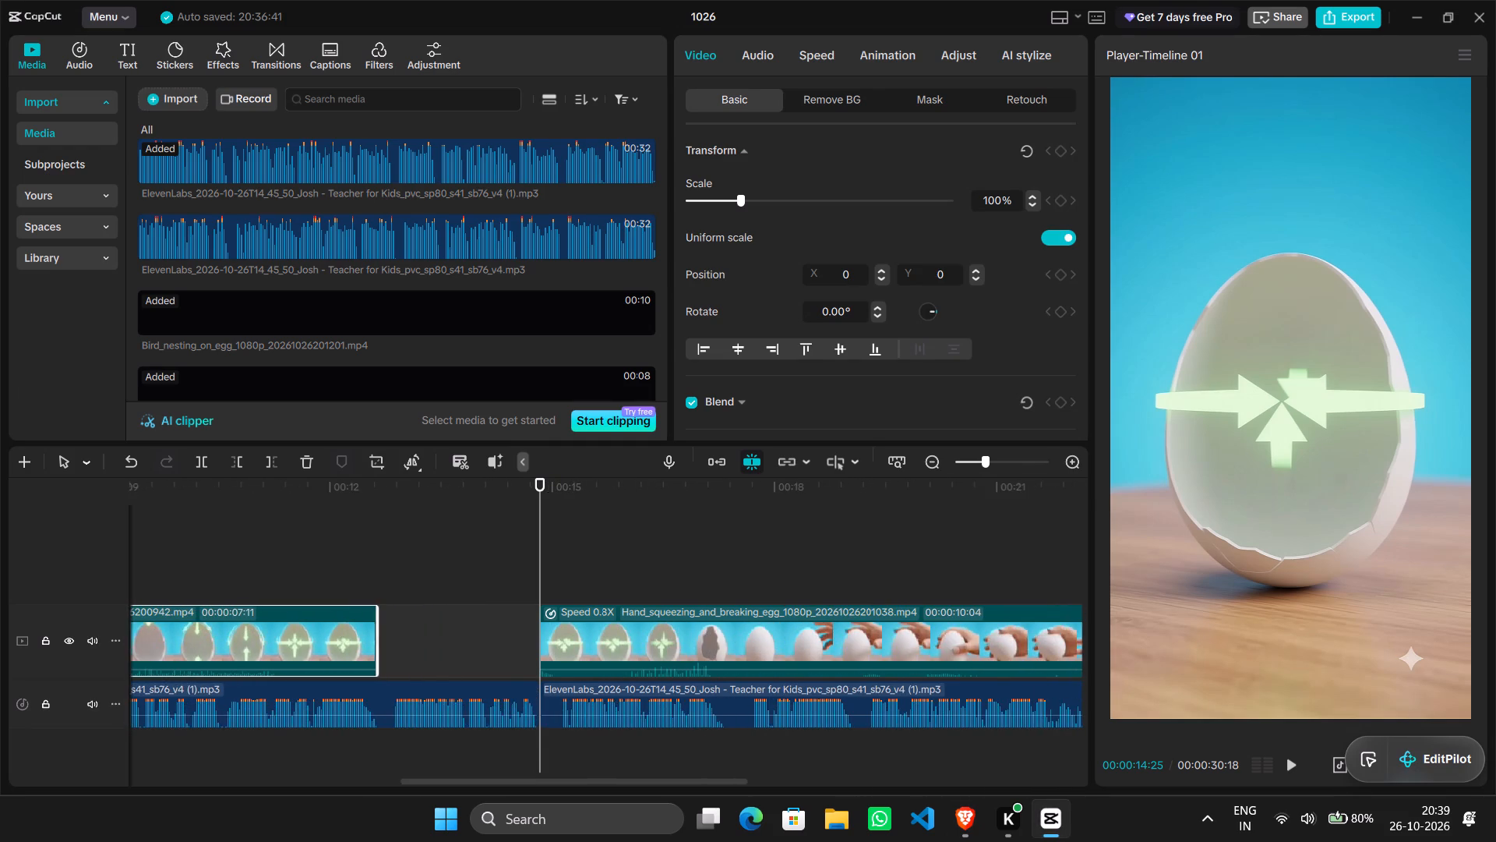
left_click(399, 745)
left_click_drag(399, 745, 385, 744)
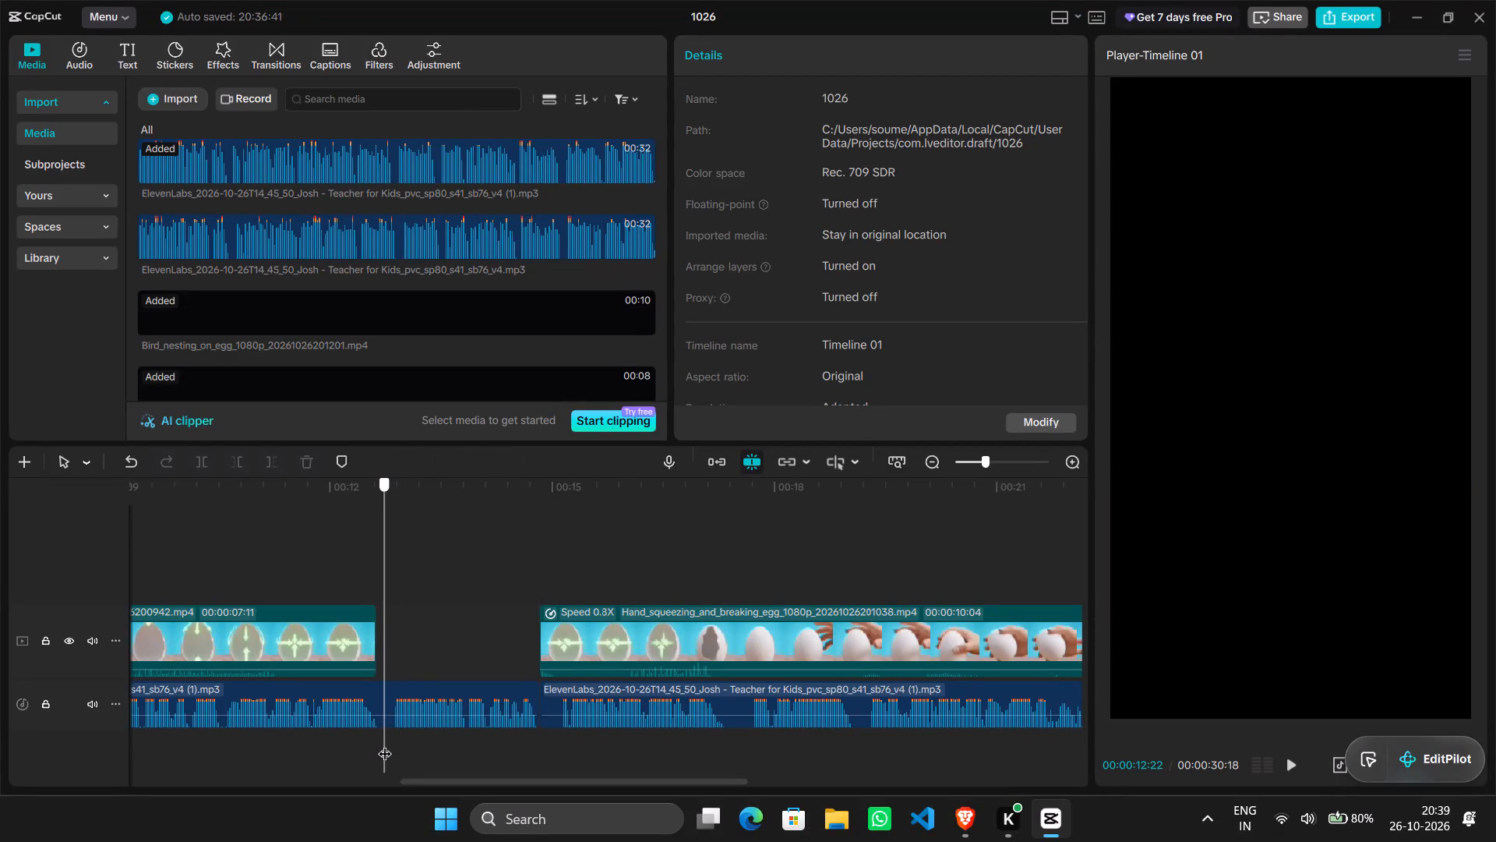
left_click_drag(385, 744, 382, 744)
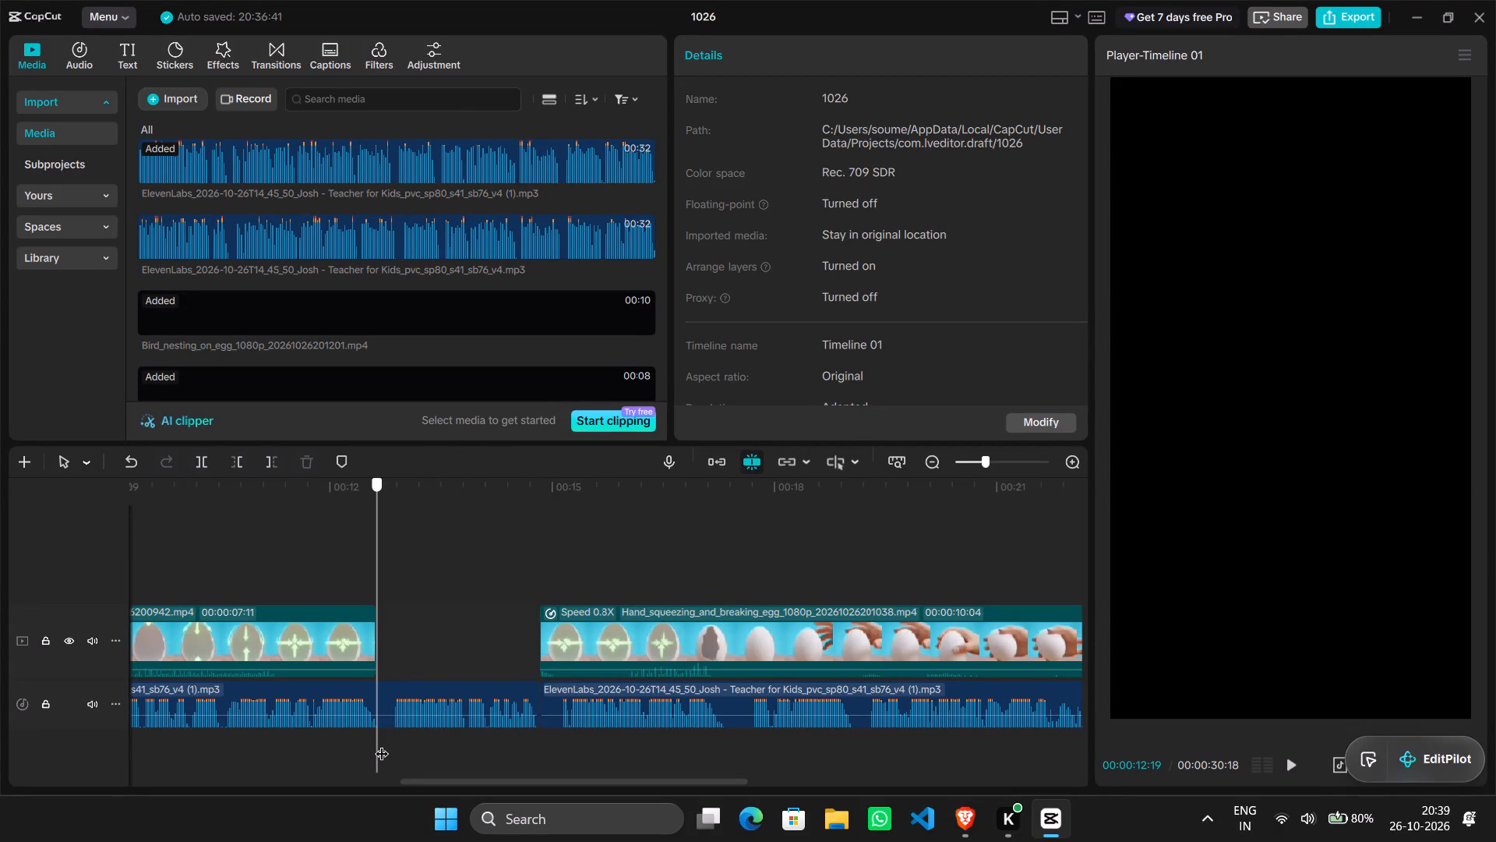
left_click_drag(382, 744, 386, 745)
key("Left")
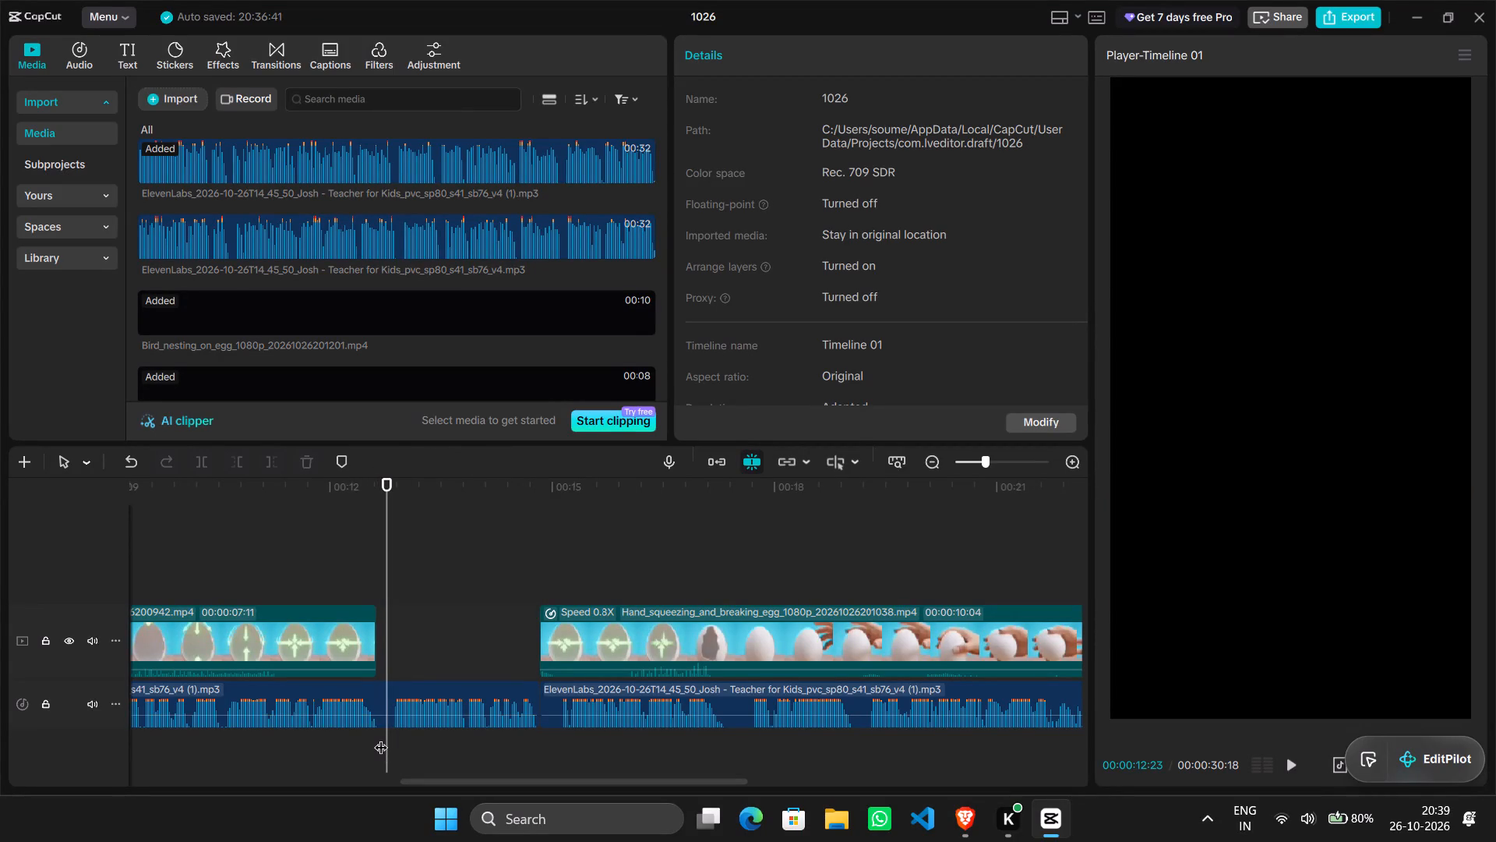
key("Left")
key("Left")
left_click(389, 698)
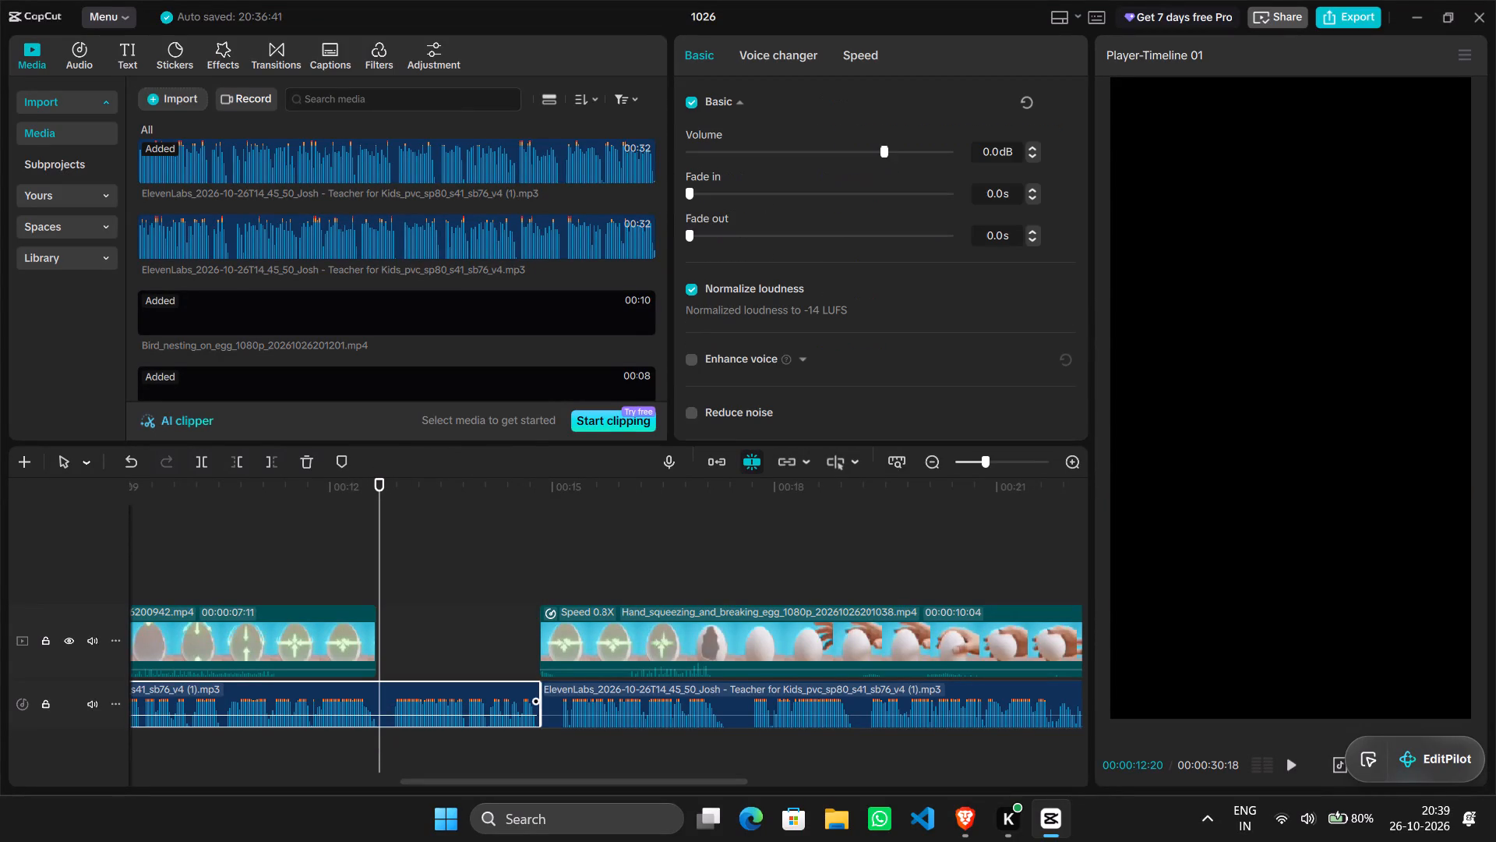
left_click(267, 464)
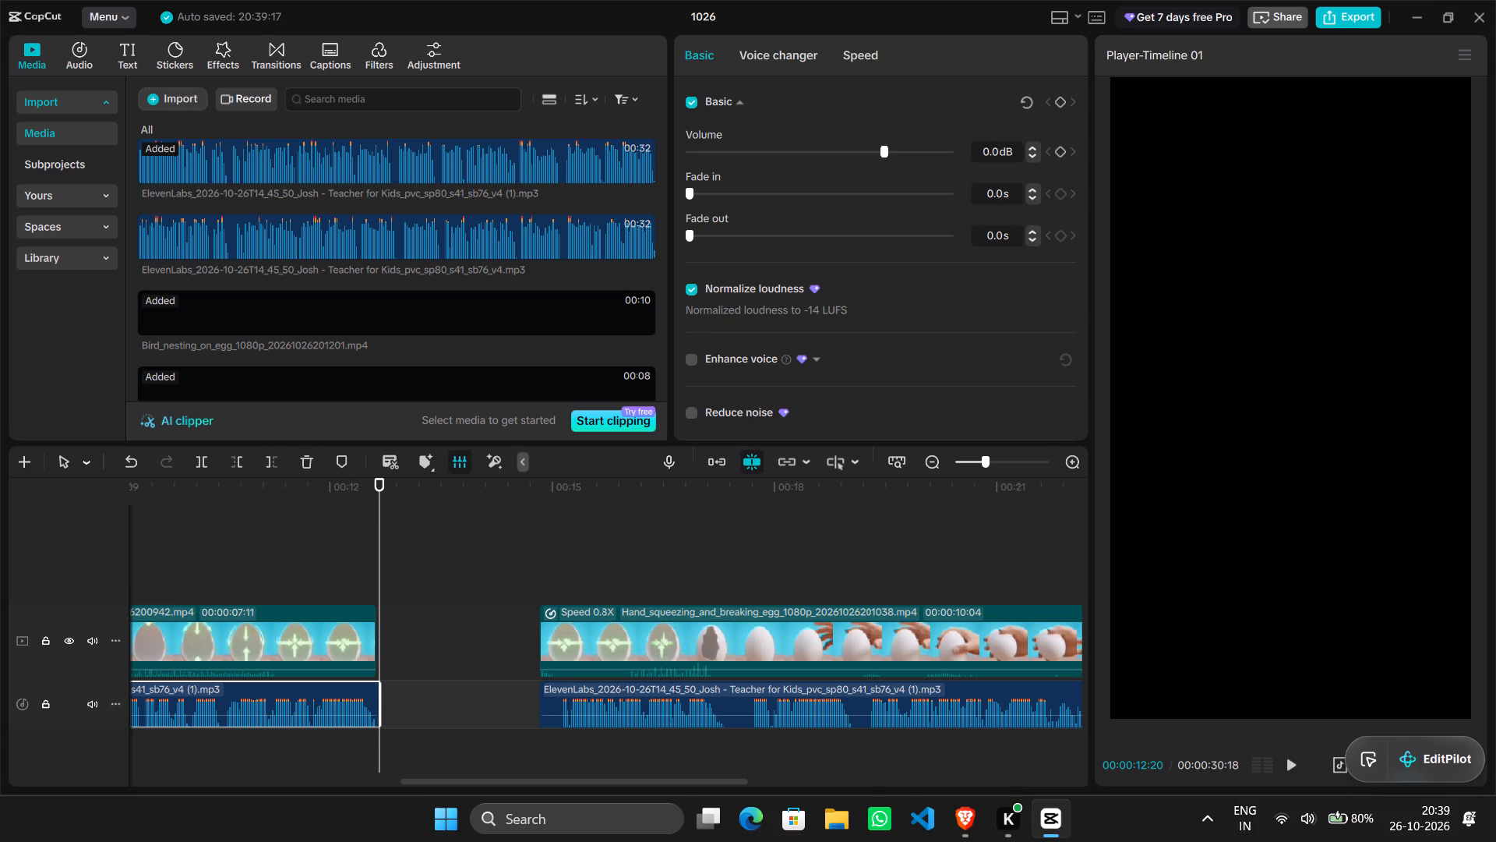
Delete the empty gap so the hand-squeezing clip and its narration move up to 00:00:12:20.
right_click(444, 656)
left_click(499, 632)
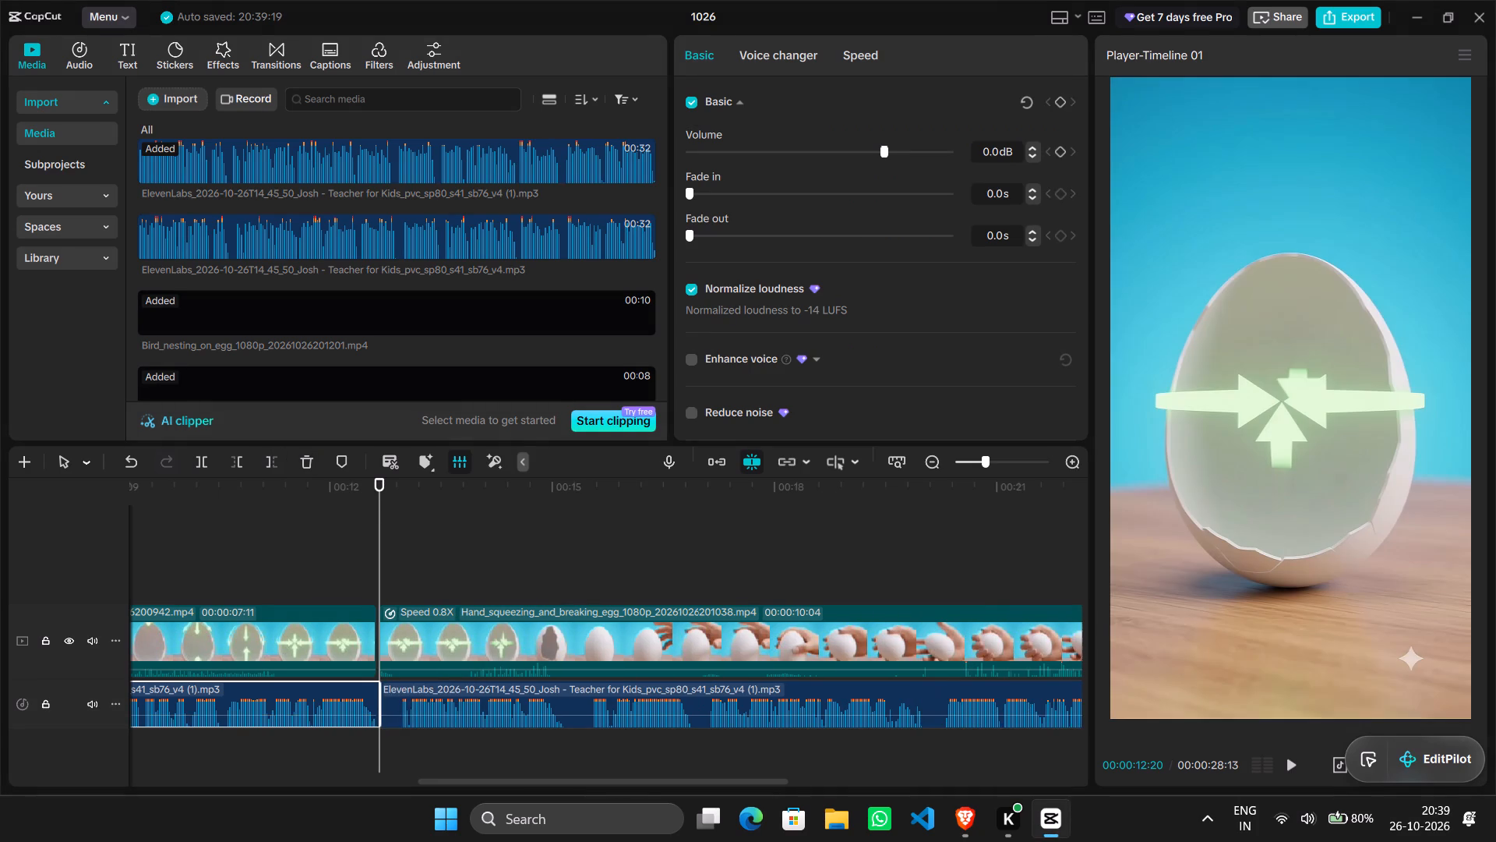
Play back the join between the egg shell pressure clip and the hand-squeezing clip, stopping around 00:00:13:03.
left_click(284, 550)
left_click_drag(284, 550, 262, 550)
key("space")
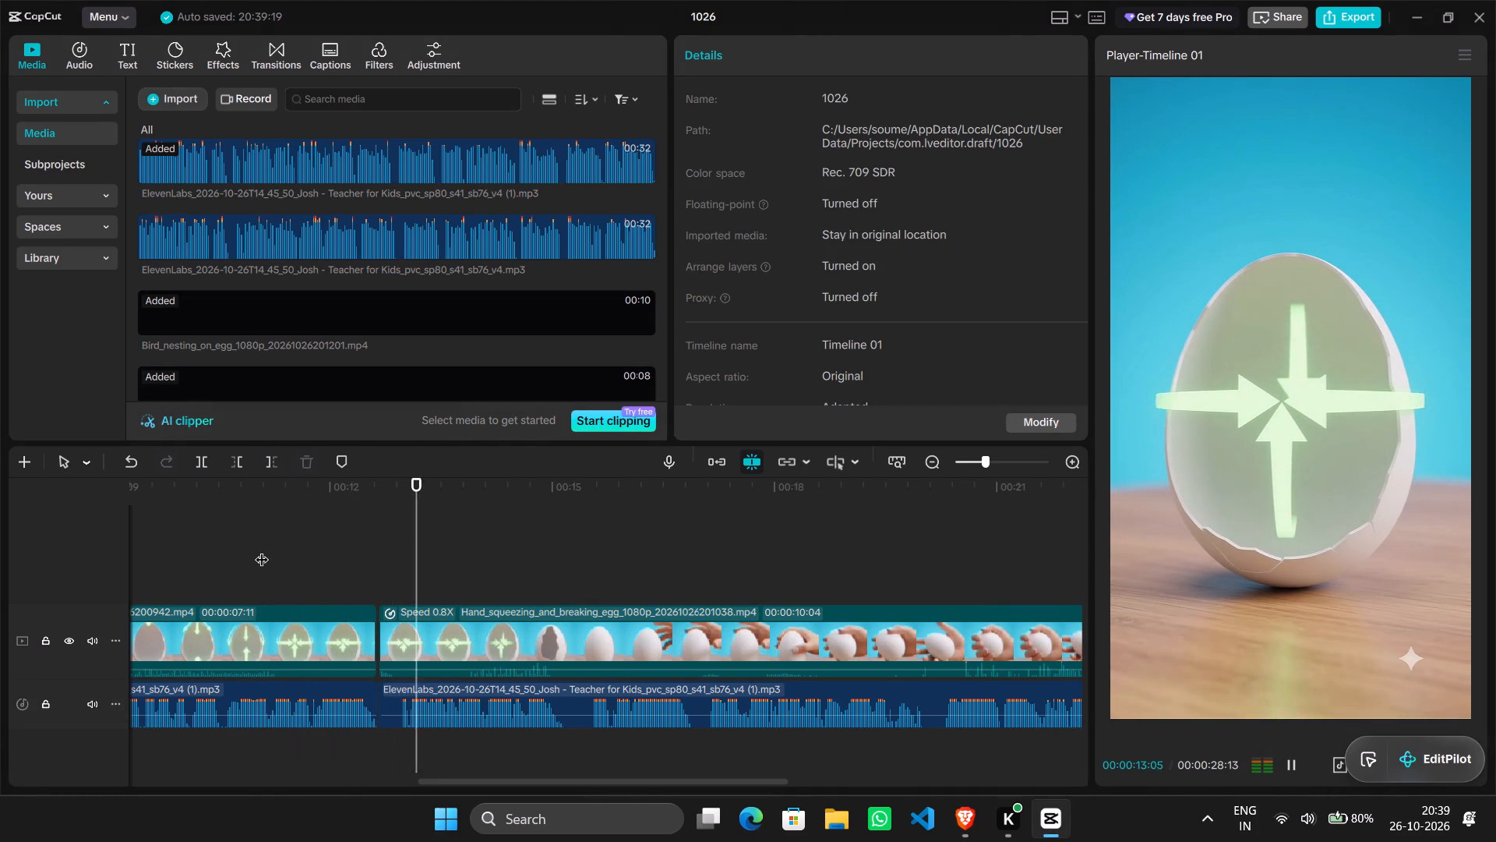
left_click(412, 512)
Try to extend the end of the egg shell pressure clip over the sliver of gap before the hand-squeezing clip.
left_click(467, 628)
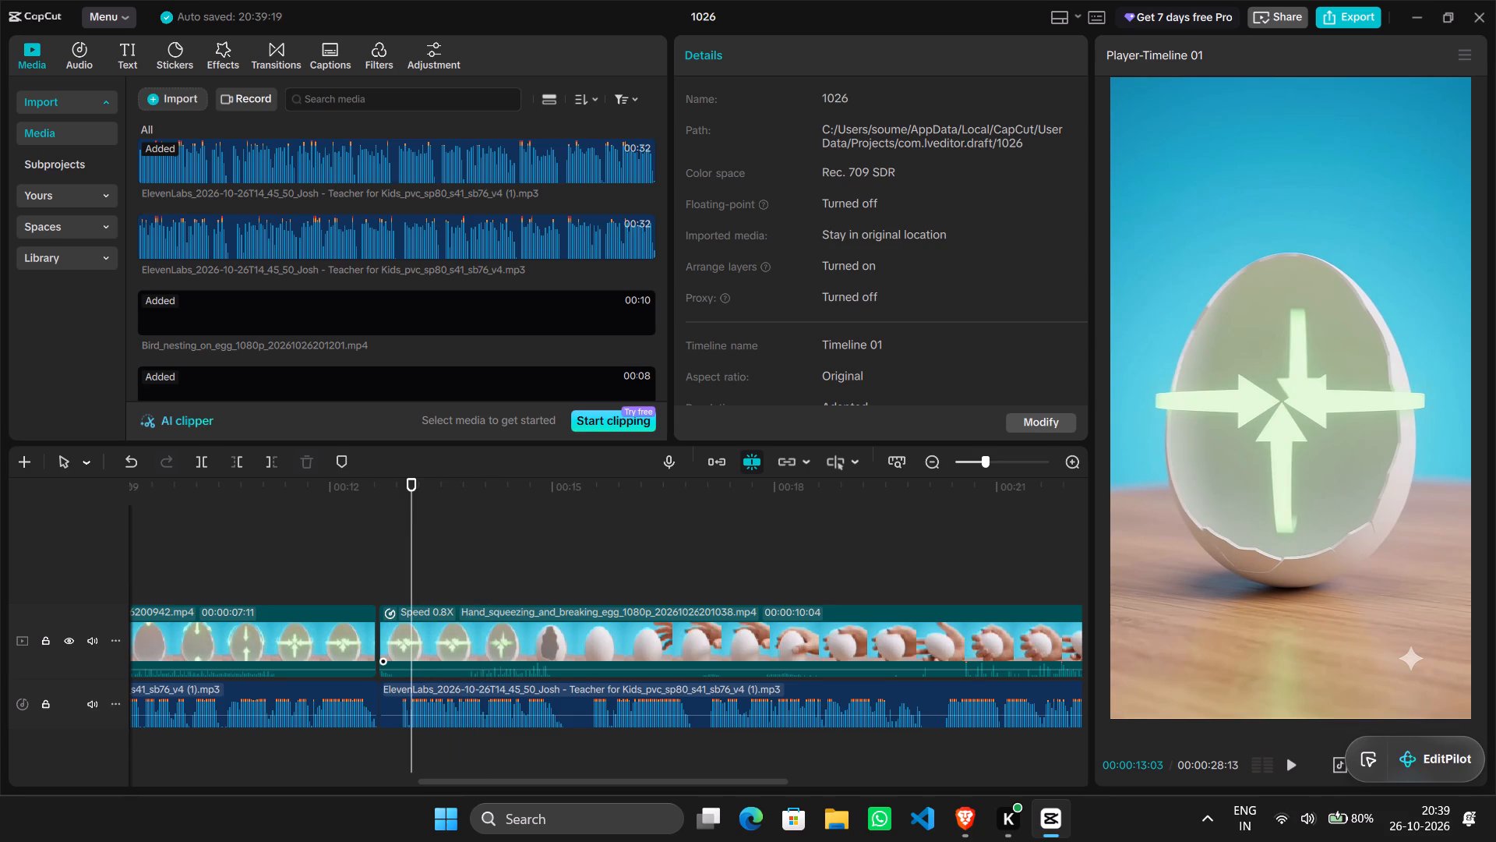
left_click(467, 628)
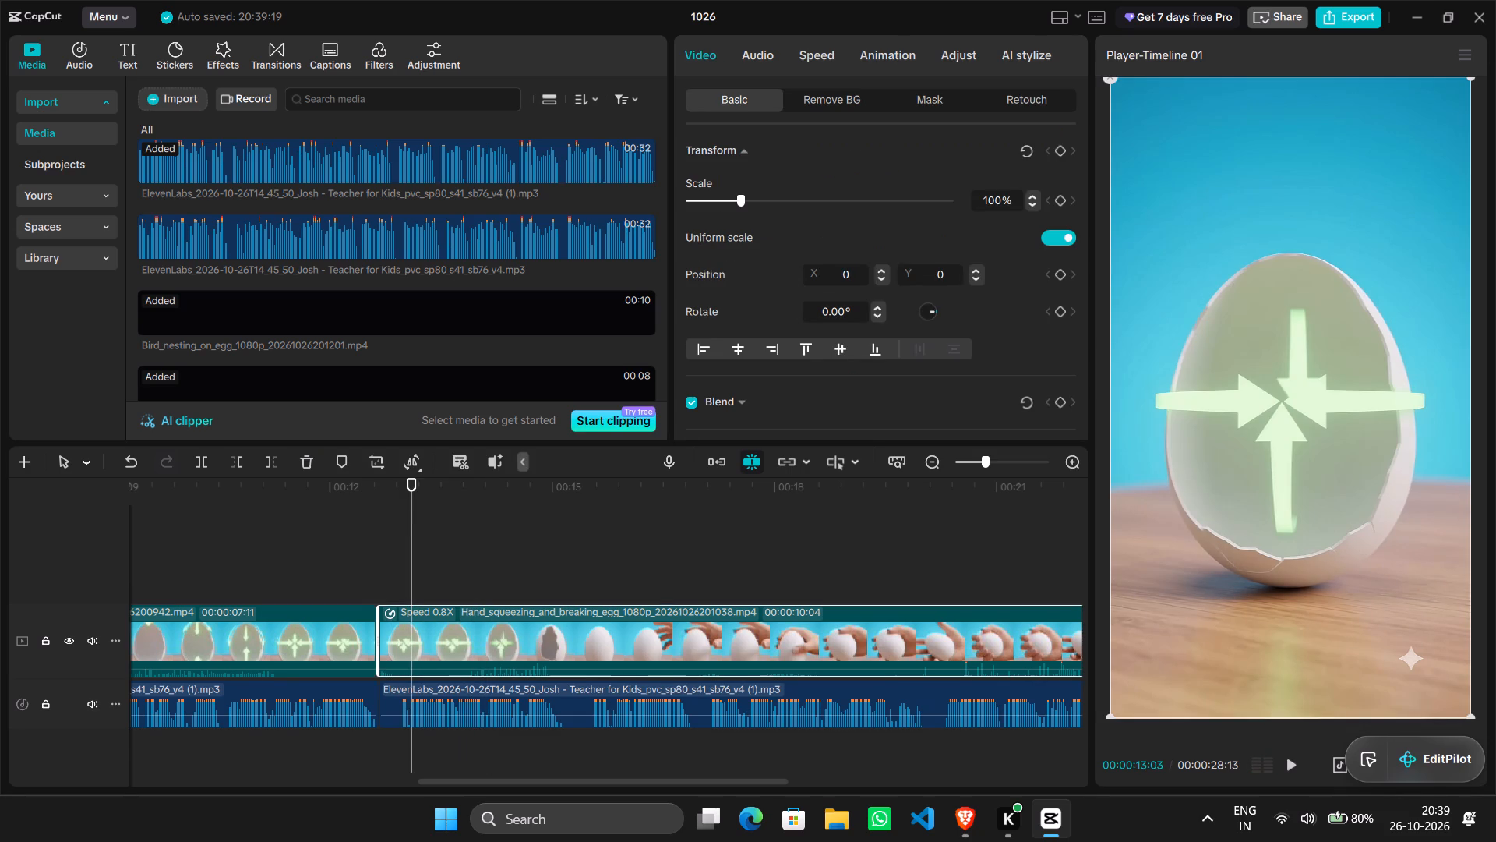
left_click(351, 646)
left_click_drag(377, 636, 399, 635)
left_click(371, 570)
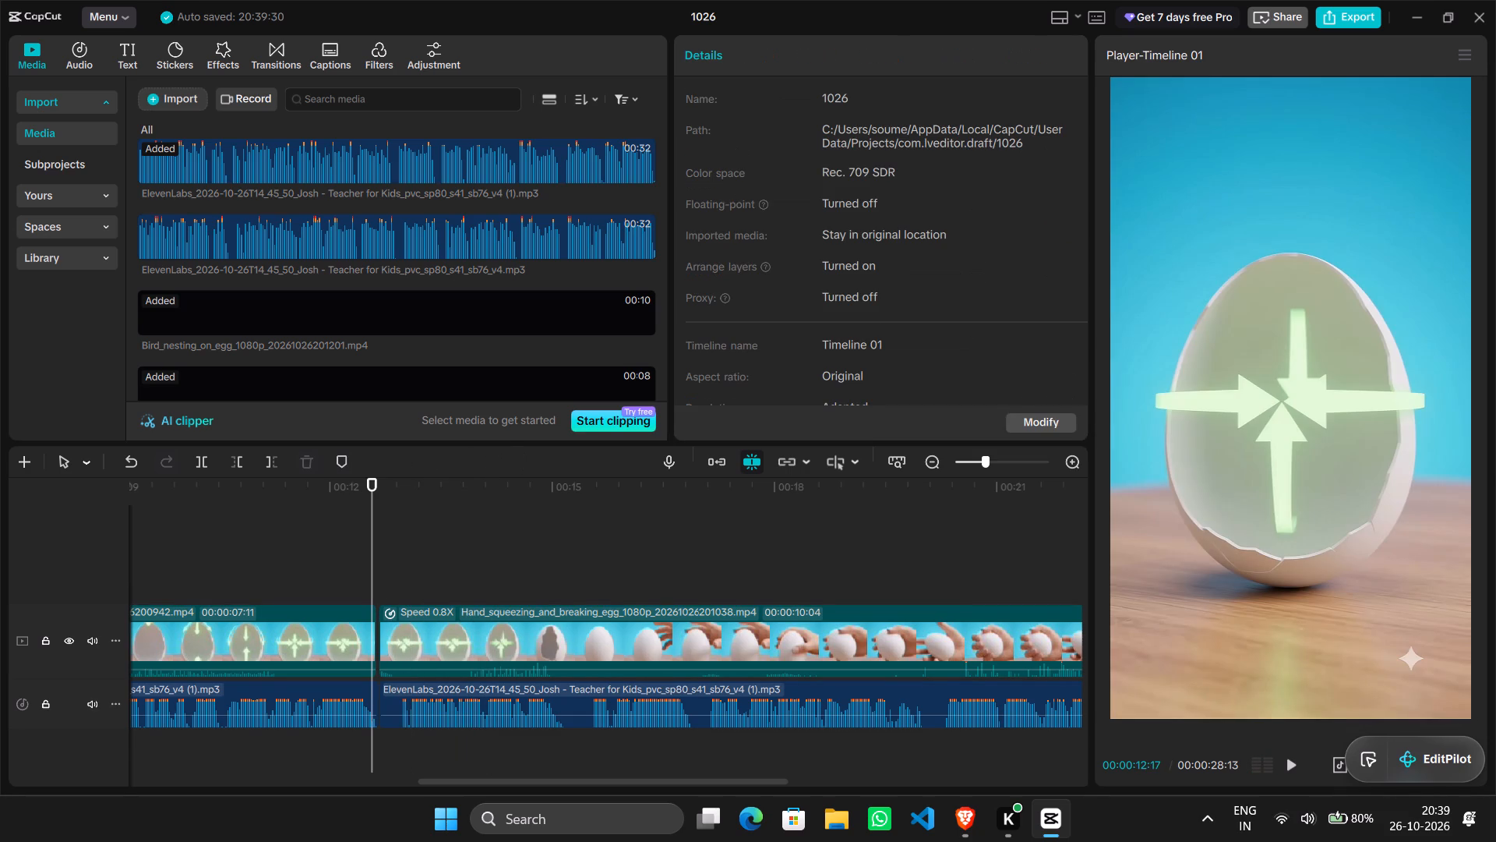
Move the hand-squeezing clip slightly earlier on the main track so it butts directly against the egg shell pressure clip.
left_click(329, 656)
scroll(405, 563, "right", 1)
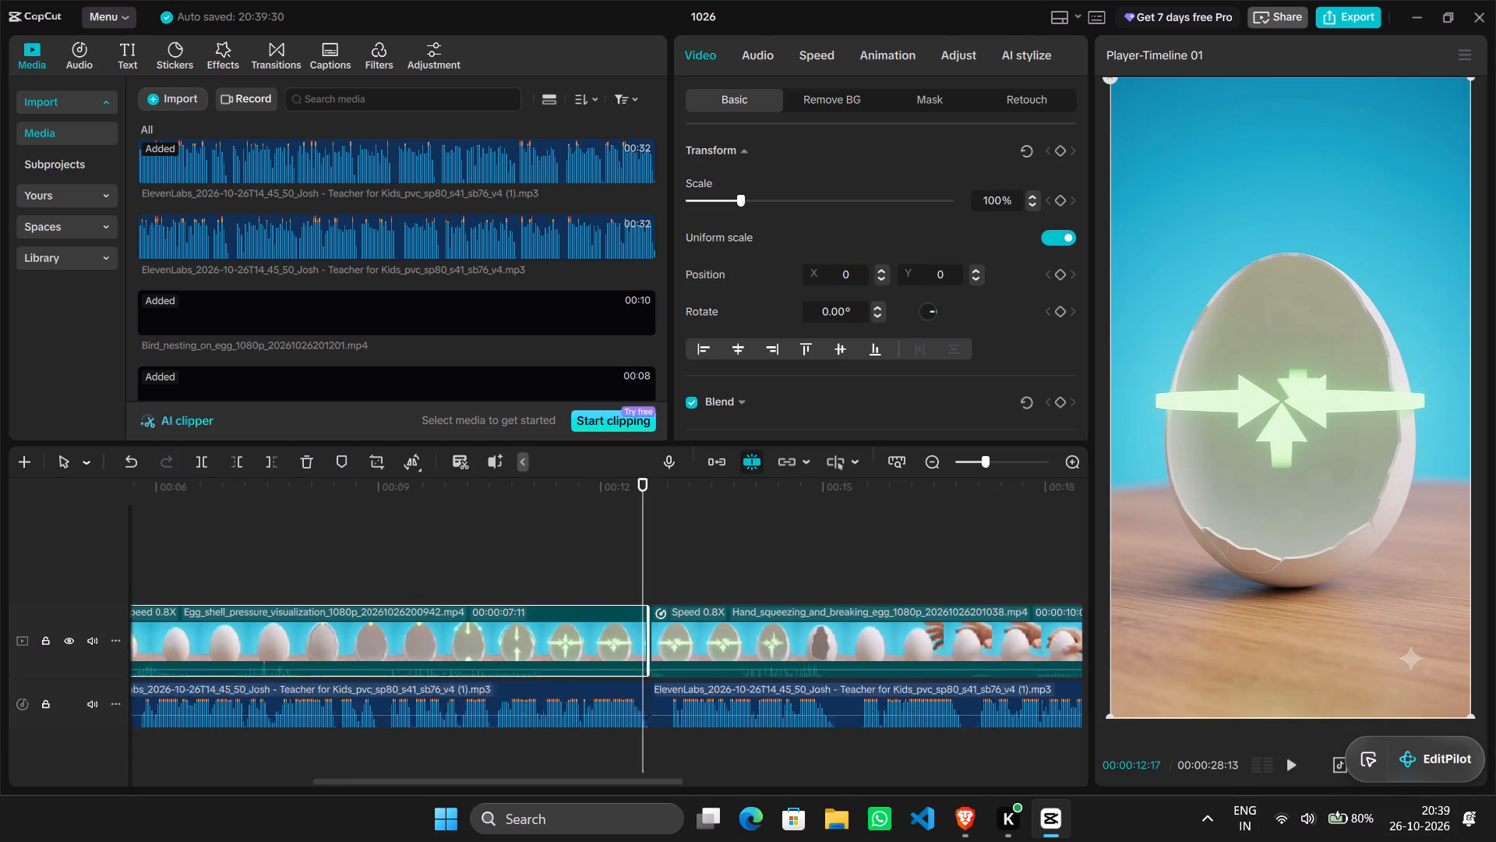
scroll(405, 563, "right", 1)
left_click(704, 651)
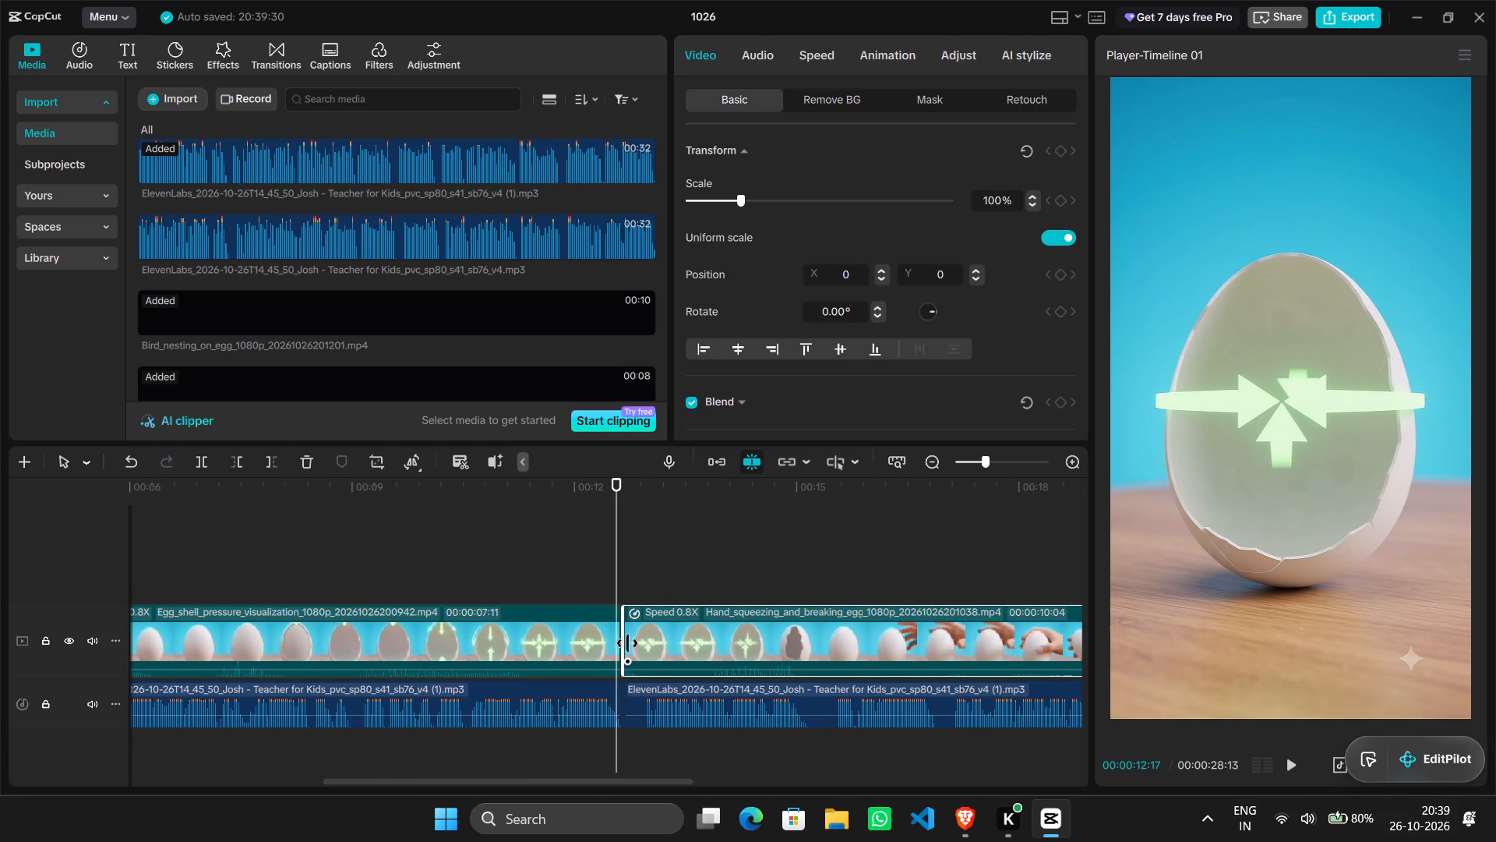
left_click_drag(624, 636, 610, 635)
left_click_drag(684, 645, 672, 646)
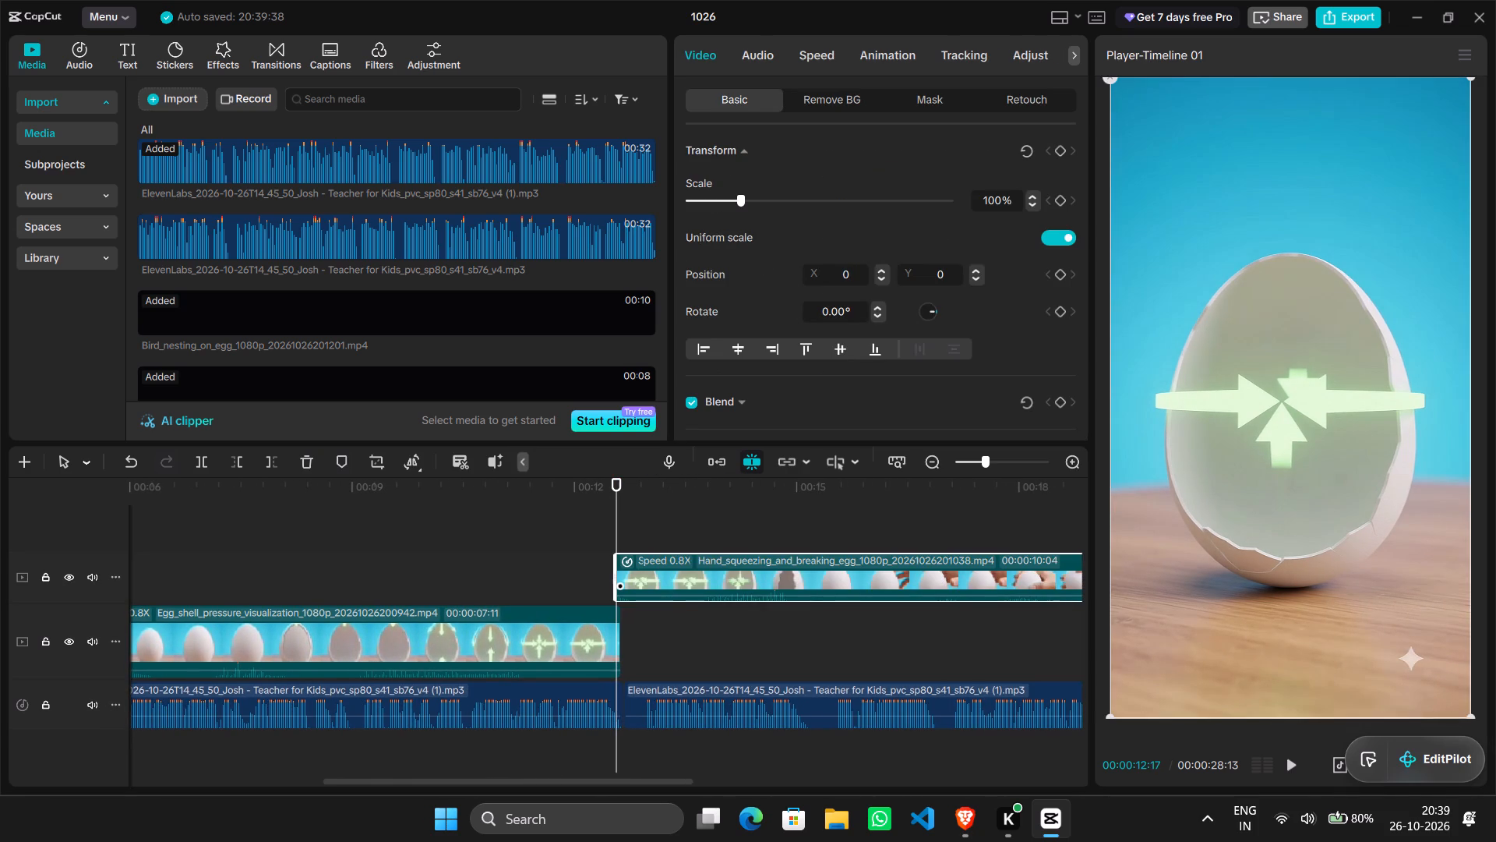
left_click_drag(654, 573, 667, 631)
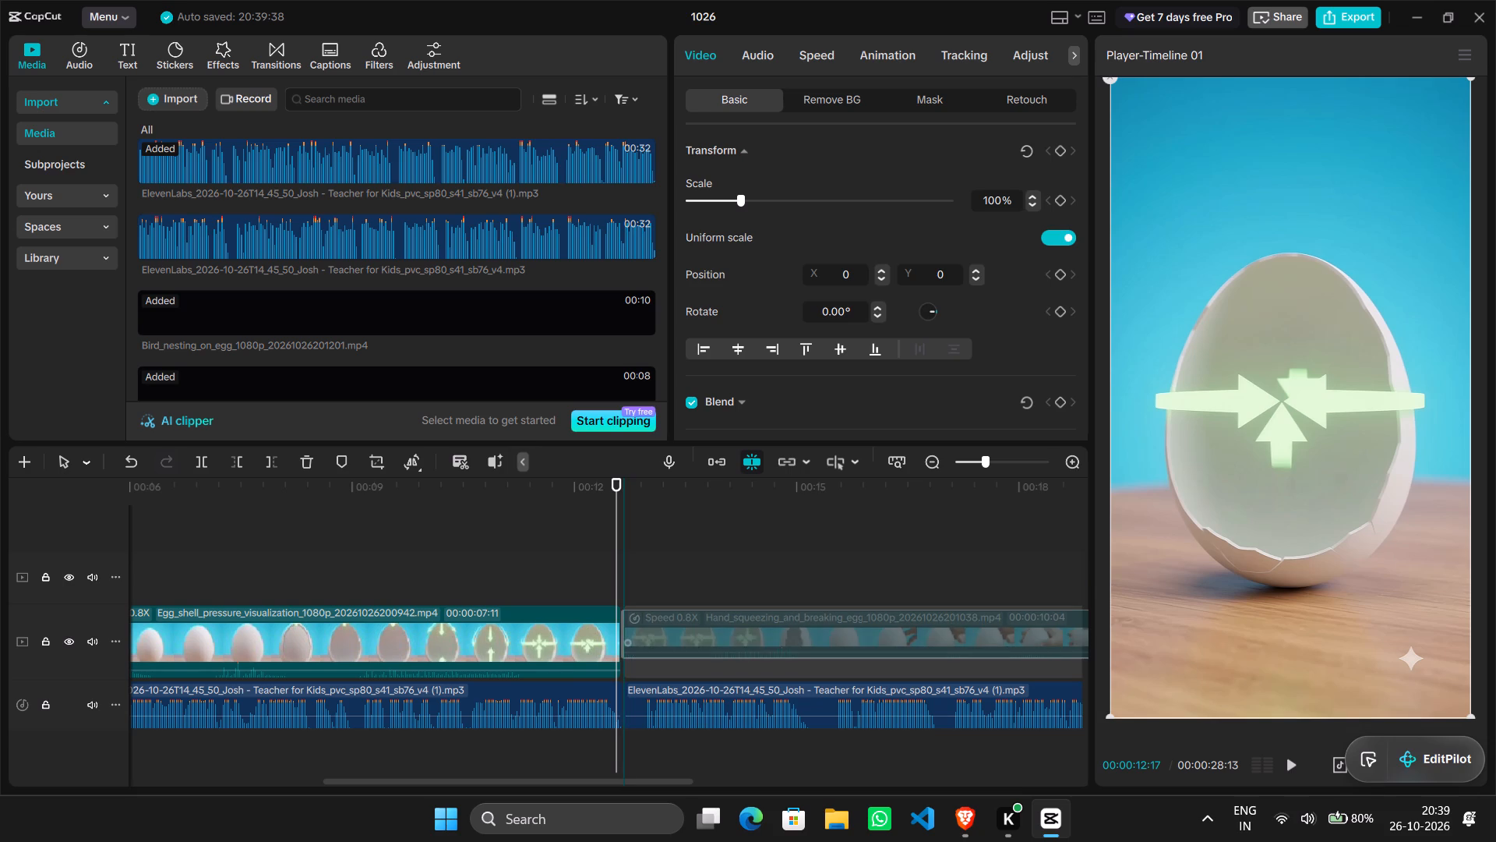
left_click_drag(667, 631, 663, 631)
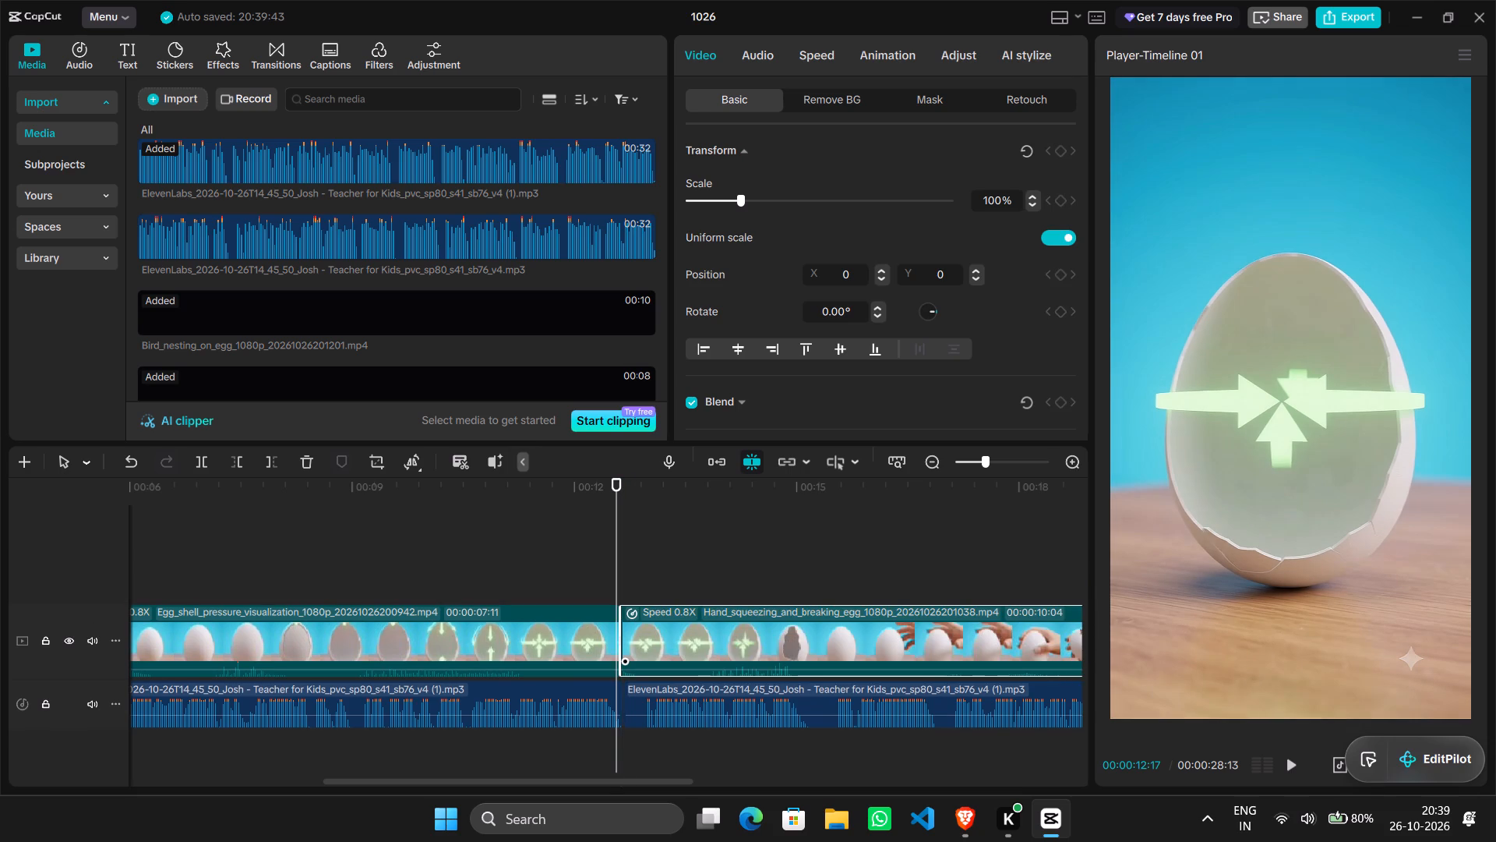
Play back the edited sequence from the closed join through the bird nesting clip to the end at 00:00:28:13.
left_click(578, 551)
key("space")
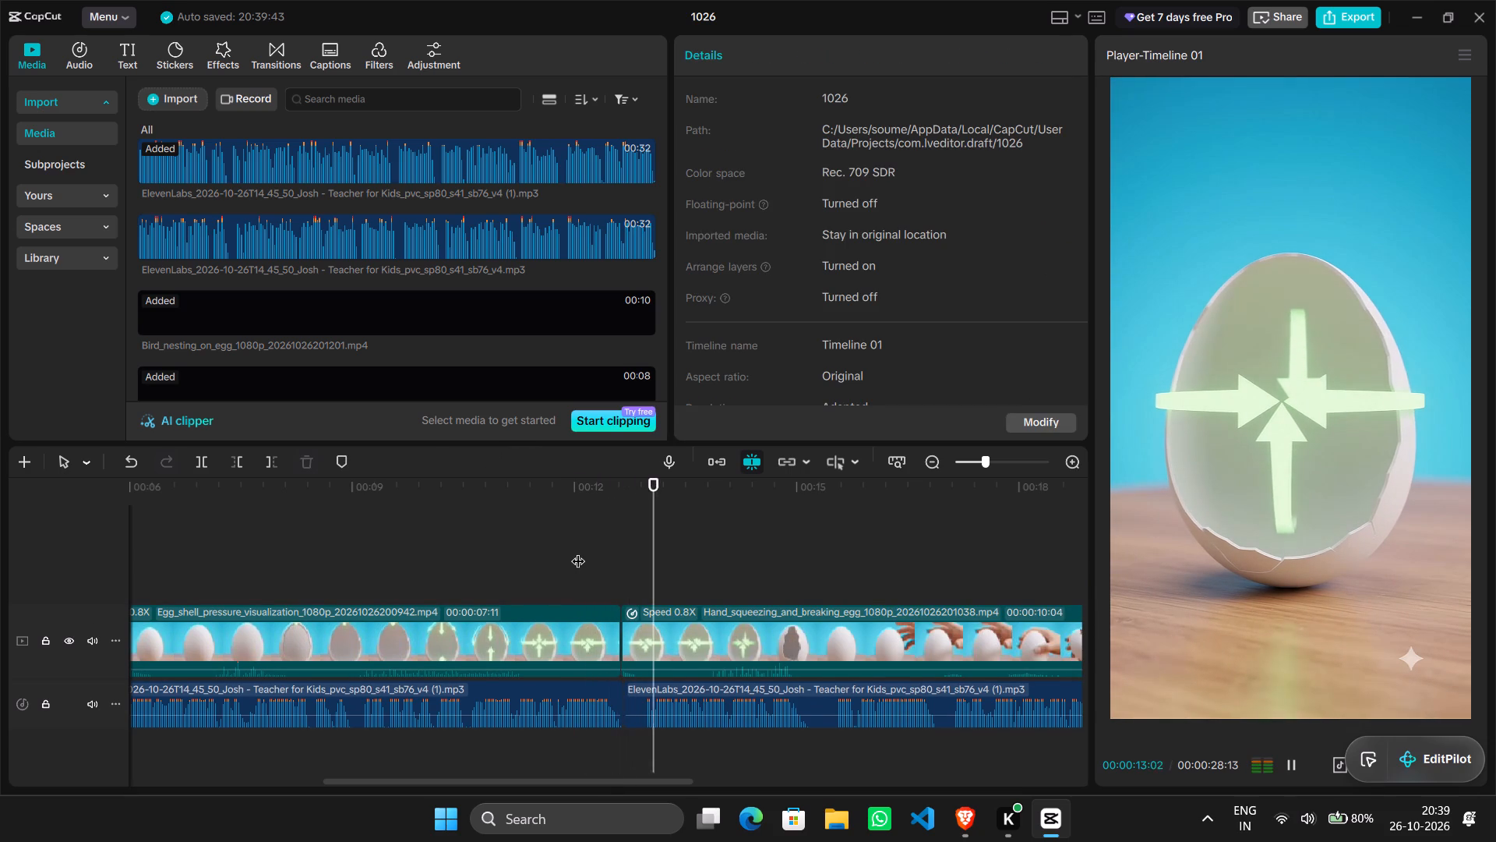
scroll(578, 551, "left", 1)
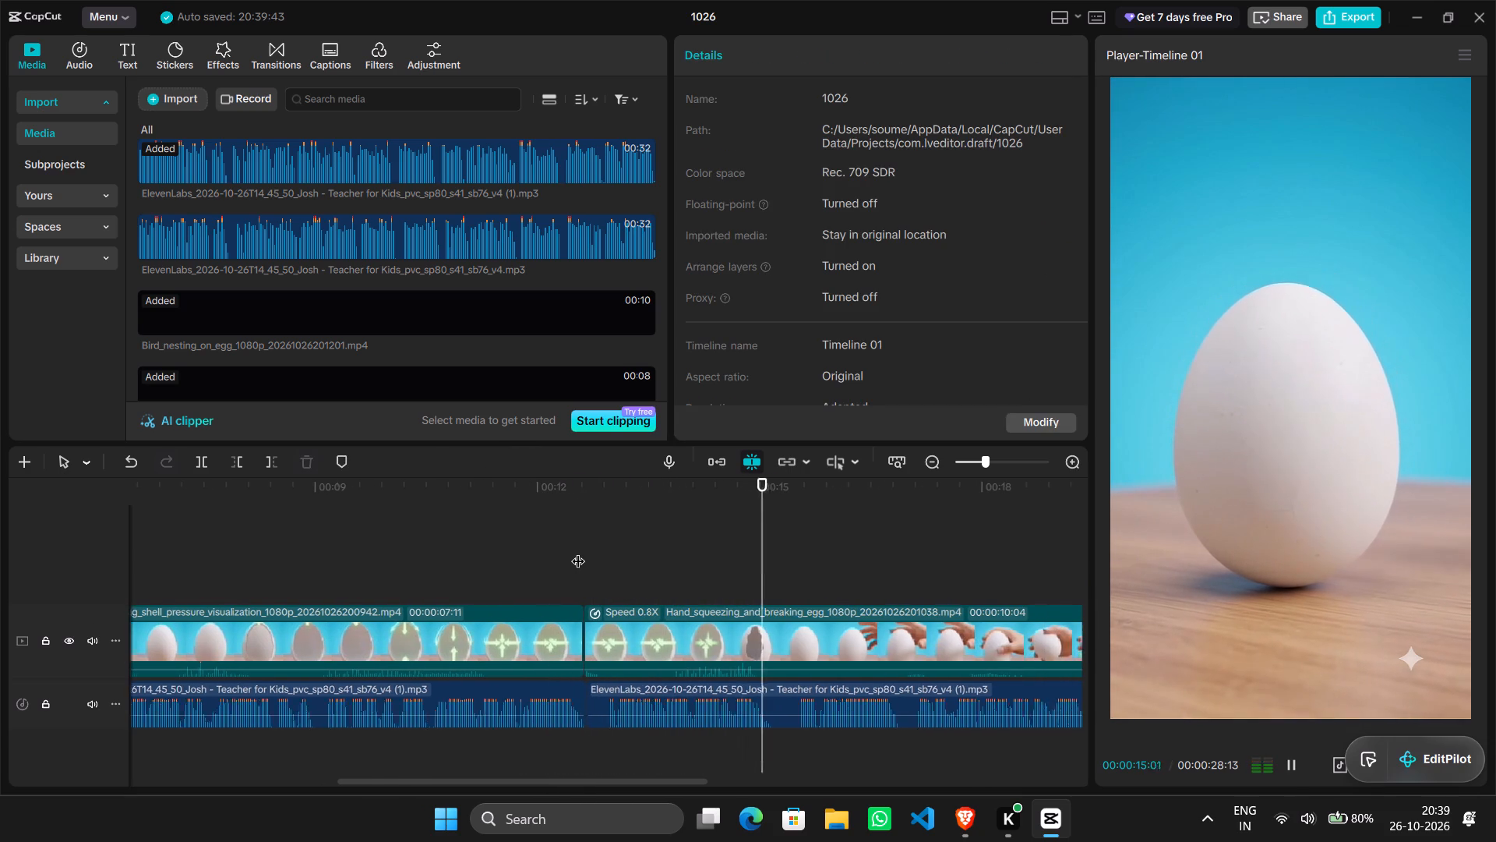
scroll(578, 551, "left", 1)
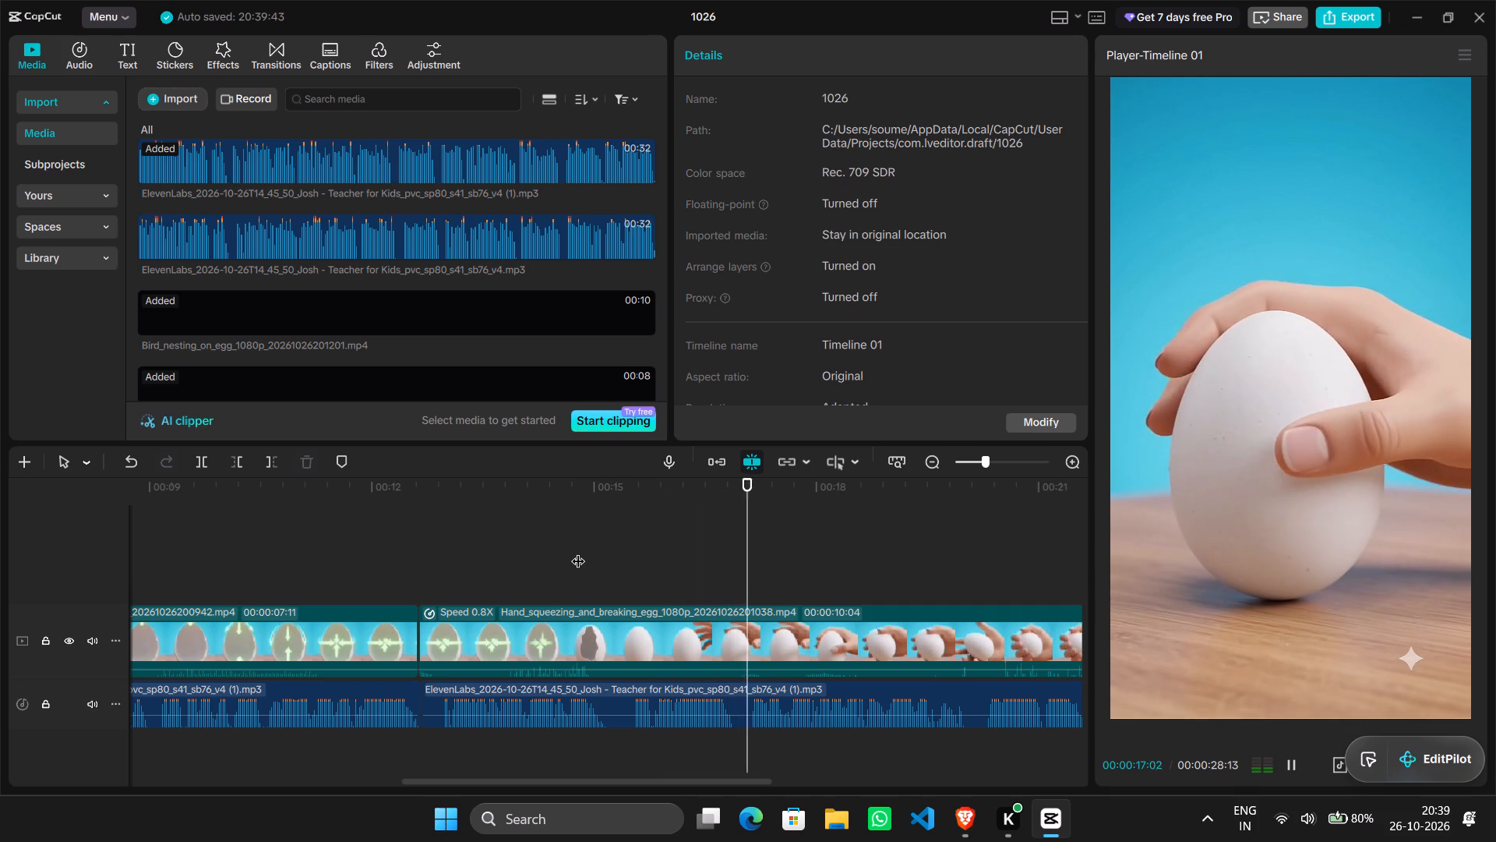
scroll(578, 551, "down", 9, "ctrl")
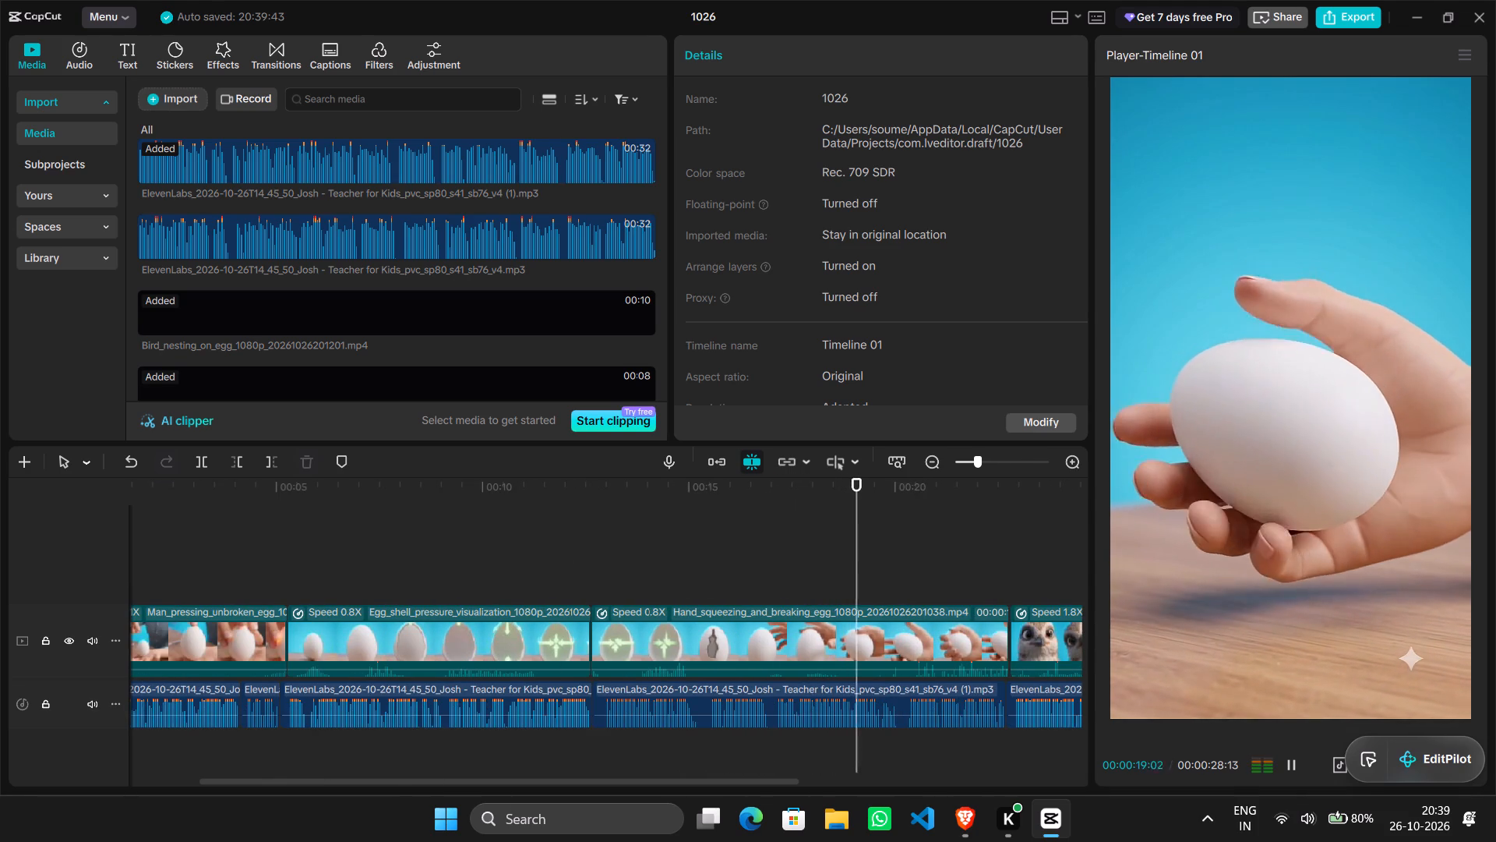
scroll(927, 558, "left", 1)
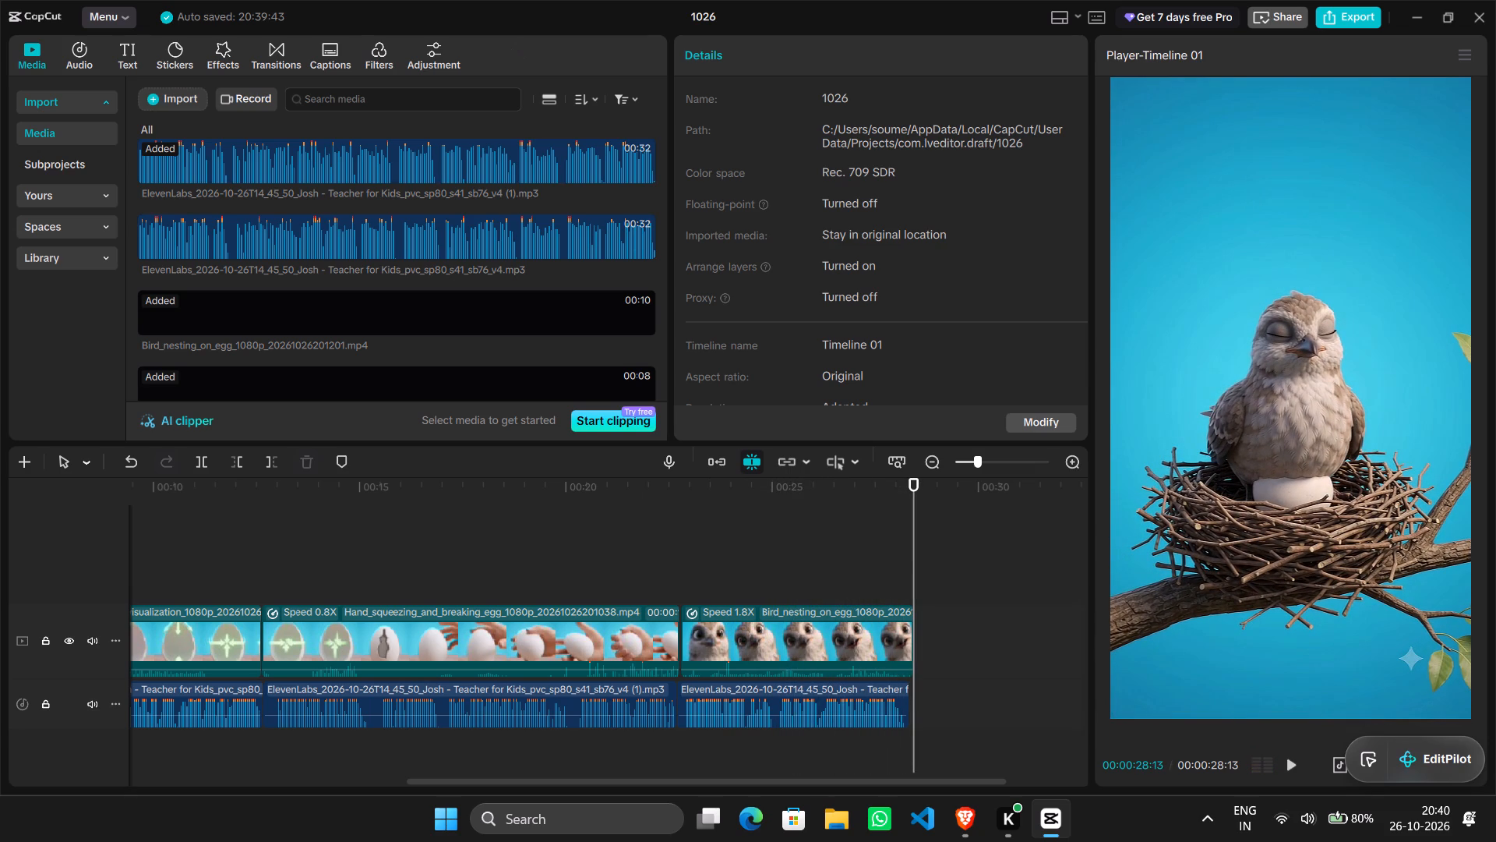
Import Golden Lightning Badge Icon.png from the Downloads folder and place it on a new track above the main video.
left_click(182, 95)
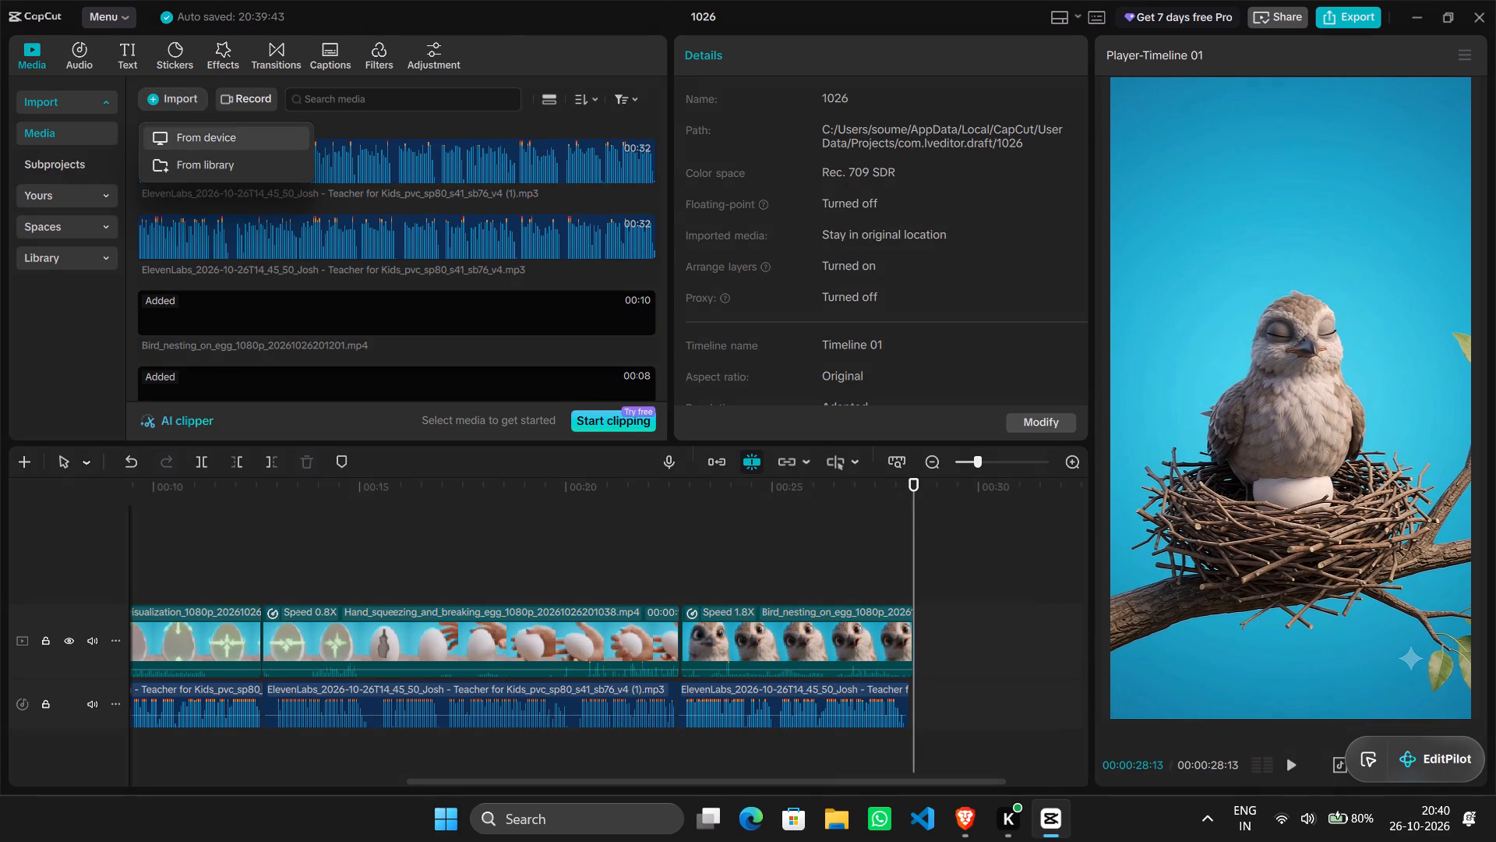
left_click(233, 139)
scroll(821, 456, "down", 5)
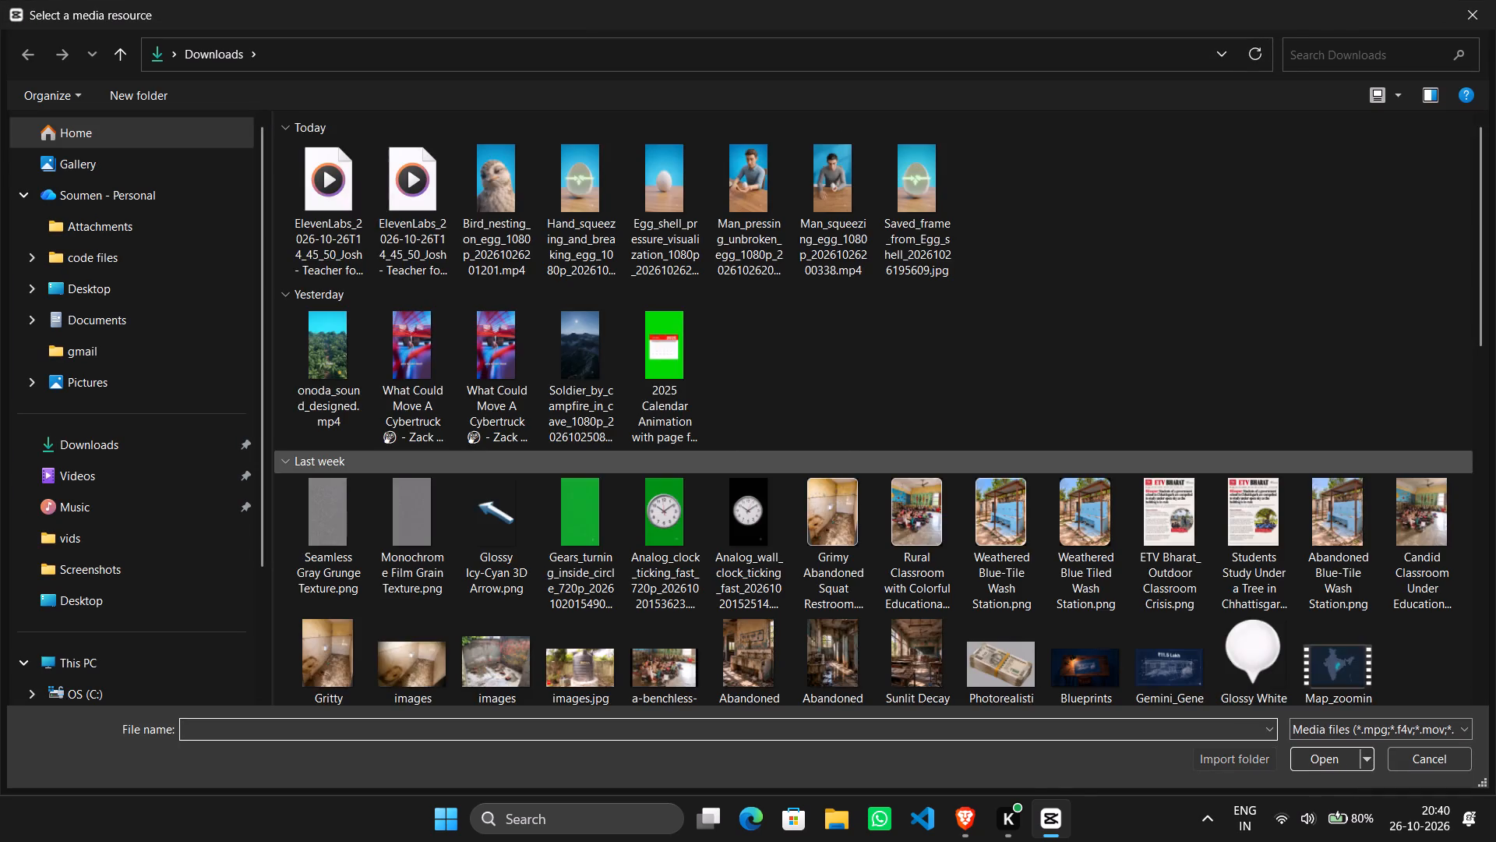
scroll(821, 456, "down", 20)
scroll(821, 456, "down", 20)
scroll(821, 456, "down", 20)
scroll(1113, 387, "up", 1)
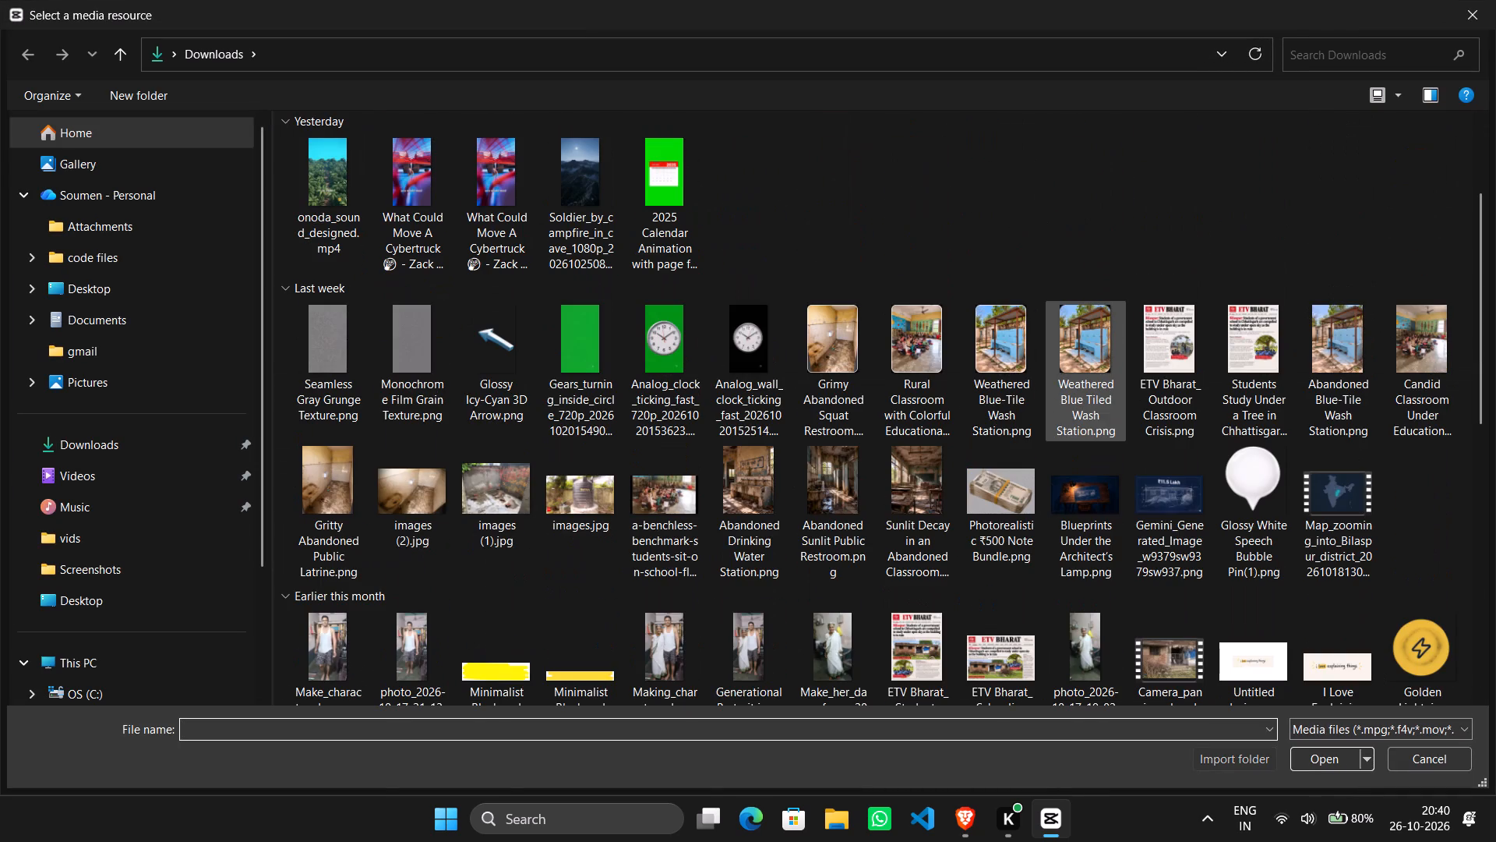
double_click(1440, 678)
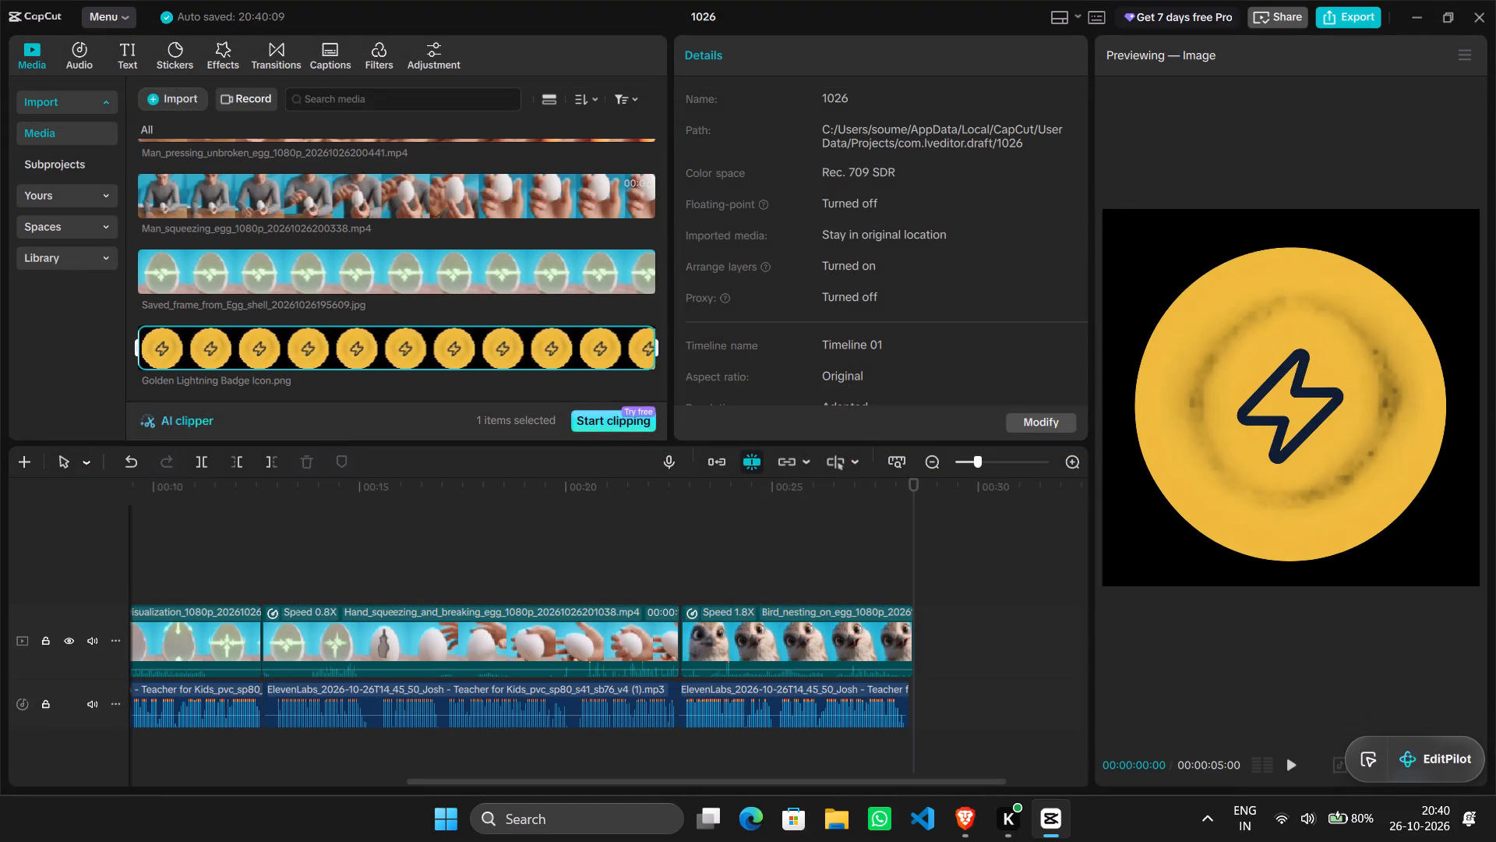
left_click_drag(427, 343, 632, 572)
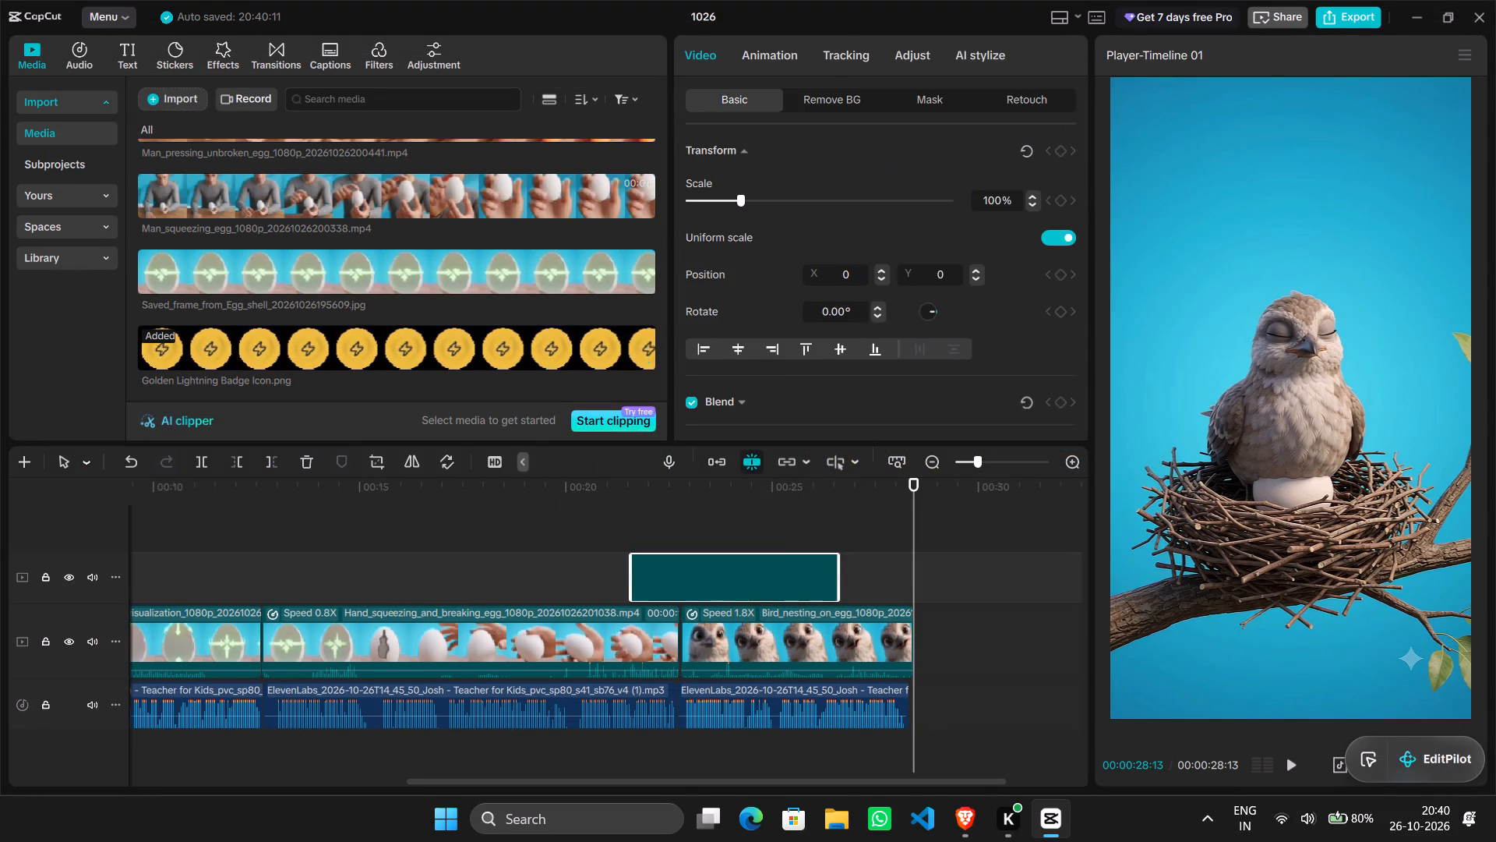
Scale the lightning badge down to 10% and position it over the sparkle watermark near the frame's lower-right corner, about X 726, Y -1566.
left_click(773, 528)
left_click(1353, 464)
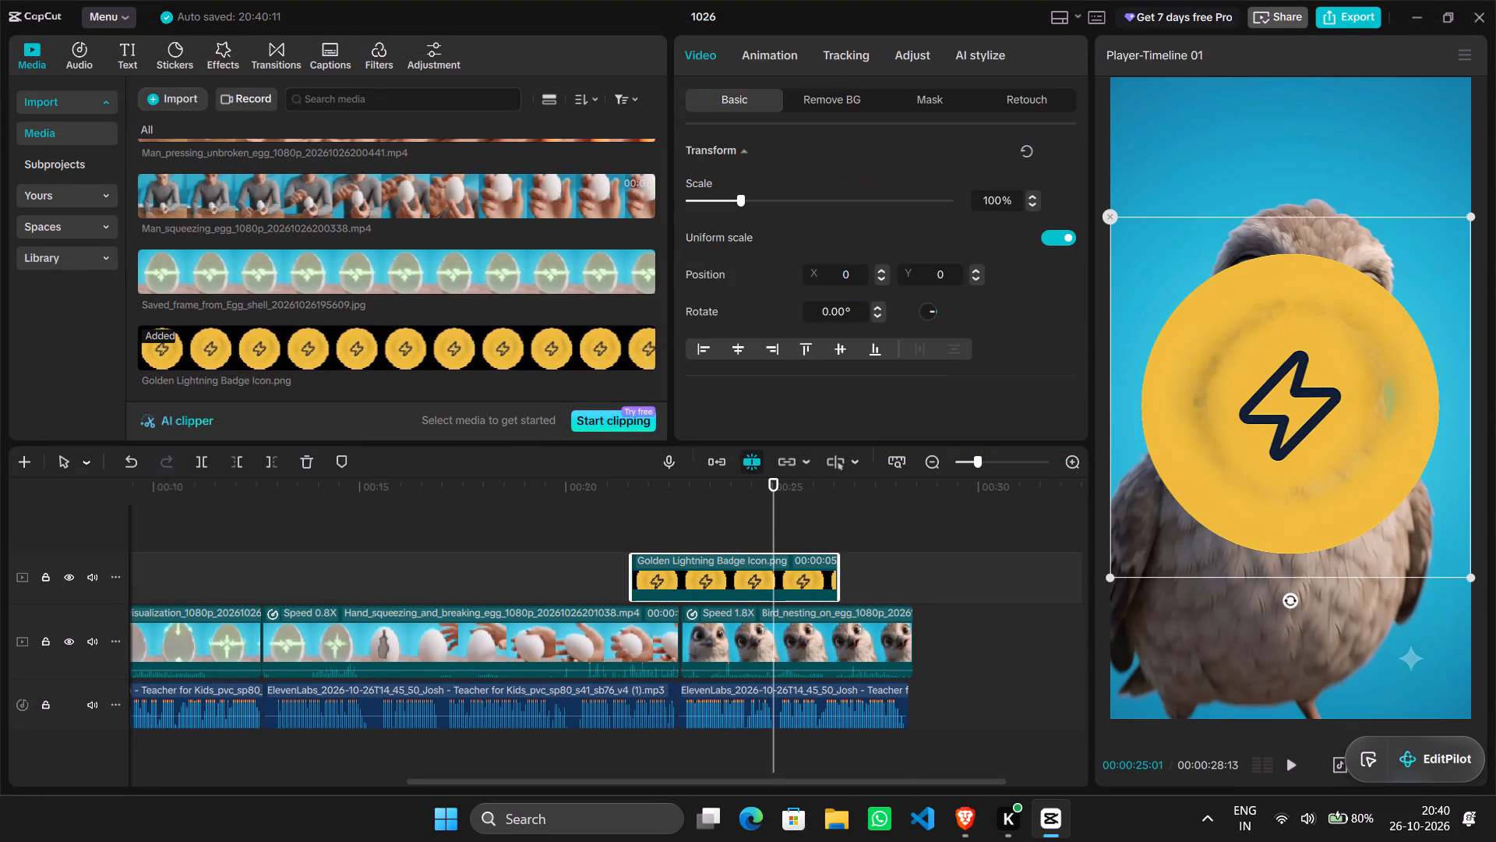
left_click_drag(1464, 575, 1274, 419)
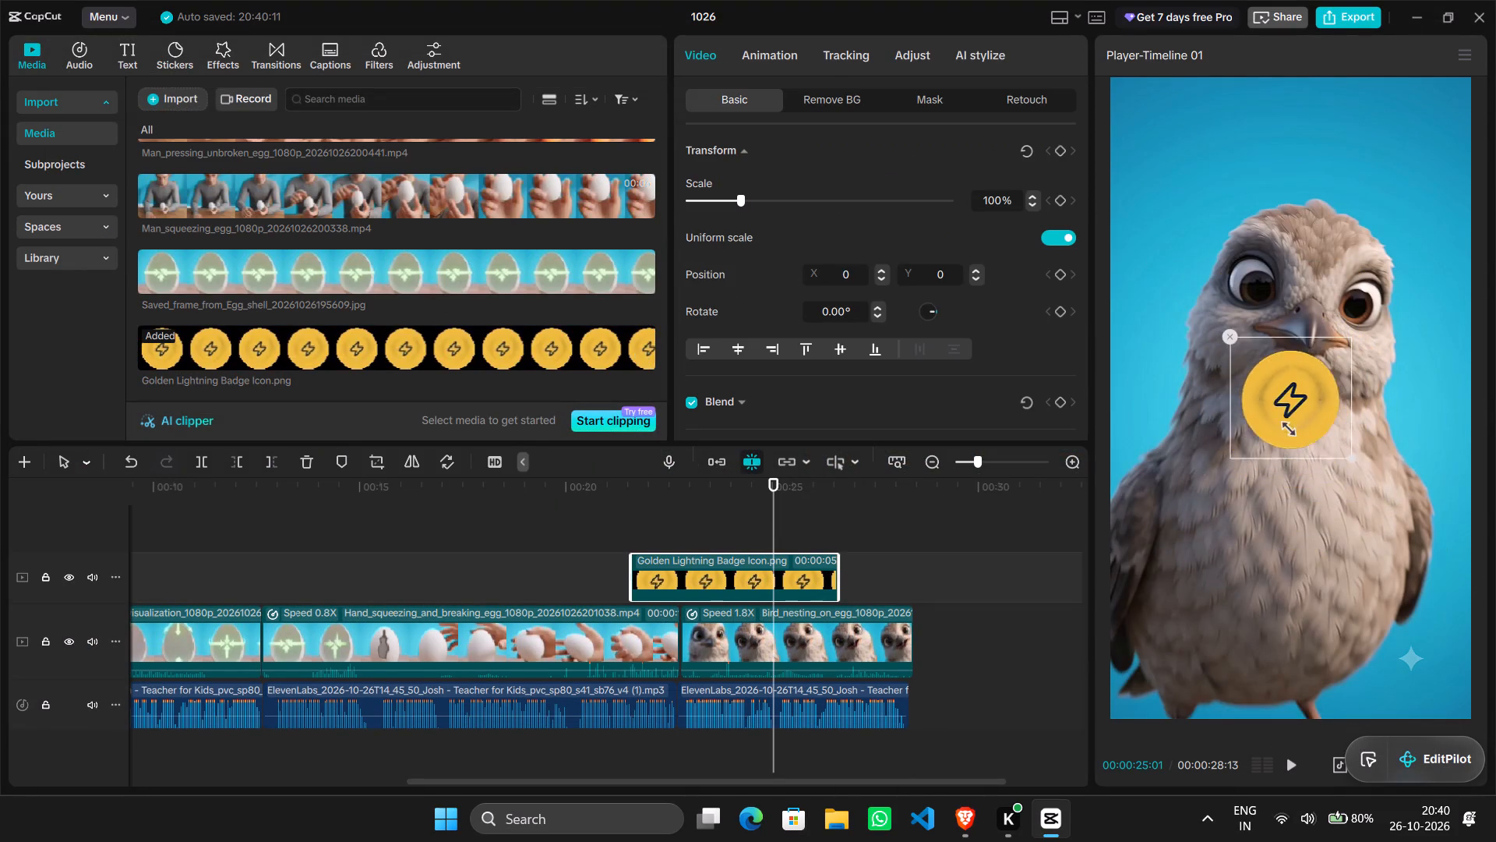
left_click_drag(1274, 419, 1234, 366)
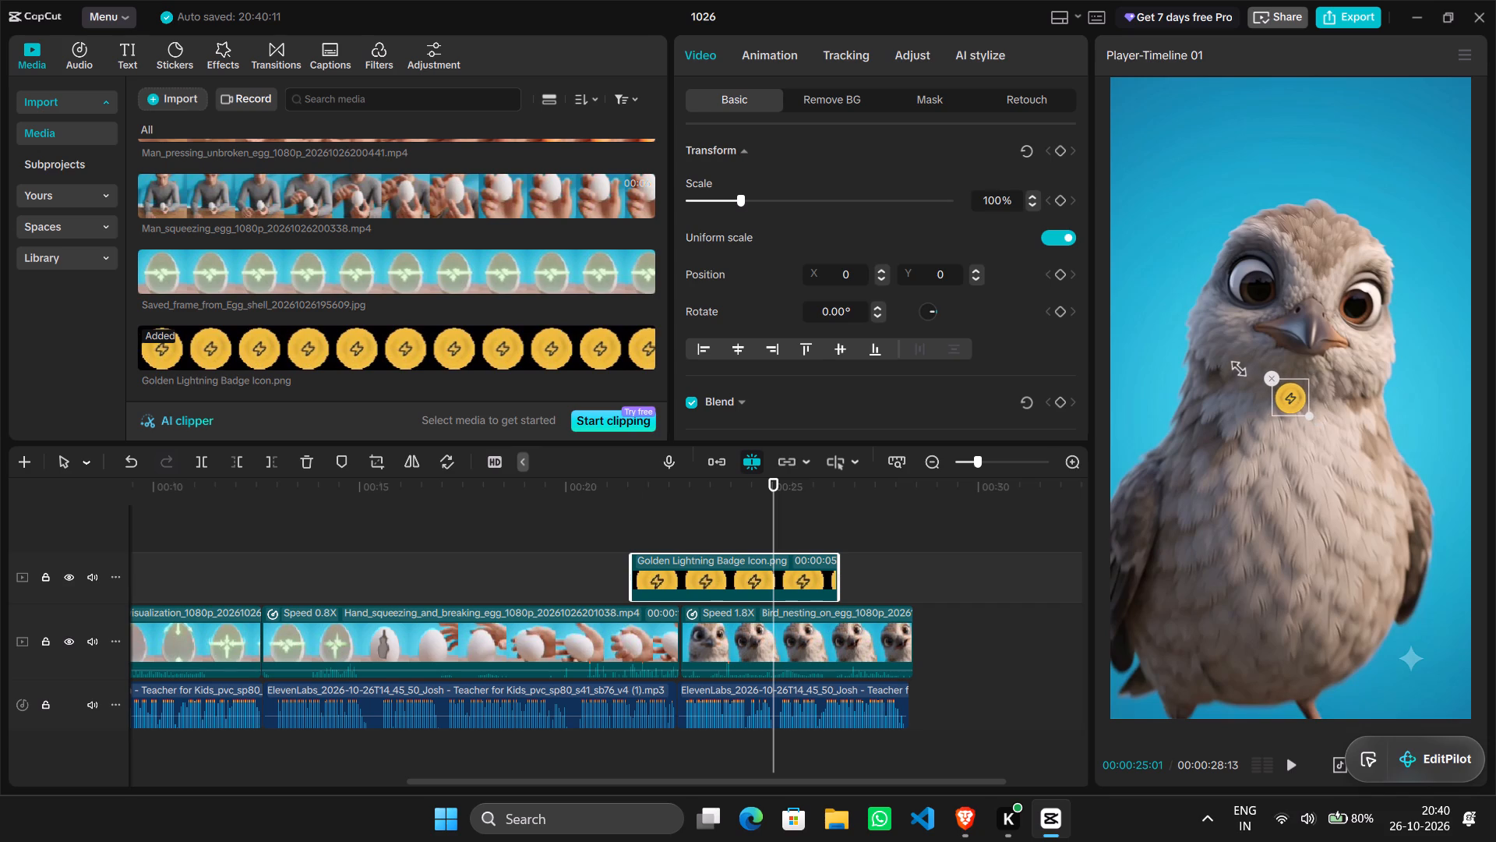
left_click_drag(1293, 396, 1422, 682)
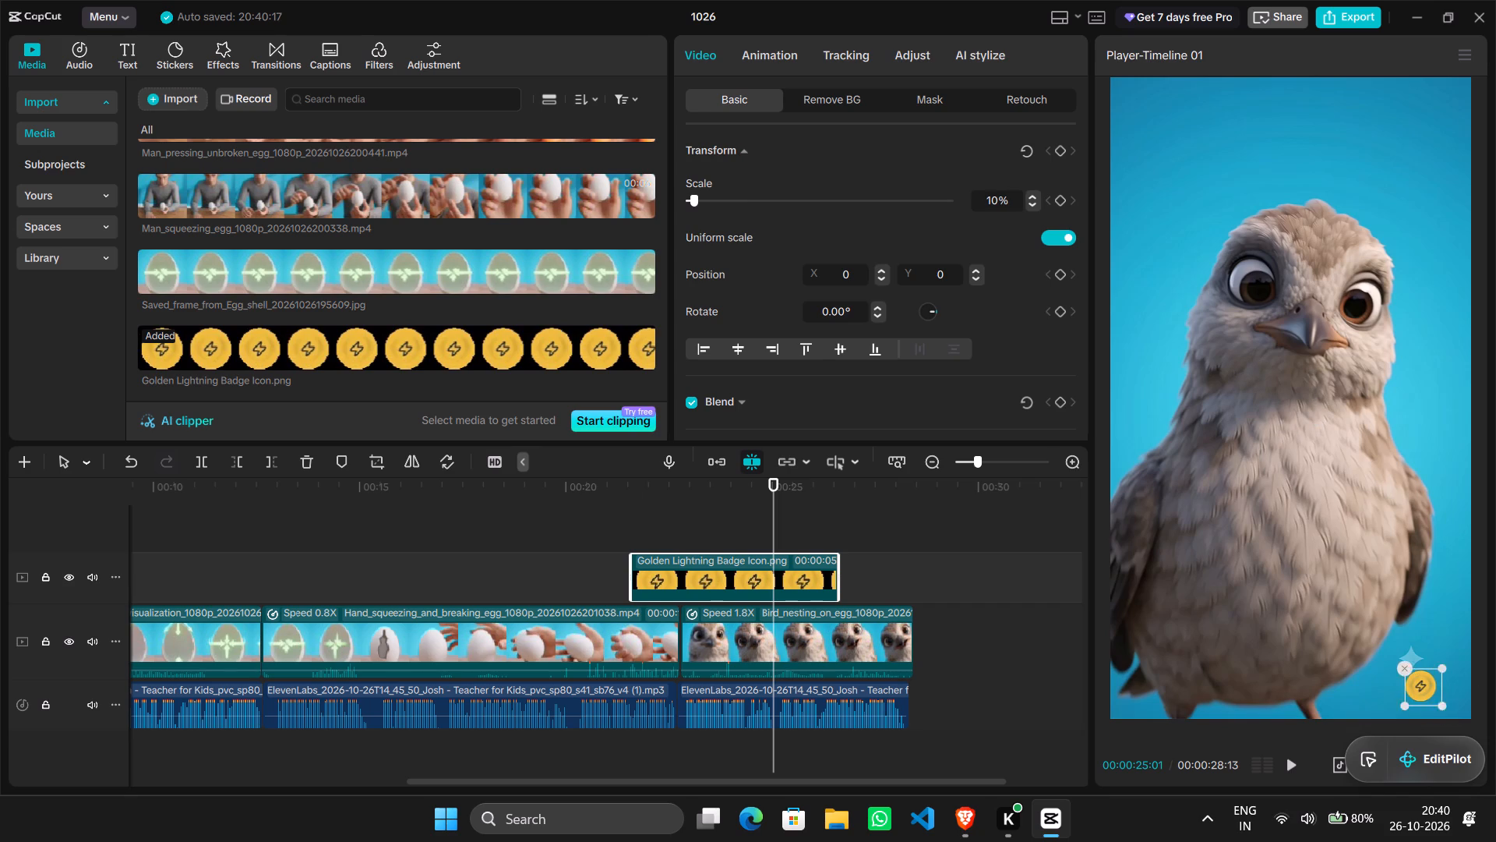
left_click_drag(1422, 682, 1415, 658)
left_click(1423, 558)
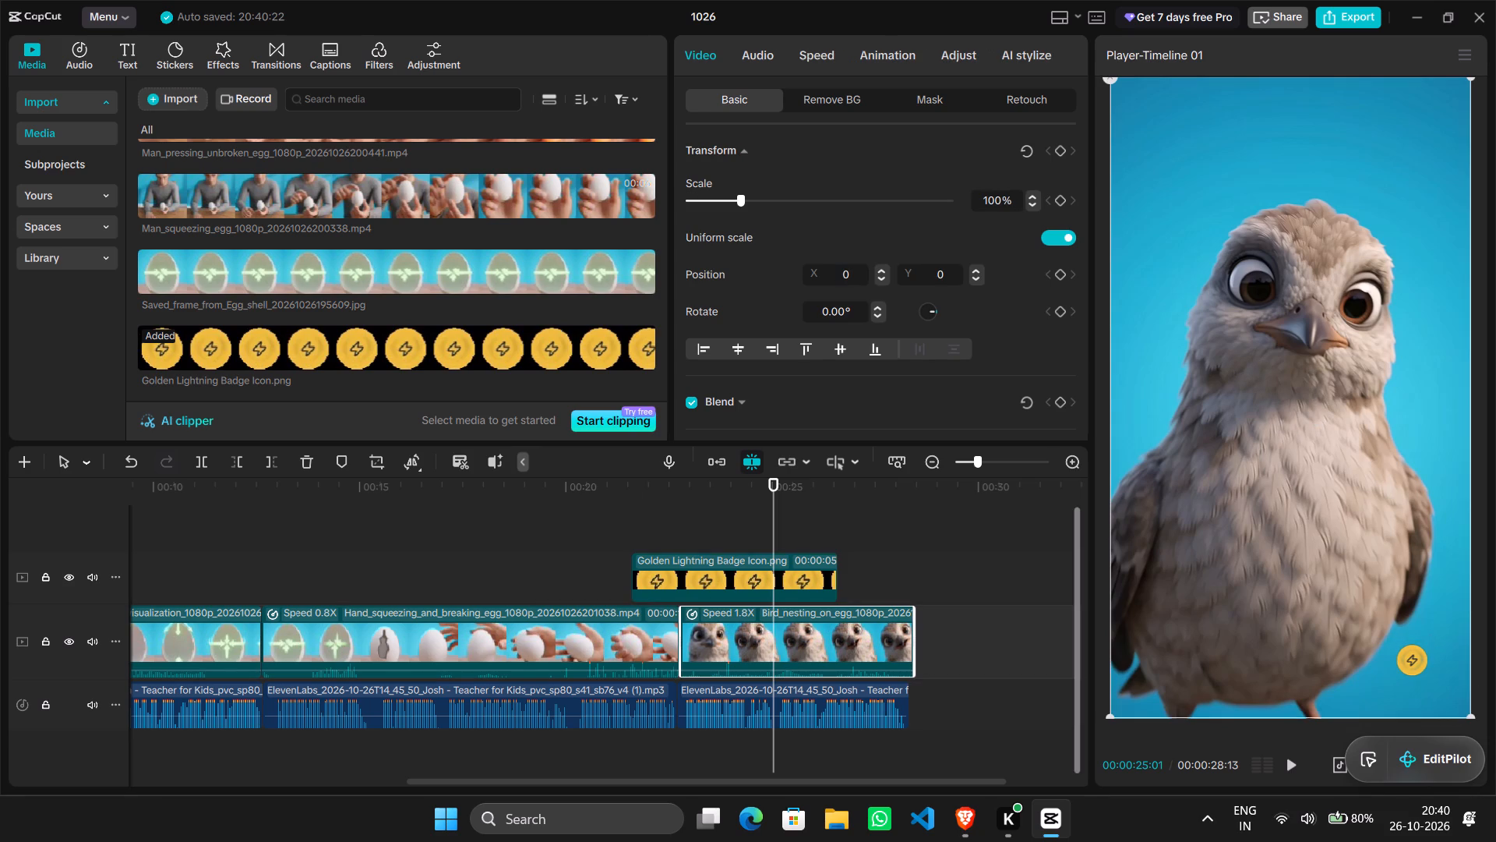
Extend the lightning badge clip at both ends so it spans the whole video, 00:00:28:13 long.
left_click(744, 557)
left_click_drag(838, 575, 908, 582)
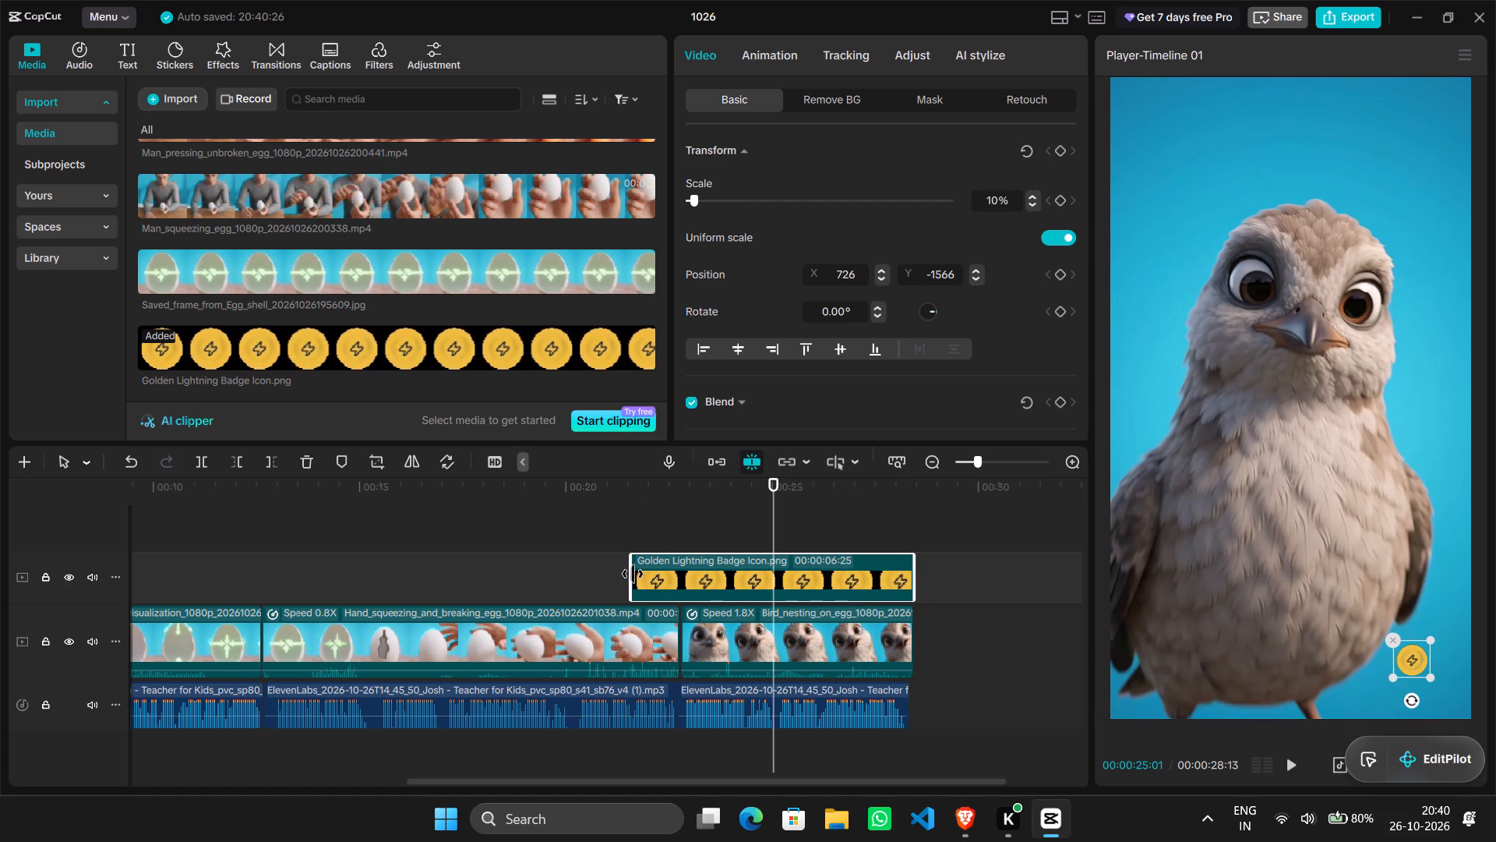
left_click_drag(633, 574, 0, 569)
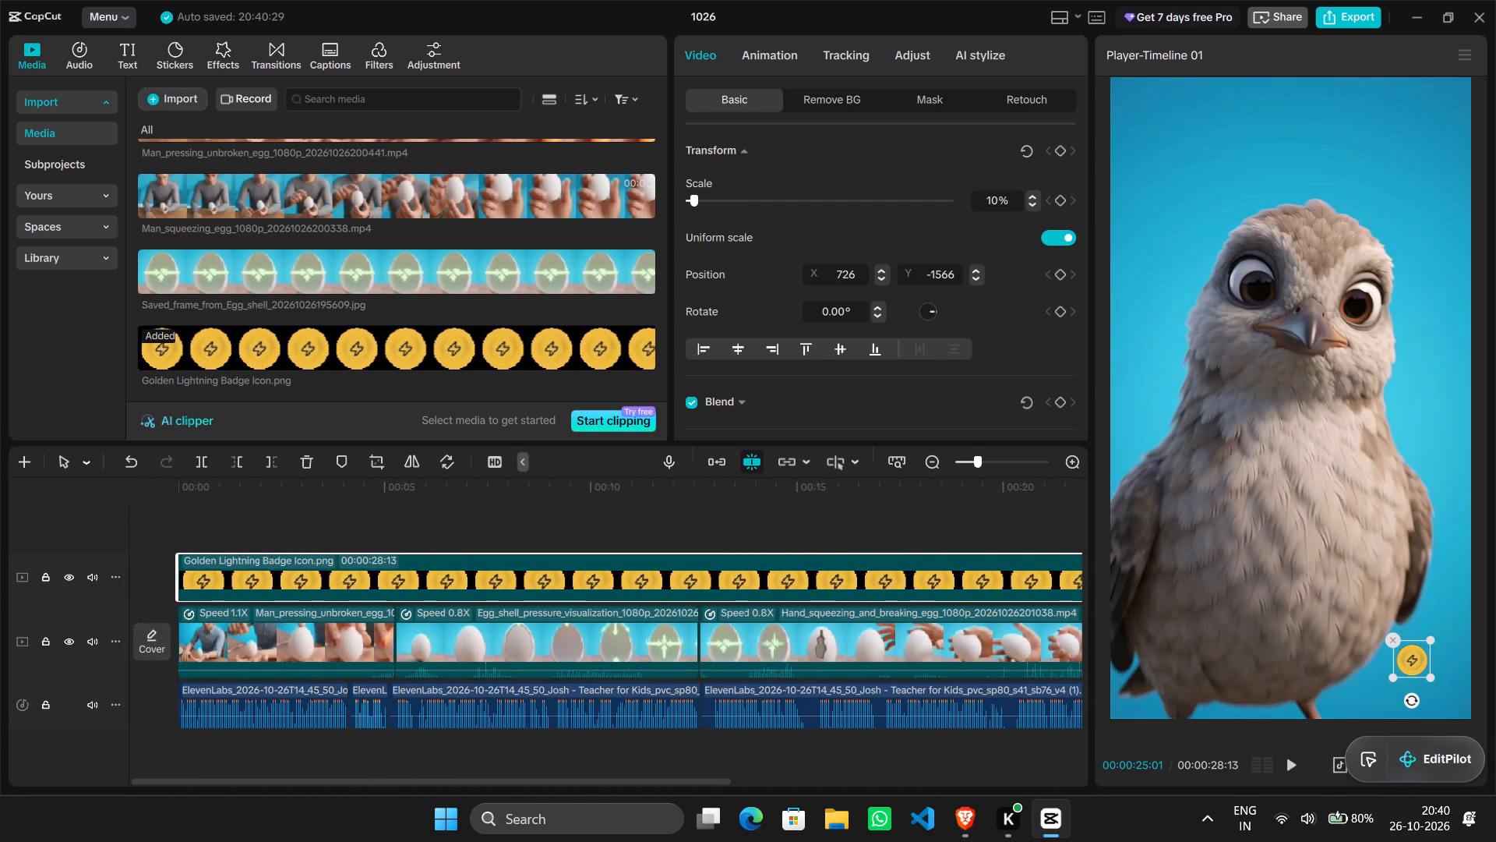
Move the floating EditPilot widget off the player controls and play the whole video from the start in full screen.
left_click(213, 519)
left_click_drag(213, 519, 175, 519)
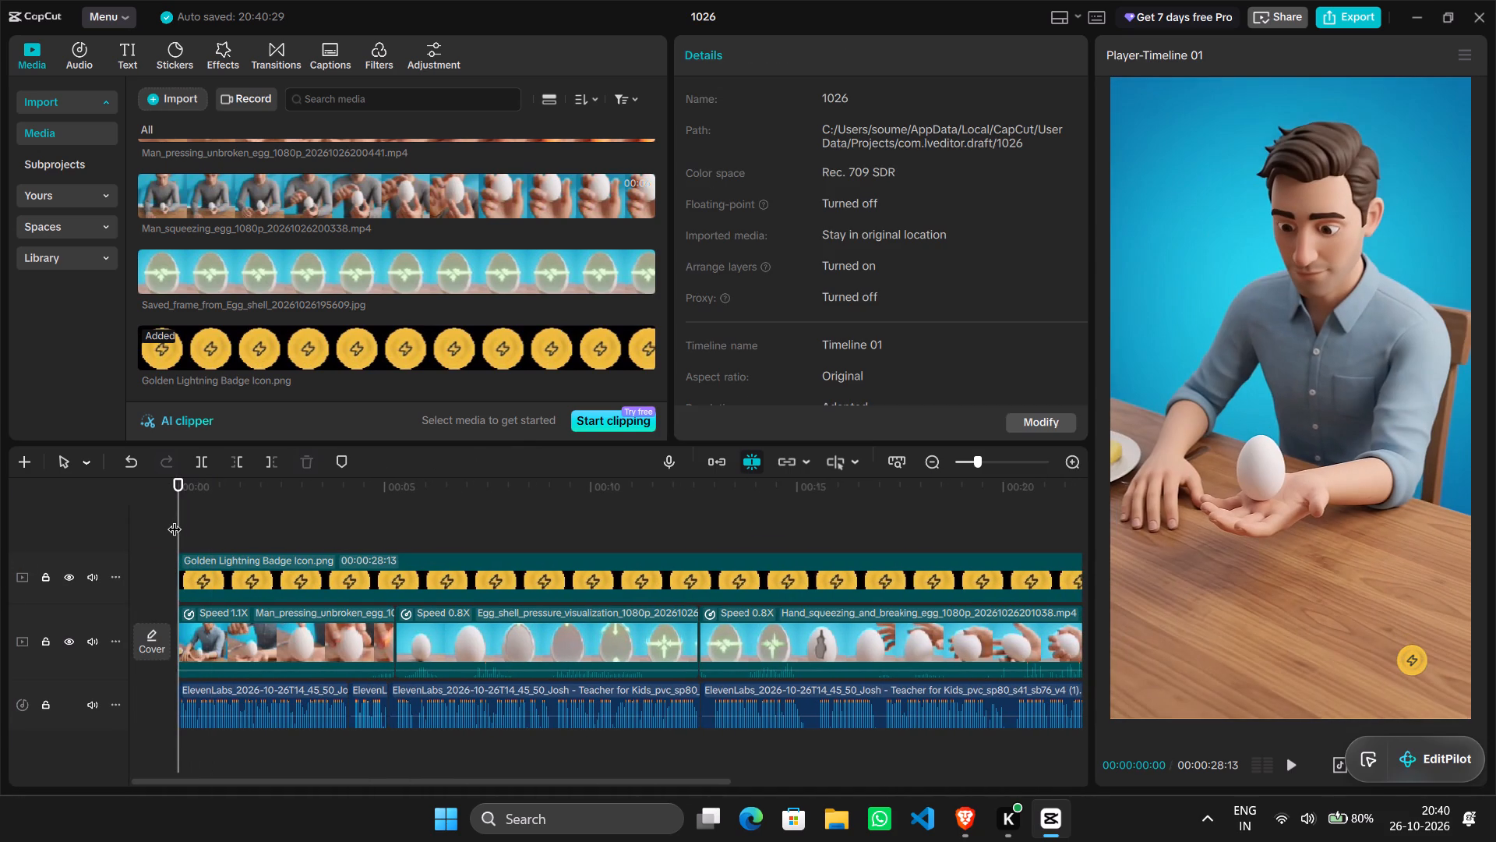
left_click_drag(1393, 739, 0, 518)
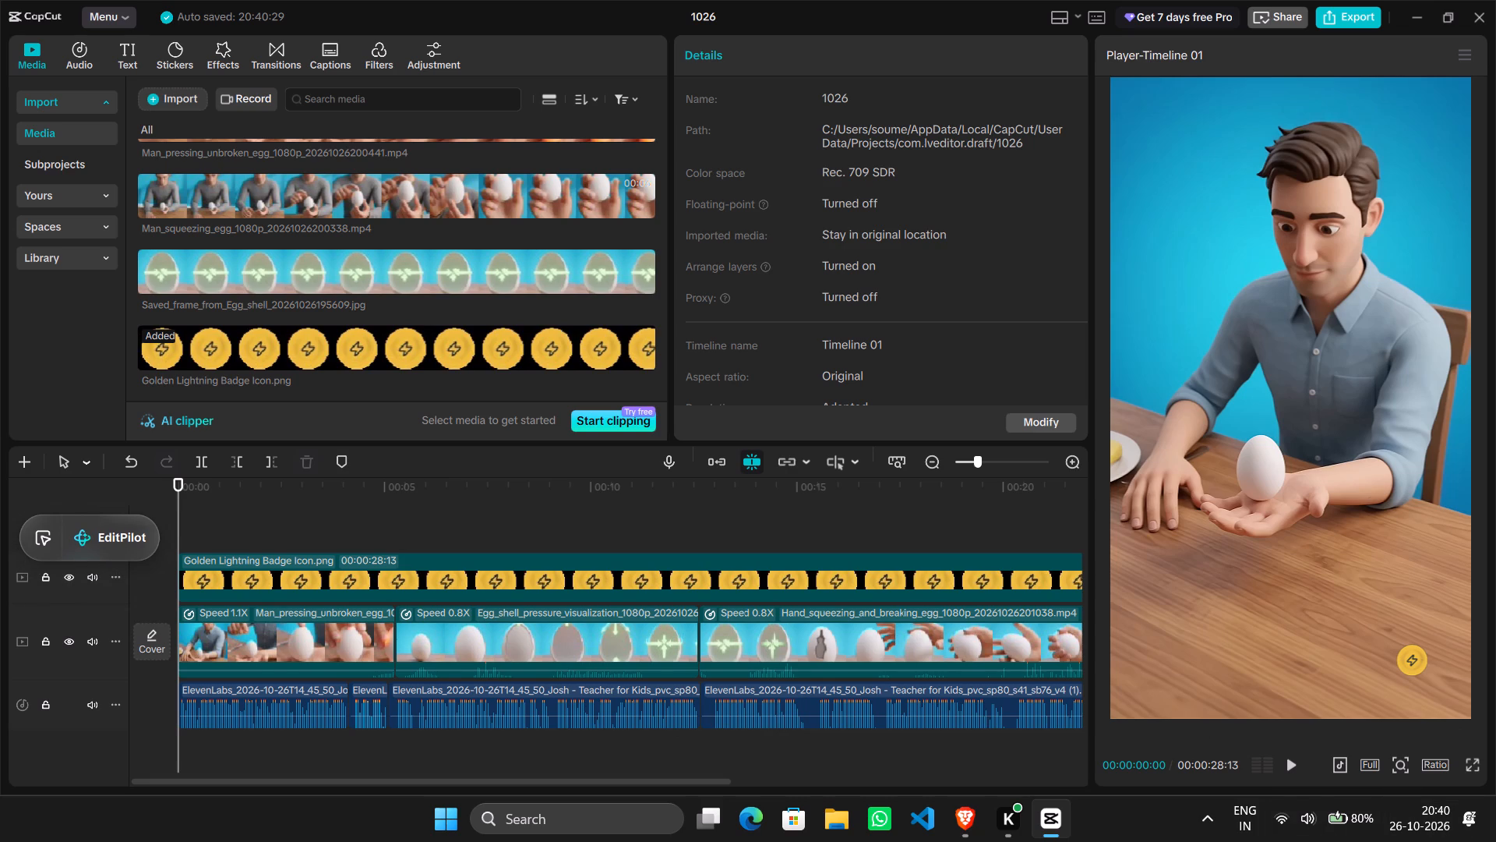
left_click(1470, 765)
key("space")
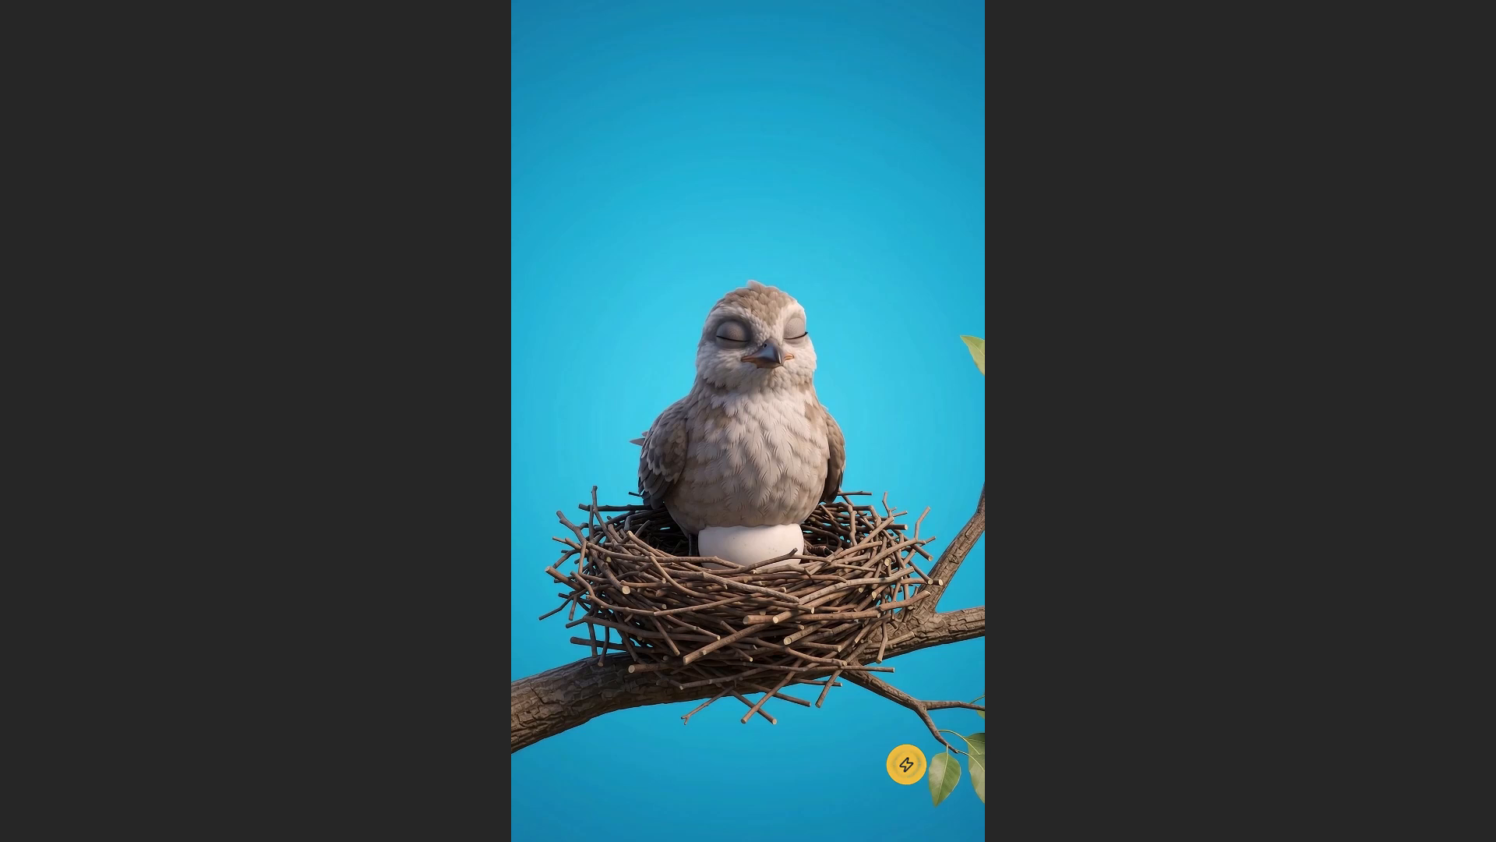
key("Escape")
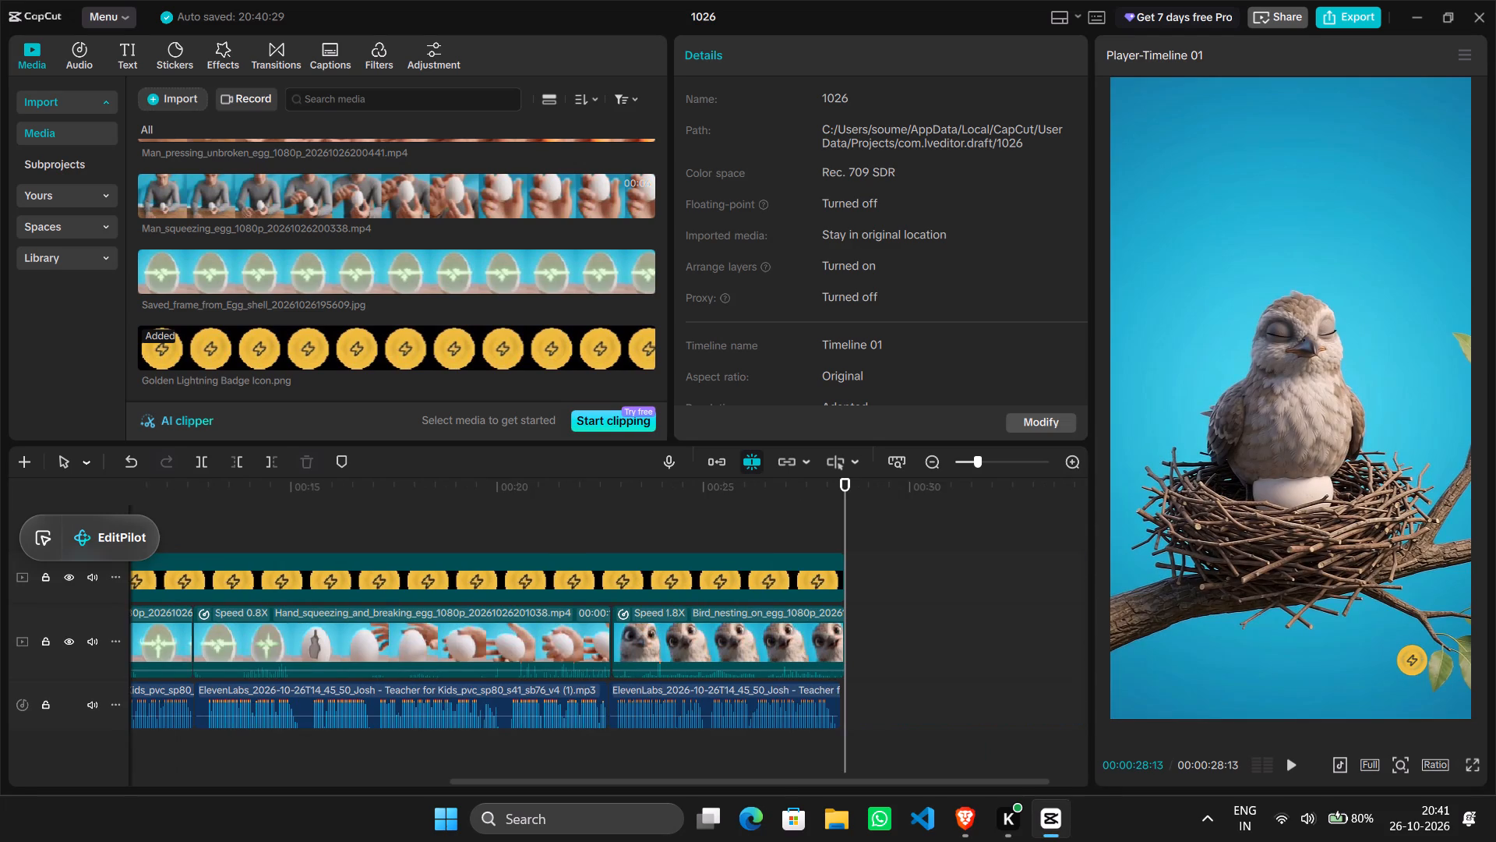
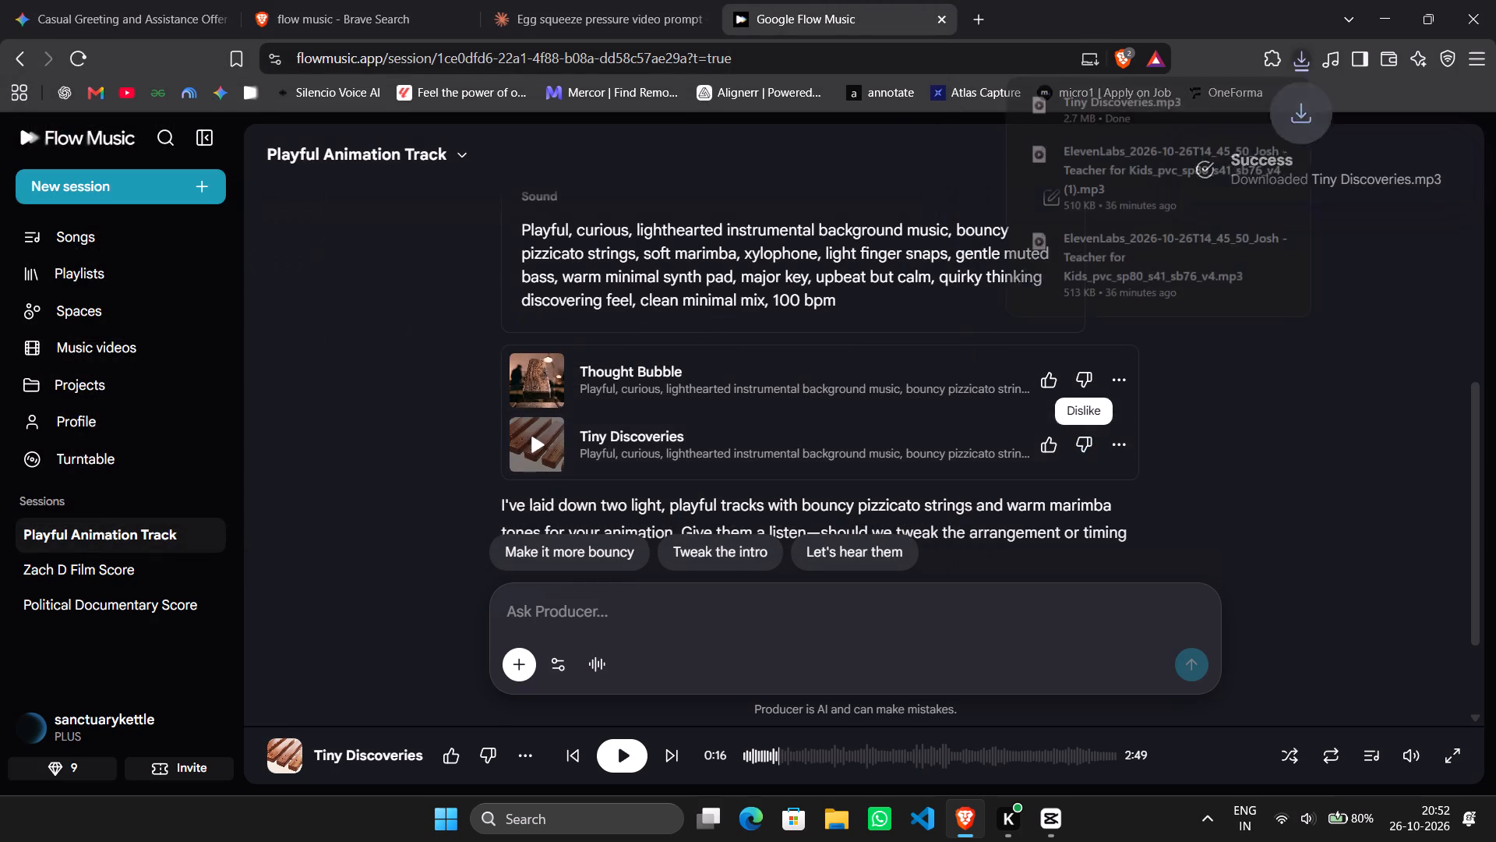
Switch to CapCut and import Tiny Discoveries.mp3 from the Downloads folder into the project media.
left_click(1044, 837)
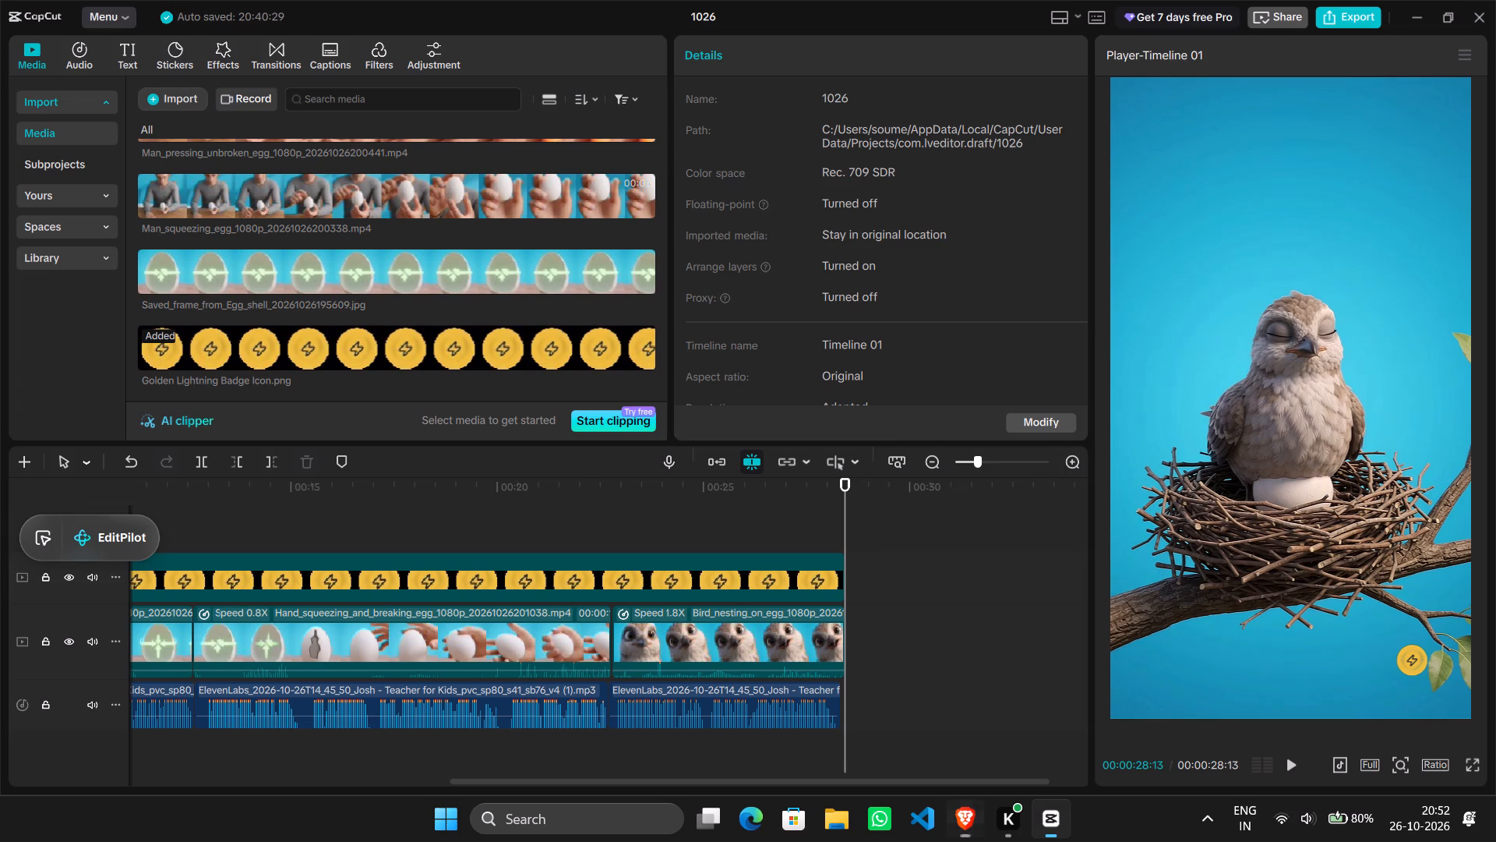
left_click(164, 97)
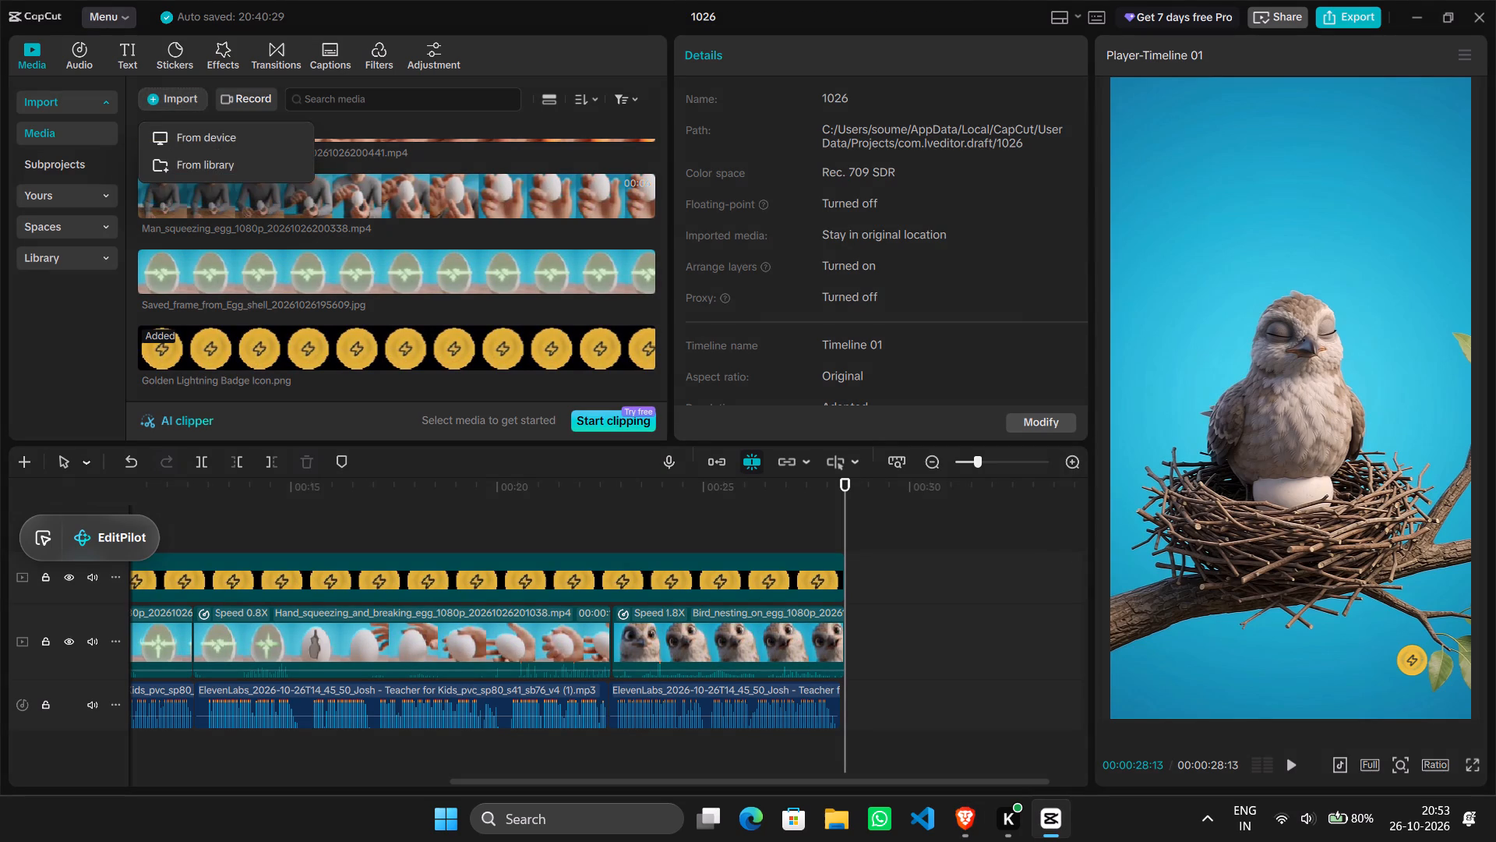
left_click(224, 133)
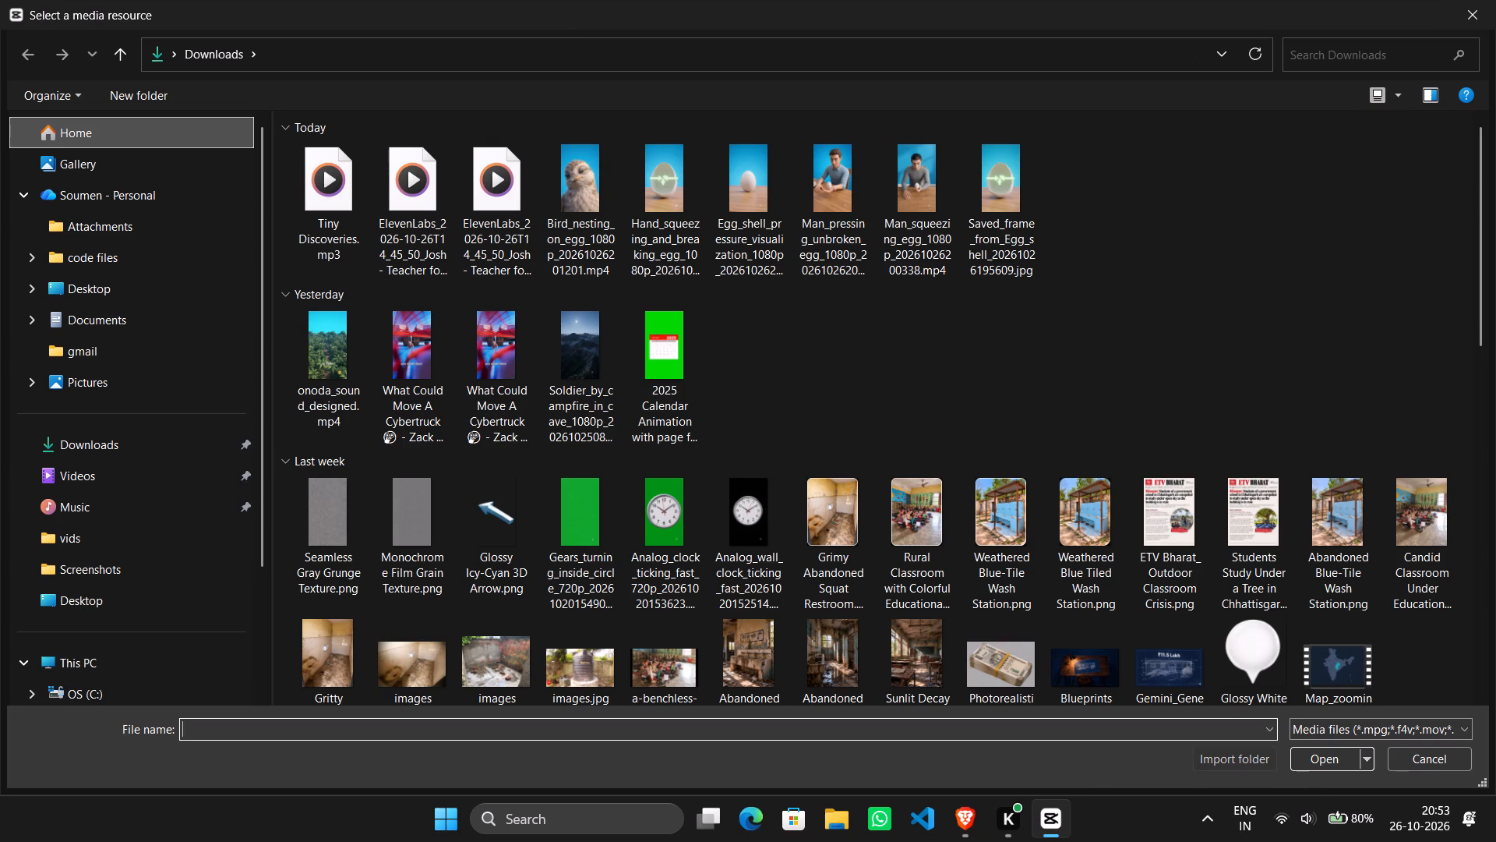
double_click(315, 192)
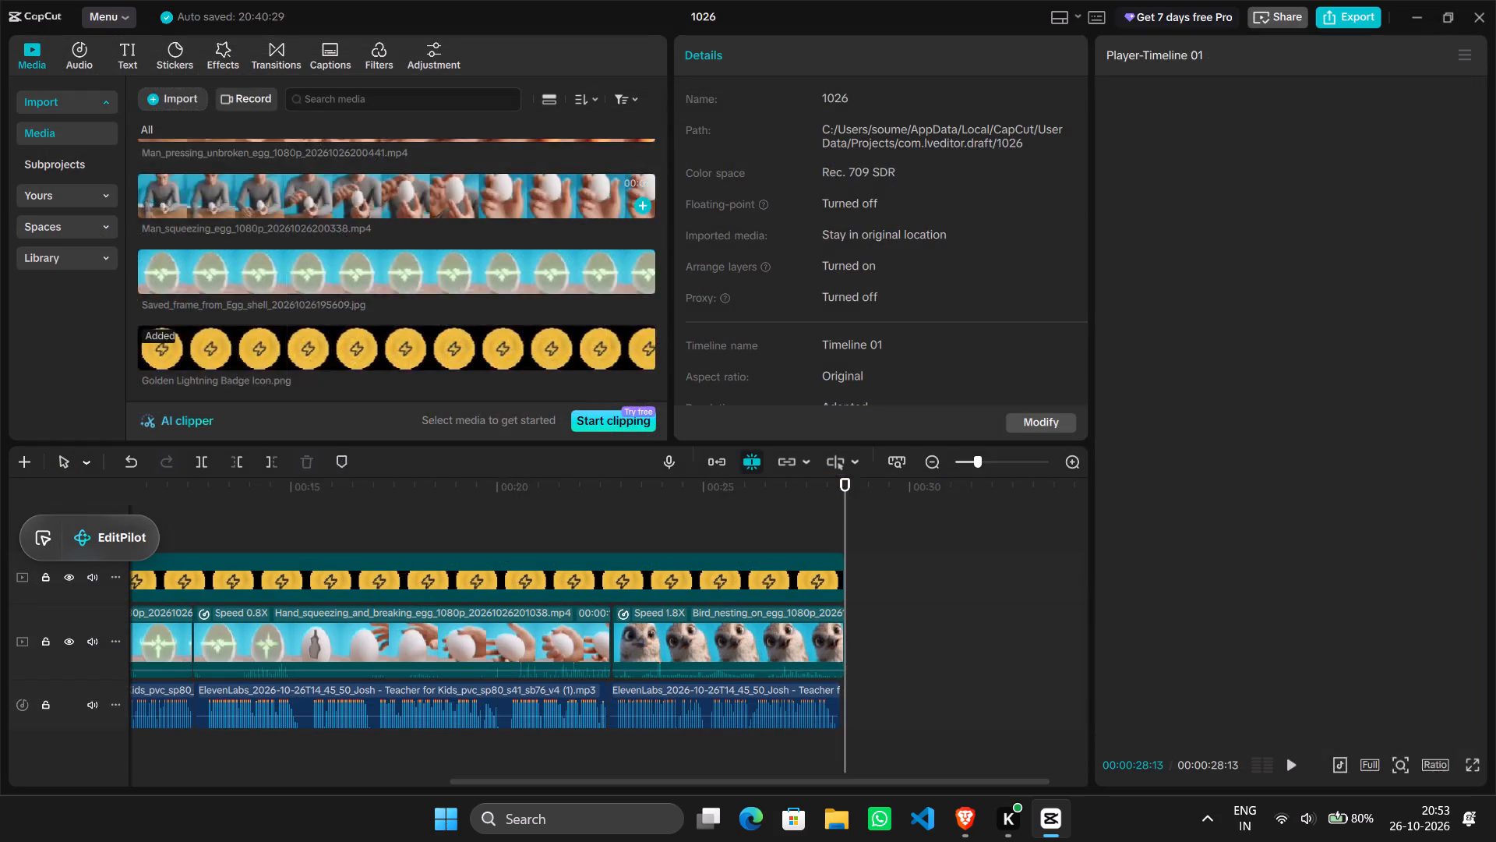
Add Tiny Discoveries.mp3 on a new audio track below the voiceover and align it with the timeline start.
left_click_drag(354, 352, 349, 719)
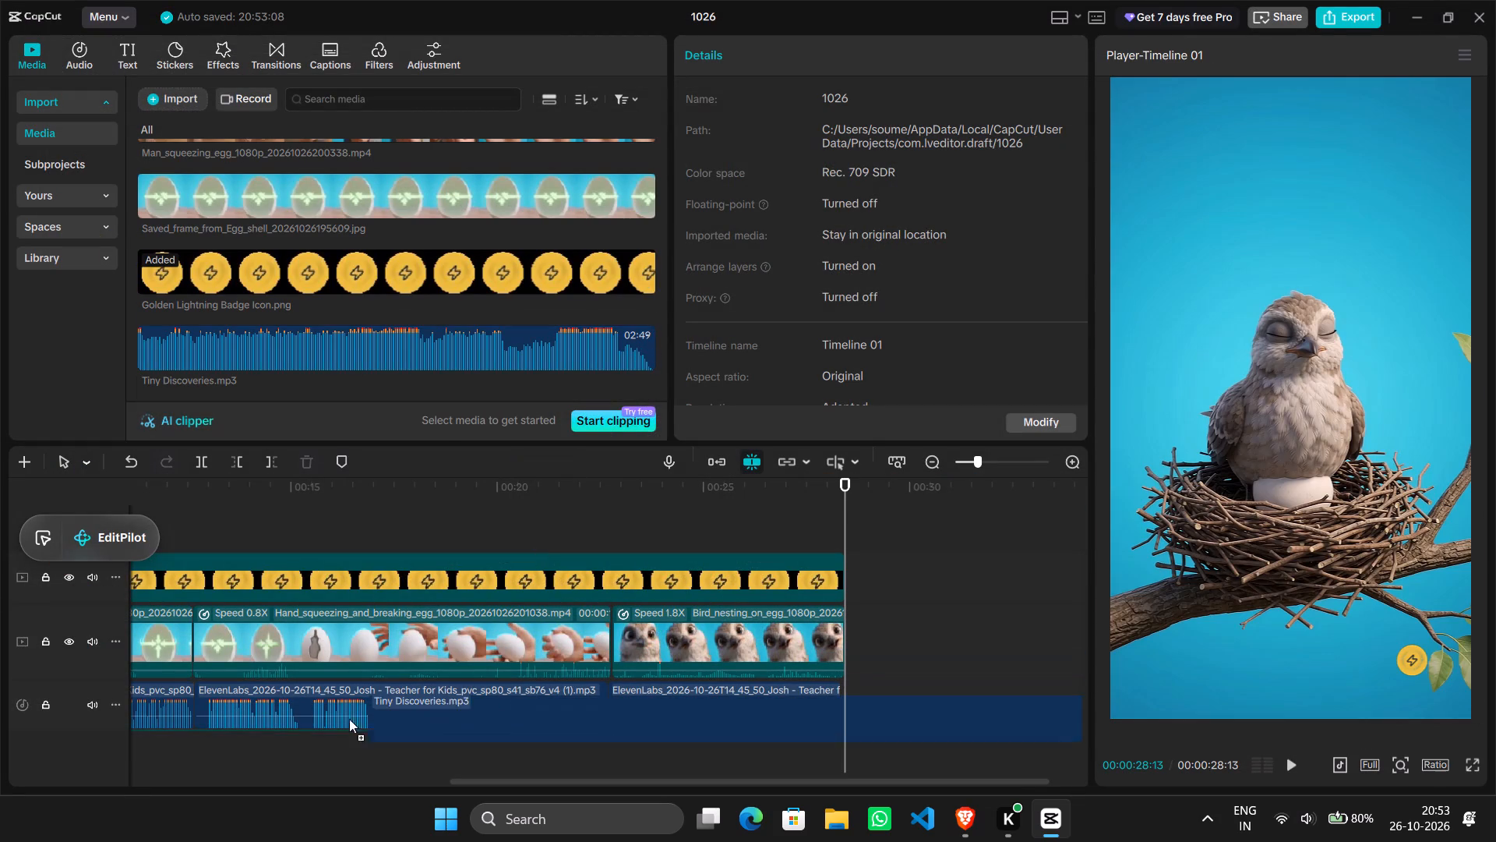
left_click_drag(349, 719, 145, 783)
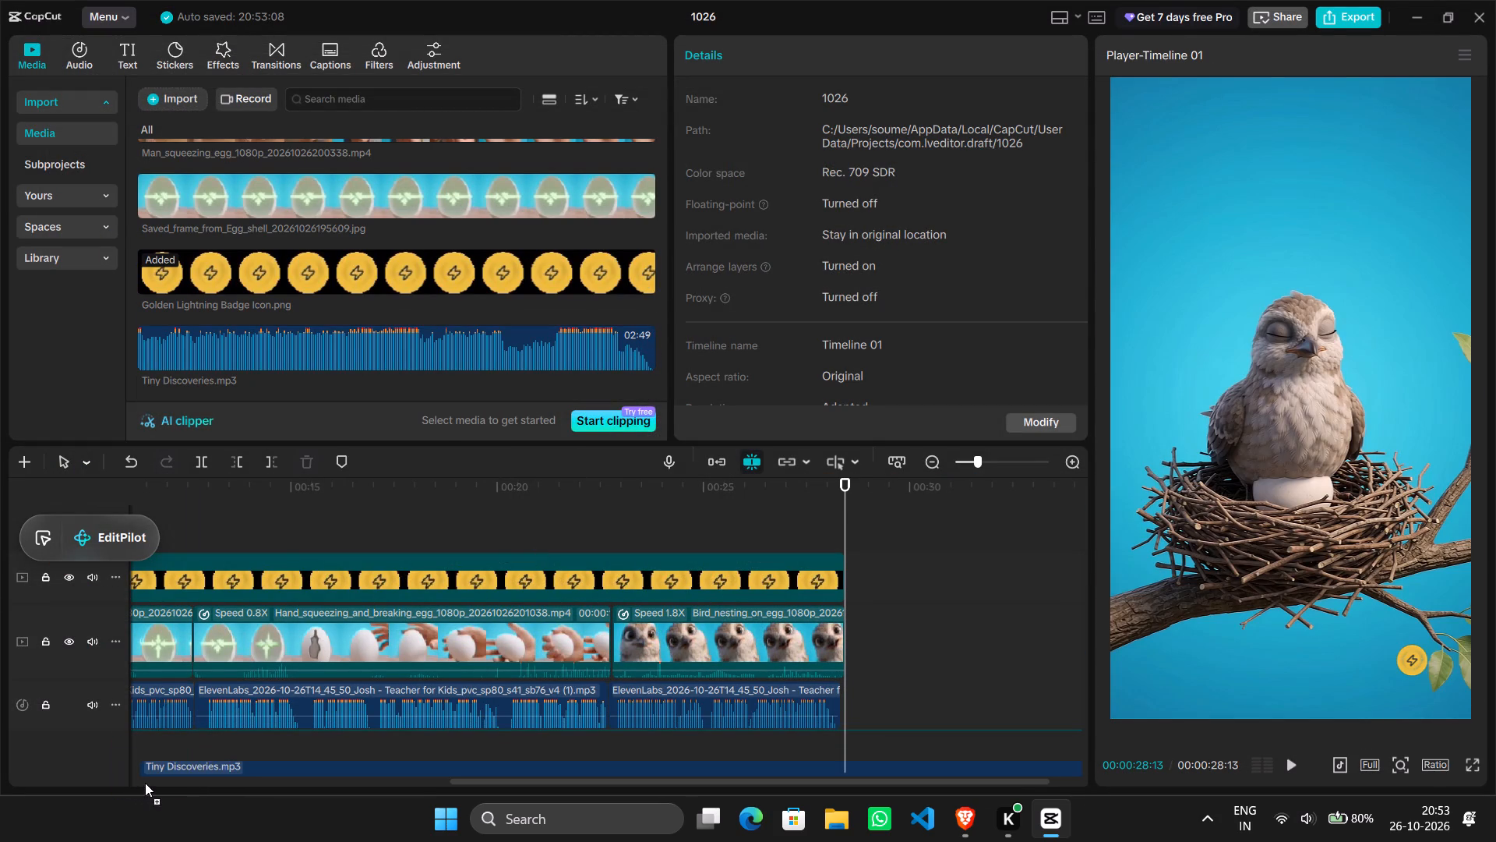
left_click_drag(145, 783, 140, 763)
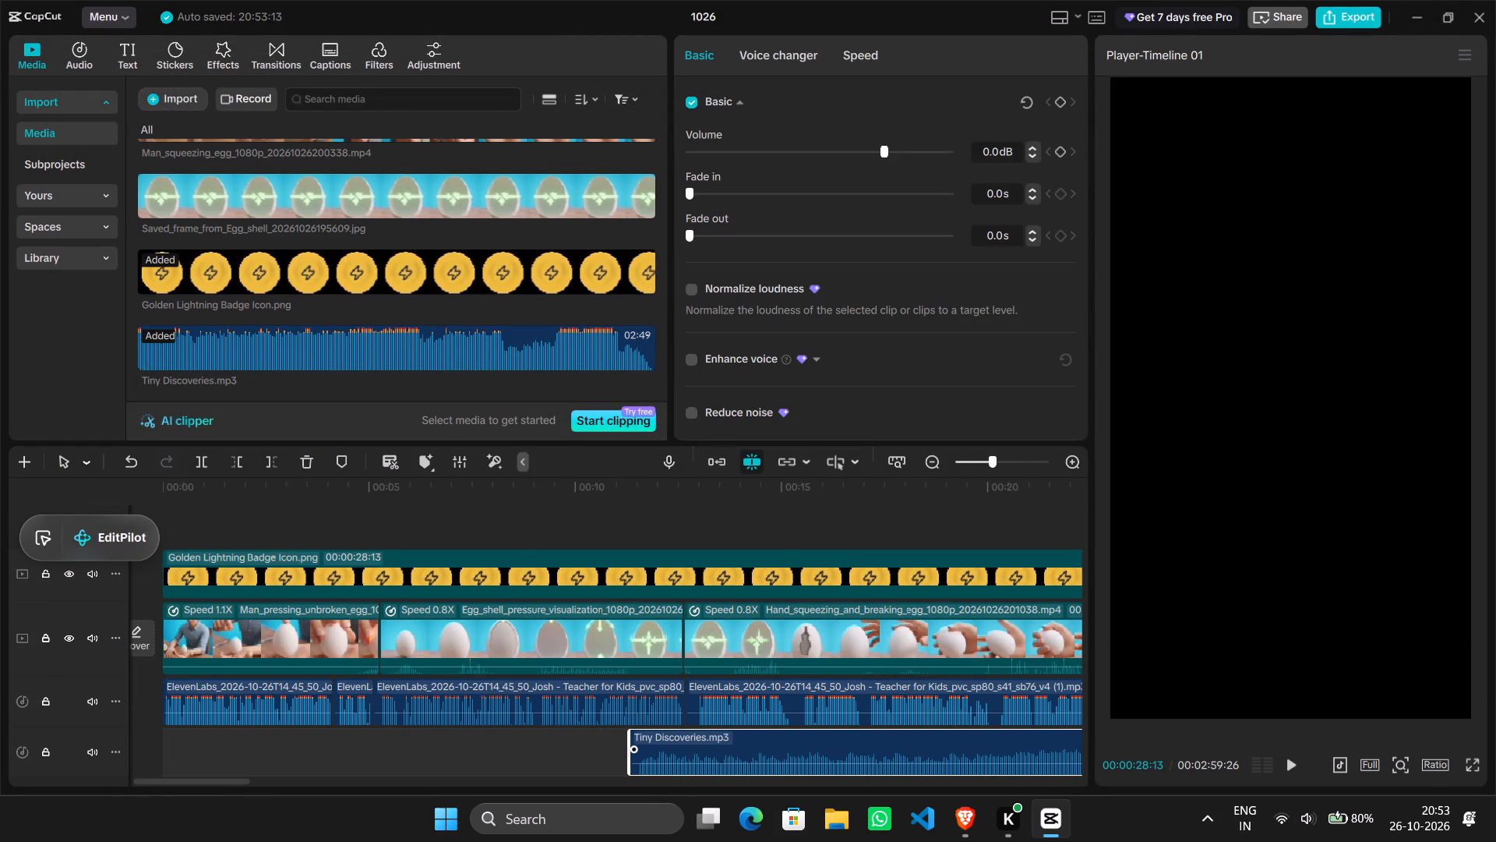
left_click_drag(771, 743, 308, 743)
Trim a sliver off the beginning of the Tiny Discoveries clip and move it back to the timeline start.
scroll(196, 528, "up", 7, "ctrl")
scroll(207, 537, "right", 5)
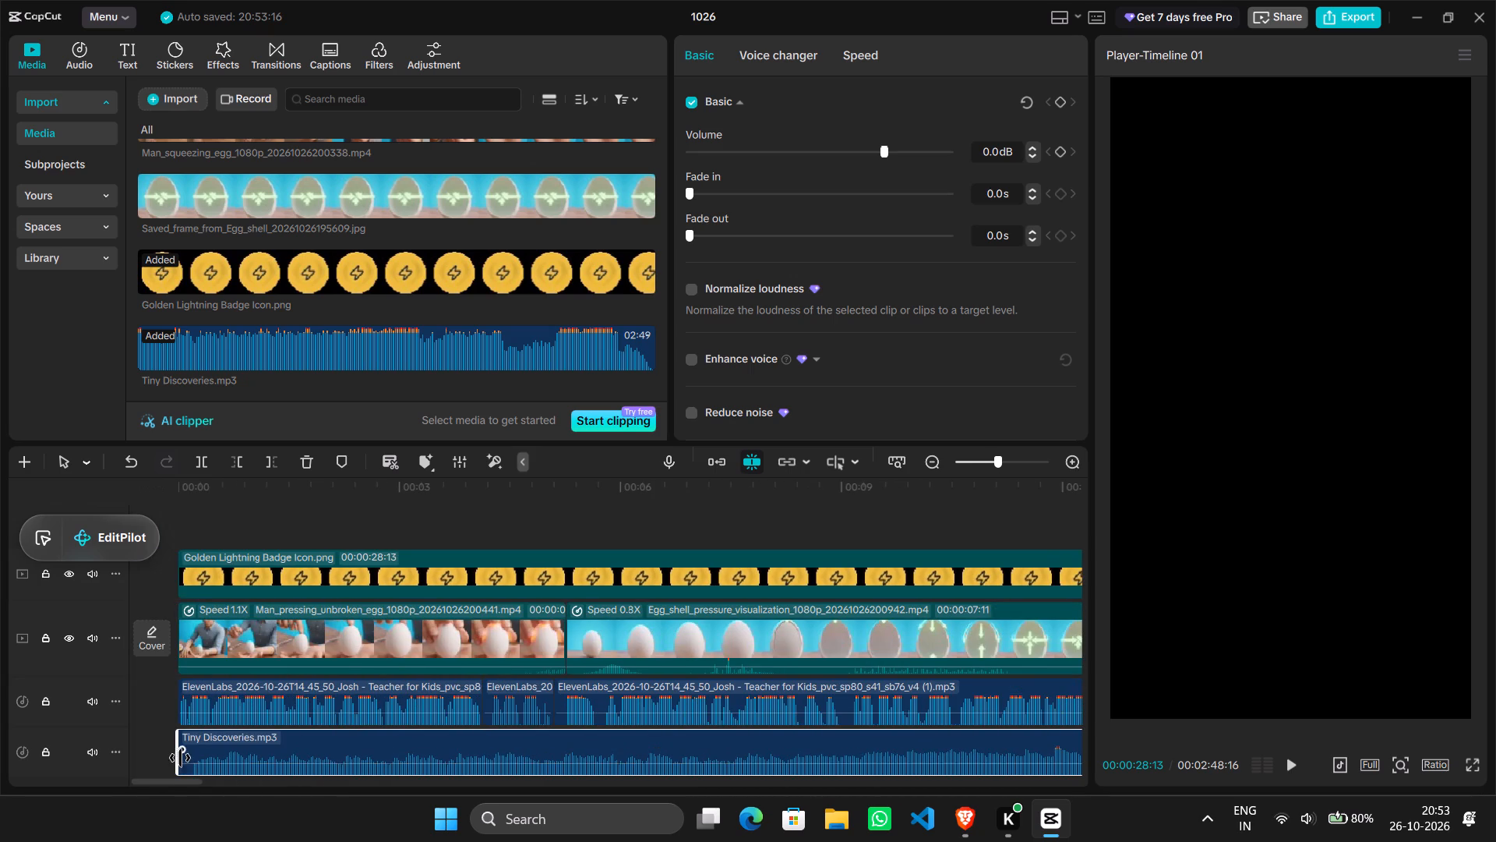
left_click_drag(178, 753, 192, 753)
left_click_drag(192, 753, 191, 753)
left_click_drag(175, 762, 189, 762)
left_click_drag(276, 749, 264, 749)
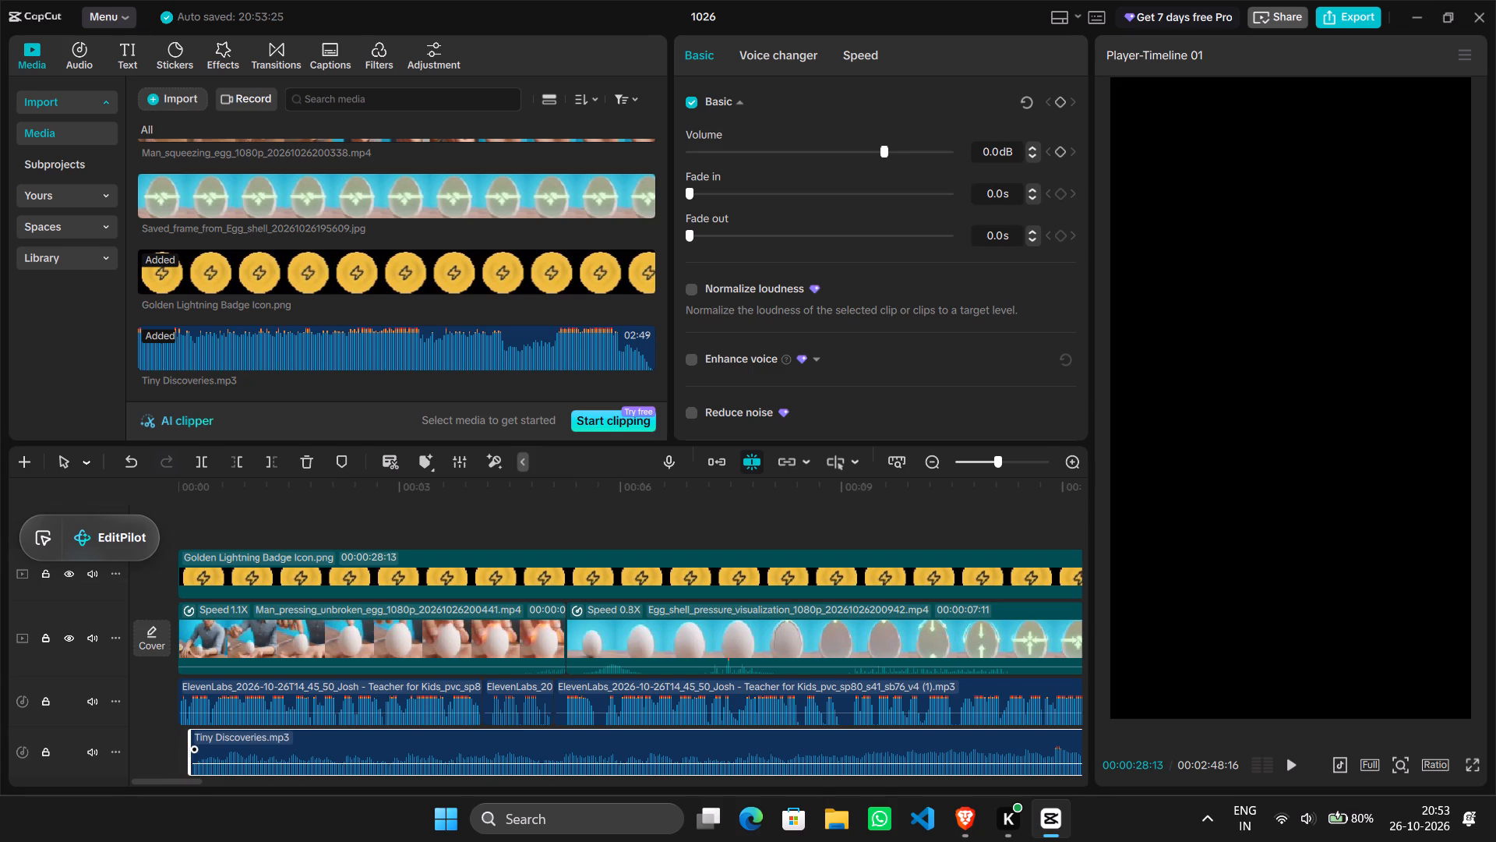
left_click_drag(264, 749, 268, 748)
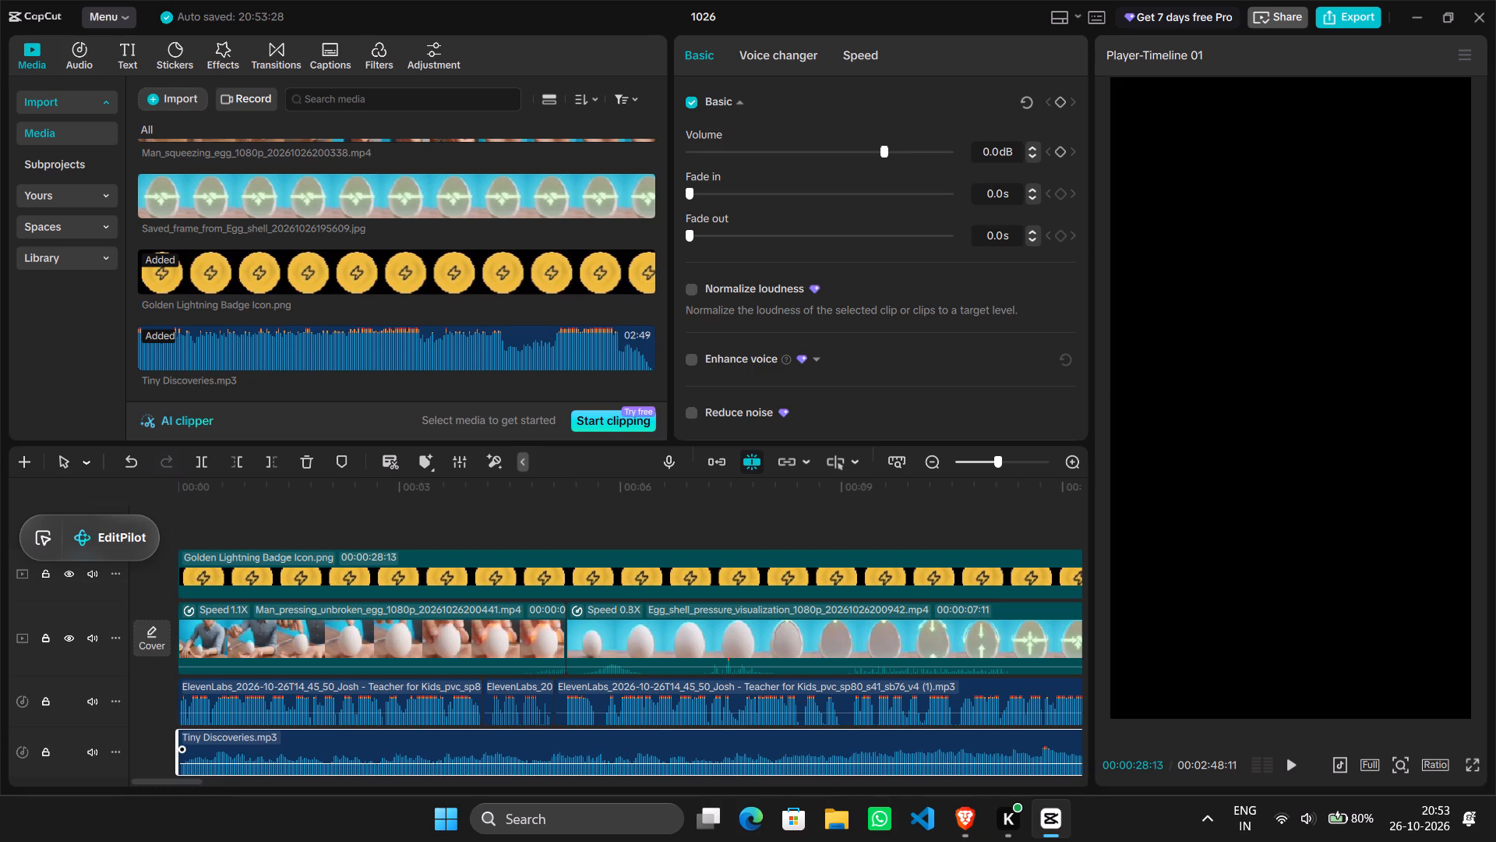
Play the closing section of the Tiny Discoveries music to hear how it ends.
scroll(268, 748, "left", 3)
scroll(268, 748, "down", 8, "ctrl")
scroll(612, 741, "left", 4)
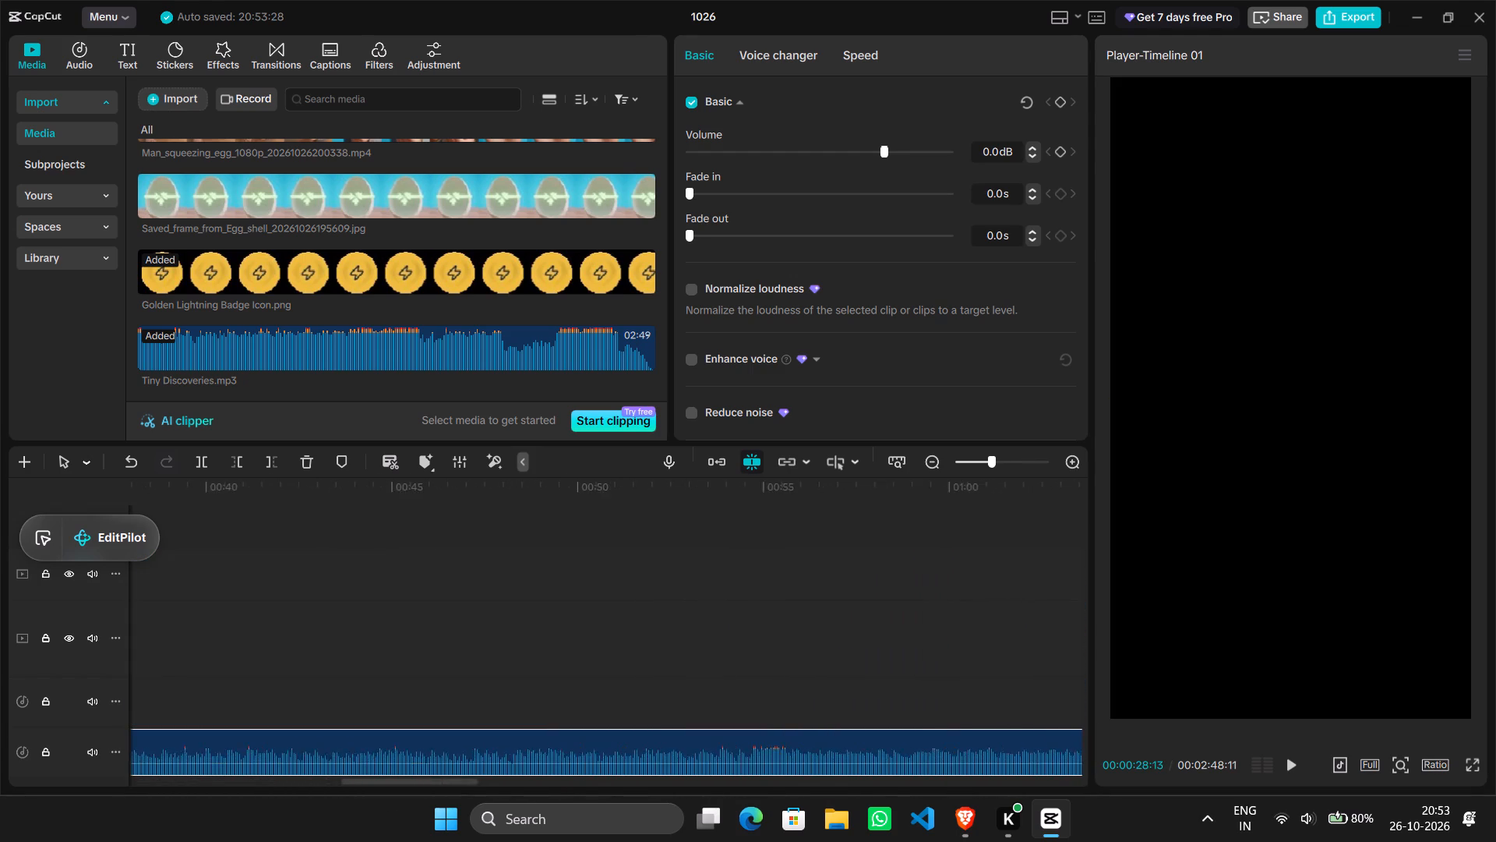
scroll(612, 741, "left", 4)
scroll(612, 741, "down", 12, "ctrl")
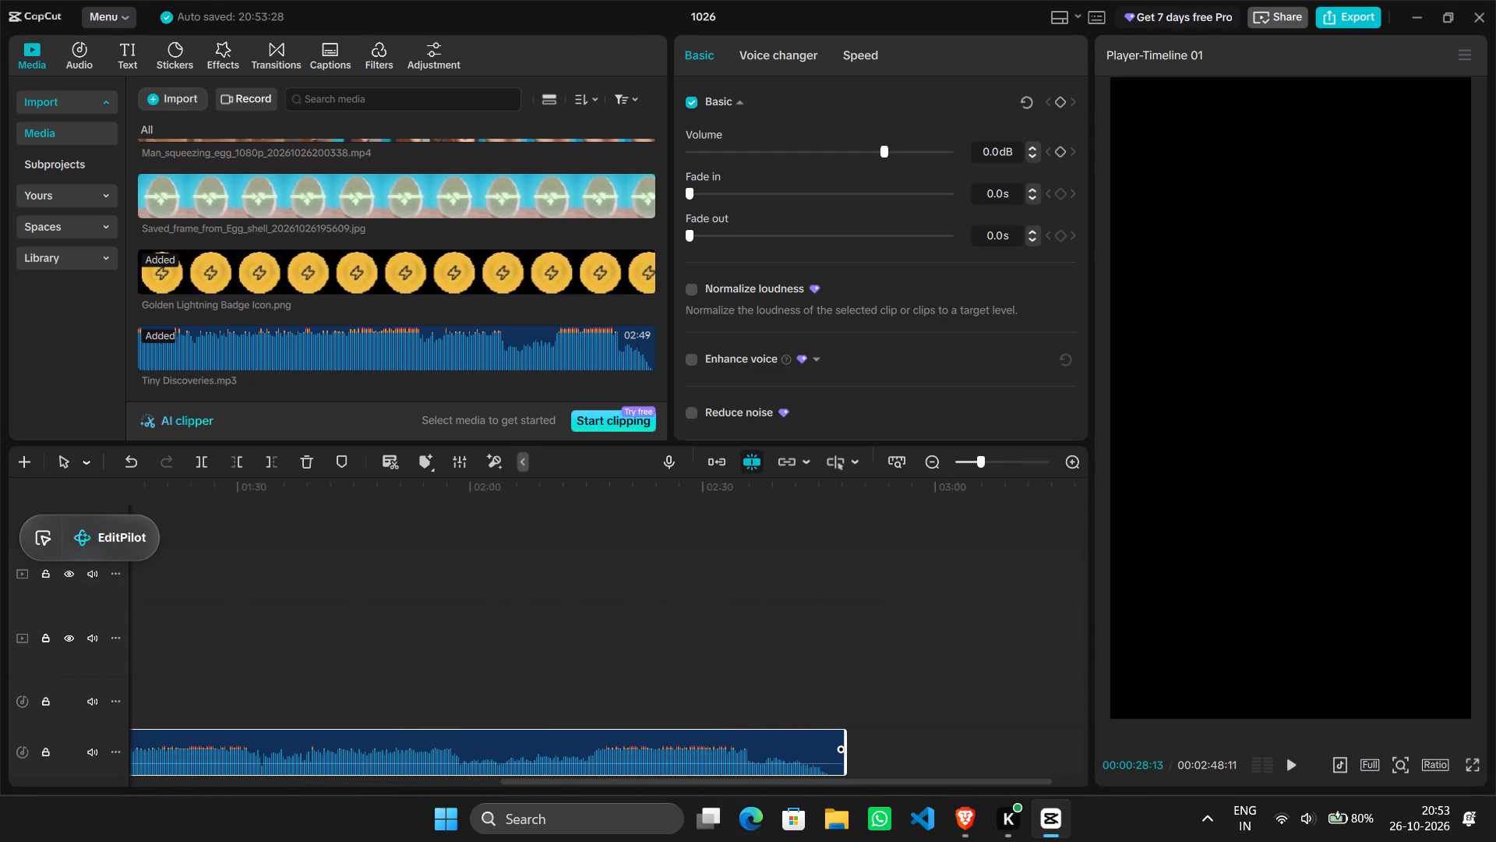
left_click(757, 699)
key("space")
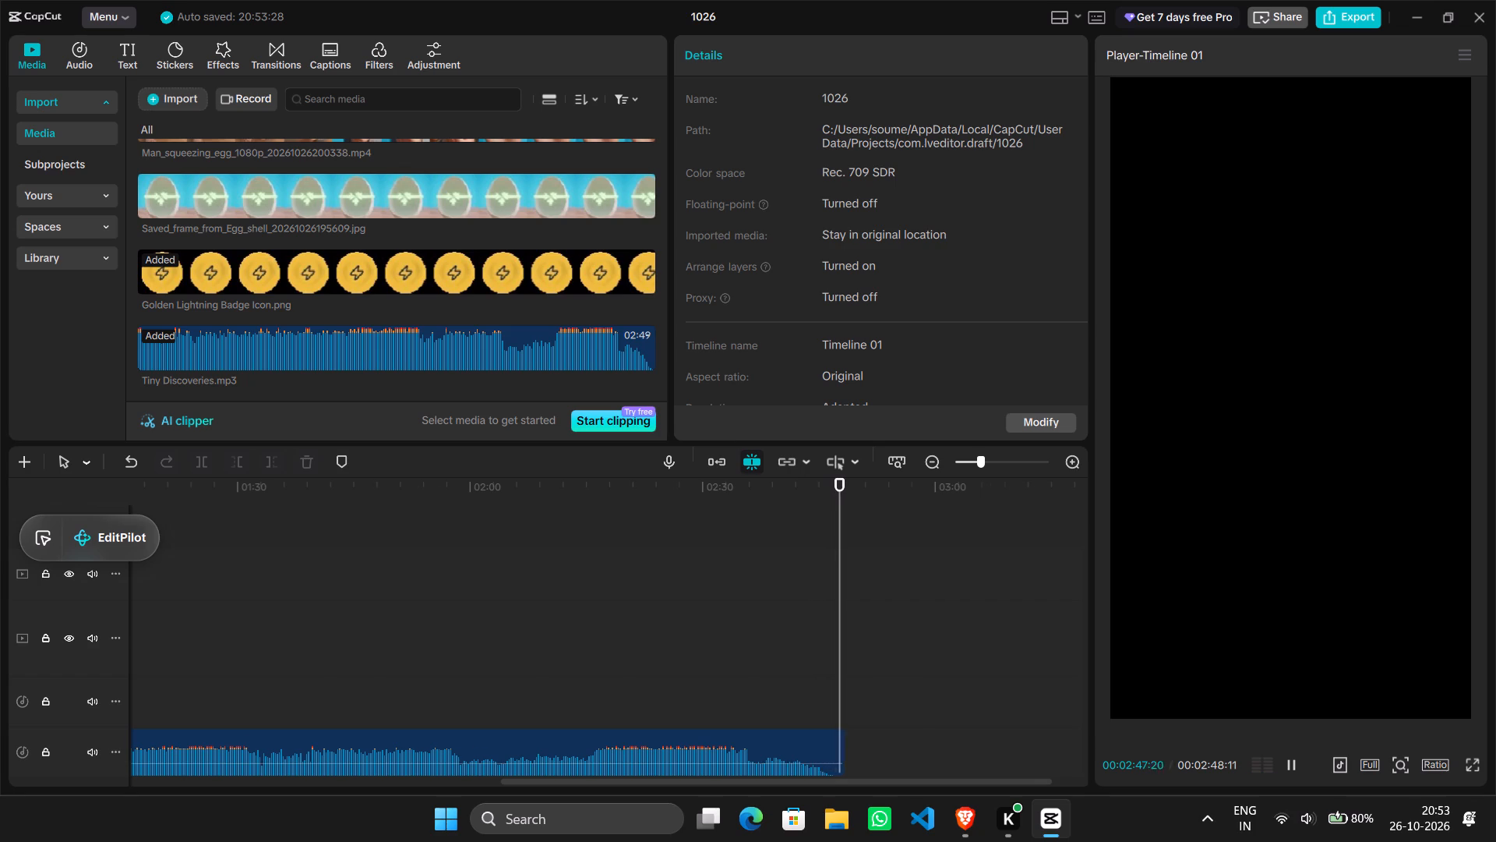
Trim off the part of the Tiny Discoveries clip that runs past the video's end at 00:00:28:13.
scroll(623, 693, "down", 12, "ctrl")
scroll(383, 695, "right", 1)
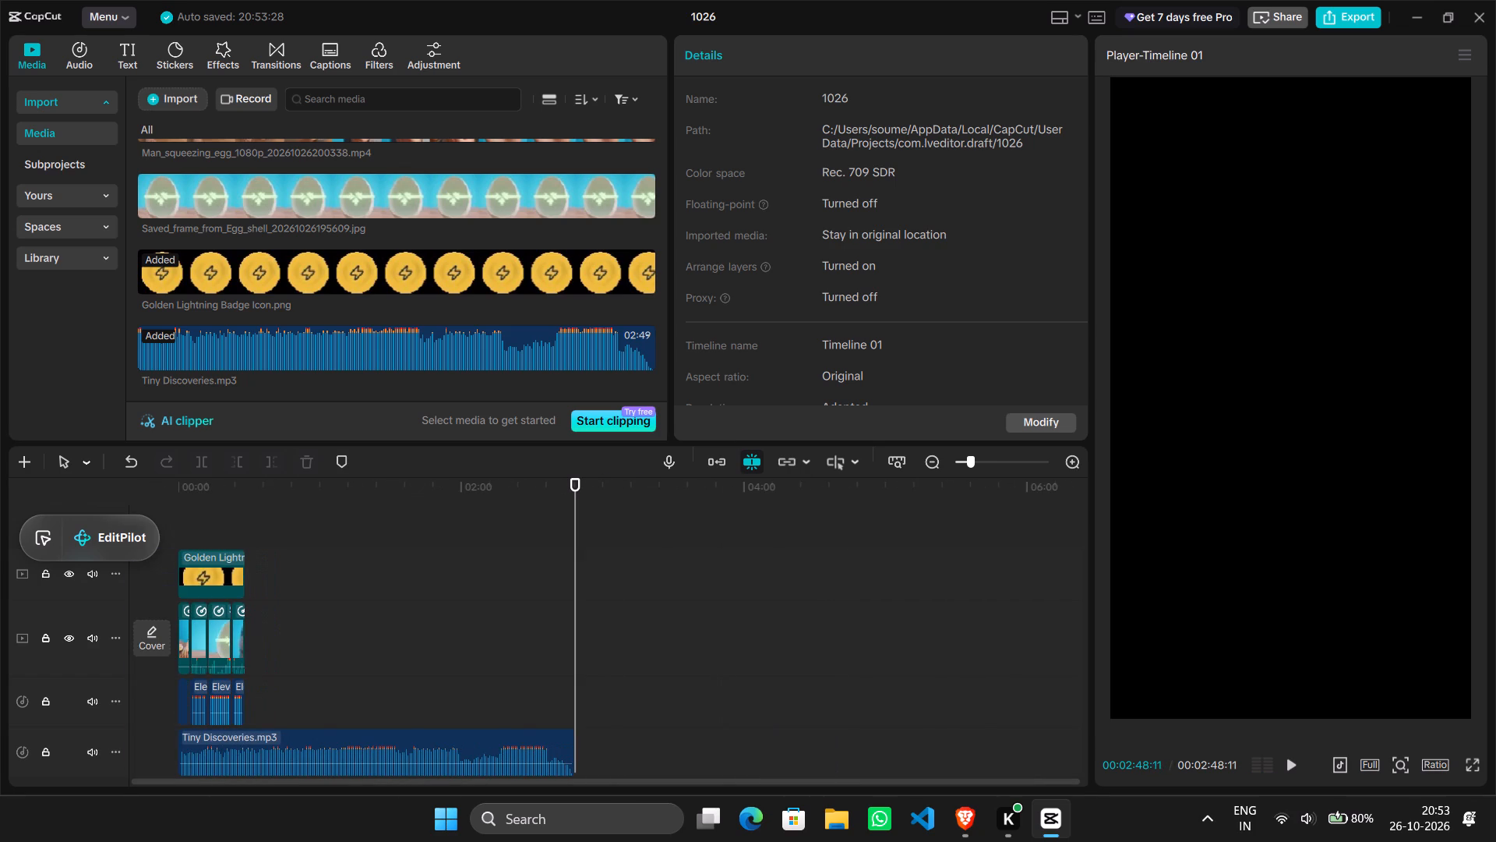
scroll(383, 695, "right", 2)
left_click(383, 695)
left_click_drag(383, 695, 340, 695)
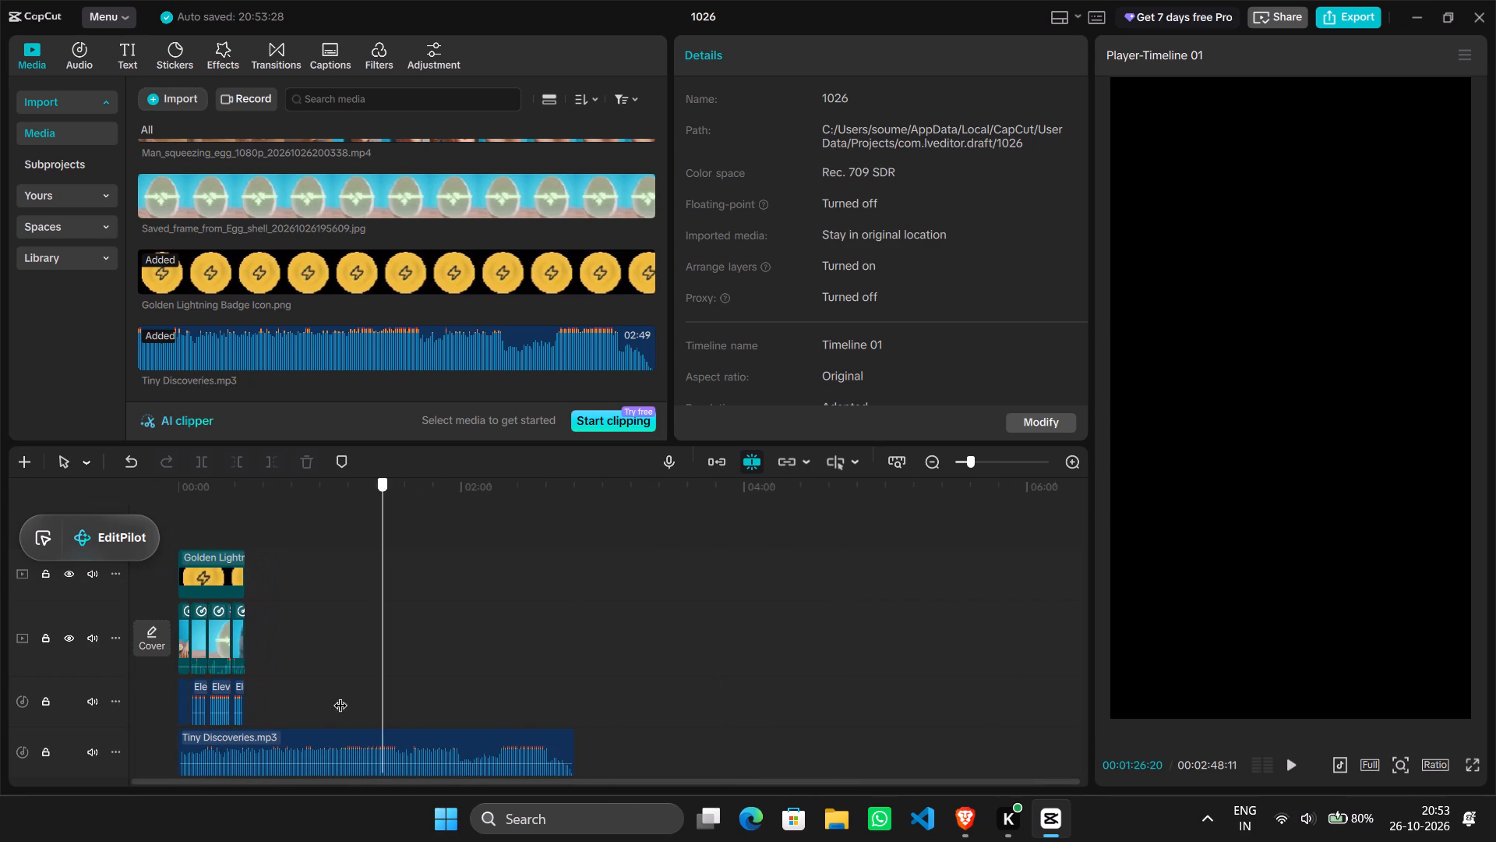
left_click_drag(340, 695, 245, 709)
left_click(266, 738)
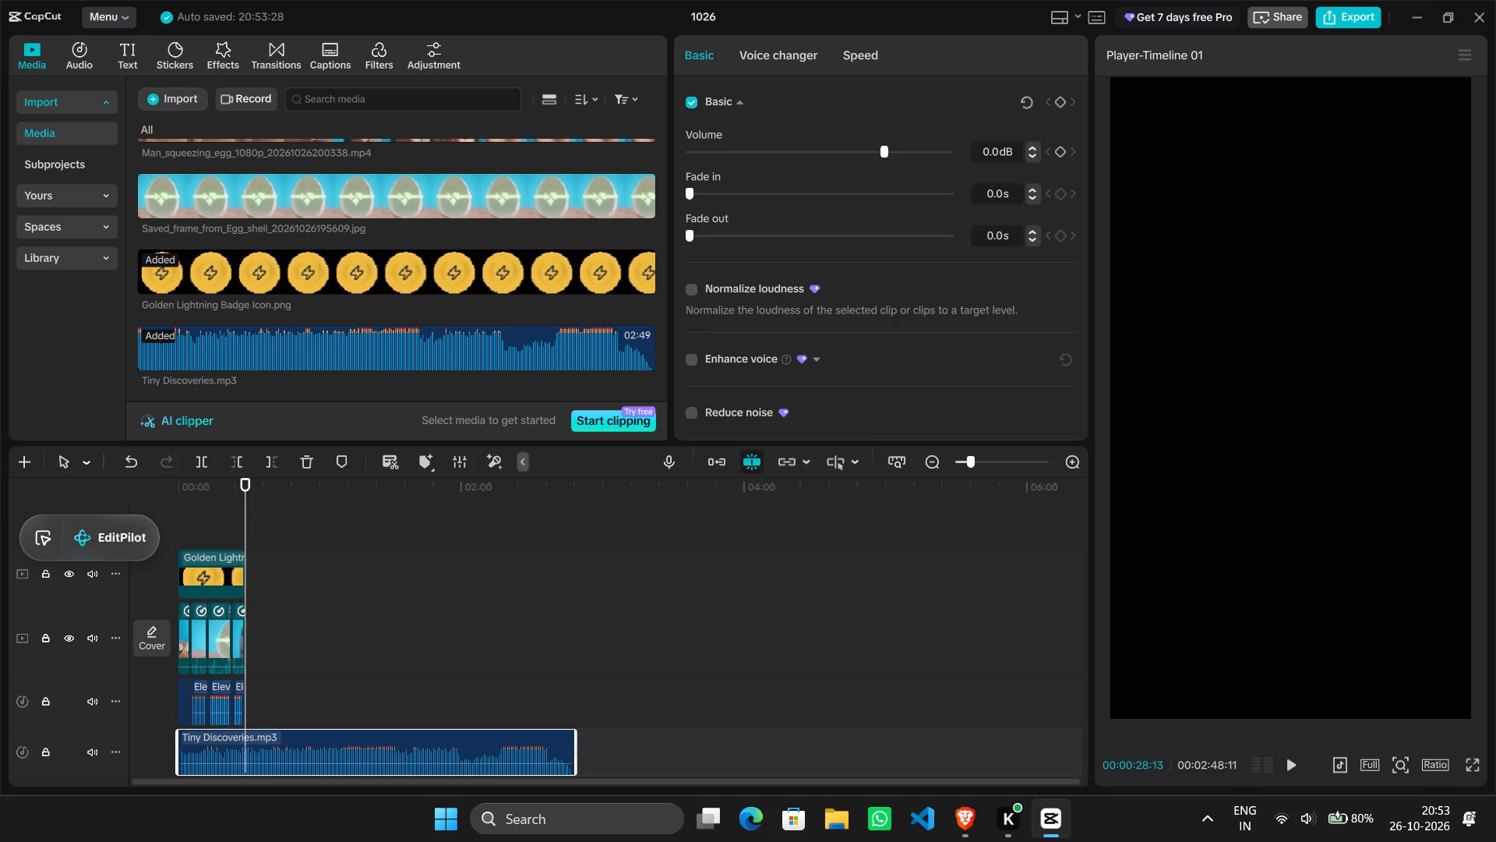
left_click(273, 462)
Lower the volume of the Tiny Discoveries music clip to about -14.2 dB.
scroll(367, 656, "right", 2)
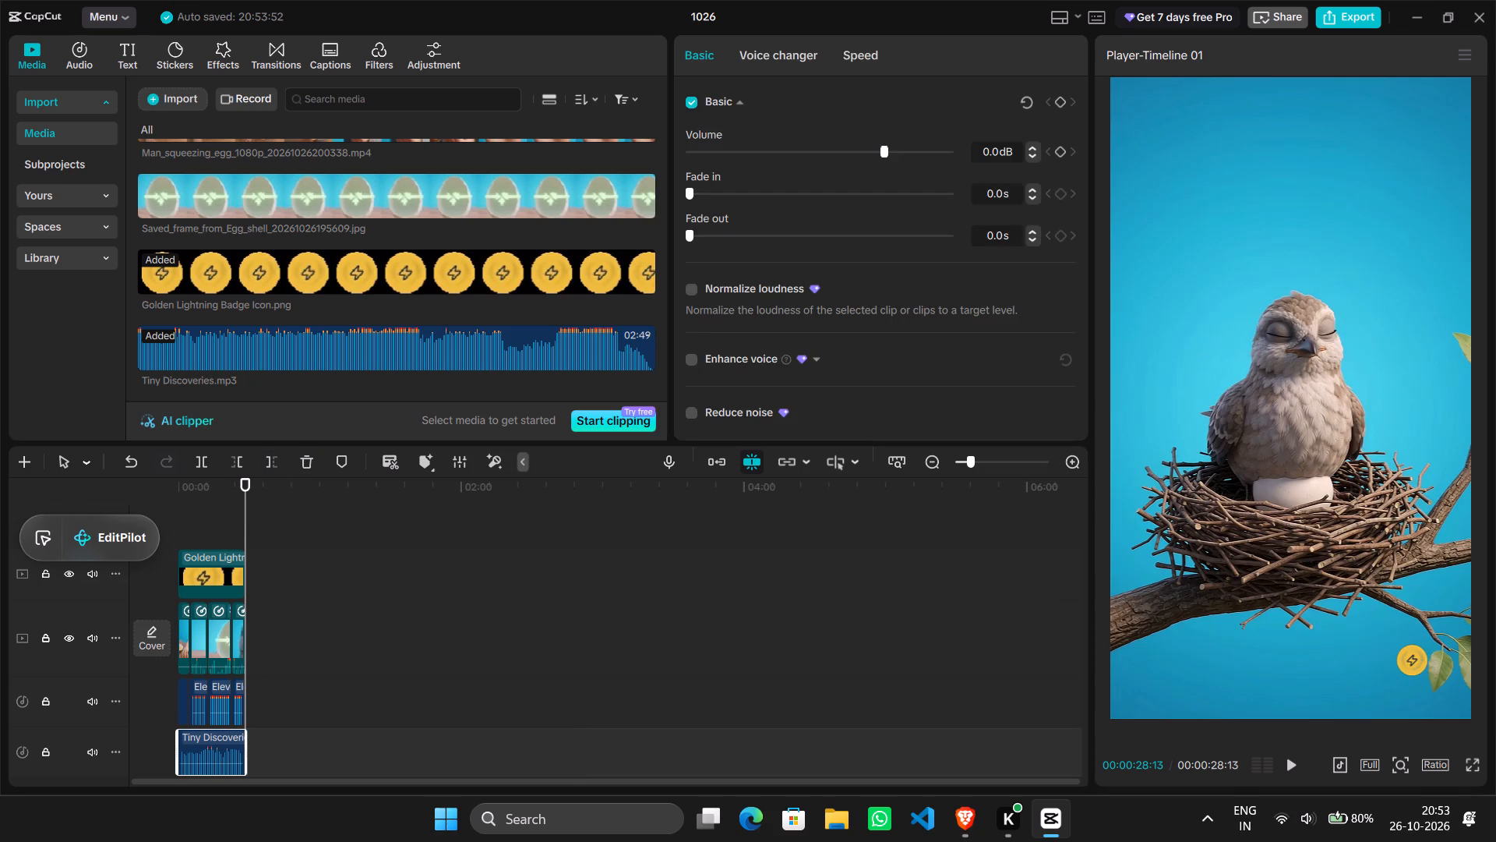
scroll(367, 656, "right", 2)
scroll(508, 722, "left", 2)
scroll(508, 722, "up", 11, "ctrl")
scroll(508, 722, "right", 2)
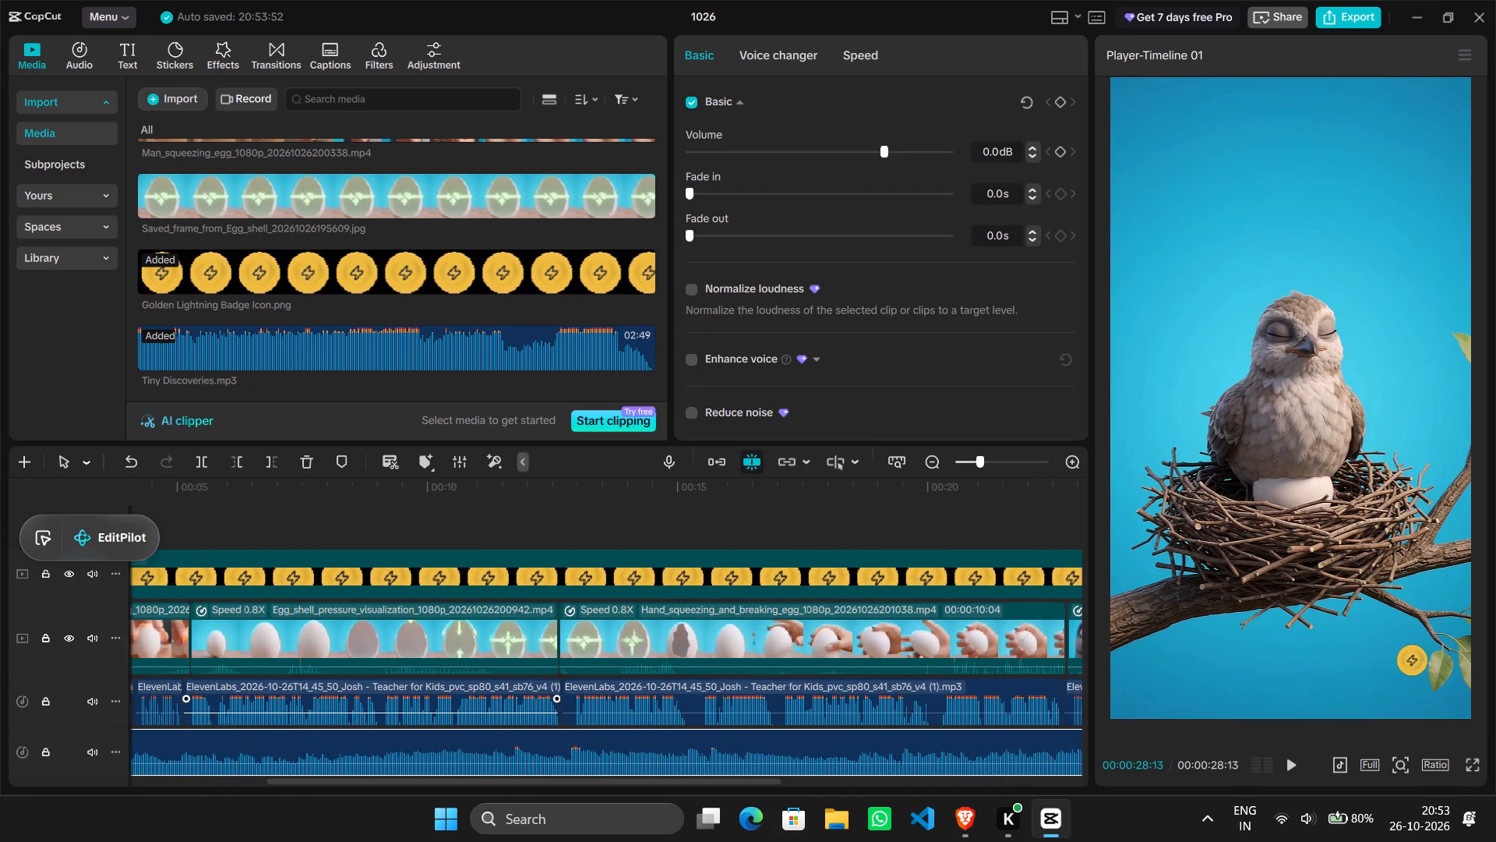
left_click(492, 765)
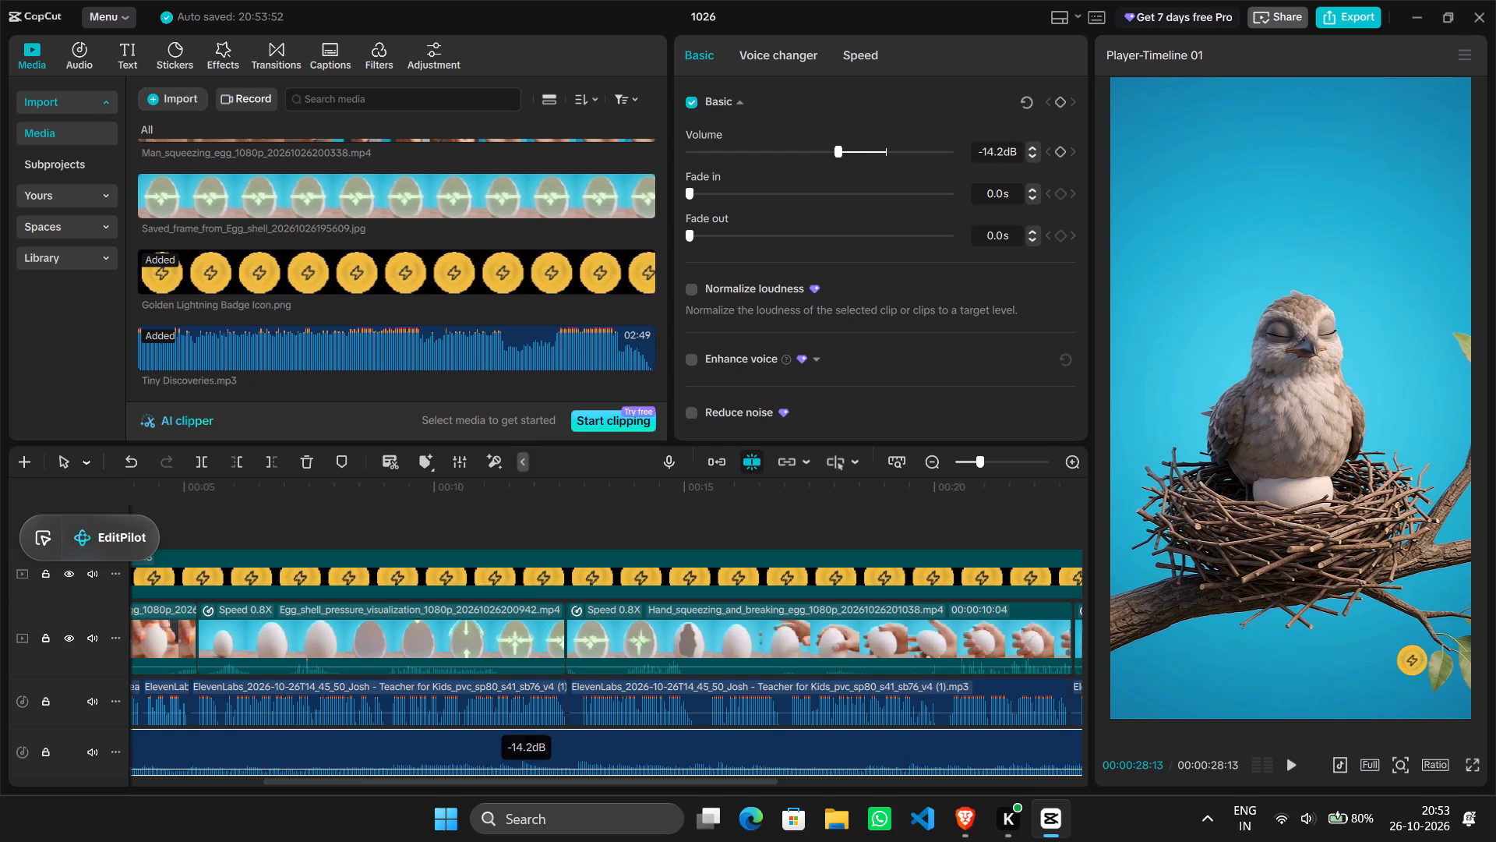
Play the video from the beginning to check the music against the voiceover.
left_click(296, 518)
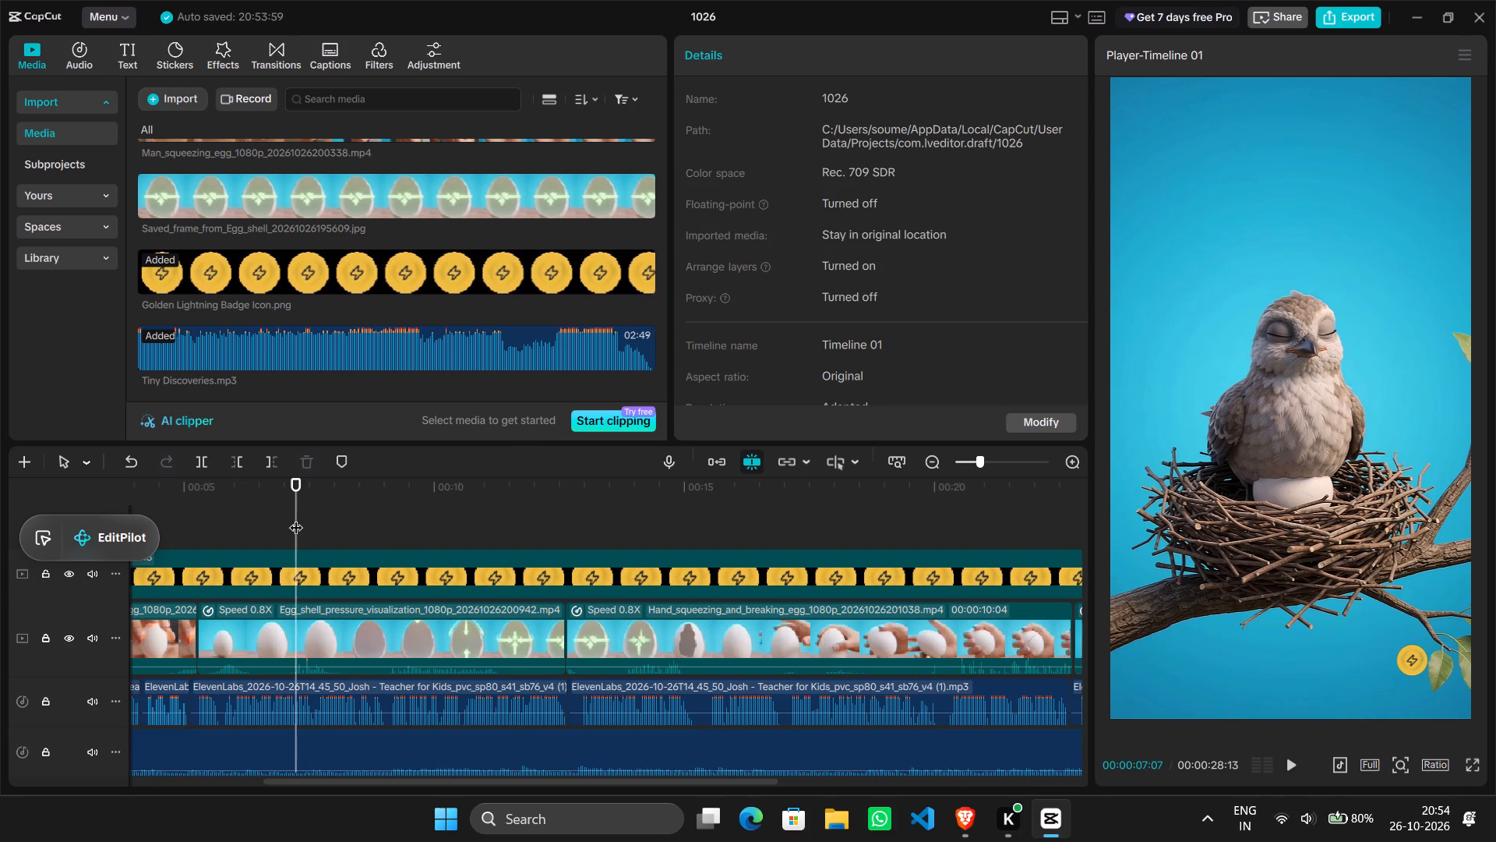
left_click_drag(296, 518, 72, 514)
key("space")
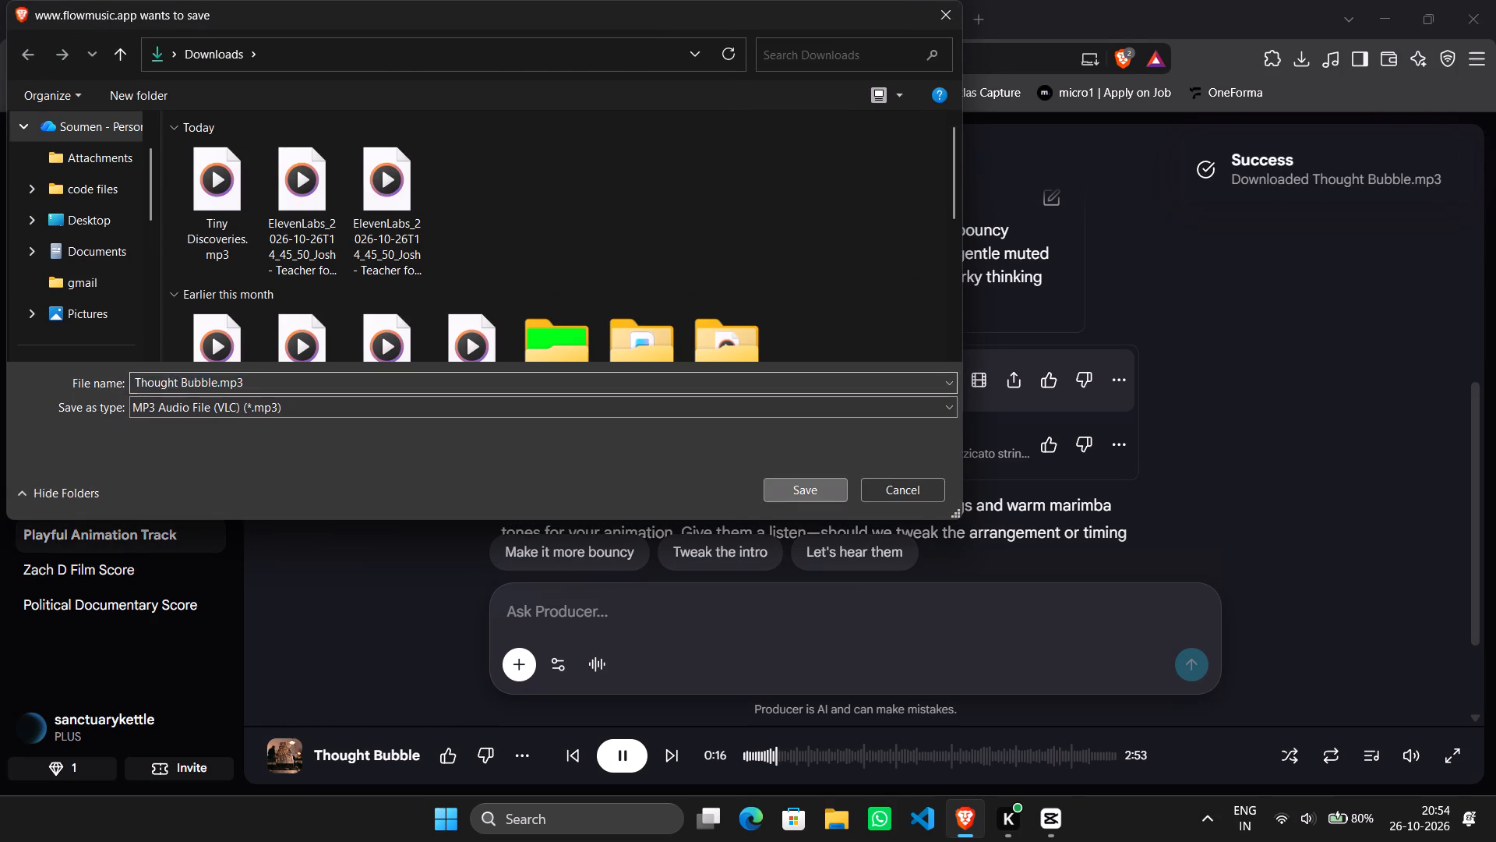
Switch to CapCut and import Thought Bubble.mp3 from Downloads into the project media.
left_click(1057, 837)
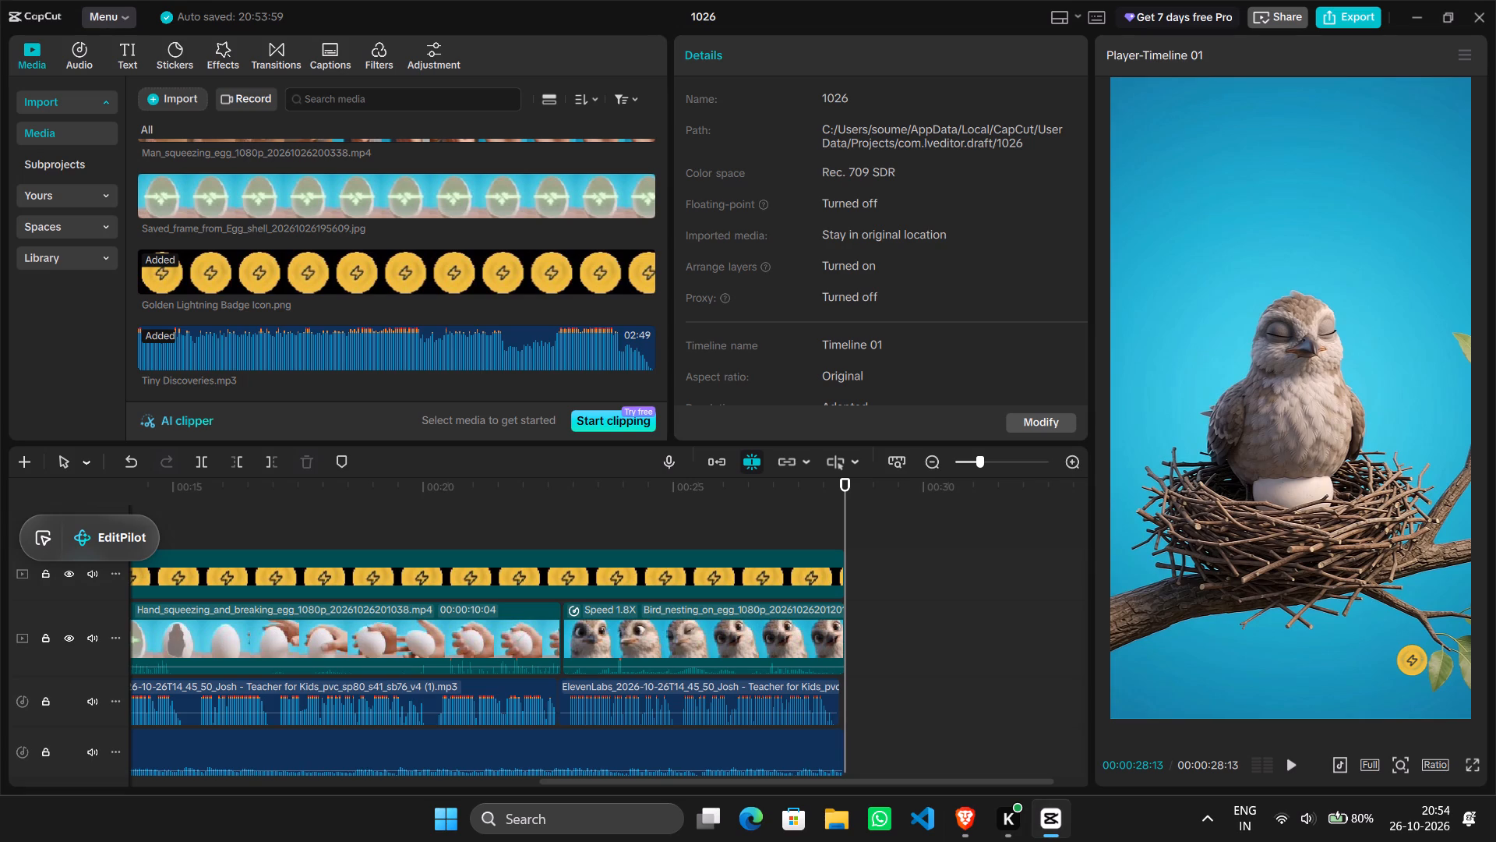
left_click(752, 515)
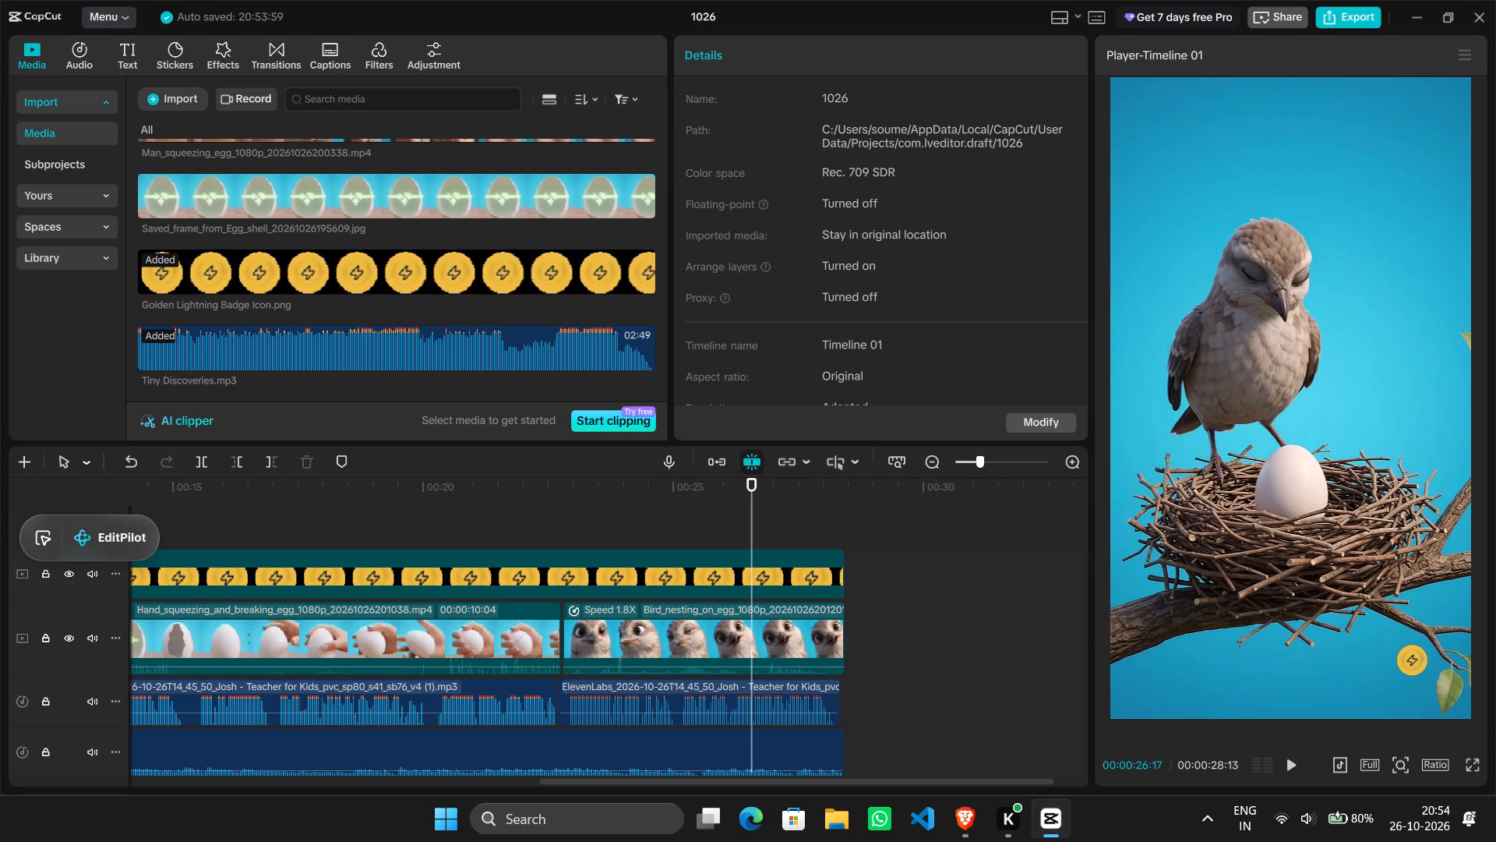
left_click(165, 109)
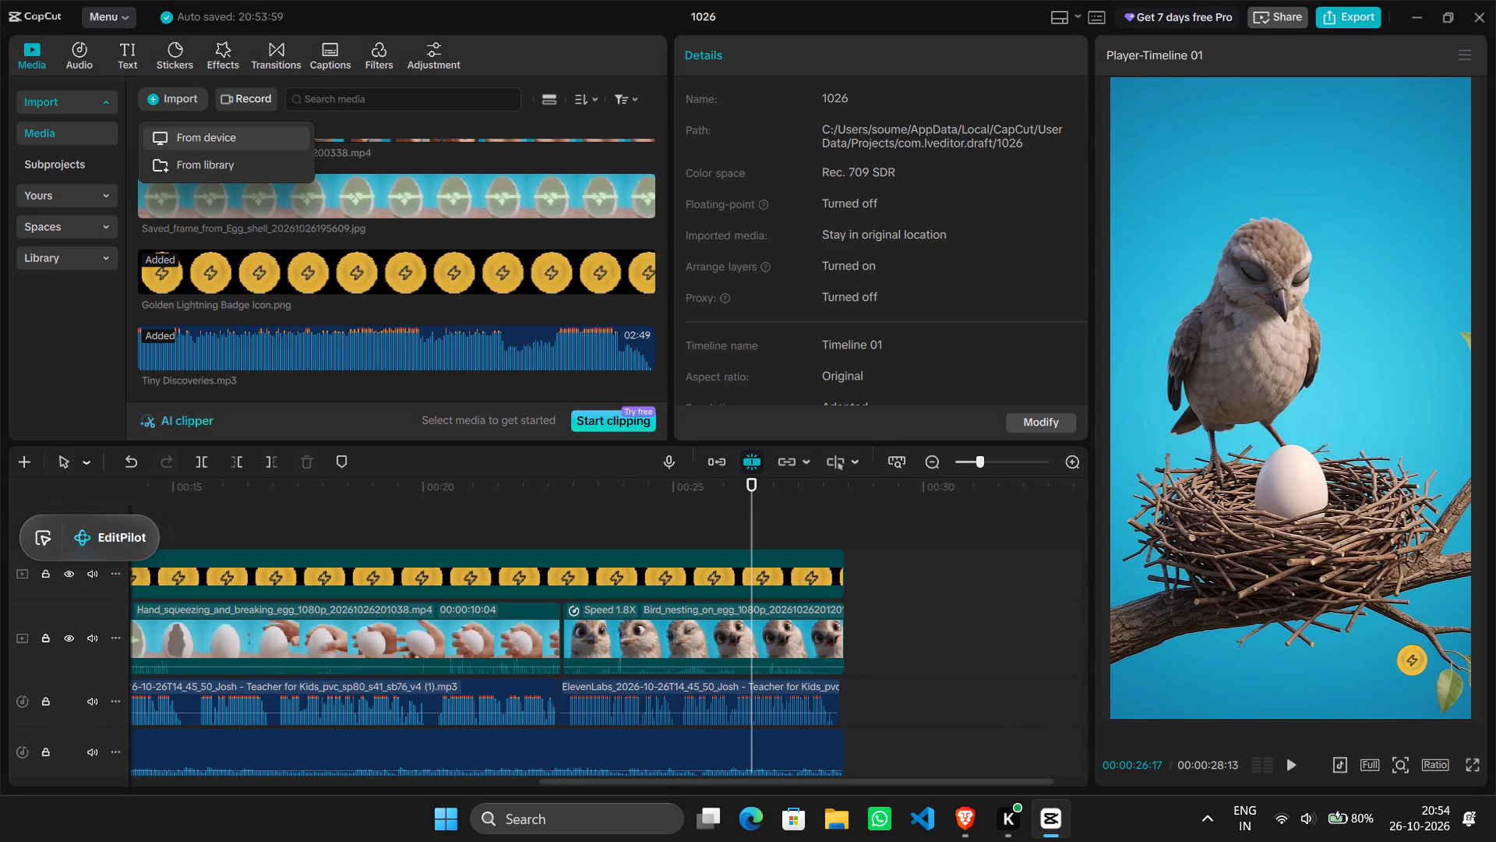
left_click(200, 142)
double_click(329, 196)
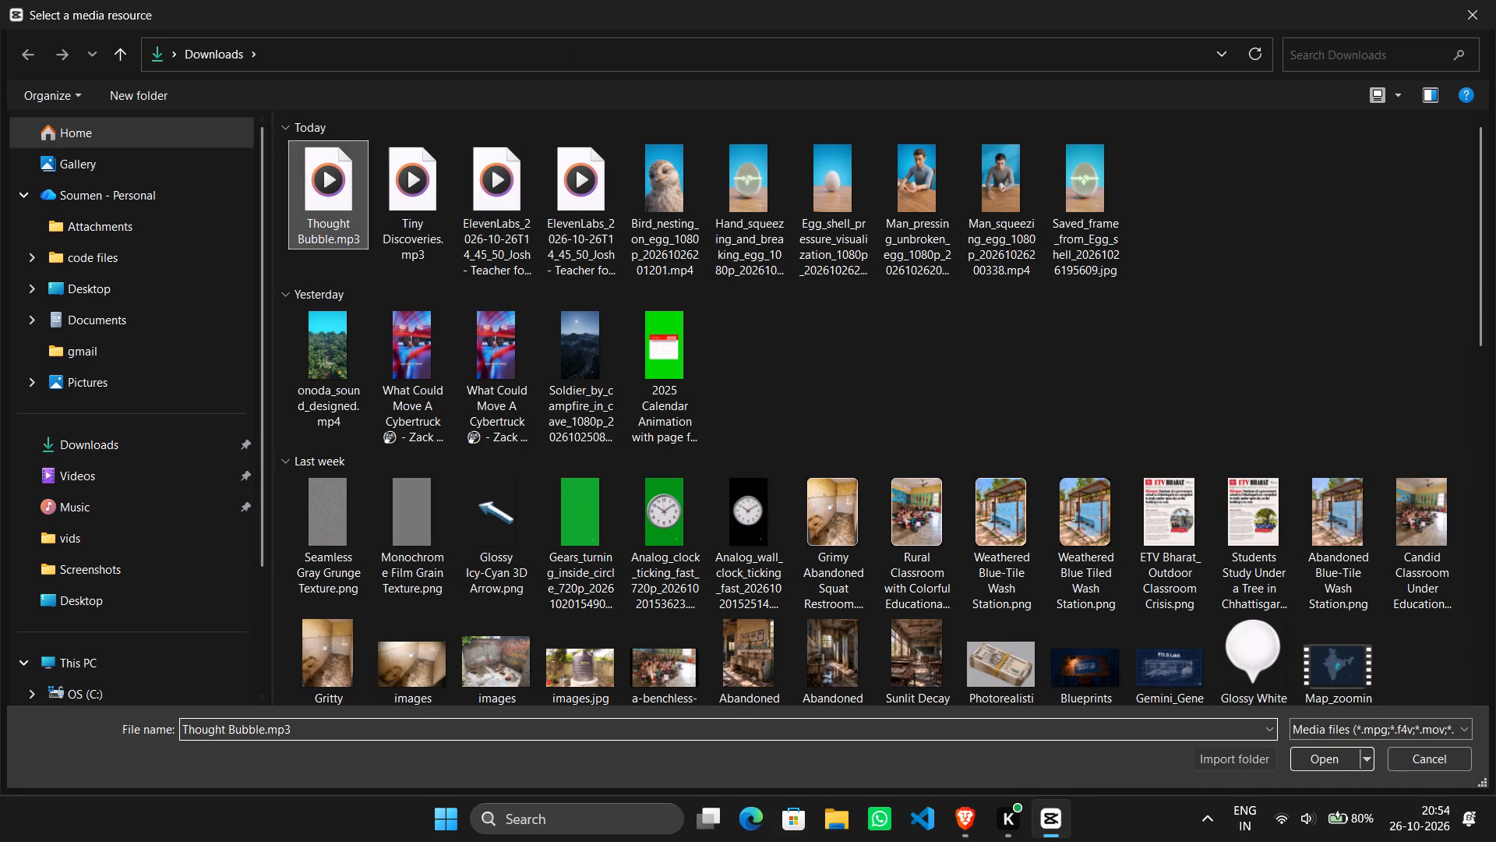
Switch to Brave, close the Flow Music page and return to CapCut.
left_click(970, 815)
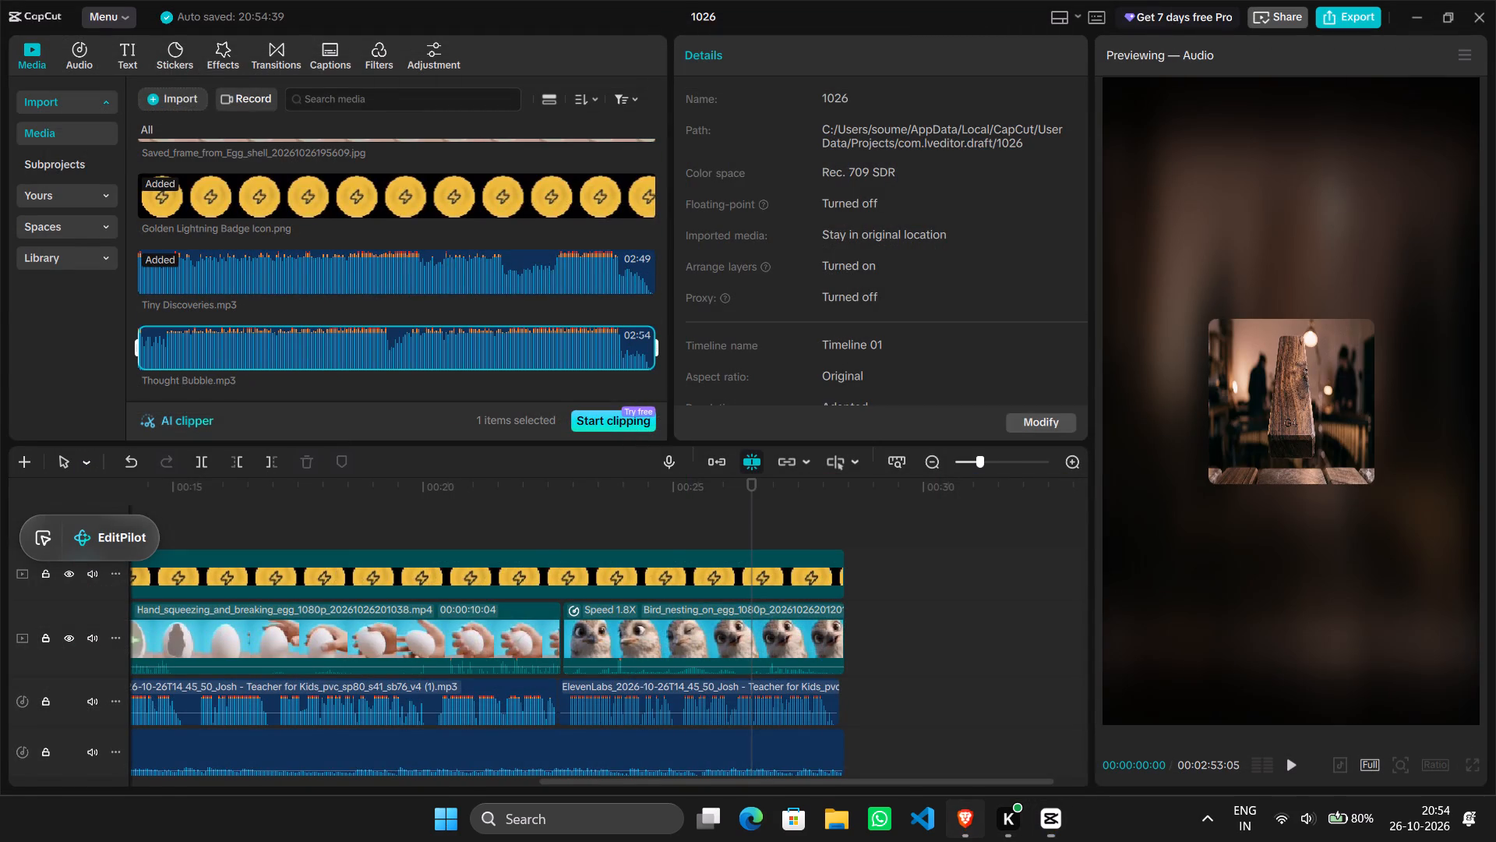
left_click(943, 21)
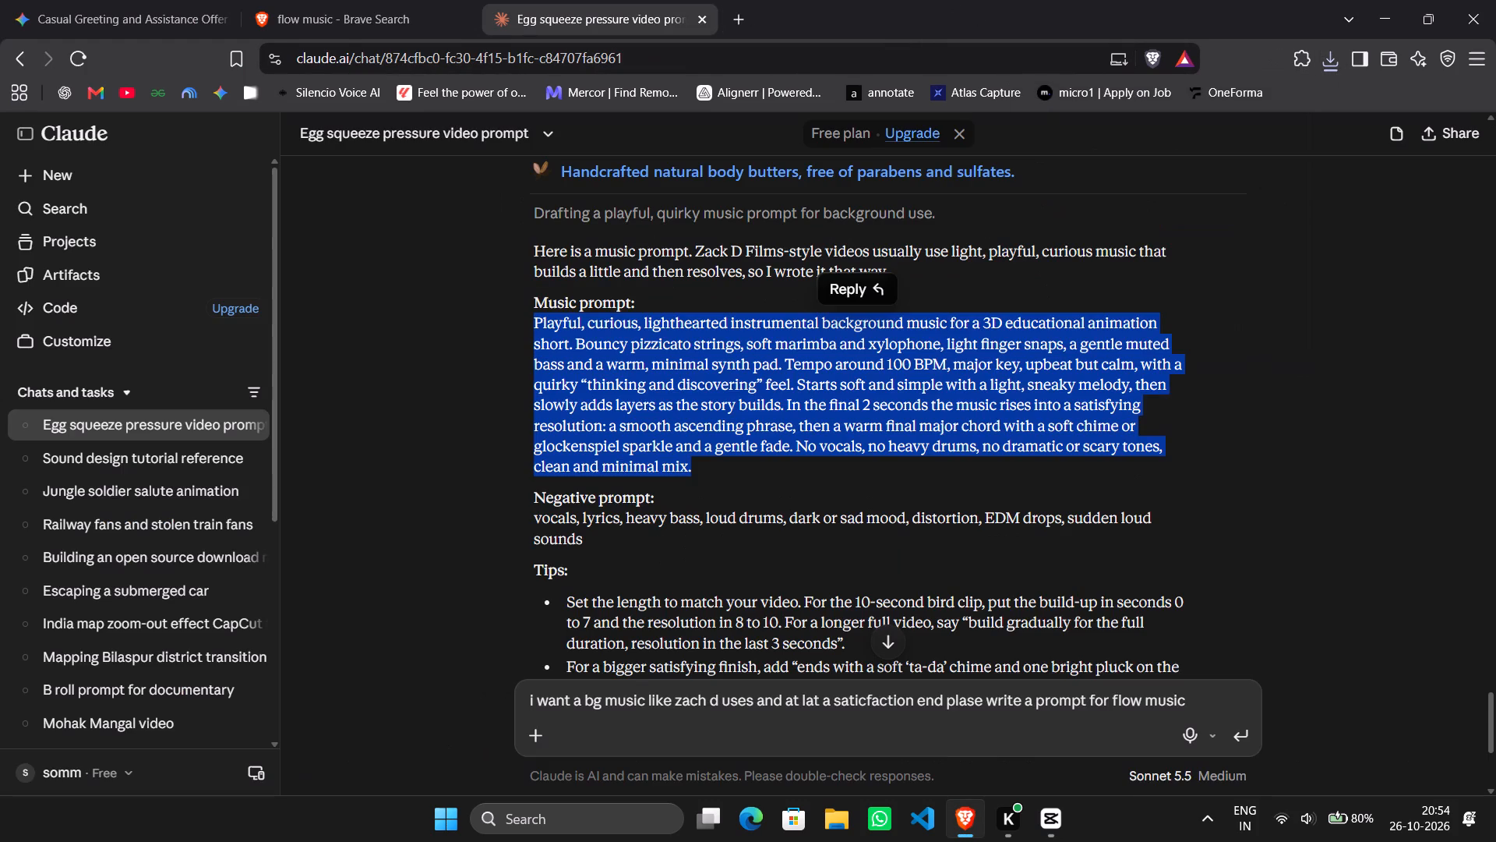
left_click(1053, 822)
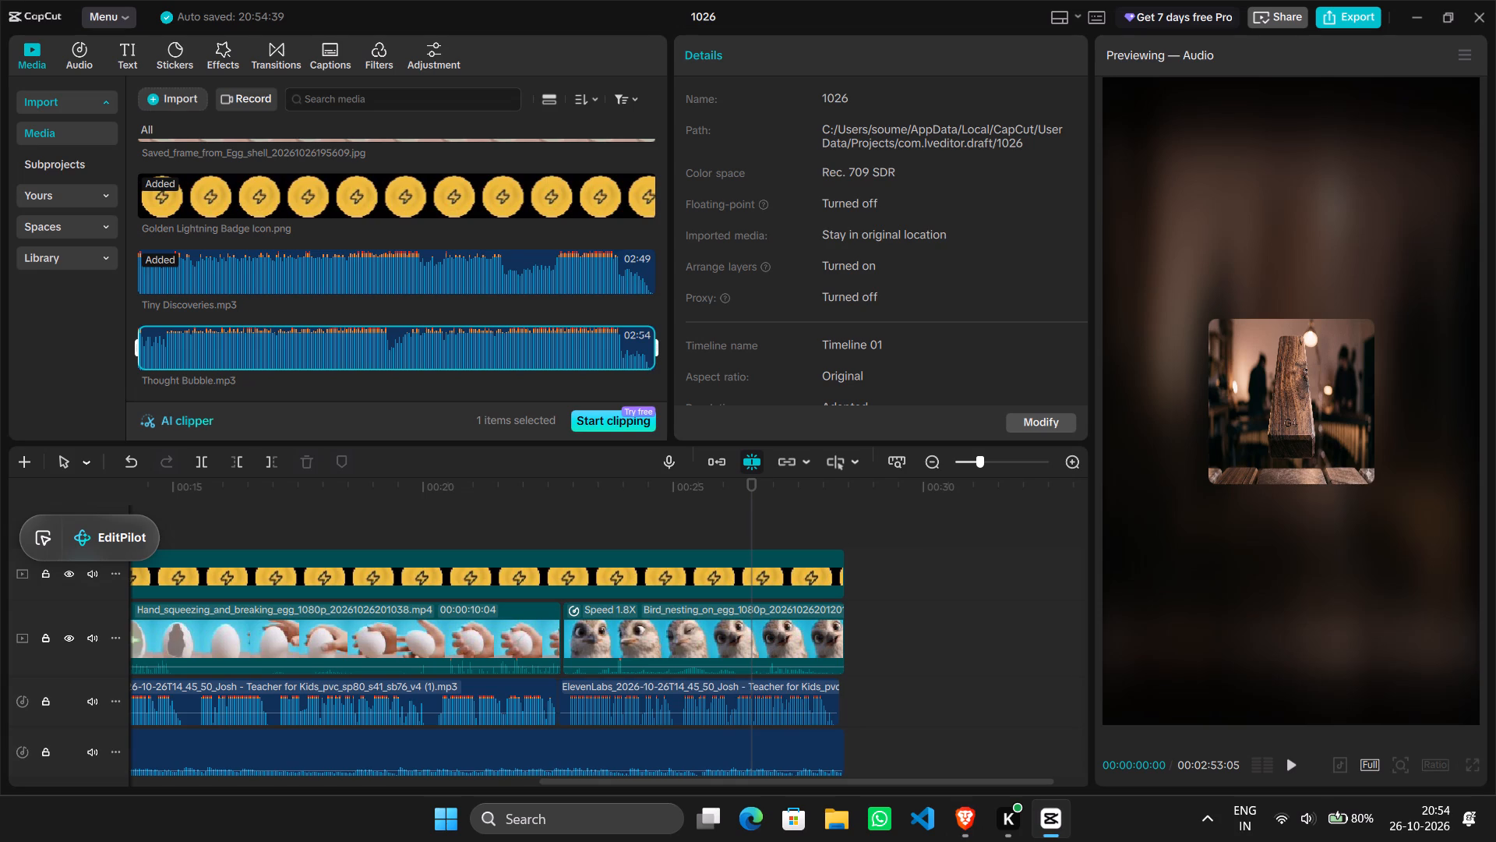
Place Thought Bubble.mp3 on a new audio track below Tiny Discoveries, starting at 00:00.
scroll(464, 607, "down", 4)
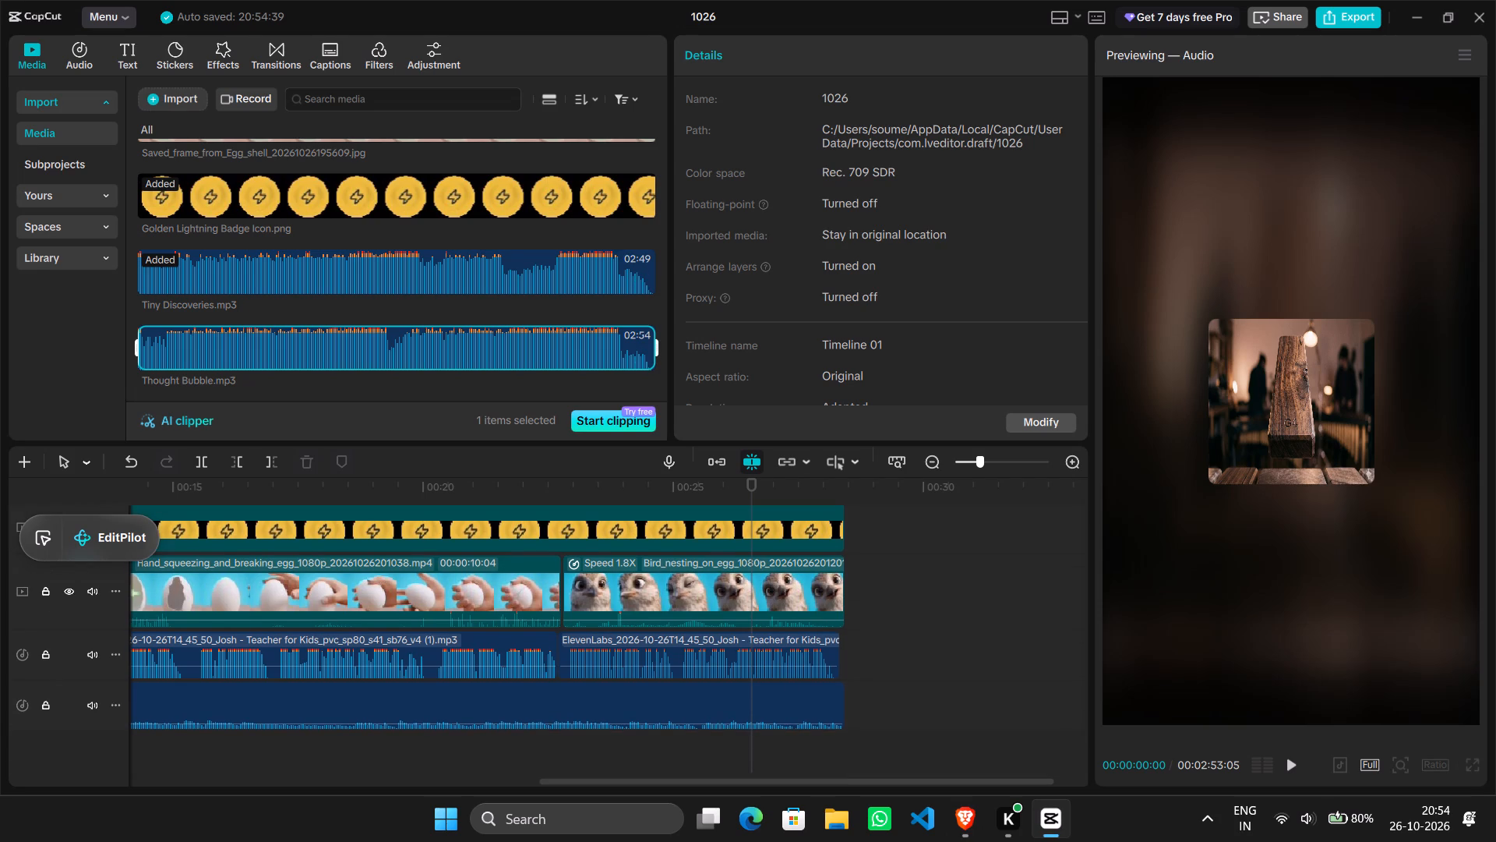
left_click_drag(297, 356, 159, 762)
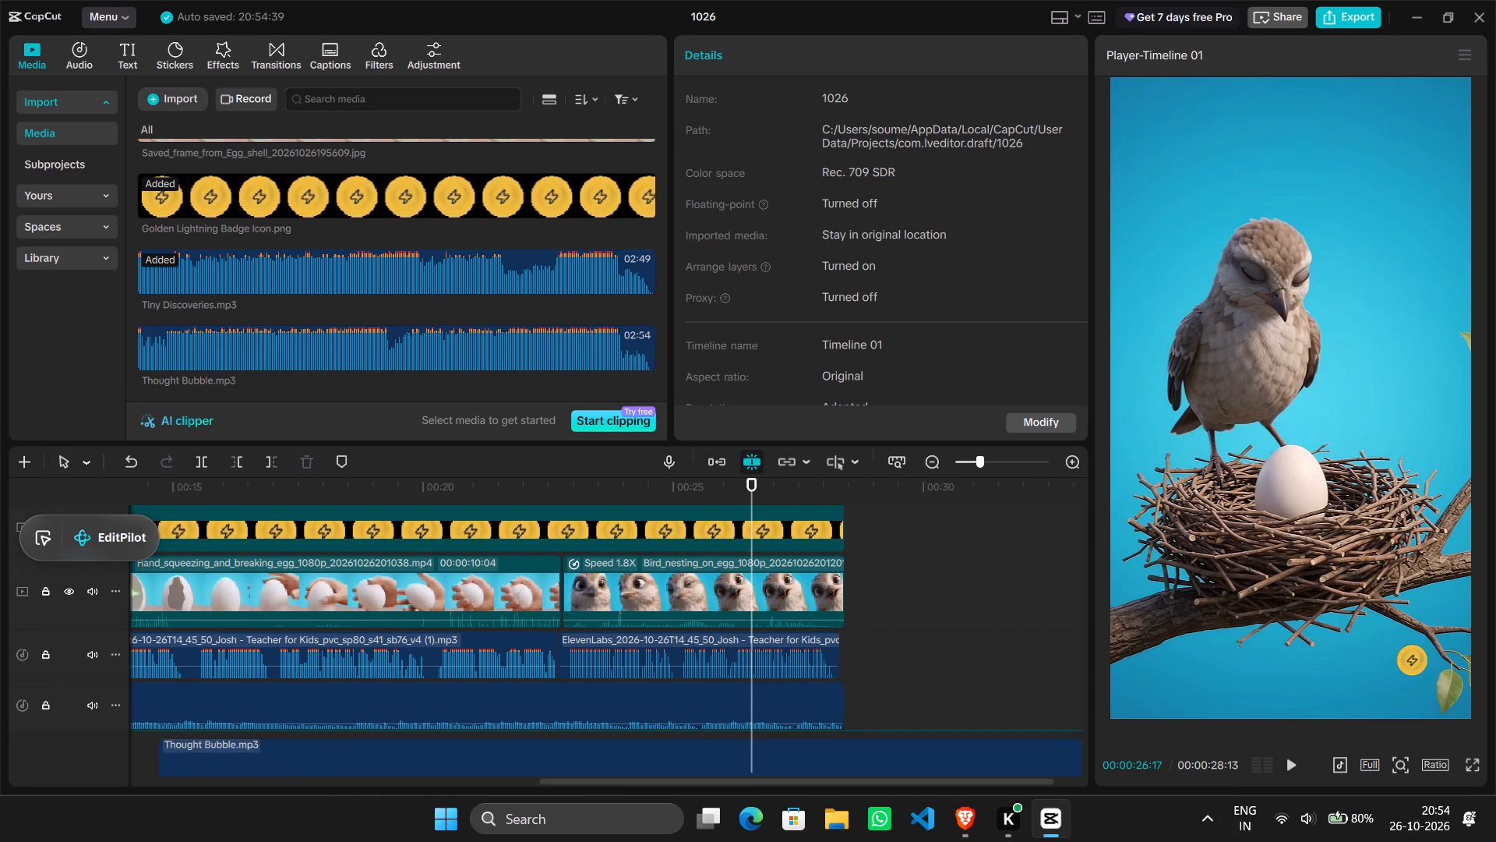
scroll(676, 701, "down", 11, "ctrl")
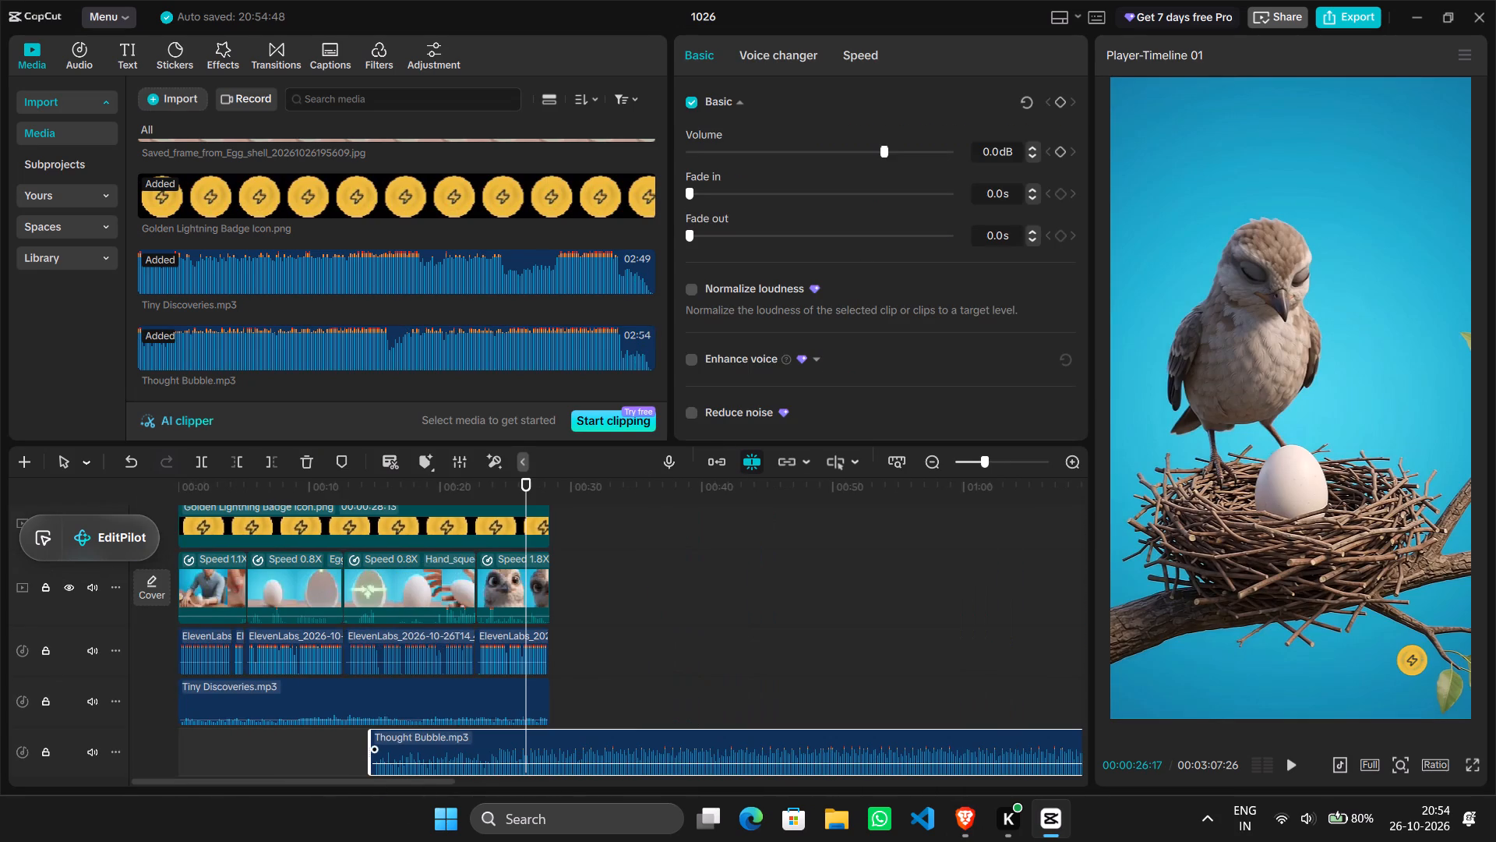
left_click_drag(587, 749, 400, 753)
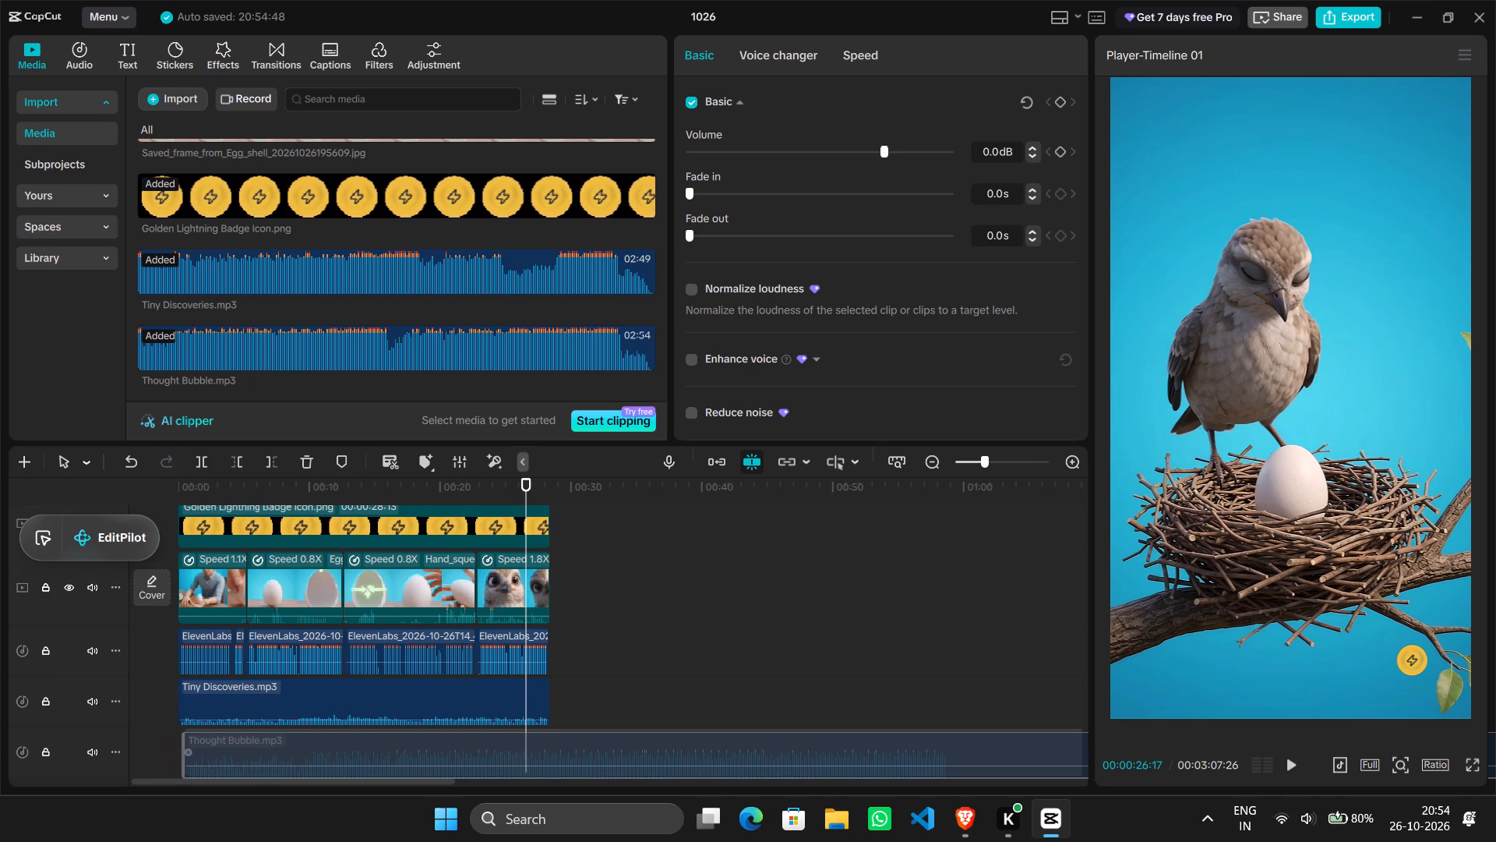
left_click_drag(400, 753, 397, 752)
Play the closing section of the Thought Bubble clip to hear how it ends.
scroll(691, 692, "left", 2)
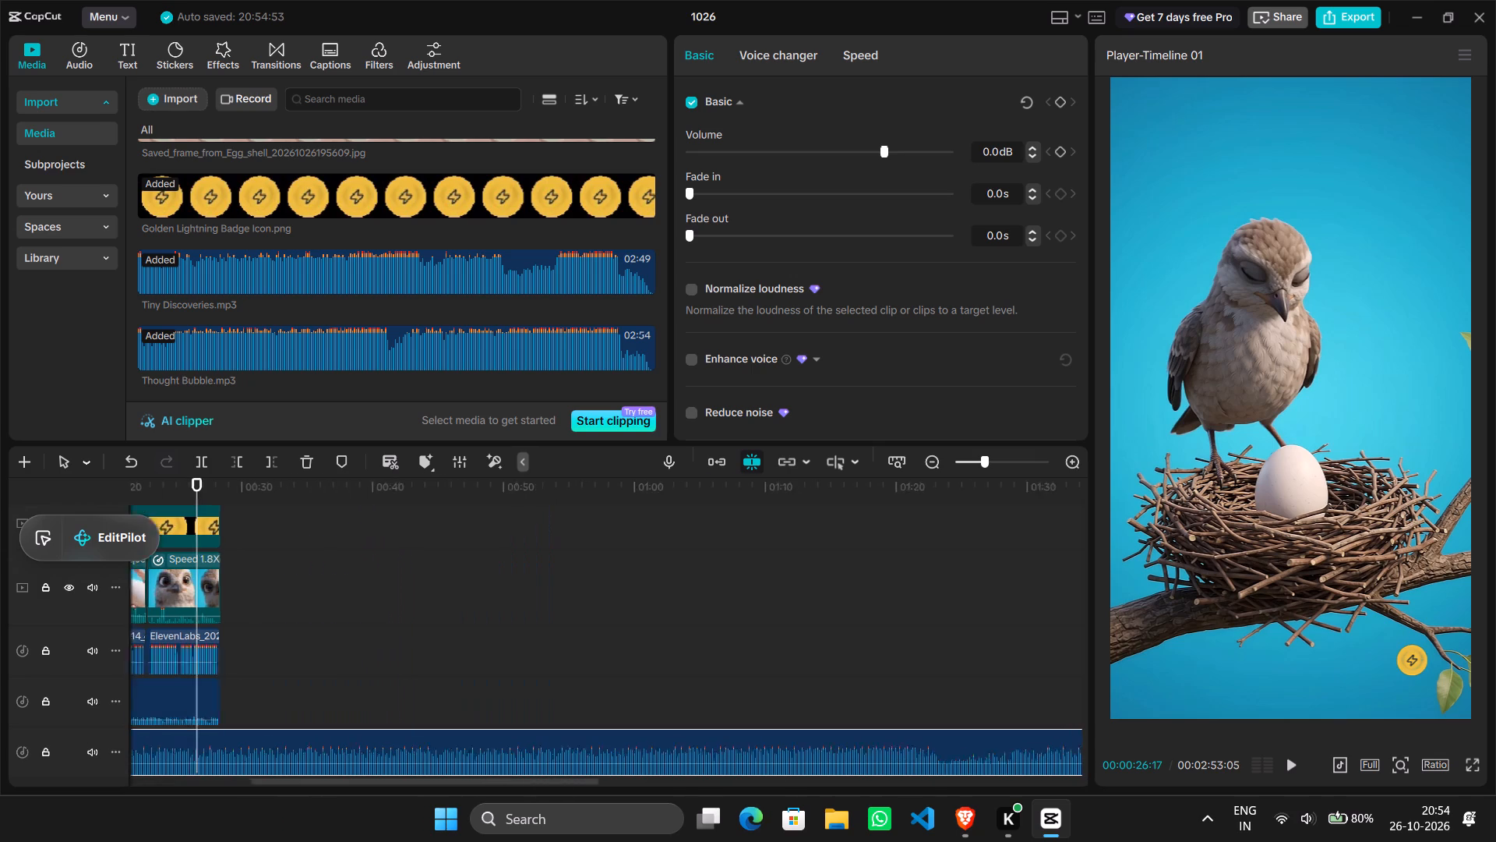
scroll(691, 692, "left", 7)
left_click(709, 692)
key("space")
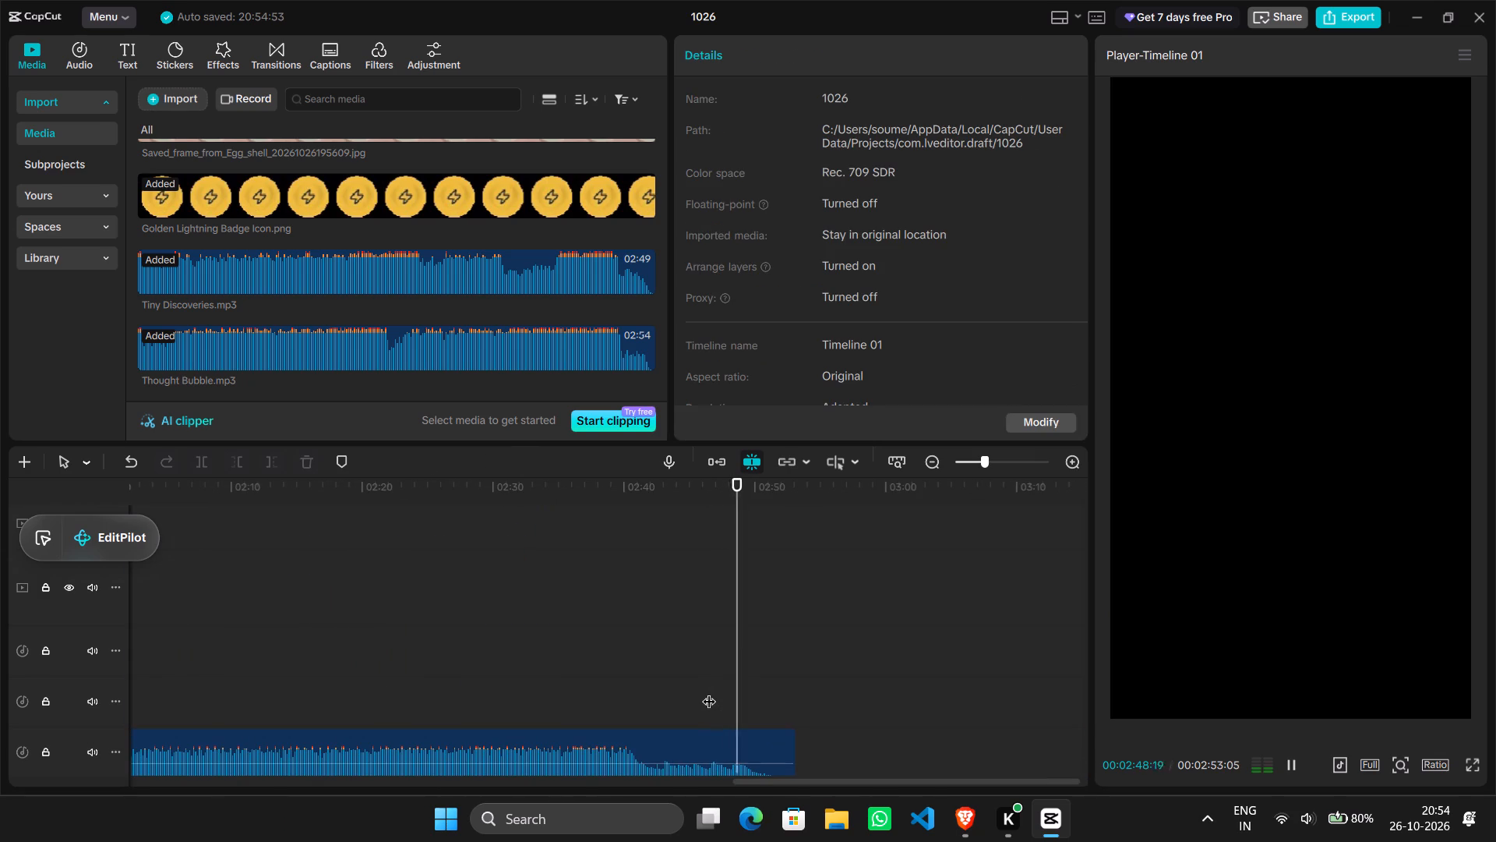
Trim the start of the Thought Bubble clip to about 02:27, keeping only its closing section.
scroll(709, 692, "down", 6, "ctrl")
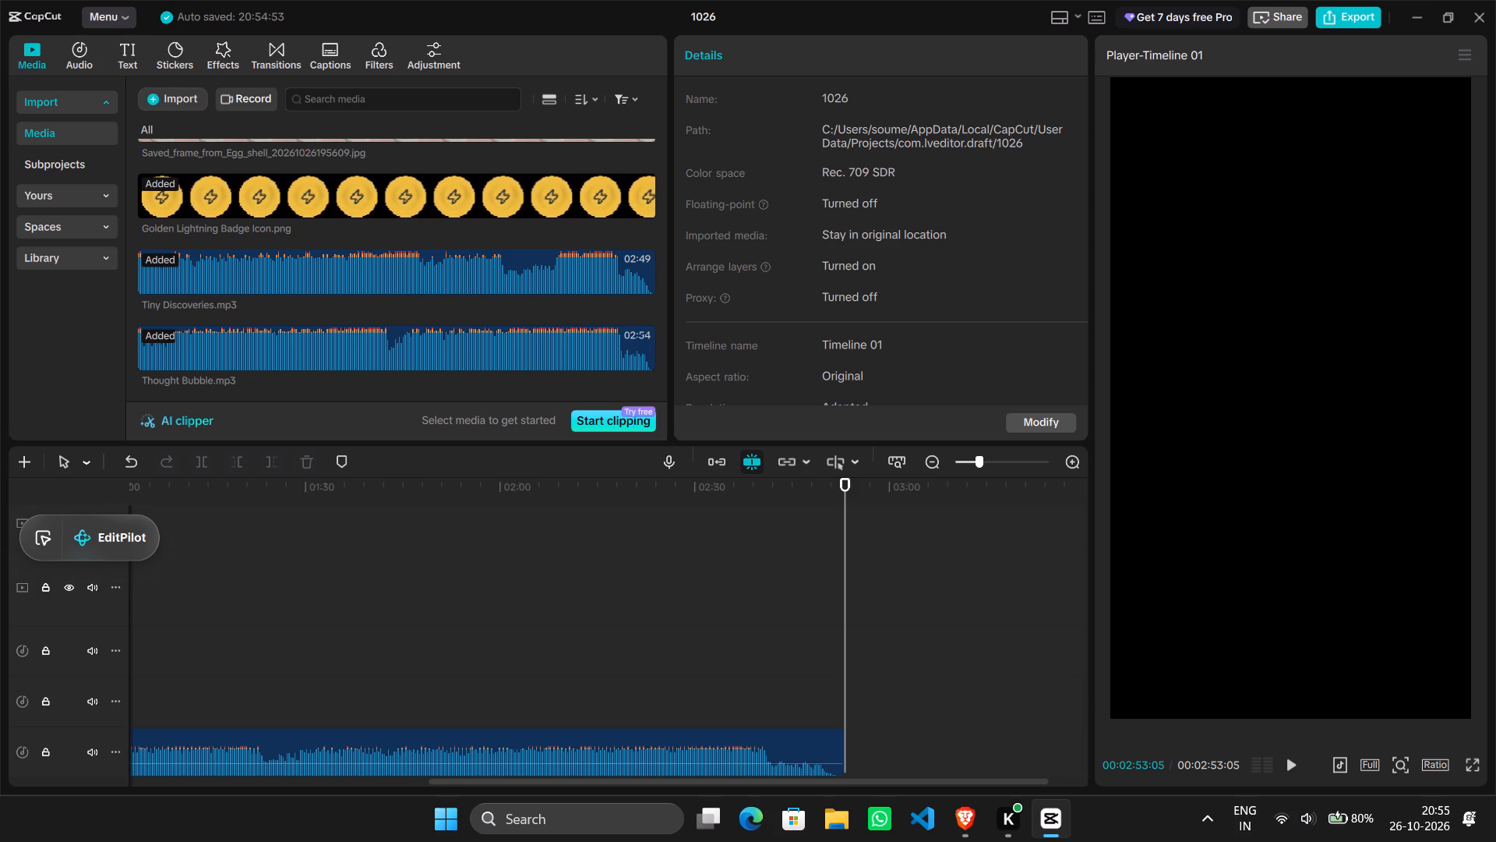
left_click(556, 712)
scroll(556, 712, "down", 7)
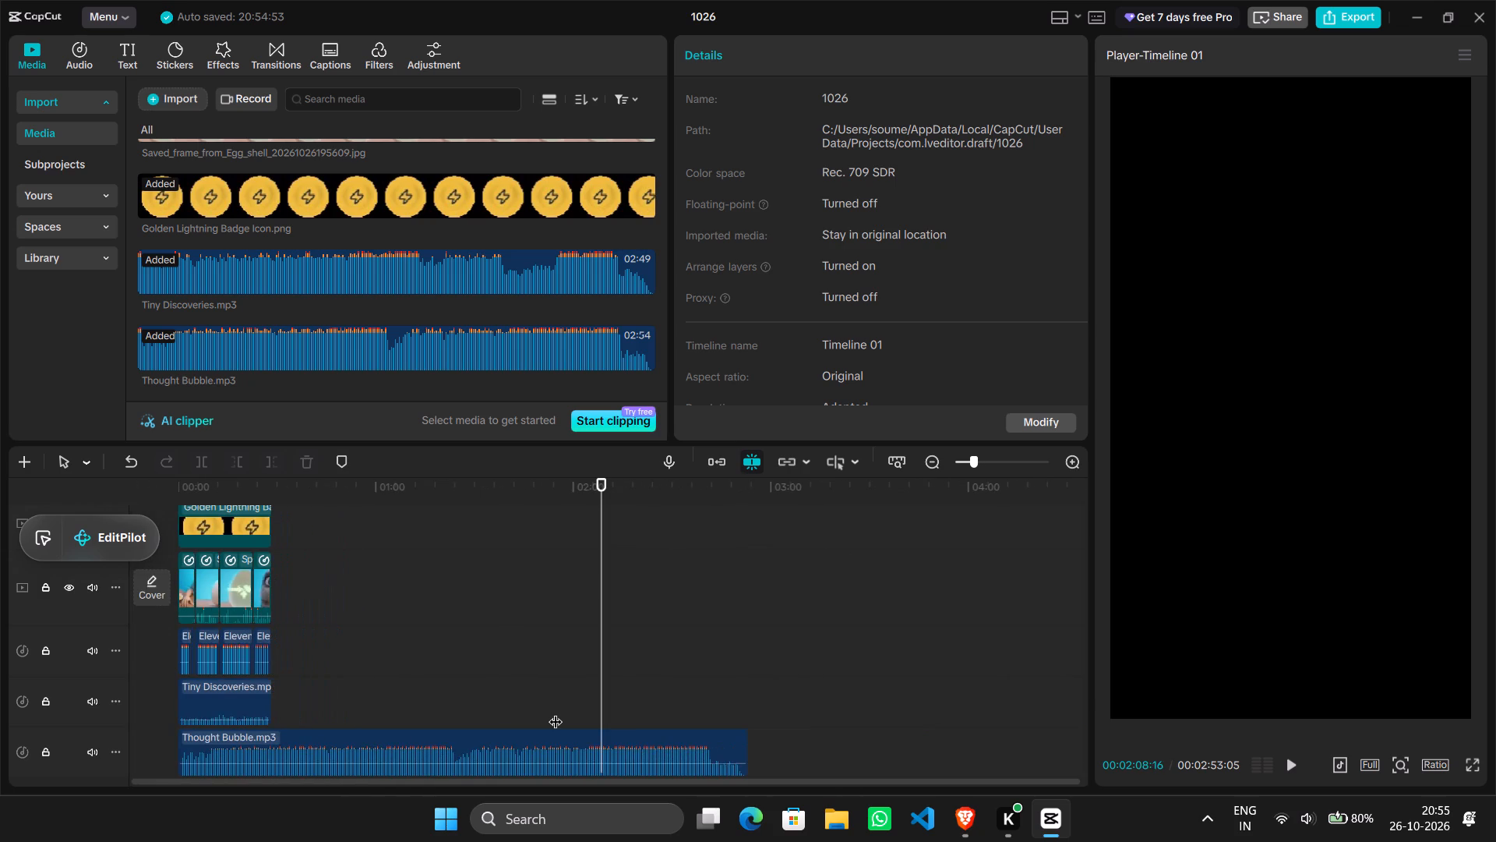
scroll(556, 712, "down", 3, "ctrl")
left_click(393, 701)
scroll(393, 701, "down", 7, "ctrl")
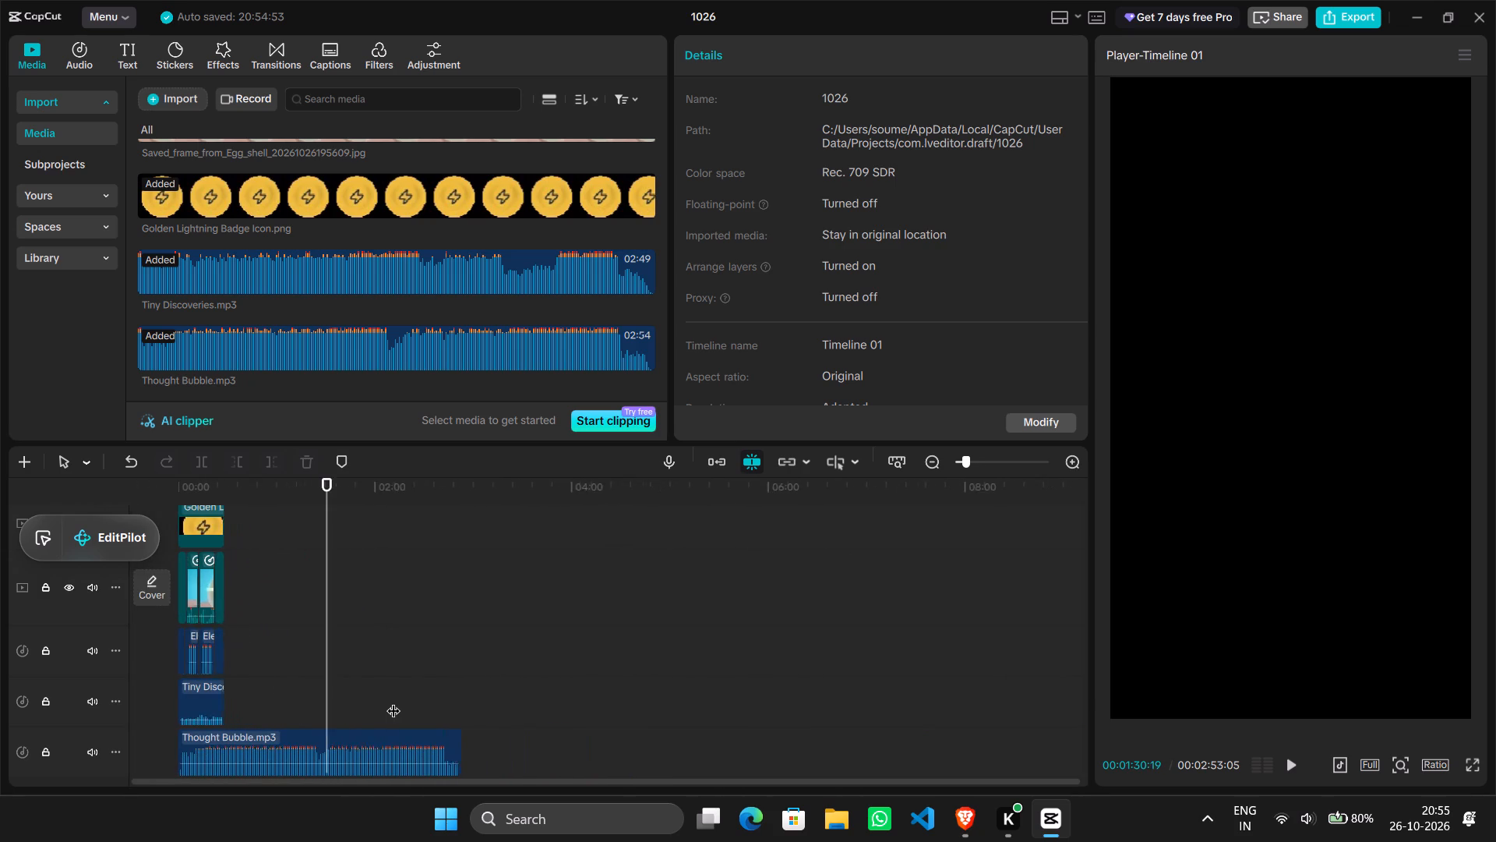
scroll(375, 699, "up", 8, "ctrl")
left_click(282, 702)
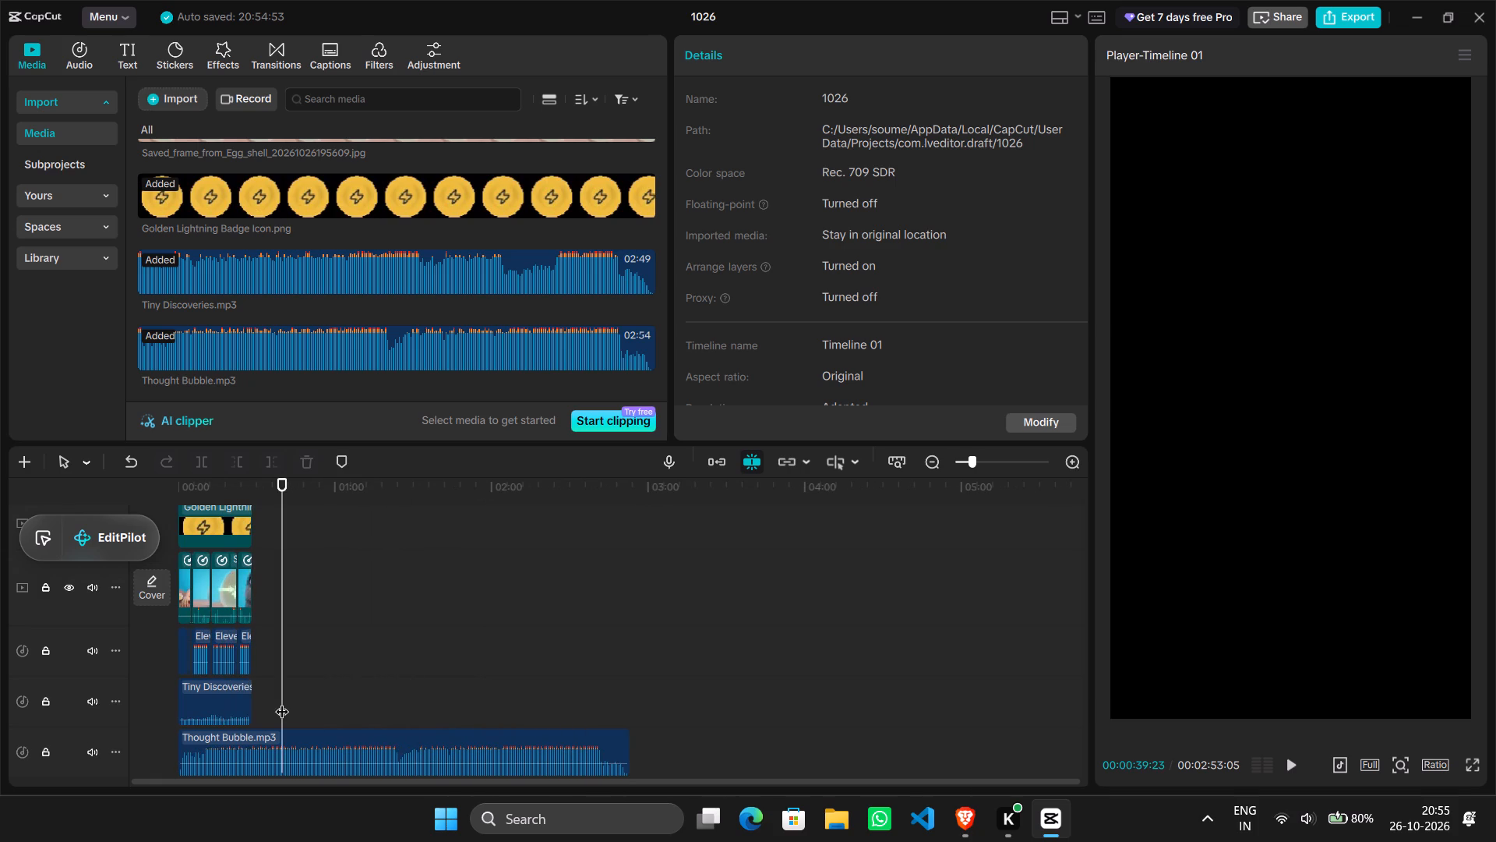
left_click_drag(282, 702, 431, 713)
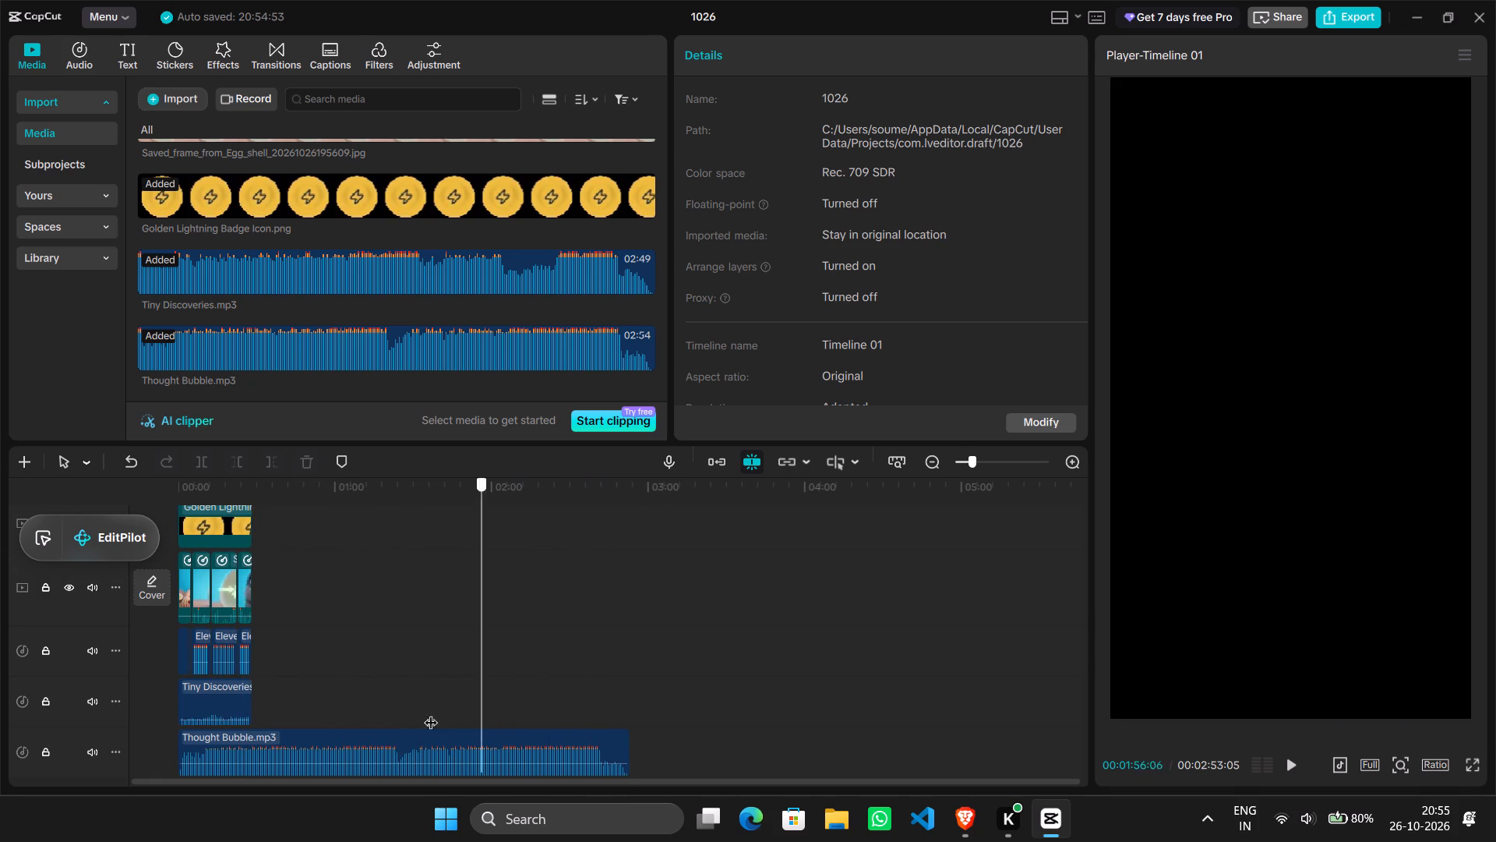
left_click_drag(431, 713, 404, 716)
left_click(351, 683)
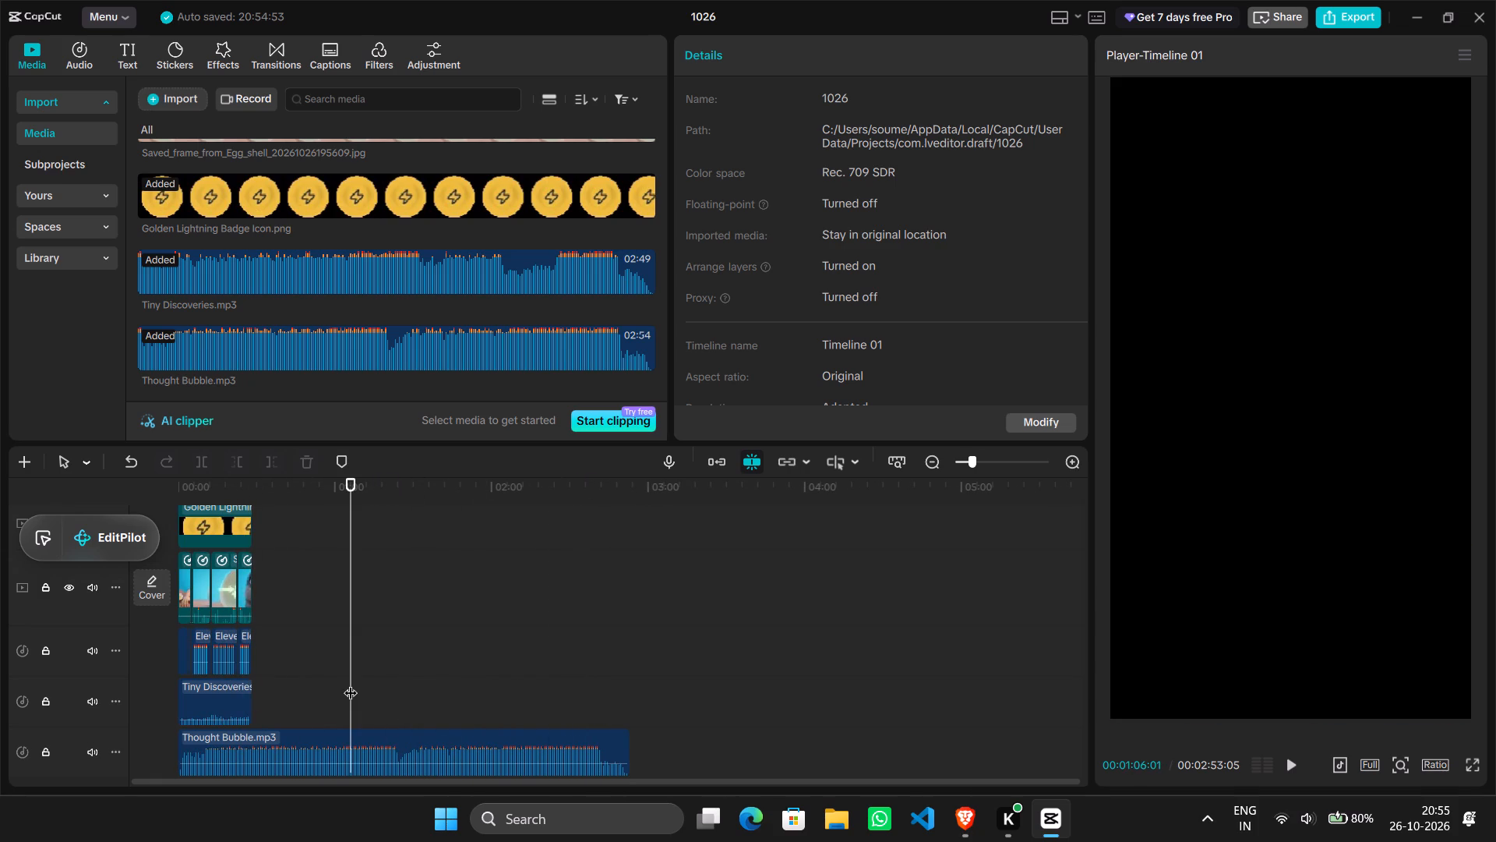
left_click(238, 761)
left_click_drag(174, 745, 207, 745)
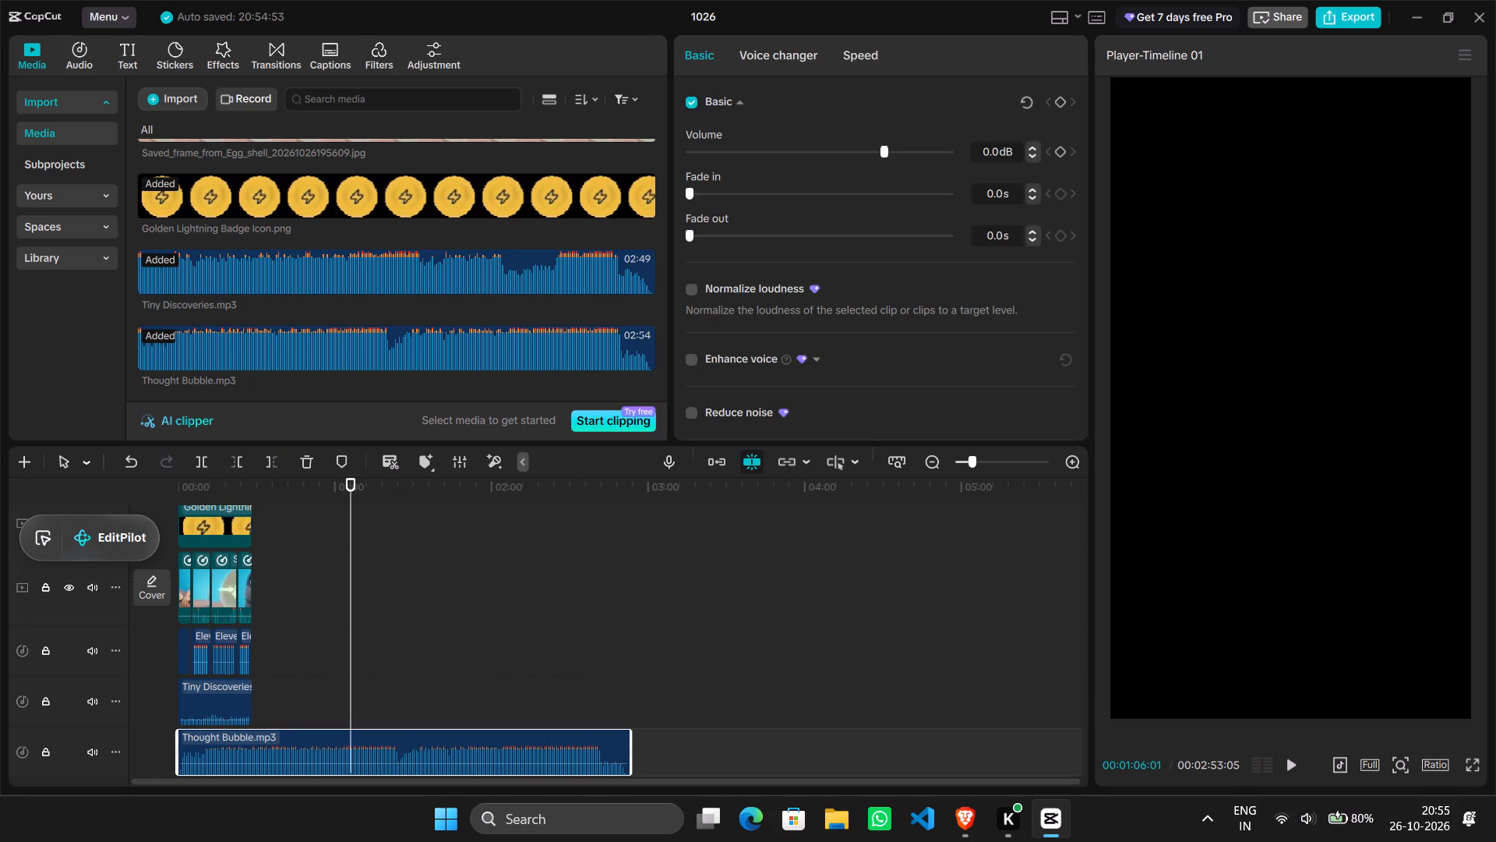
left_click_drag(207, 745, 448, 745)
left_click_drag(176, 739, 562, 769)
left_click(751, 759)
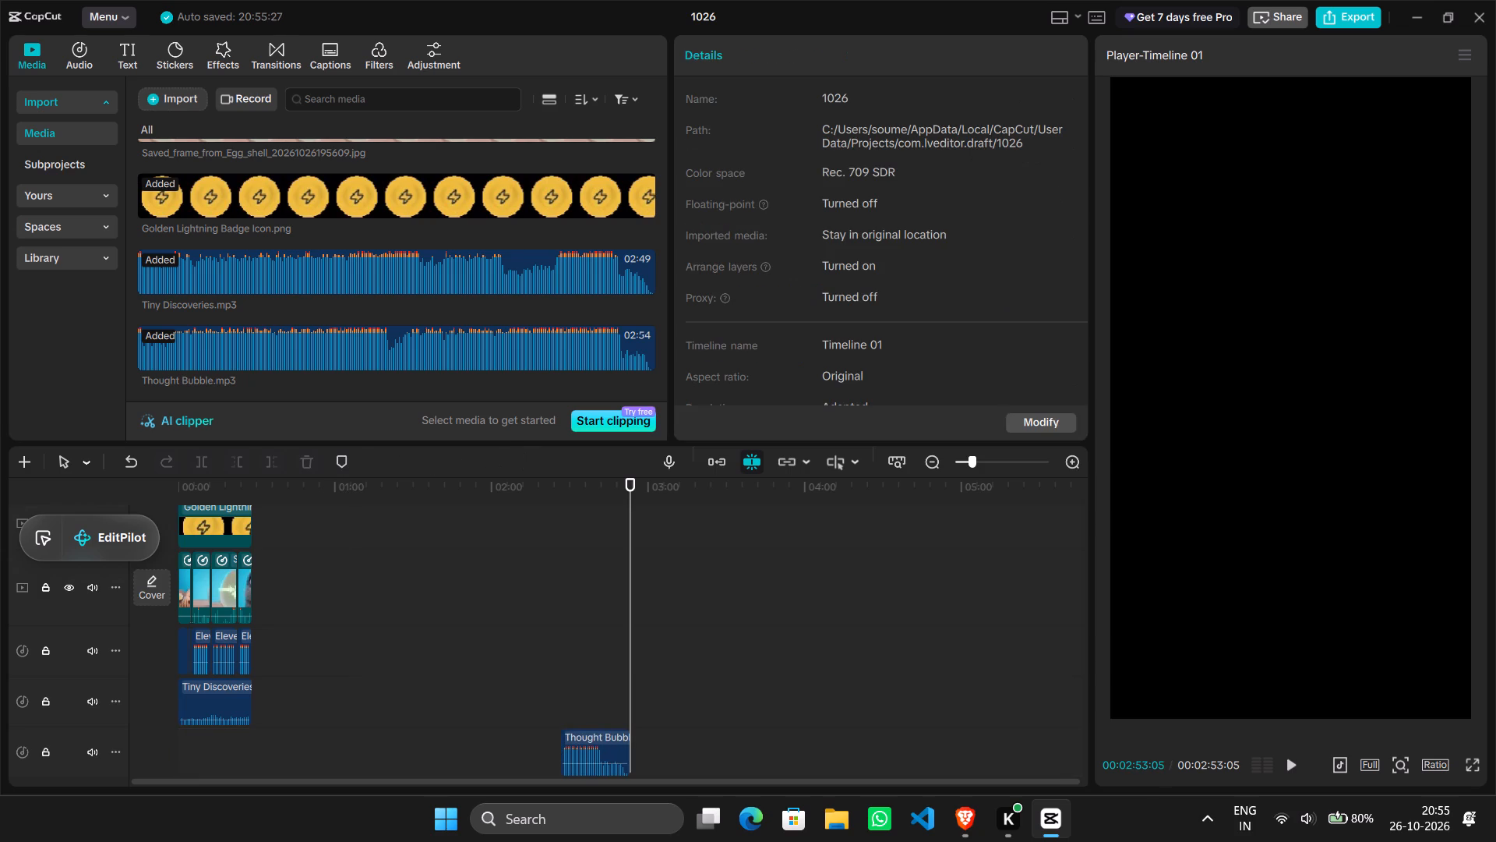
Move the trimmed Thought Bubble clip back under the video so that it ends at 00:00:31:24.
left_click(596, 749)
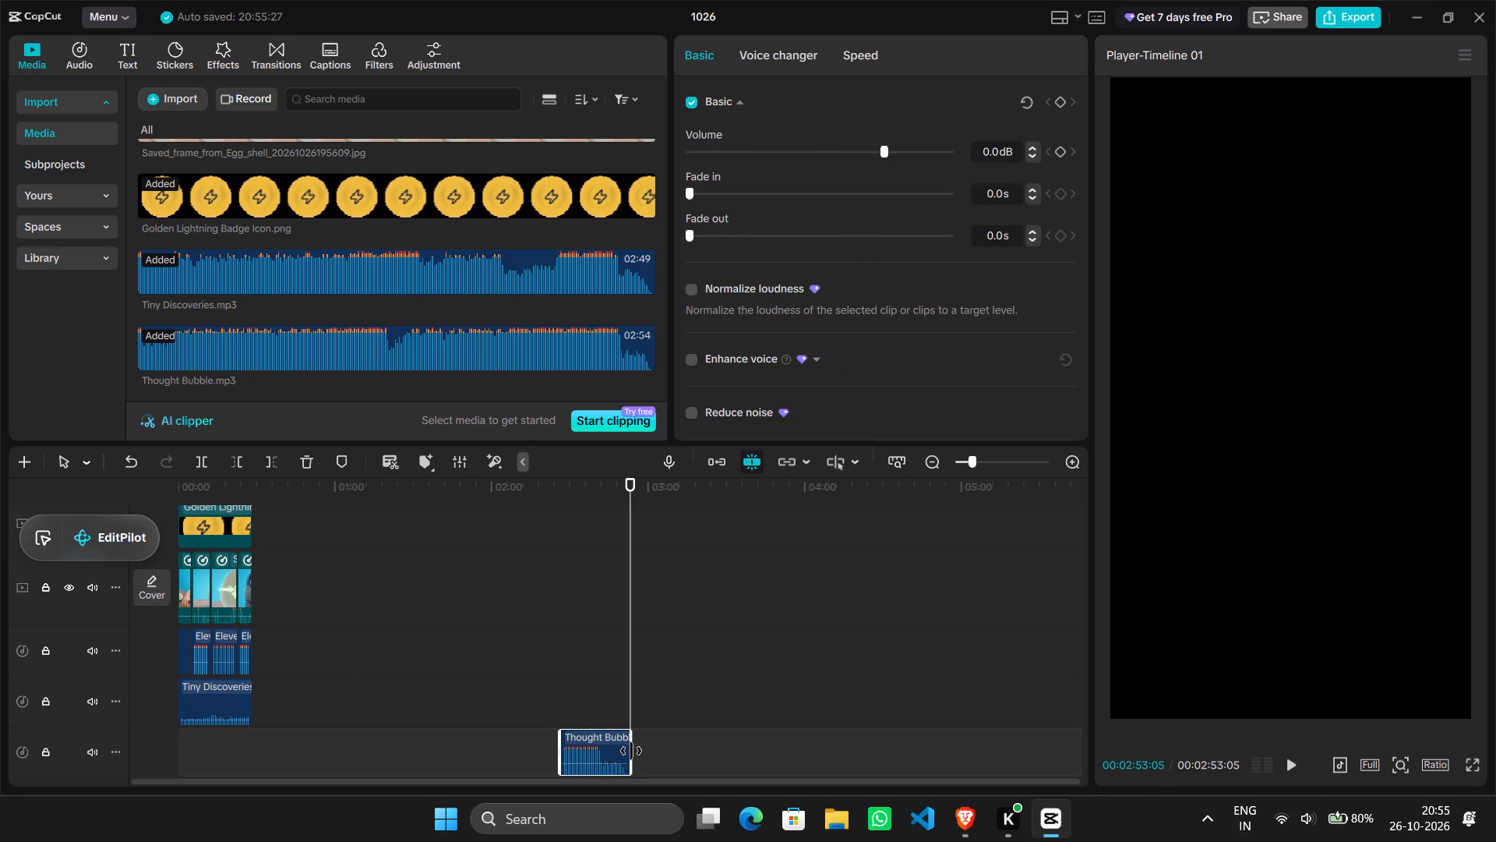
left_click_drag(631, 750, 738, 748)
left_click(598, 750)
left_click_drag(597, 747, 225, 751)
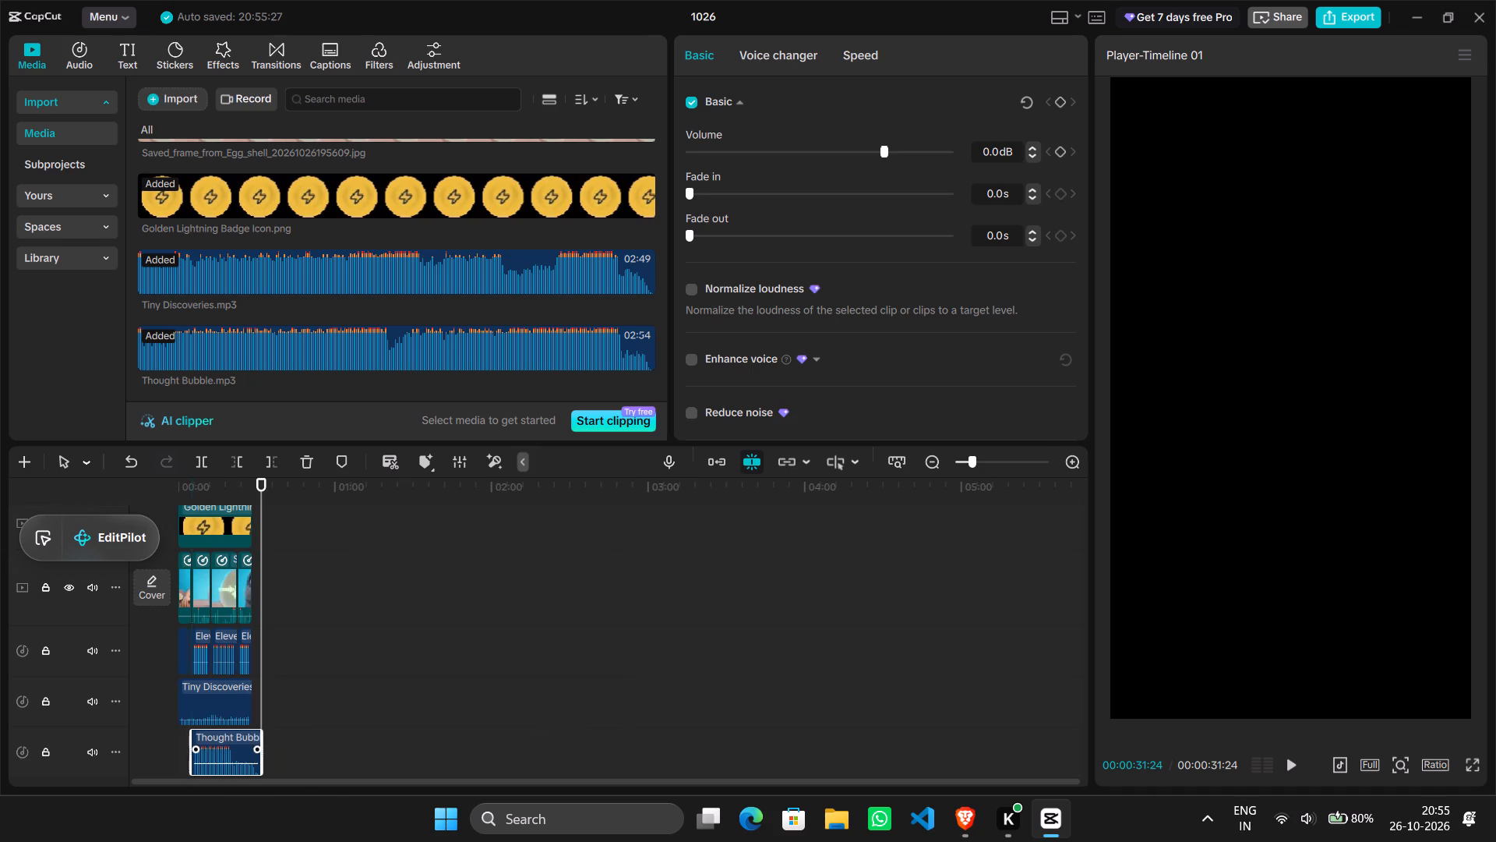
Extend the start of the Thought Bubble clip back to the beginning of the timeline.
scroll(332, 741, "right", 1)
scroll(332, 741, "up", 12, "ctrl")
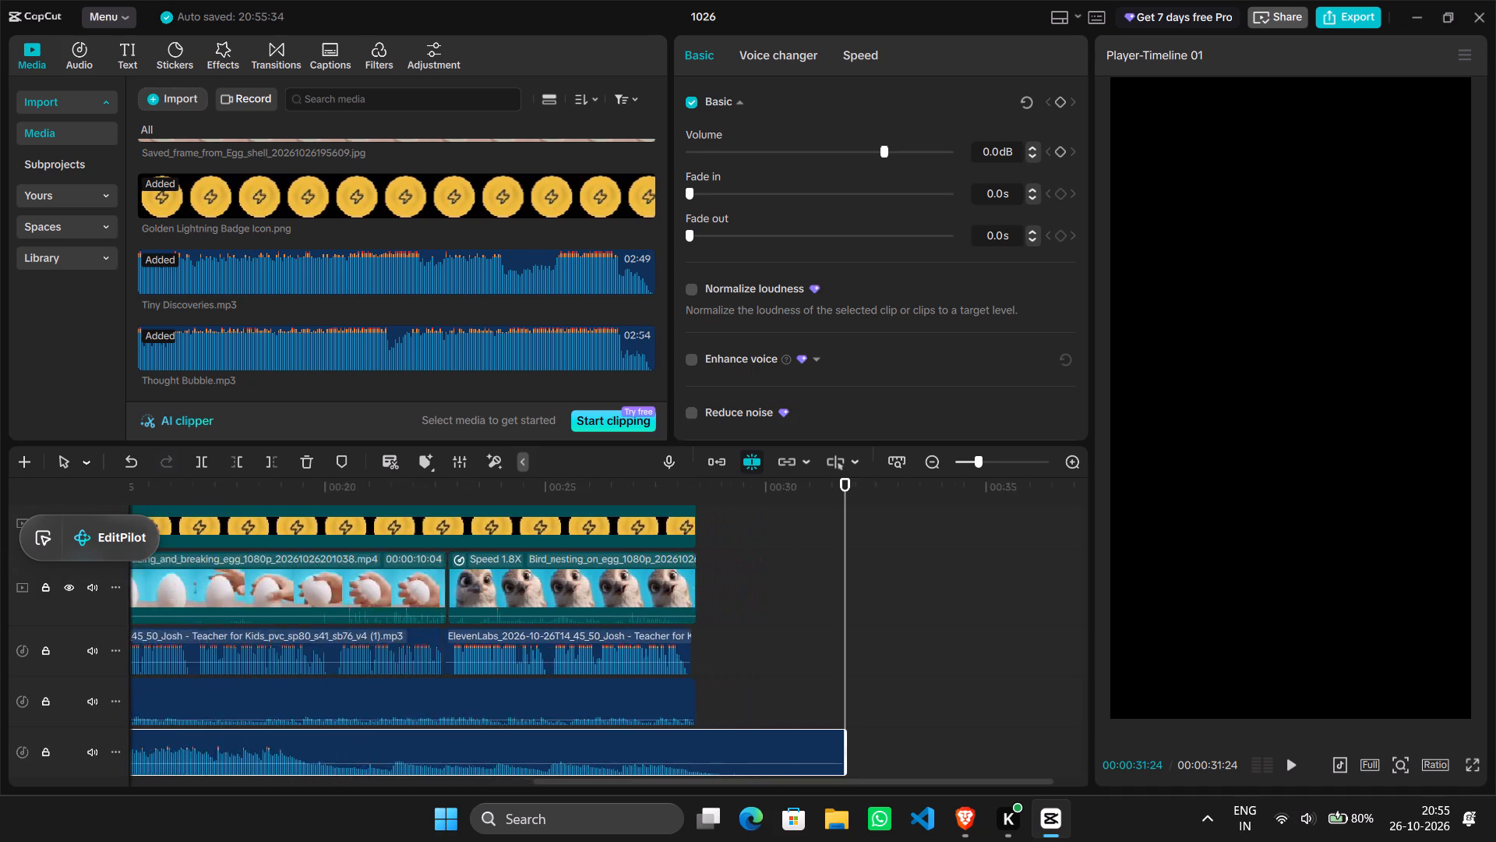
left_click(778, 626)
scroll(778, 626, "down", 10, "ctrl")
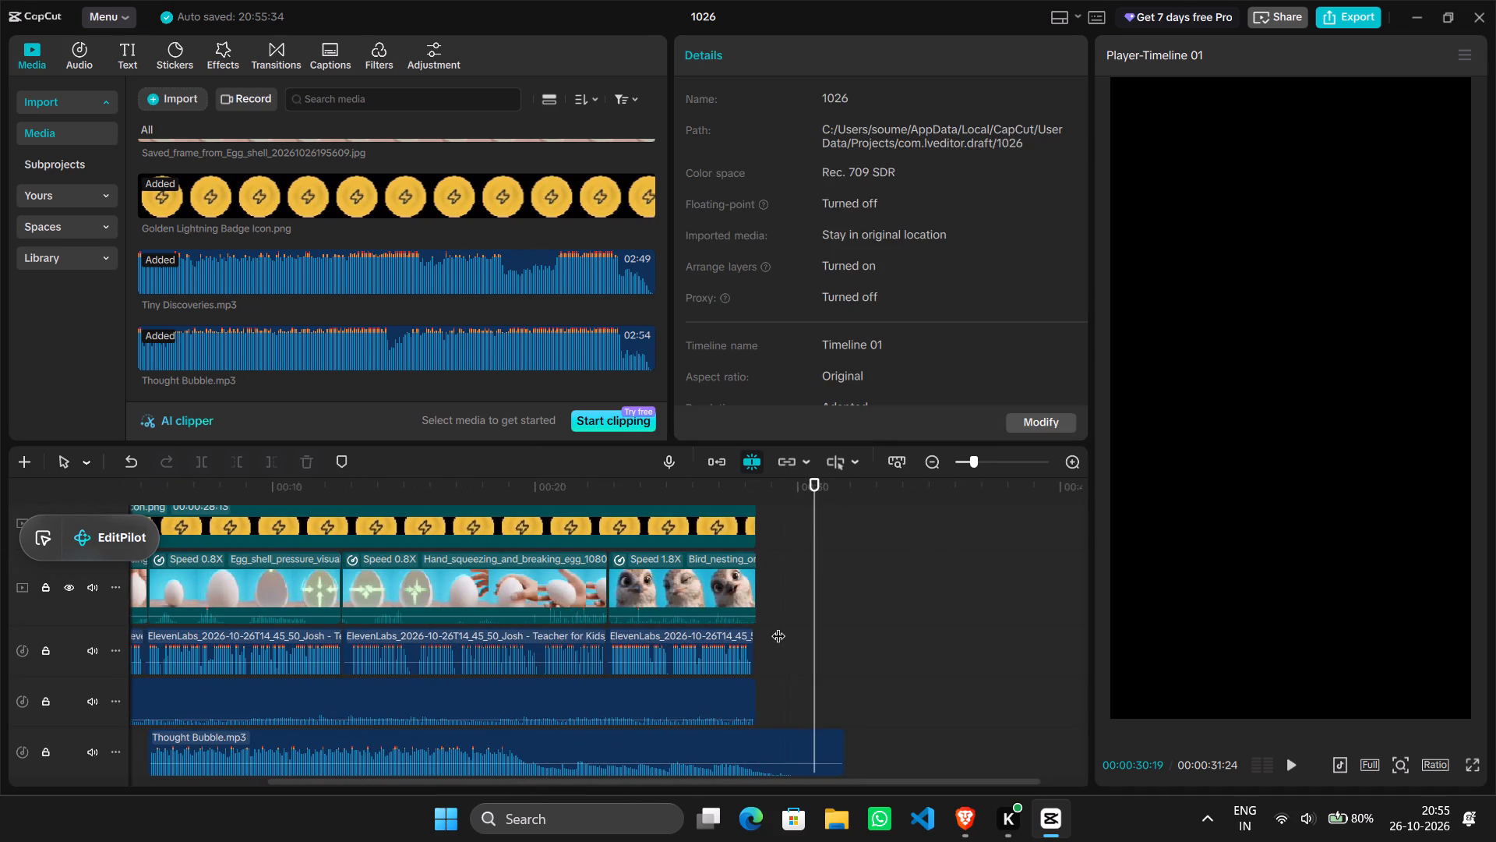
scroll(796, 651, "down", 8, "ctrl")
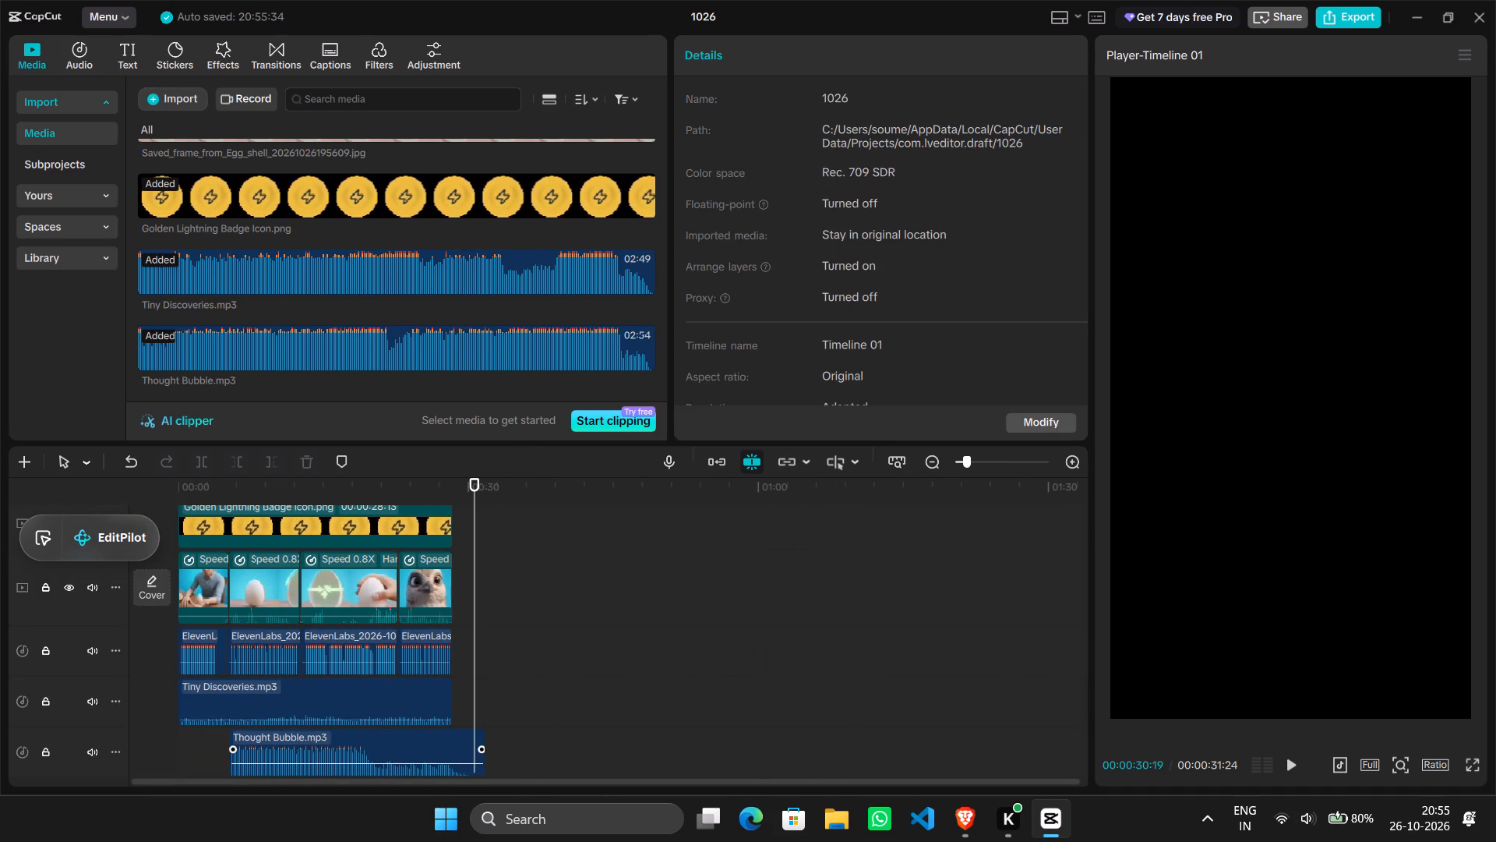
left_click(284, 748)
left_click_drag(226, 740, 190, 738)
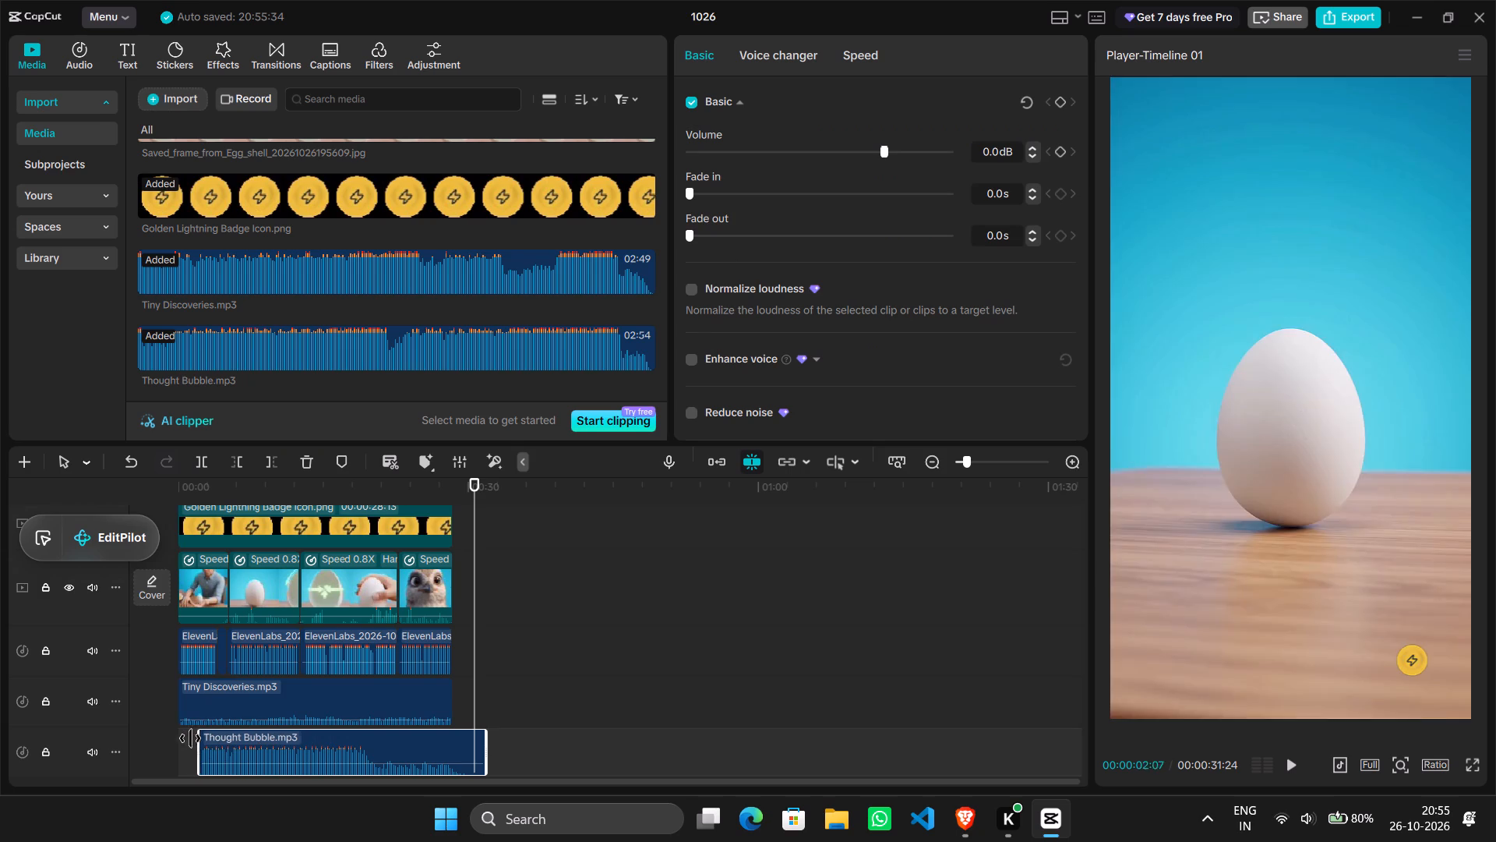
left_click_drag(190, 738, 150, 738)
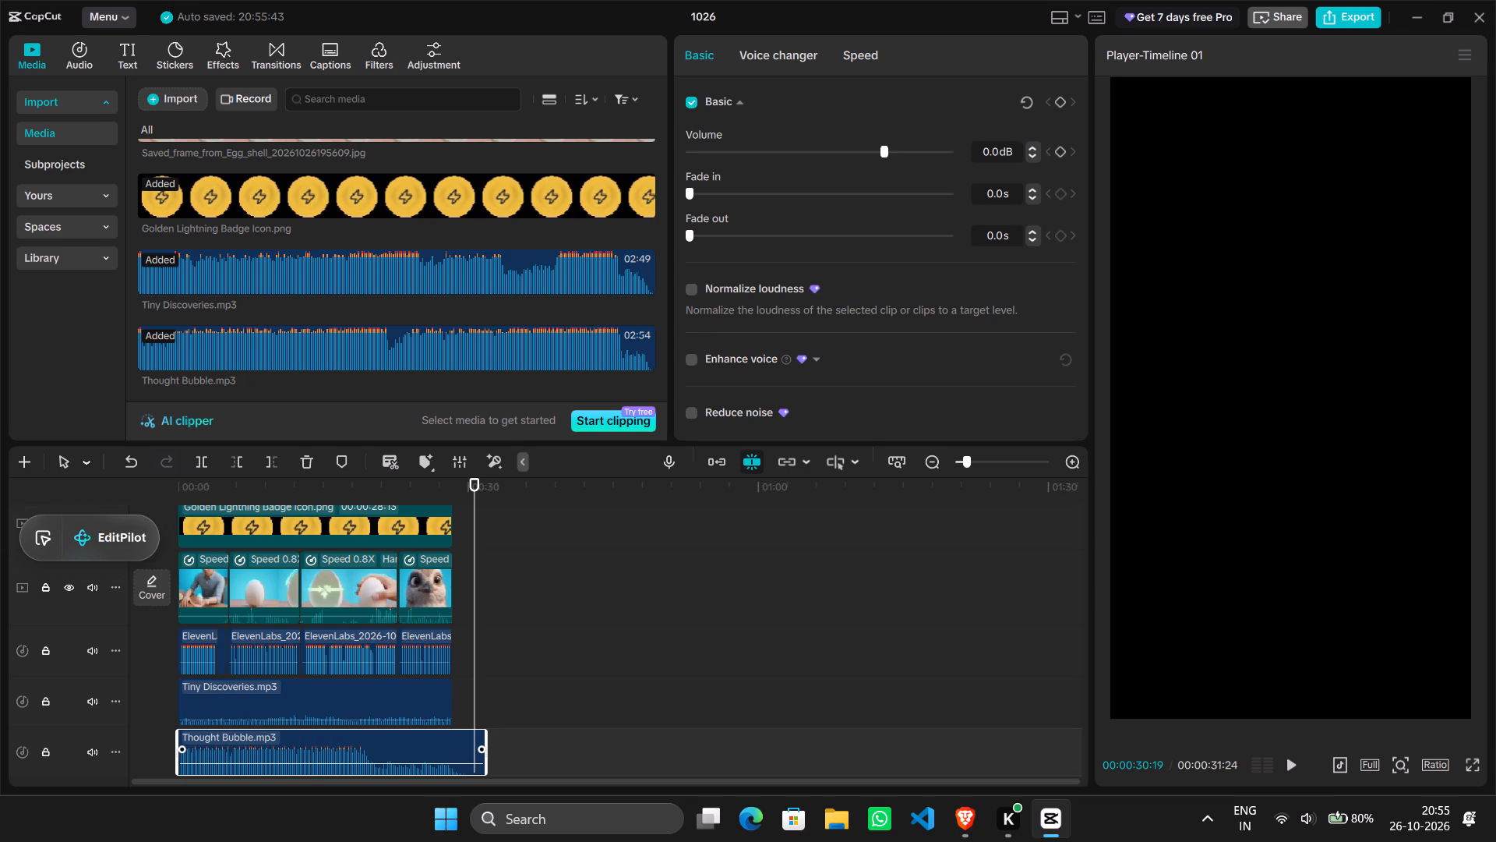
Lower the volume of the Thought Bubble clip to about -23.2 dB.
left_click_drag(330, 763, 331, 772)
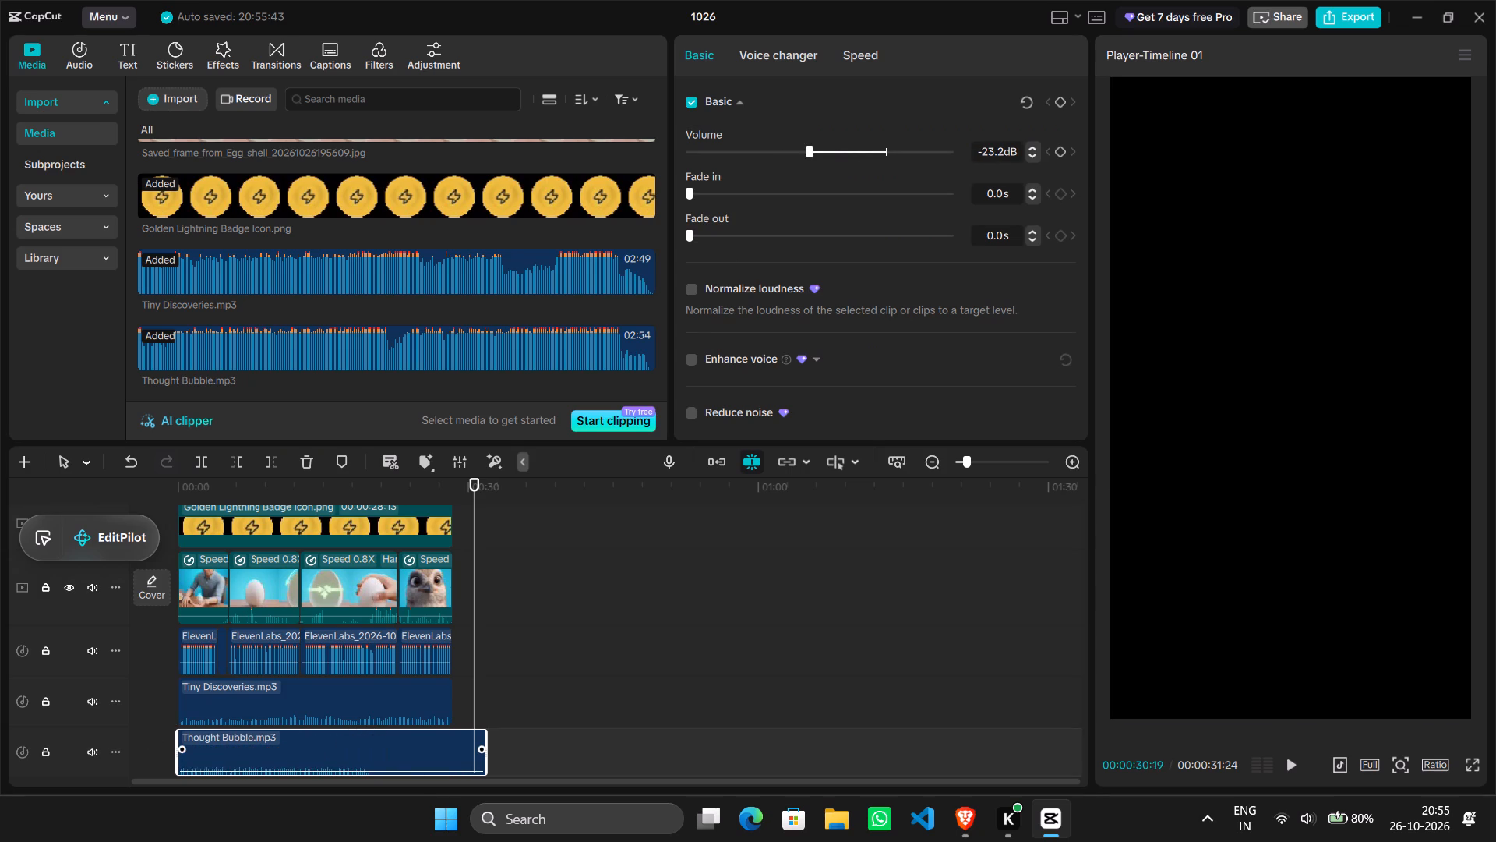
Play the video from the beginning to check the Thought Bubble music under the voiceover.
left_click_drag(474, 645, 107, 659)
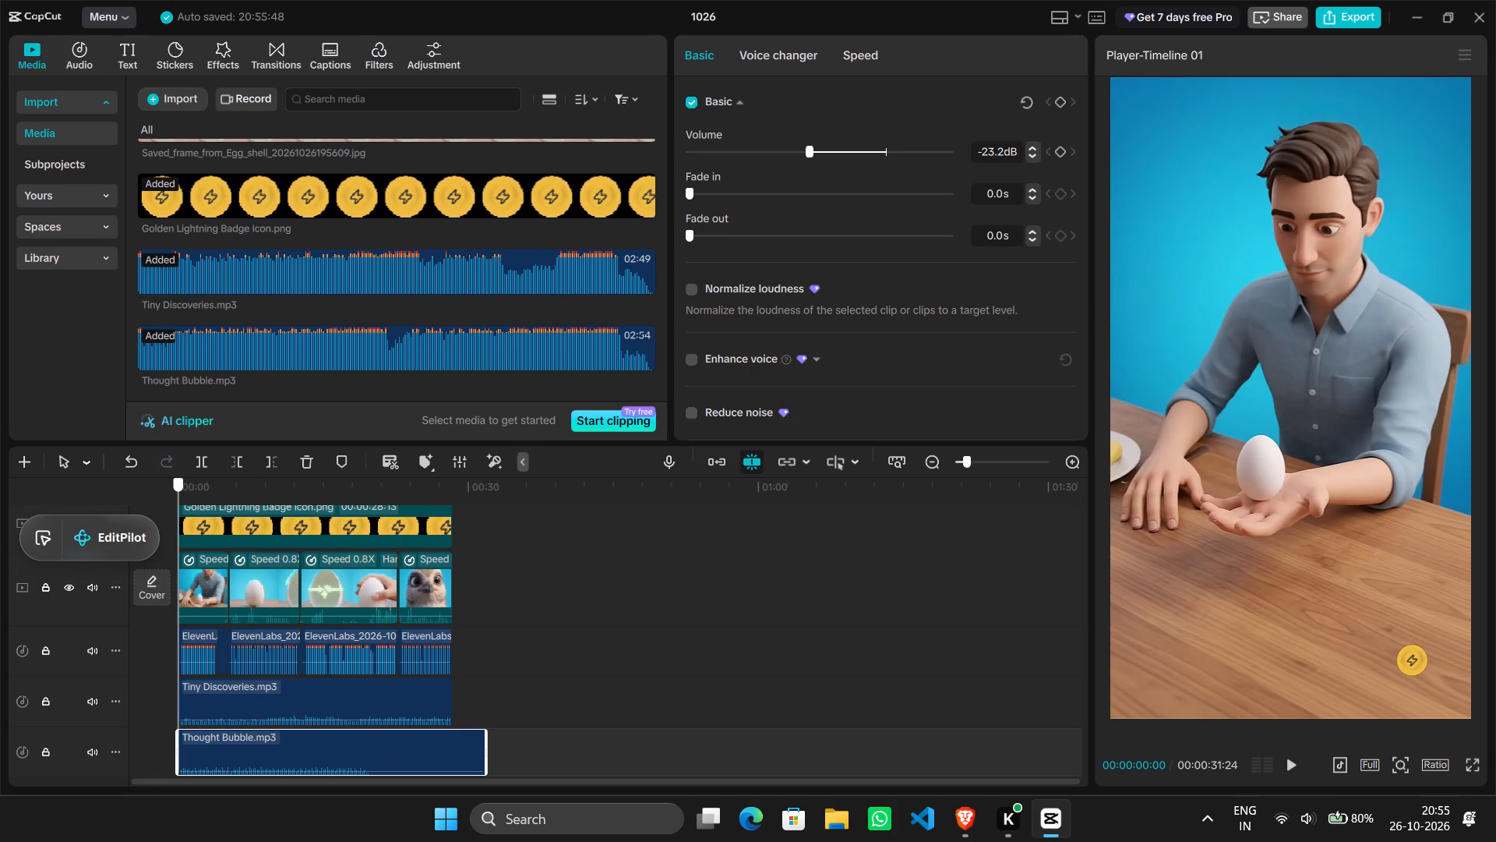
left_click_drag(107, 659, 108, 659)
key("space")
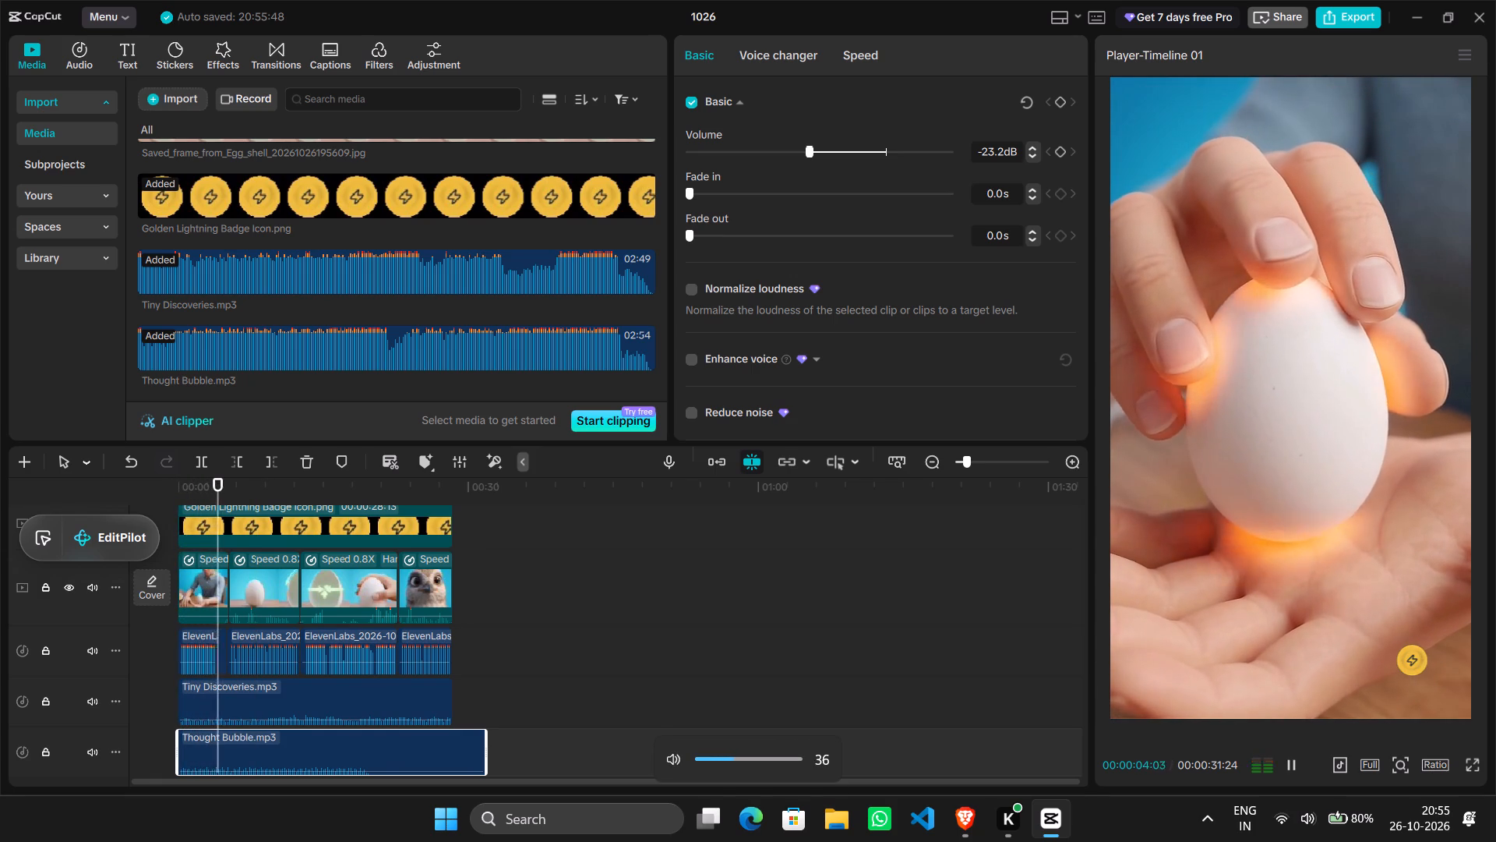
Delete the Tiny Discoveries music clip from the timeline.
left_click(390, 706)
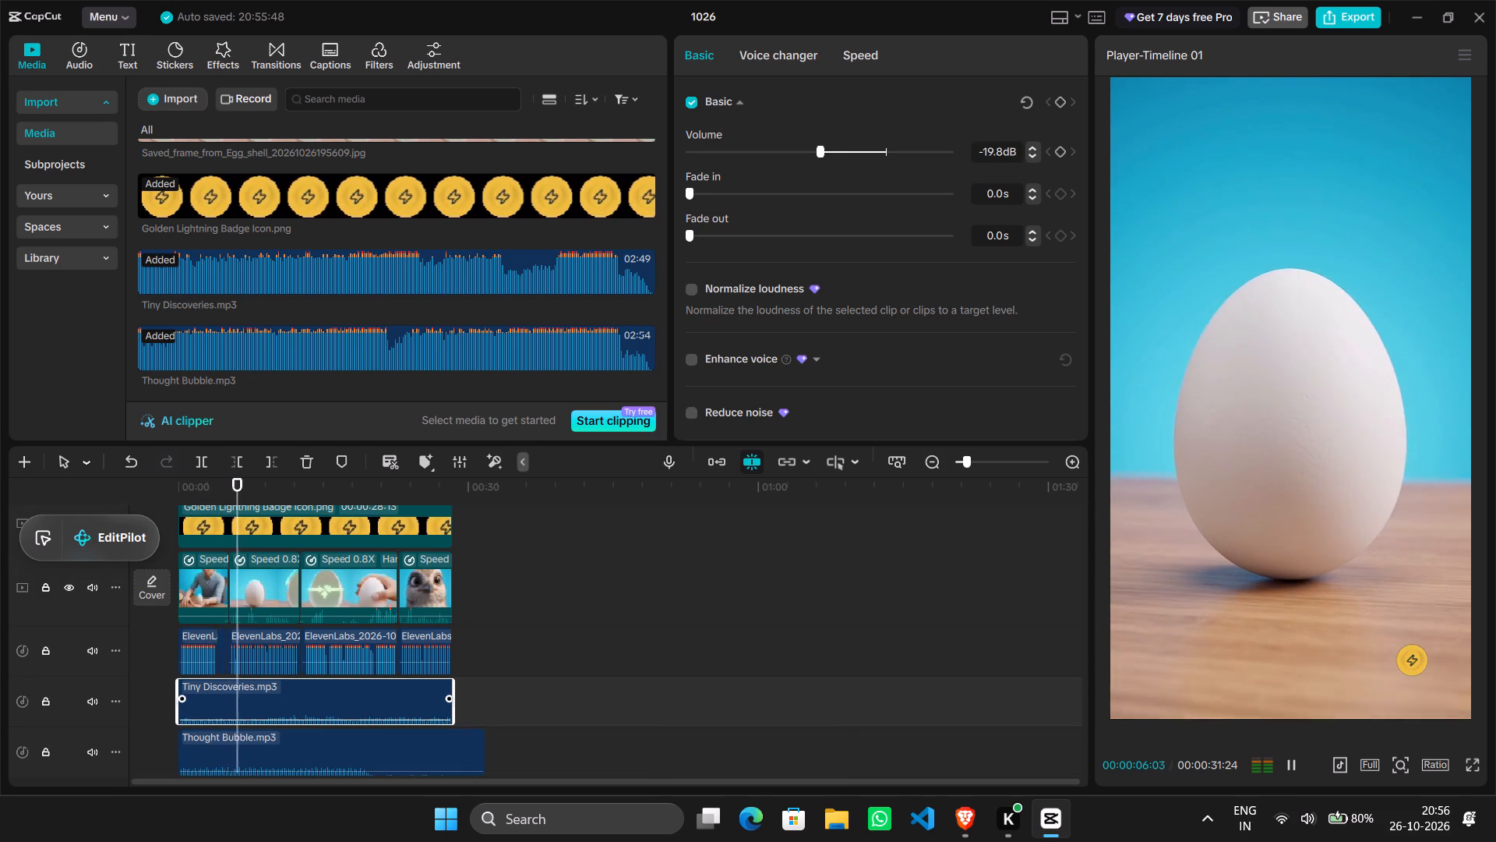
key("Delete")
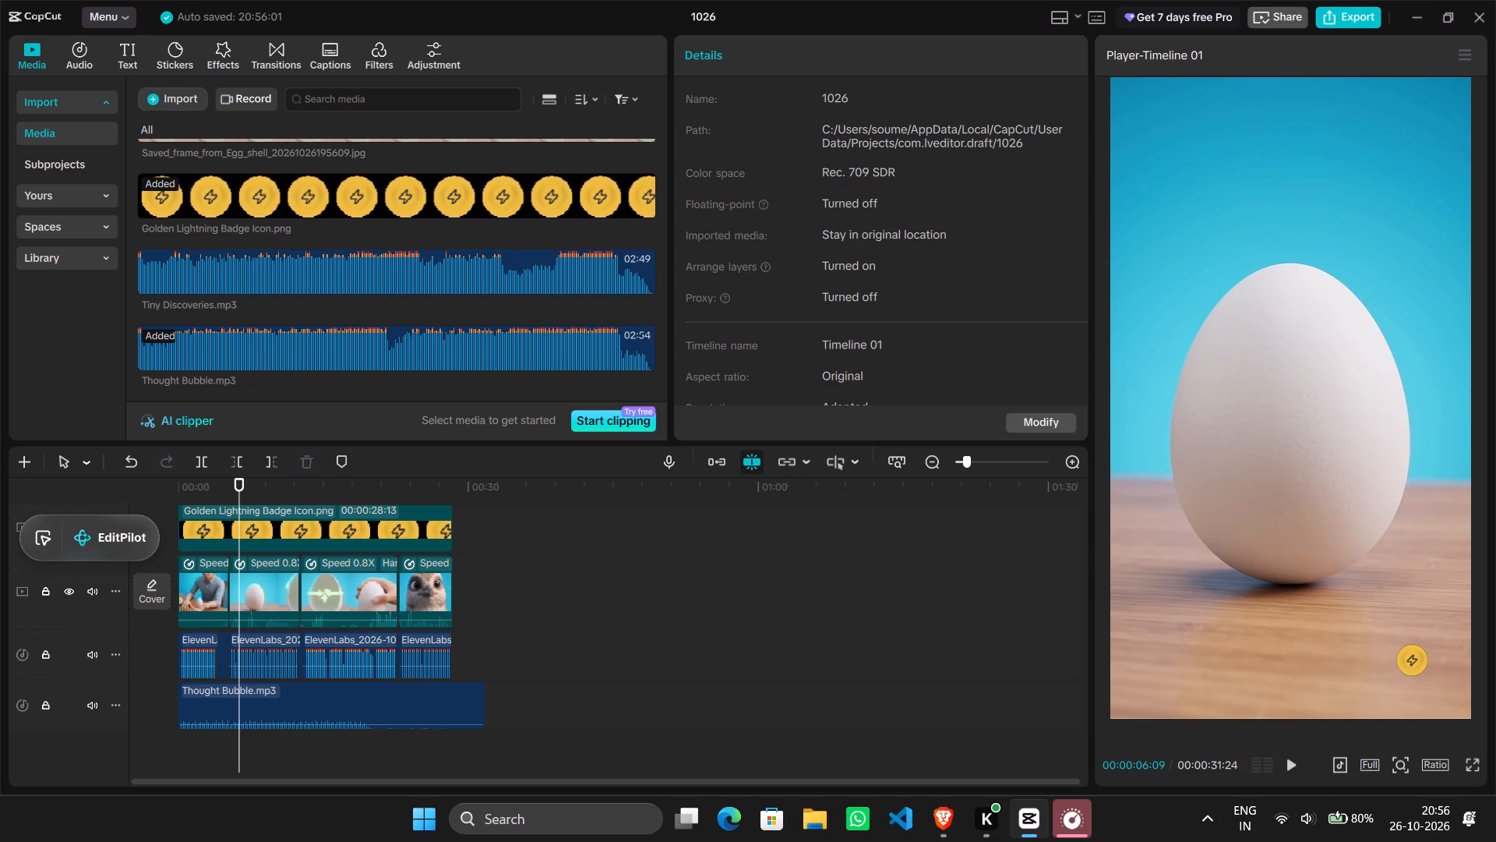
Play the video onward from about 6 seconds to check the Thought Bubble music under the voiceover.
key("space")
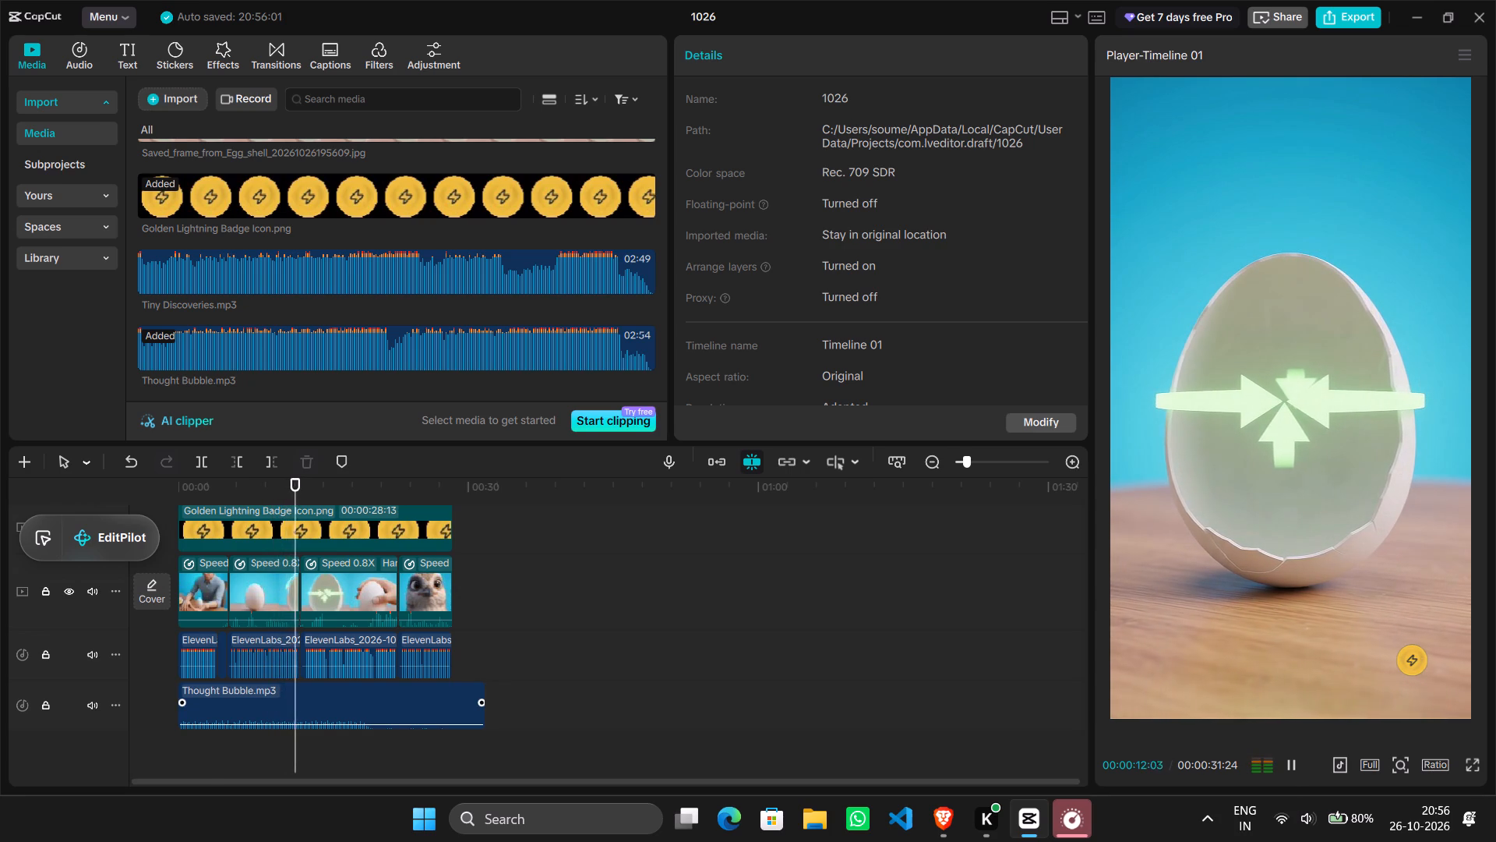
Trim the end of the Thought Bubble clip to the end of the video track at 00:00:28:13.
scroll(453, 704, "up", 9, "ctrl")
left_click(870, 693)
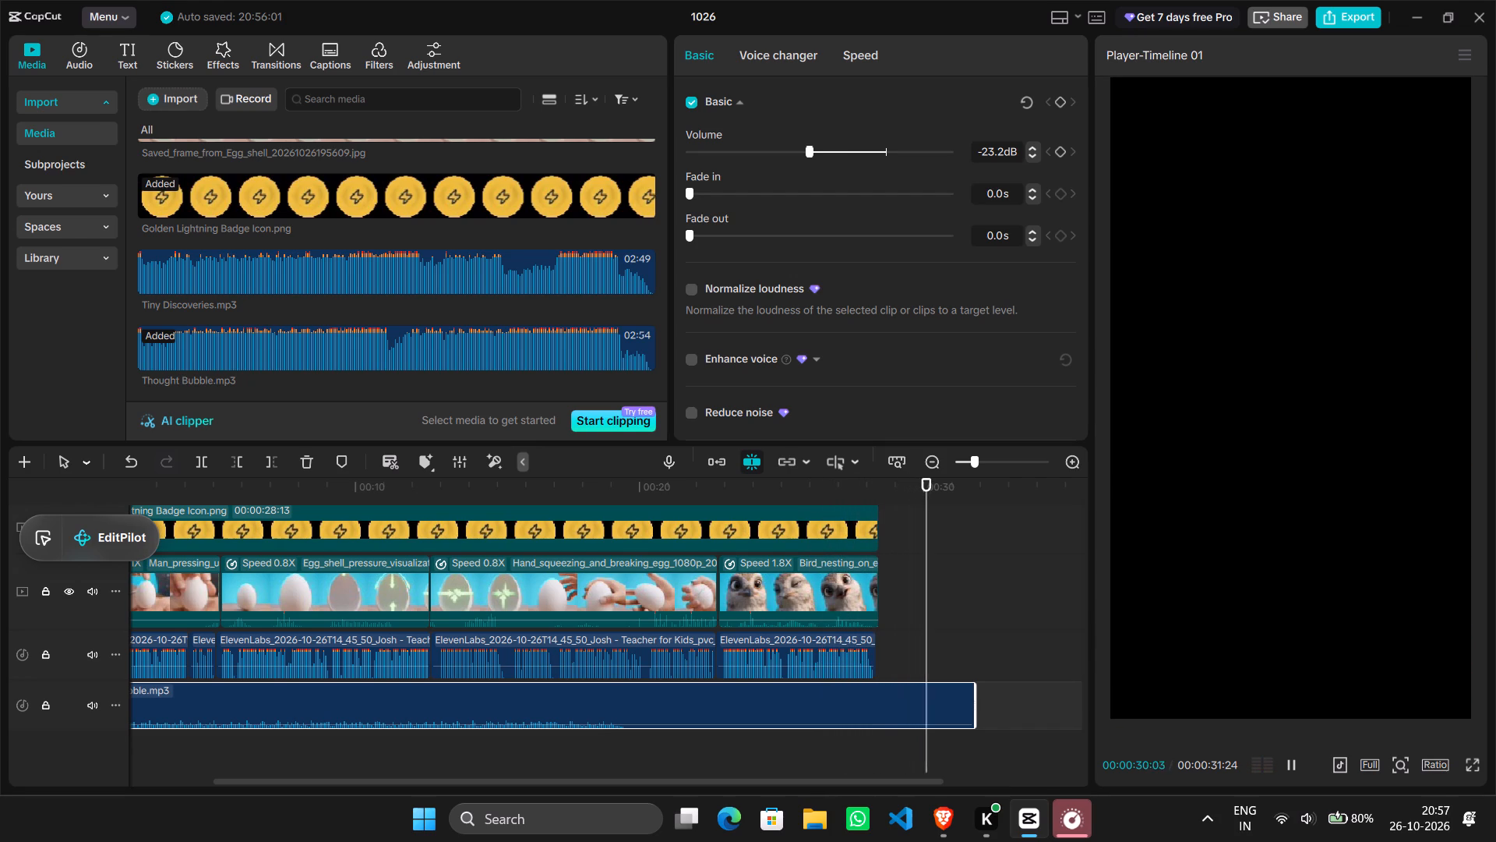
left_click(902, 656)
left_click_drag(902, 656, 883, 653)
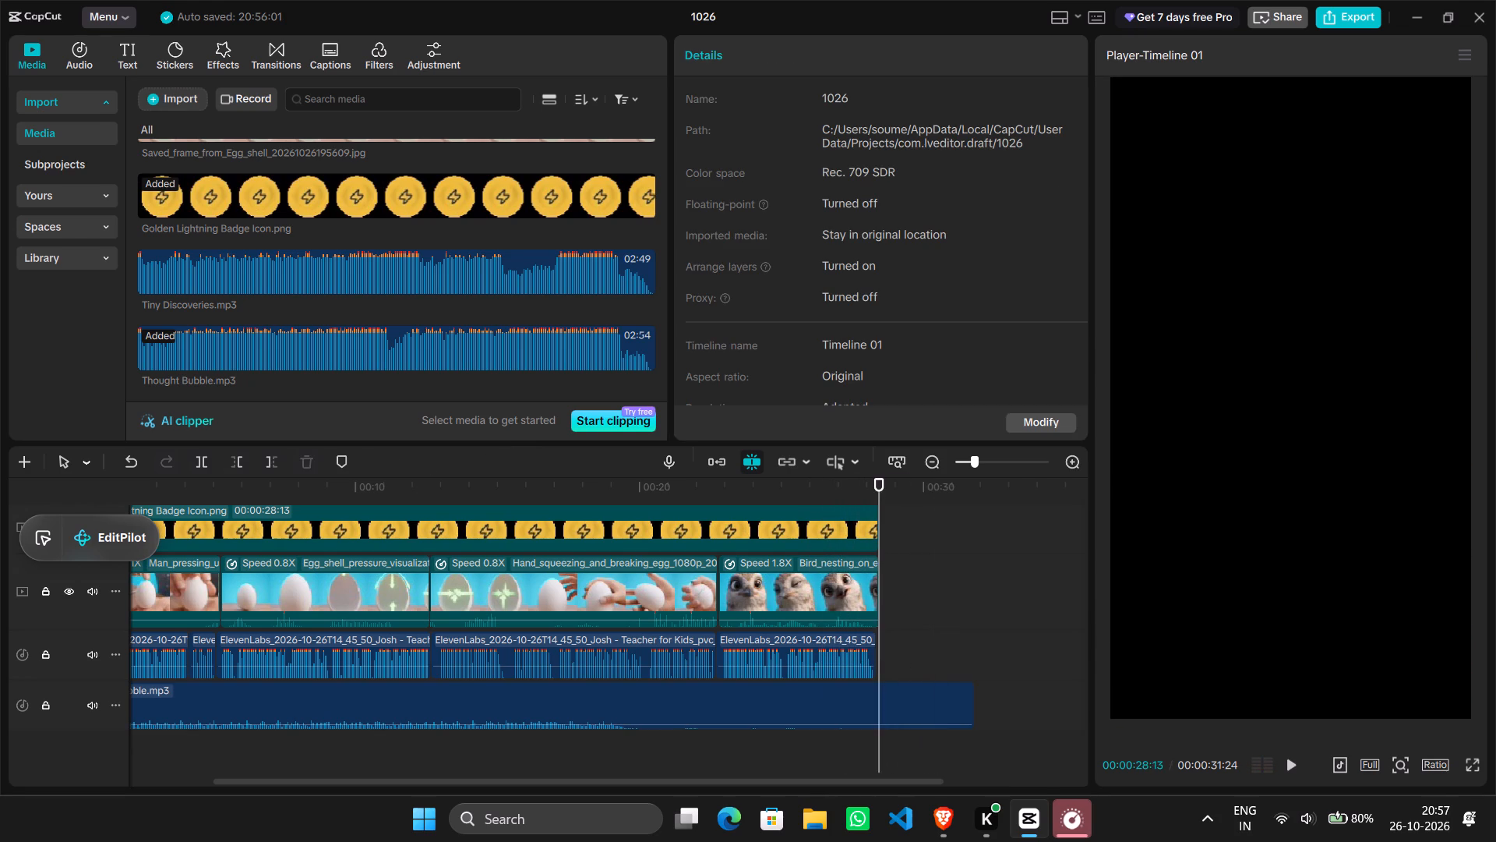
left_click(871, 729)
left_click(832, 698)
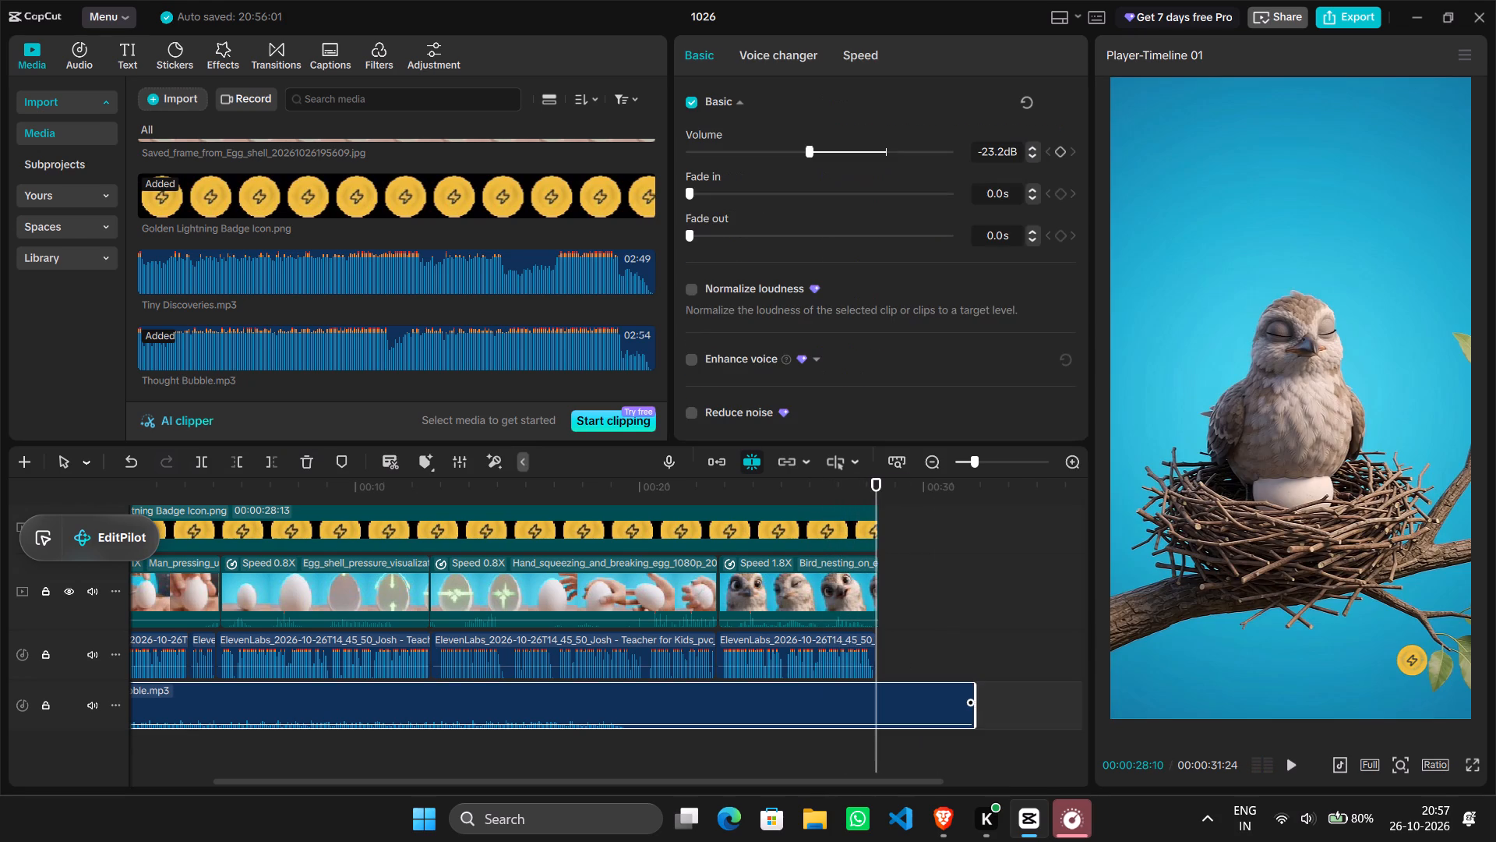
left_click(894, 622)
left_click_drag(894, 622, 882, 621)
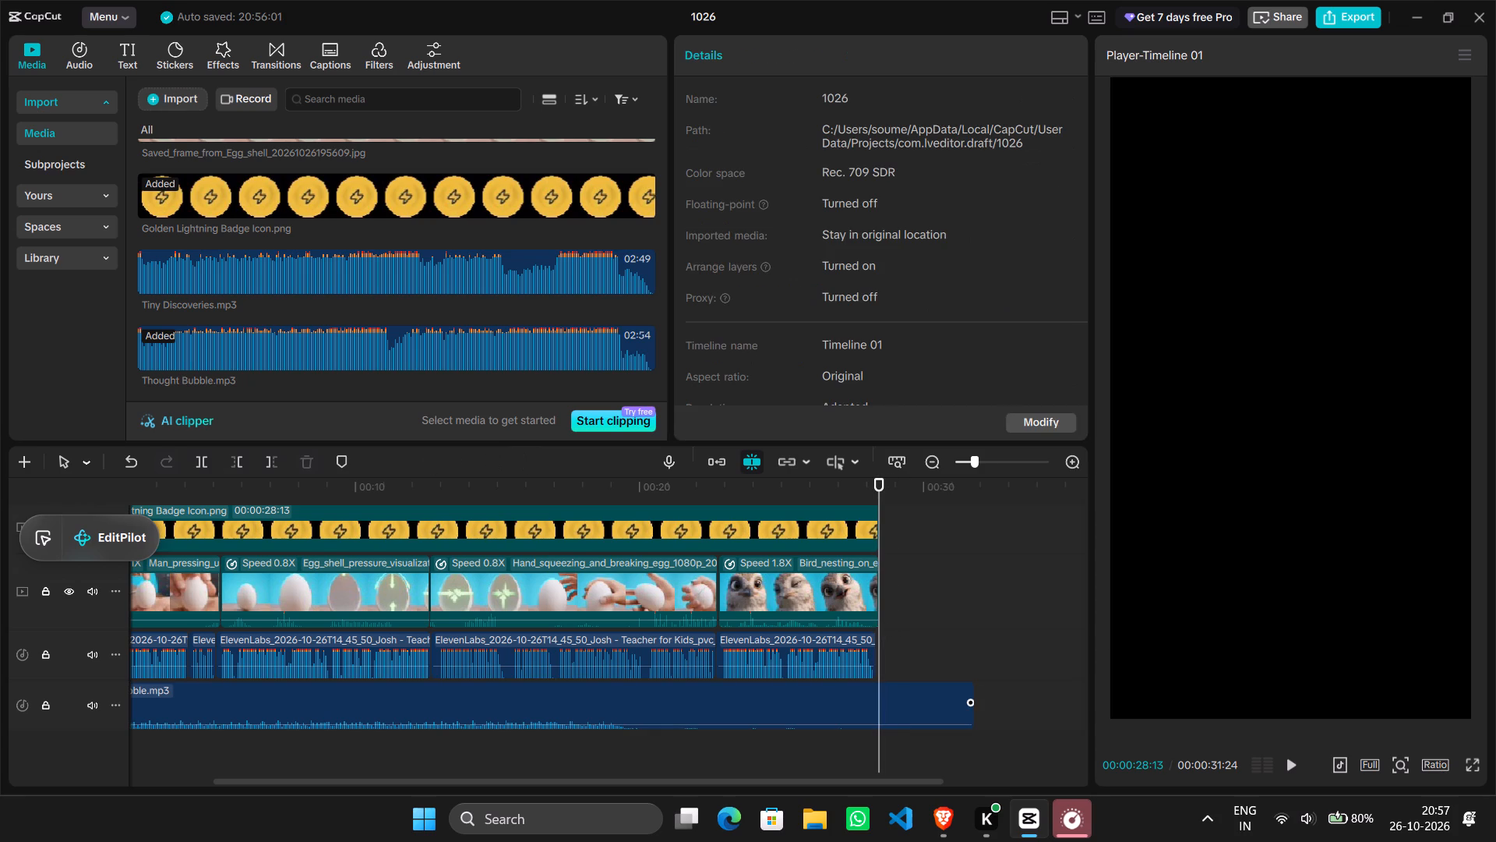
left_click(891, 687)
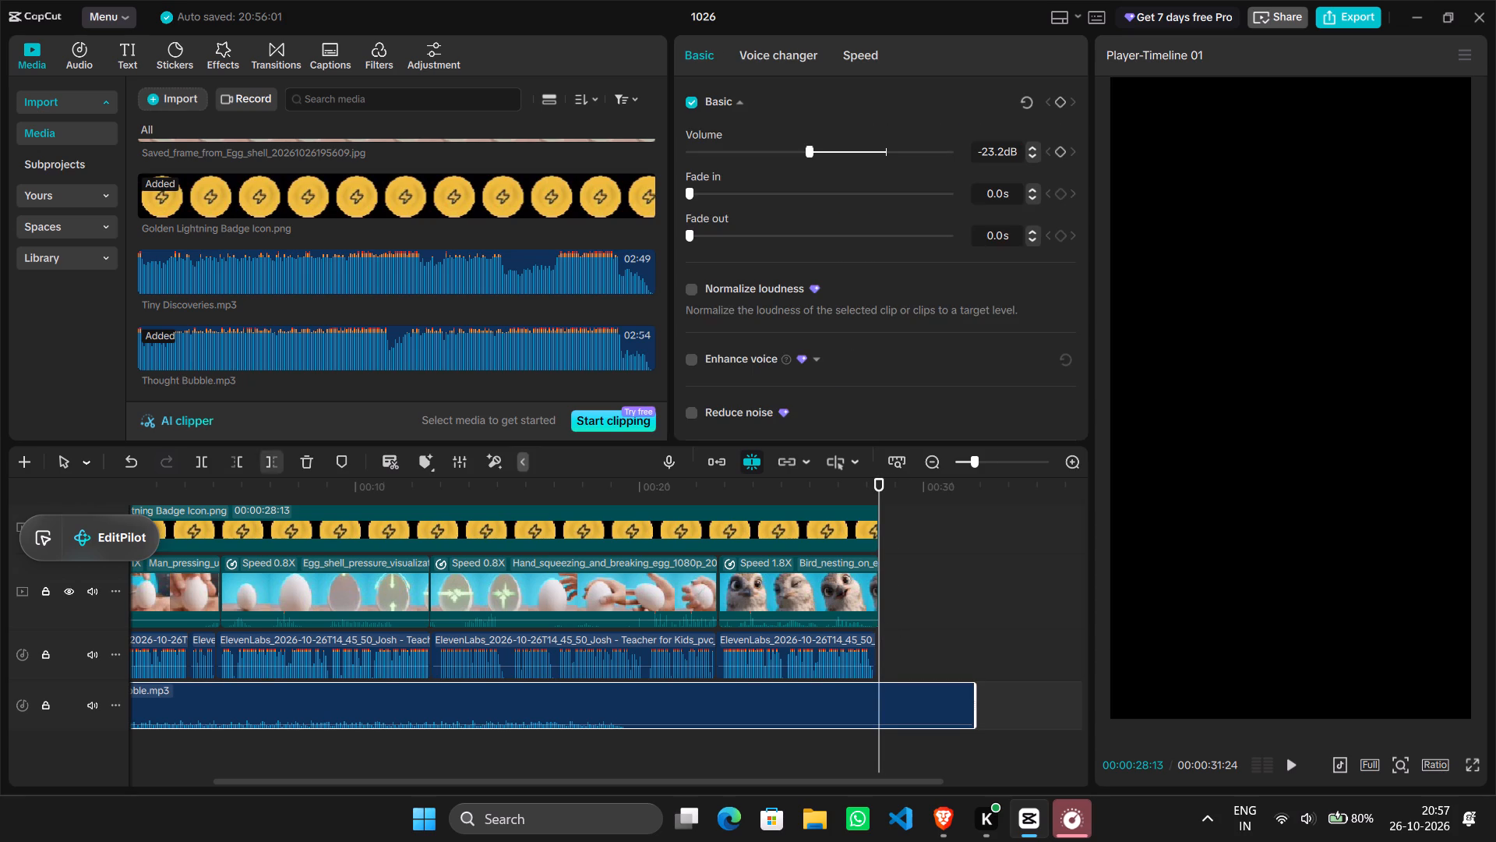
left_click(270, 458)
Play the video from the beginning to check the trimmed Thought Bubble music with the voiceover.
scroll(912, 717, "down", 1)
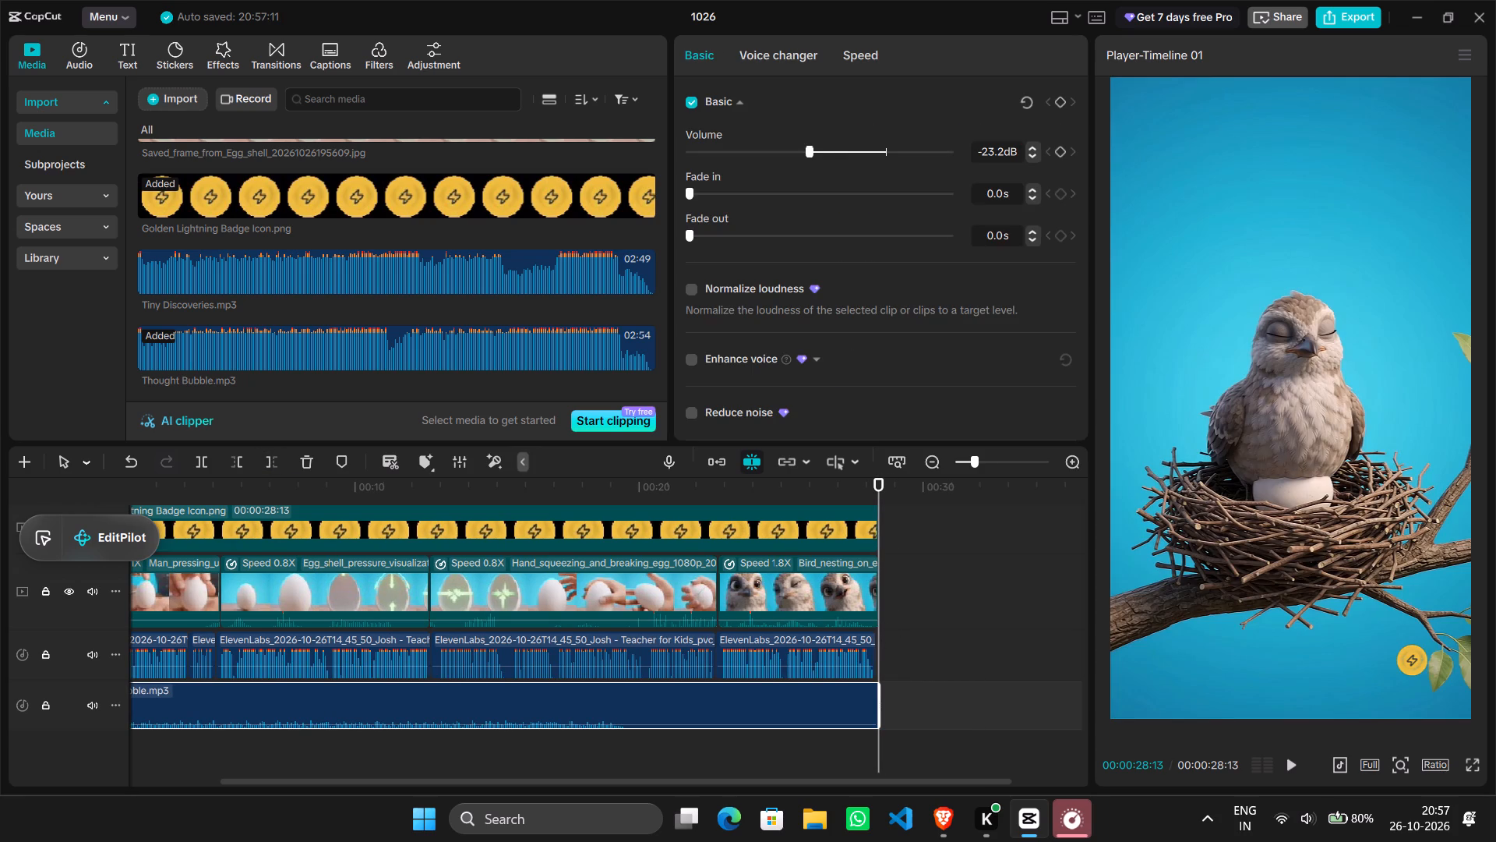
left_click(503, 750)
left_click_drag(503, 750, 79, 719)
key("space")
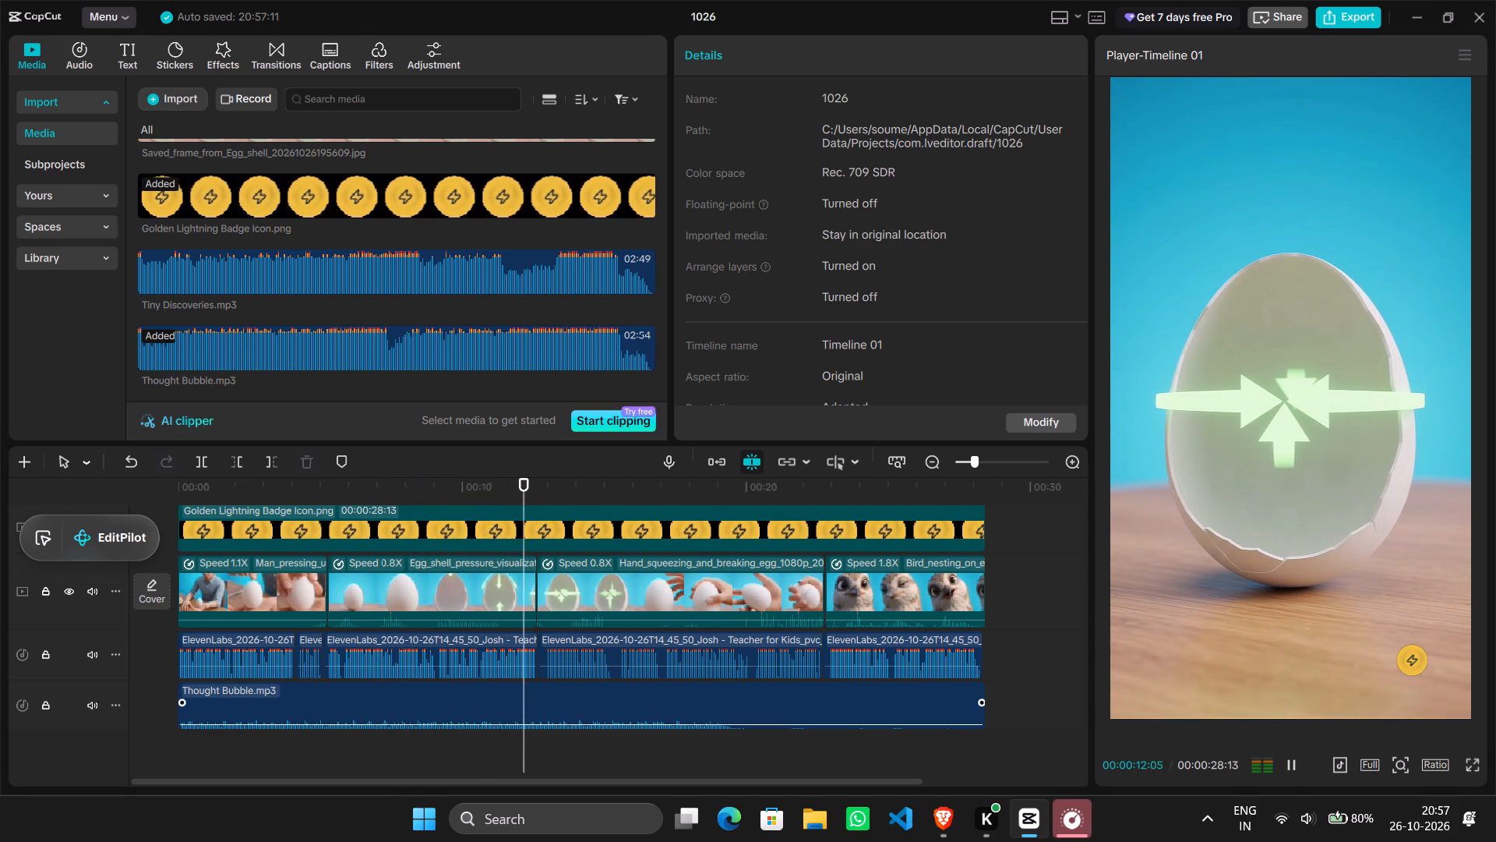
scroll(546, 702, "up", 2)
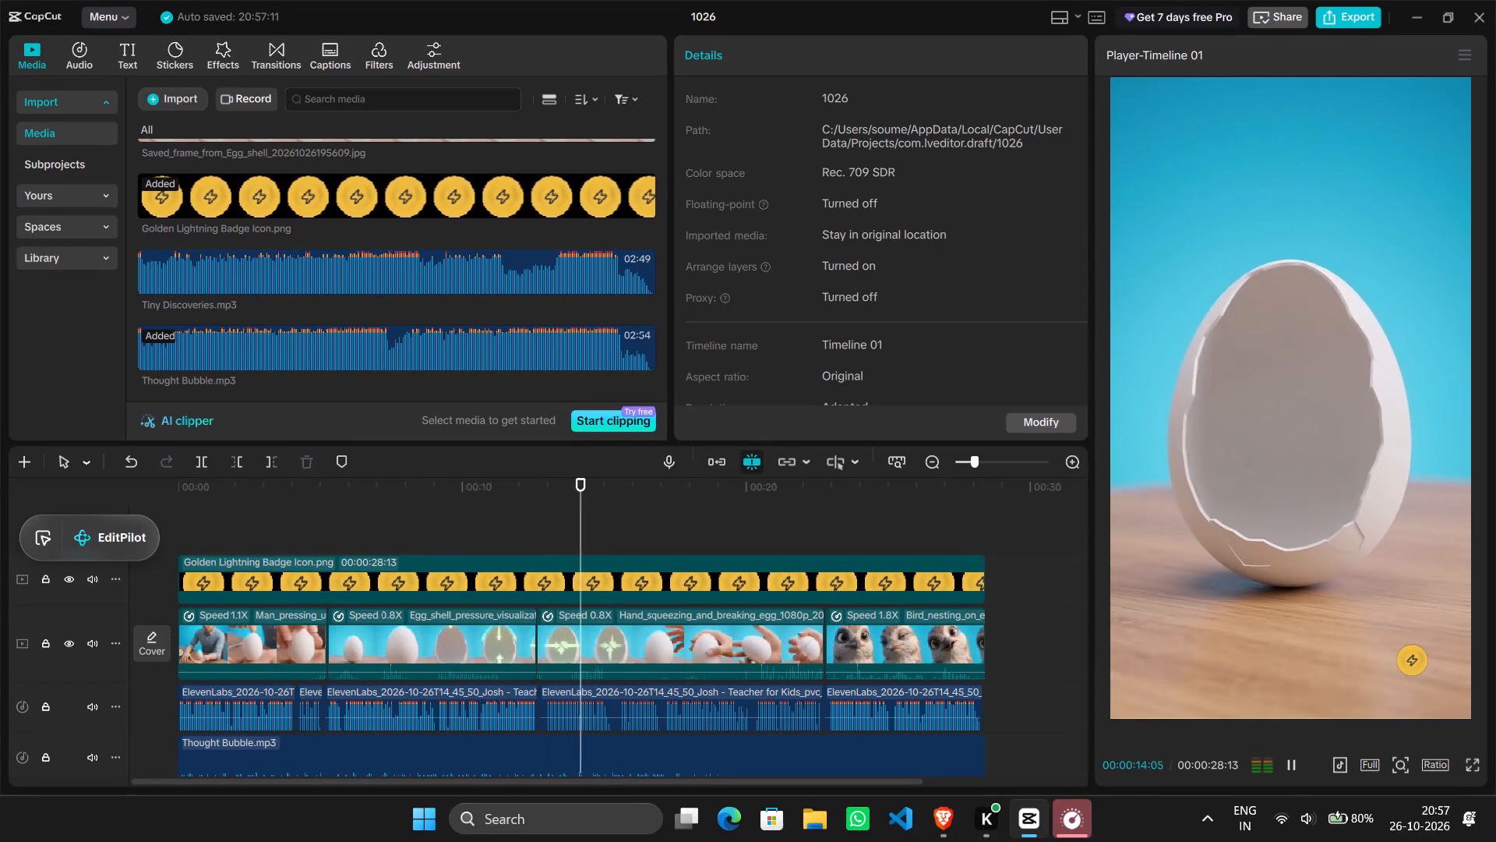
Generate automatic captions for the voiceover with English as the spoken language and no bilingual captions.
left_click(326, 49)
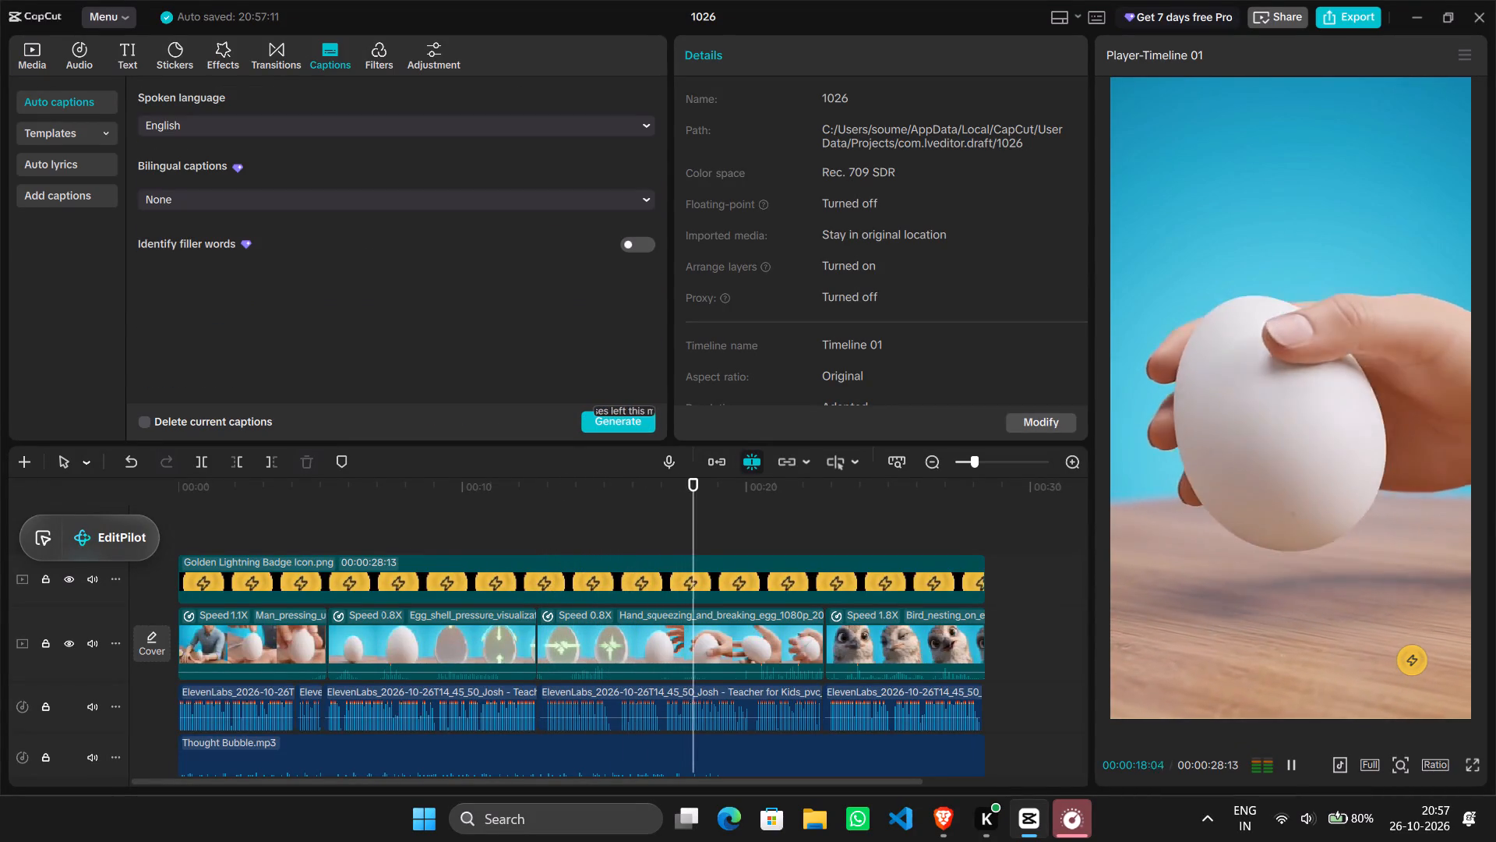
left_click(622, 421)
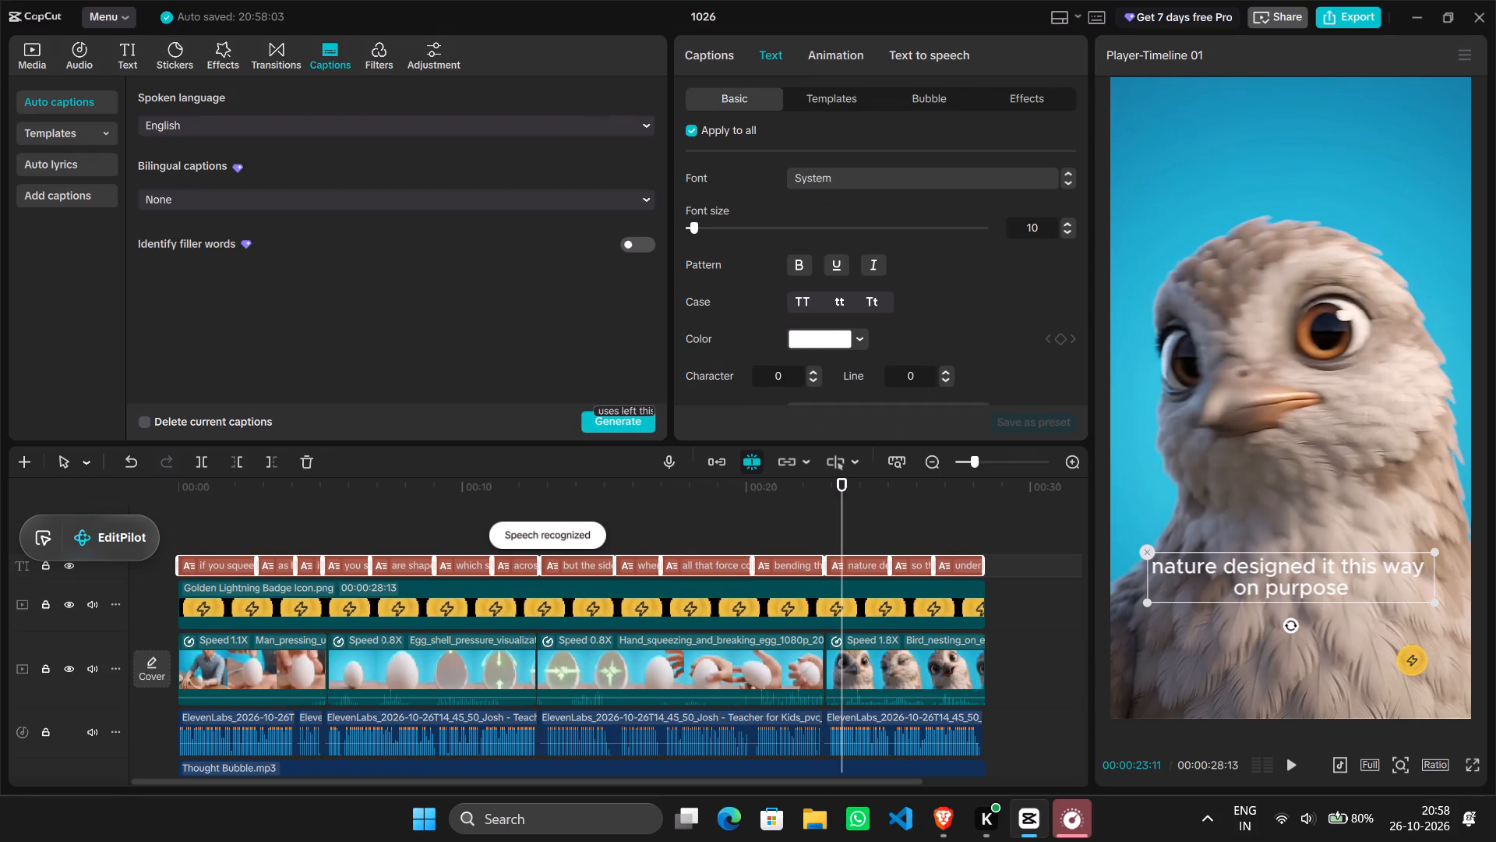
Play the video from about 23 seconds to the end to check the generated captions.
key("space")
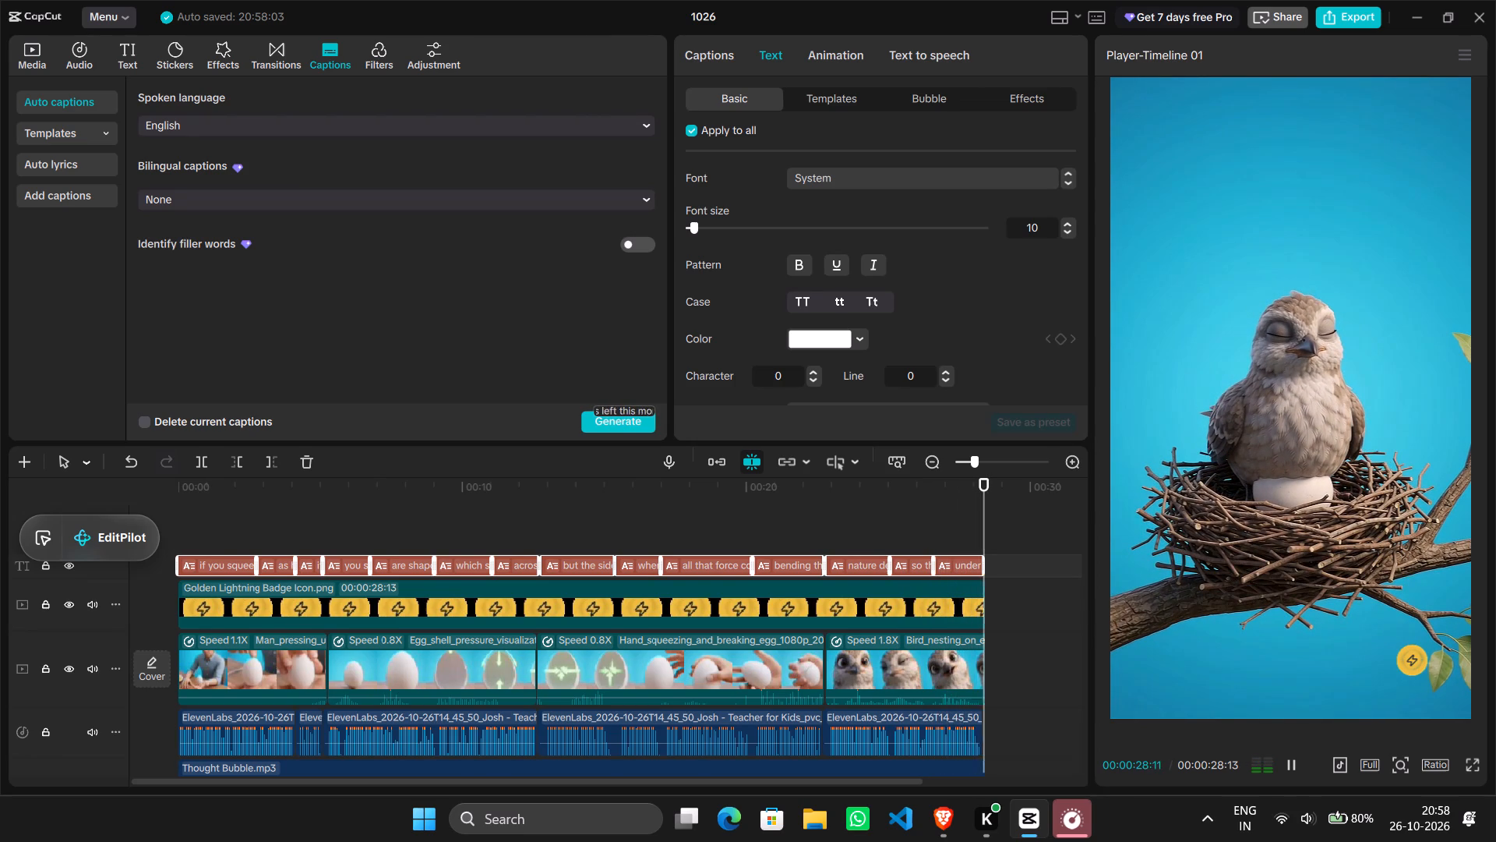
Split the first caption after "if you squeeze a raw egg" and the caption "you see the ends of an egg" after "ends".
left_click(695, 66)
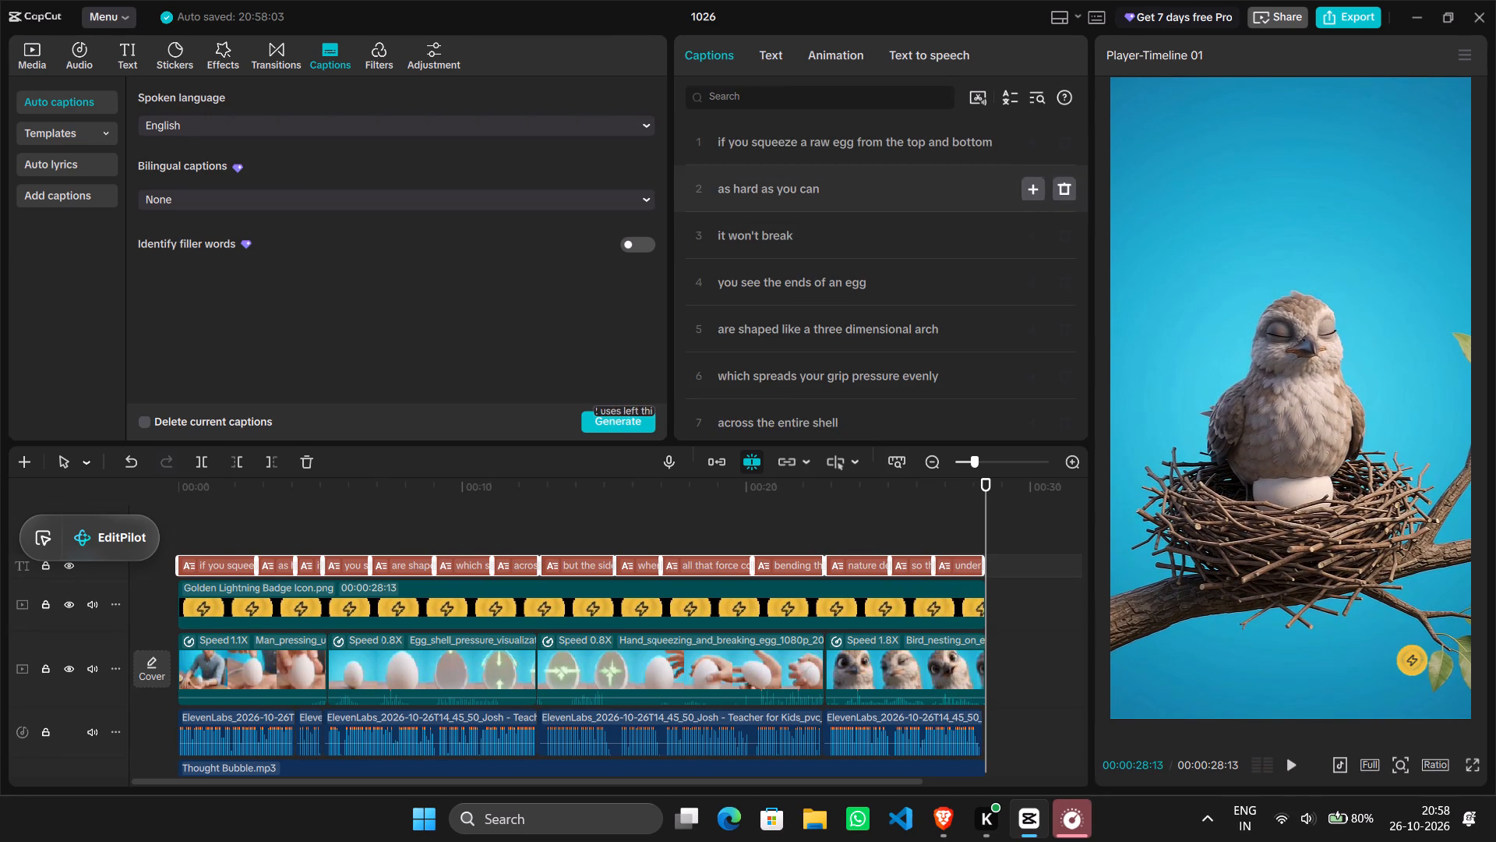
left_click(859, 140)
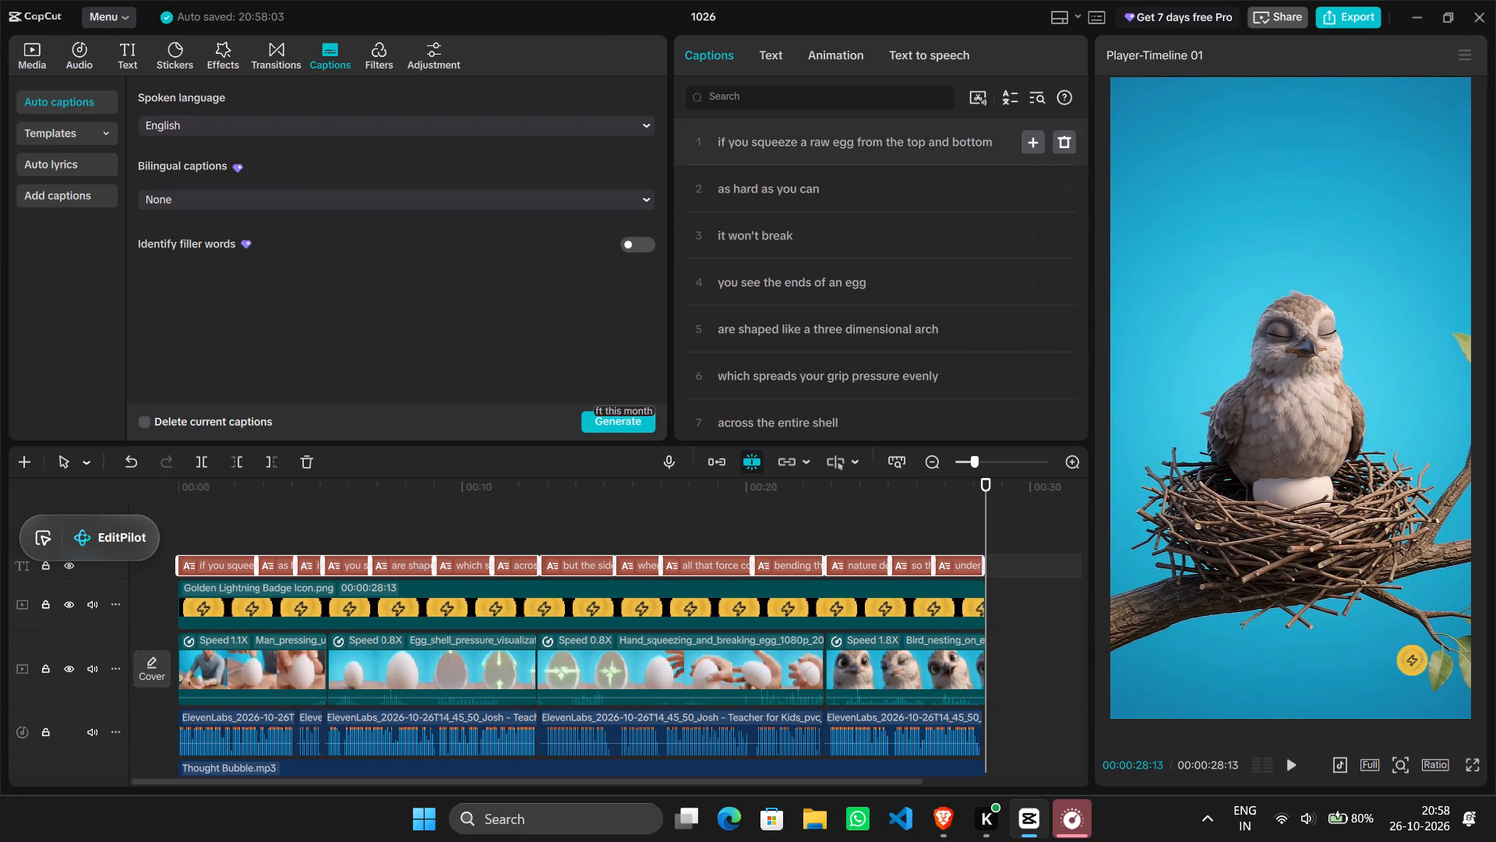
key("Return")
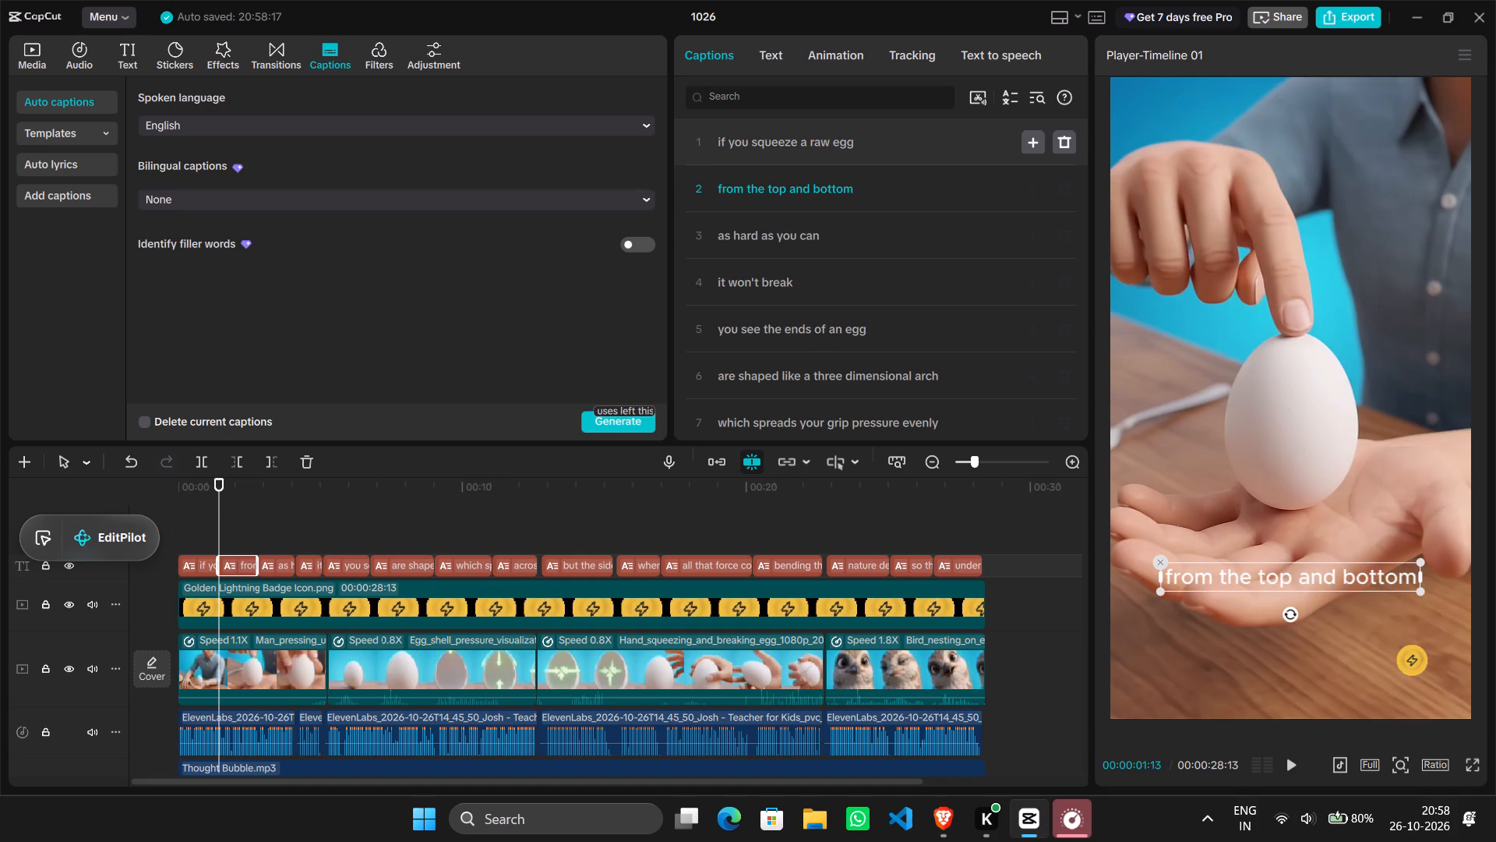
left_click(834, 334)
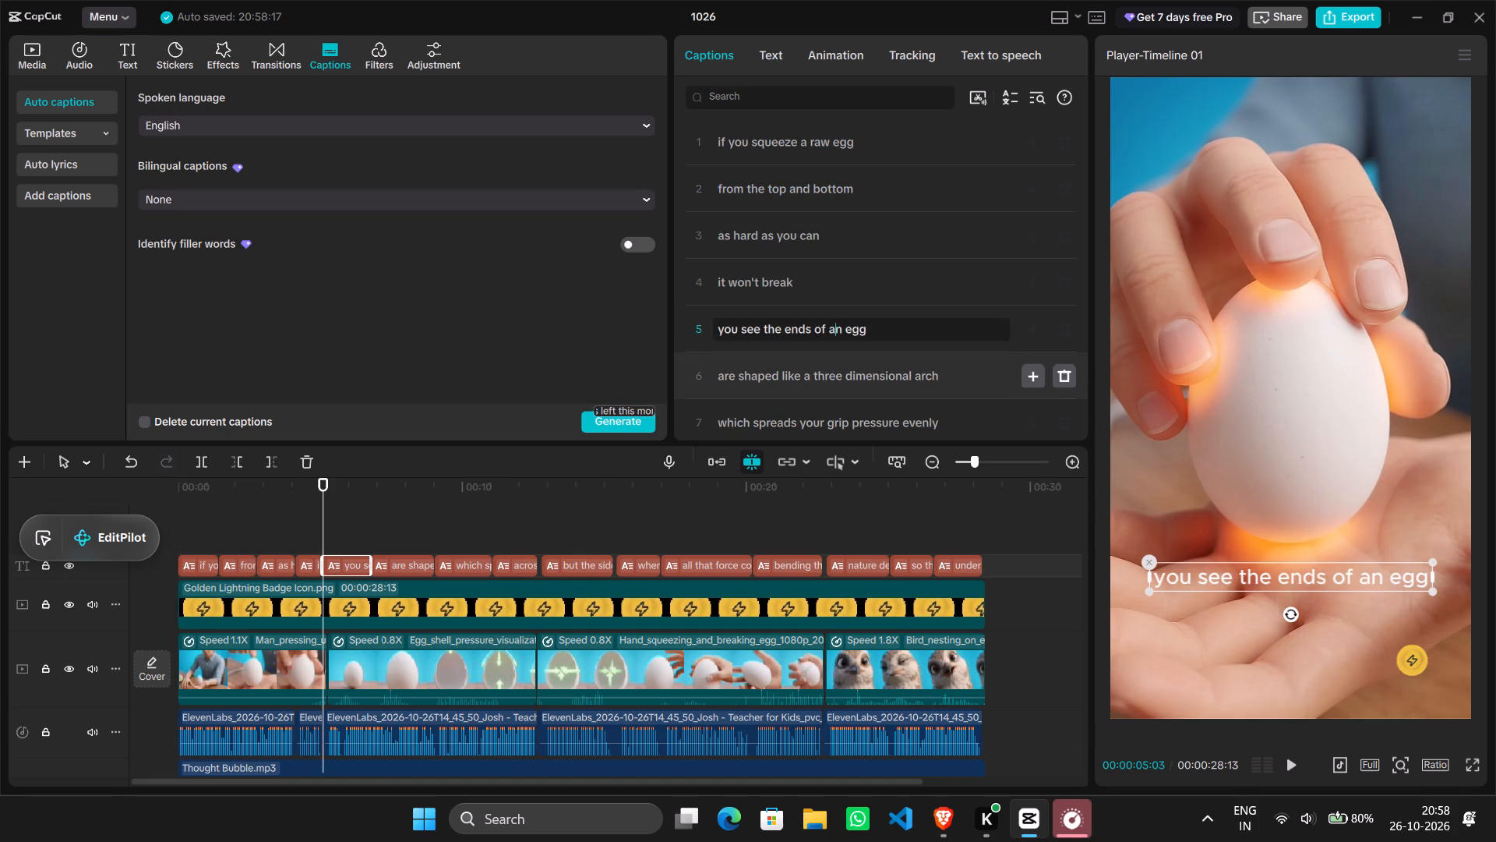
scroll(900, 389, "down", 1)
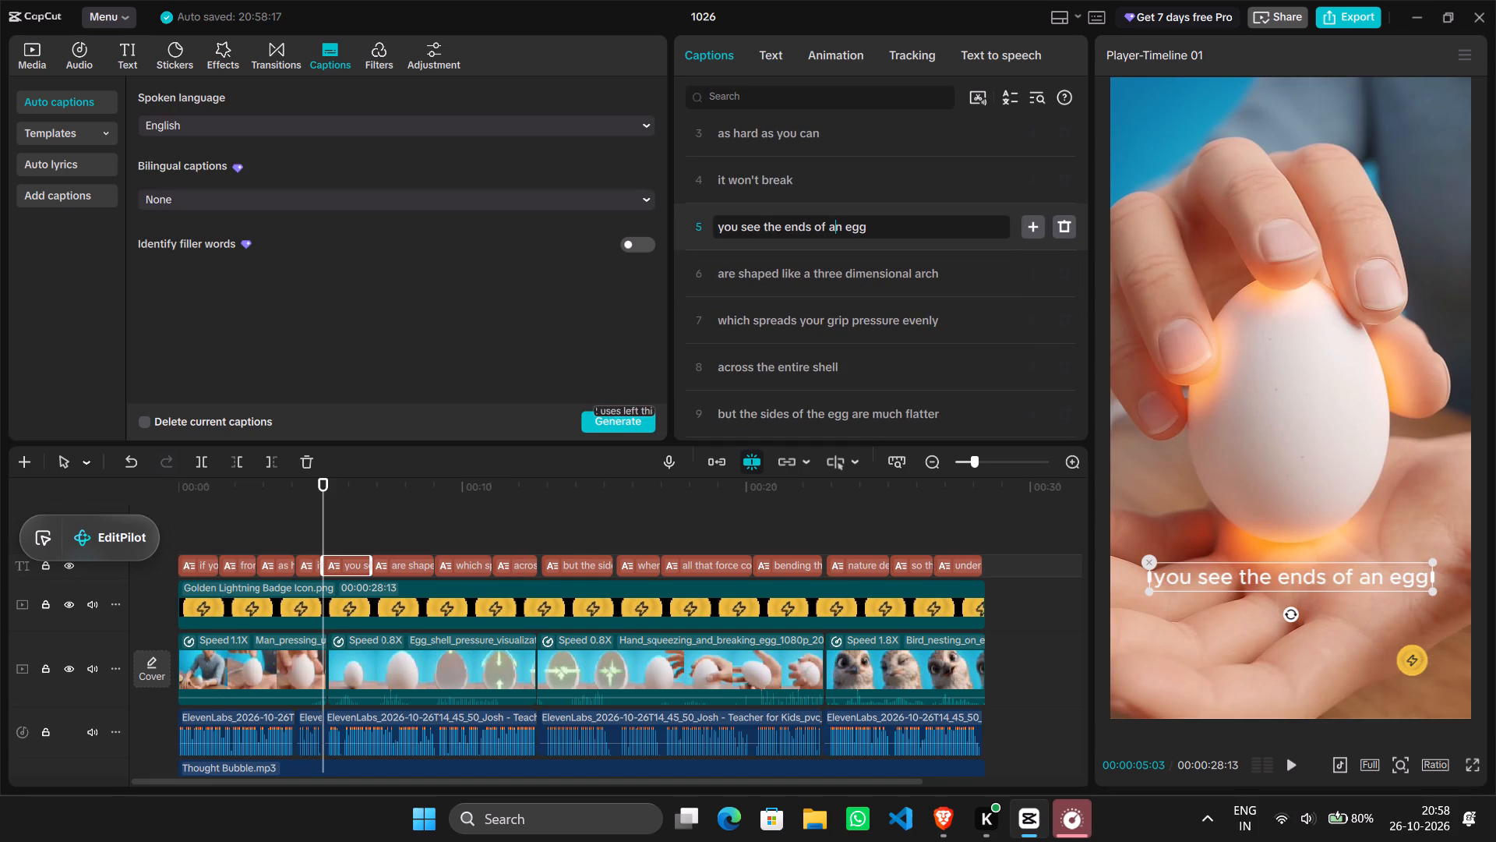
left_click(817, 226)
key("Return")
Split the caption "are shaped like a three dimensional arch" after "like" and "which spreads your grip pressure evenly" after "your".
scroll(897, 327, "down", 1)
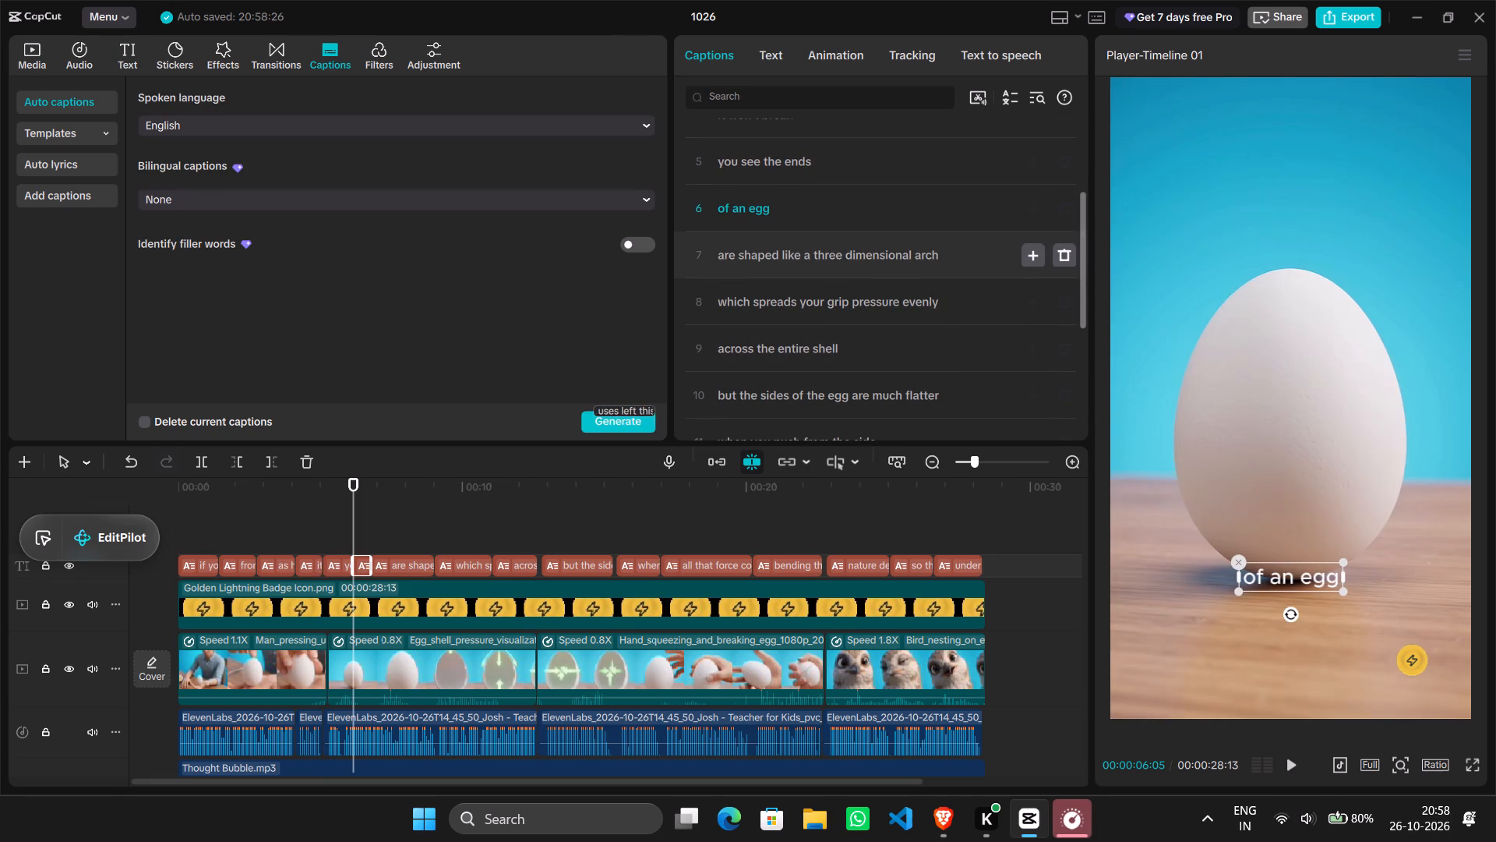
left_click(806, 258)
key("Return")
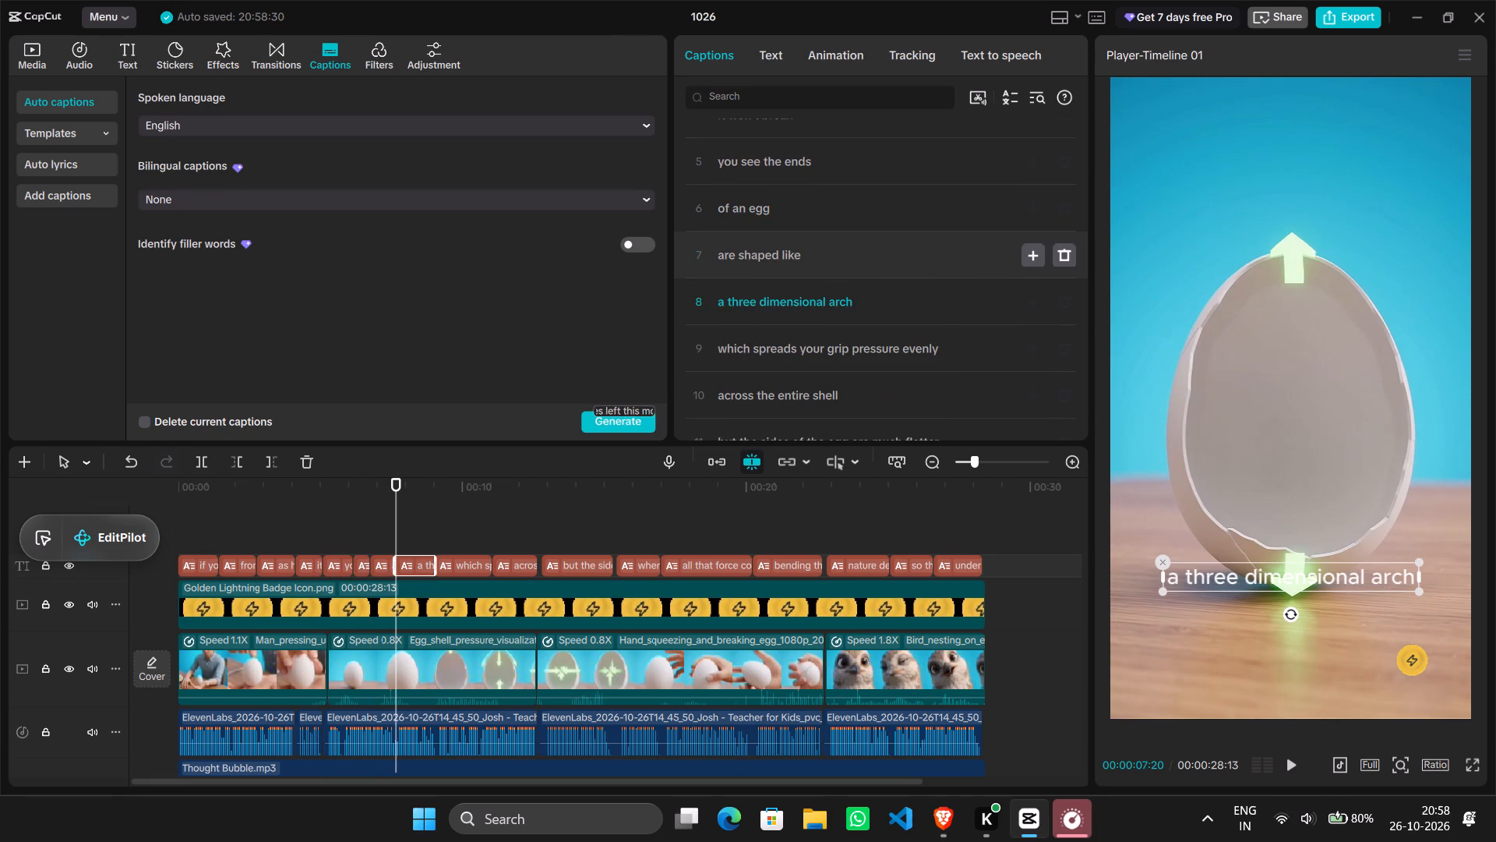
scroll(911, 316, "down", 1)
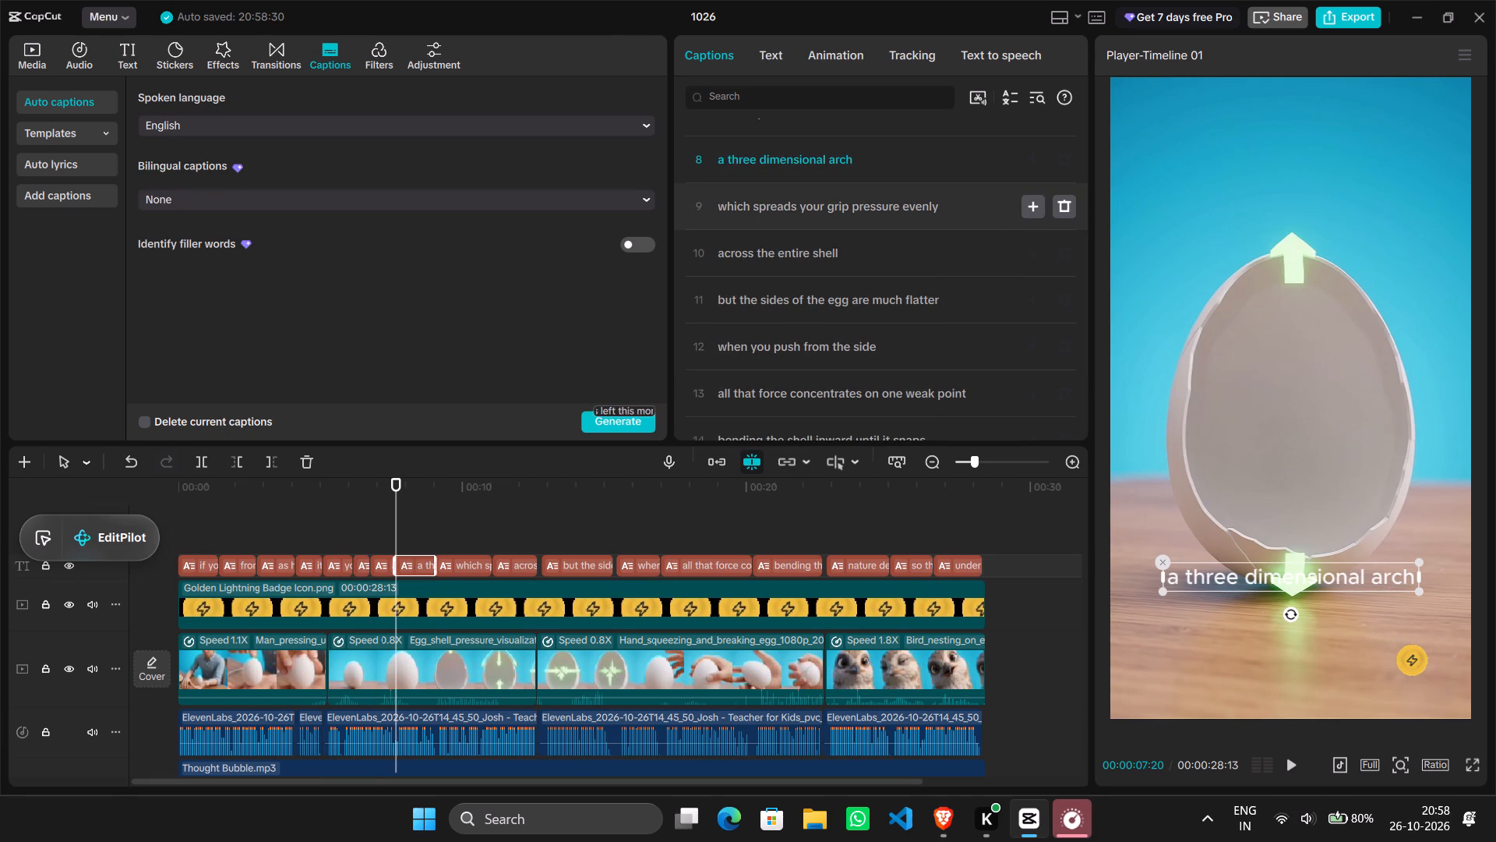
left_click(827, 207)
key("Return")
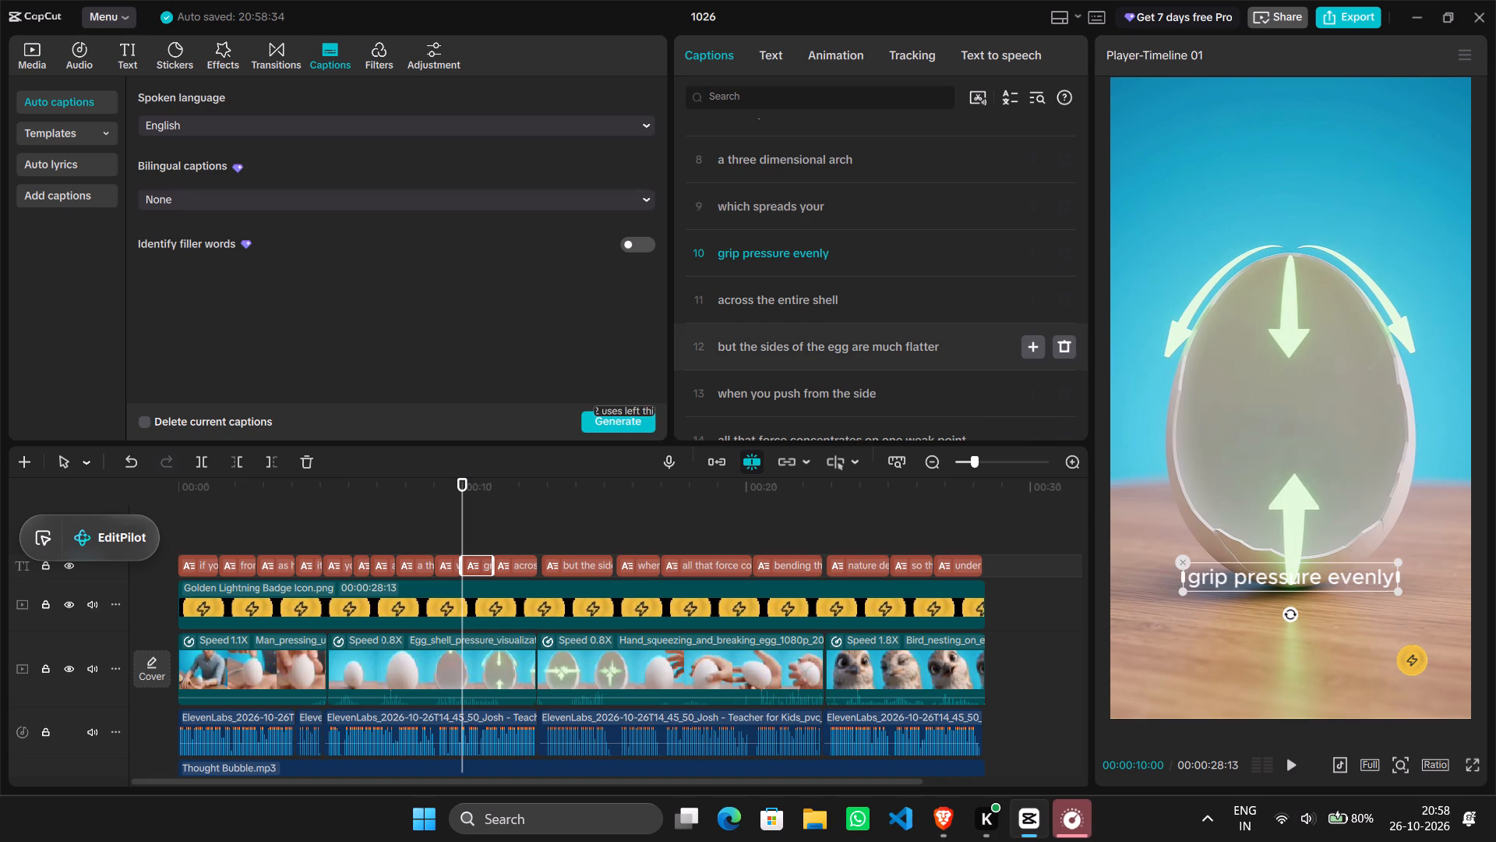
Split the caption "but the sides of the egg are much flatter" before "egg" and "when you push from the side" after "push".
scroll(883, 349, "down", 1)
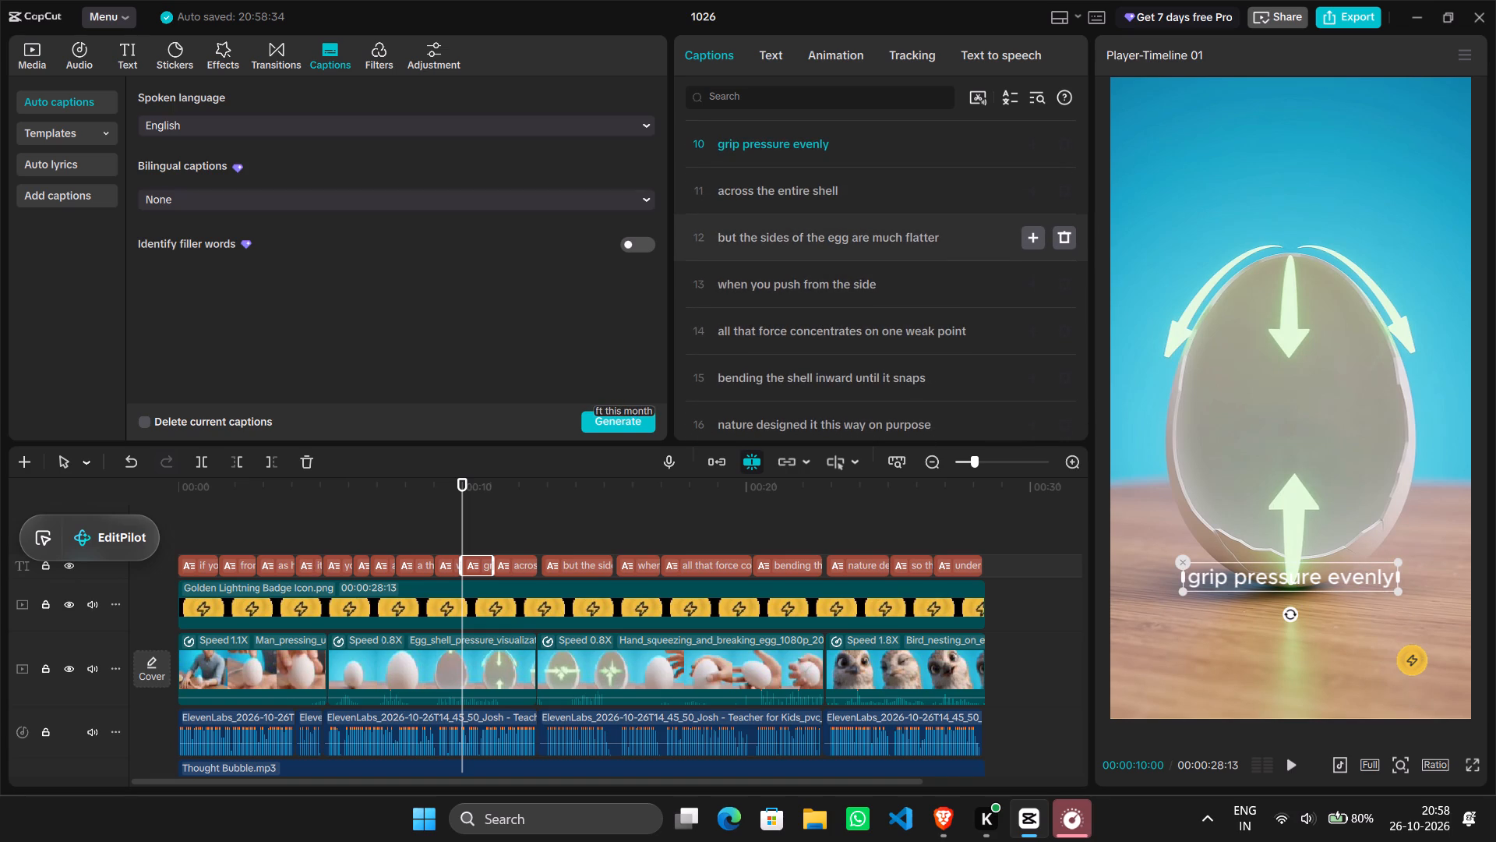
left_click(827, 242)
key("Return")
scroll(827, 242, "down", 1)
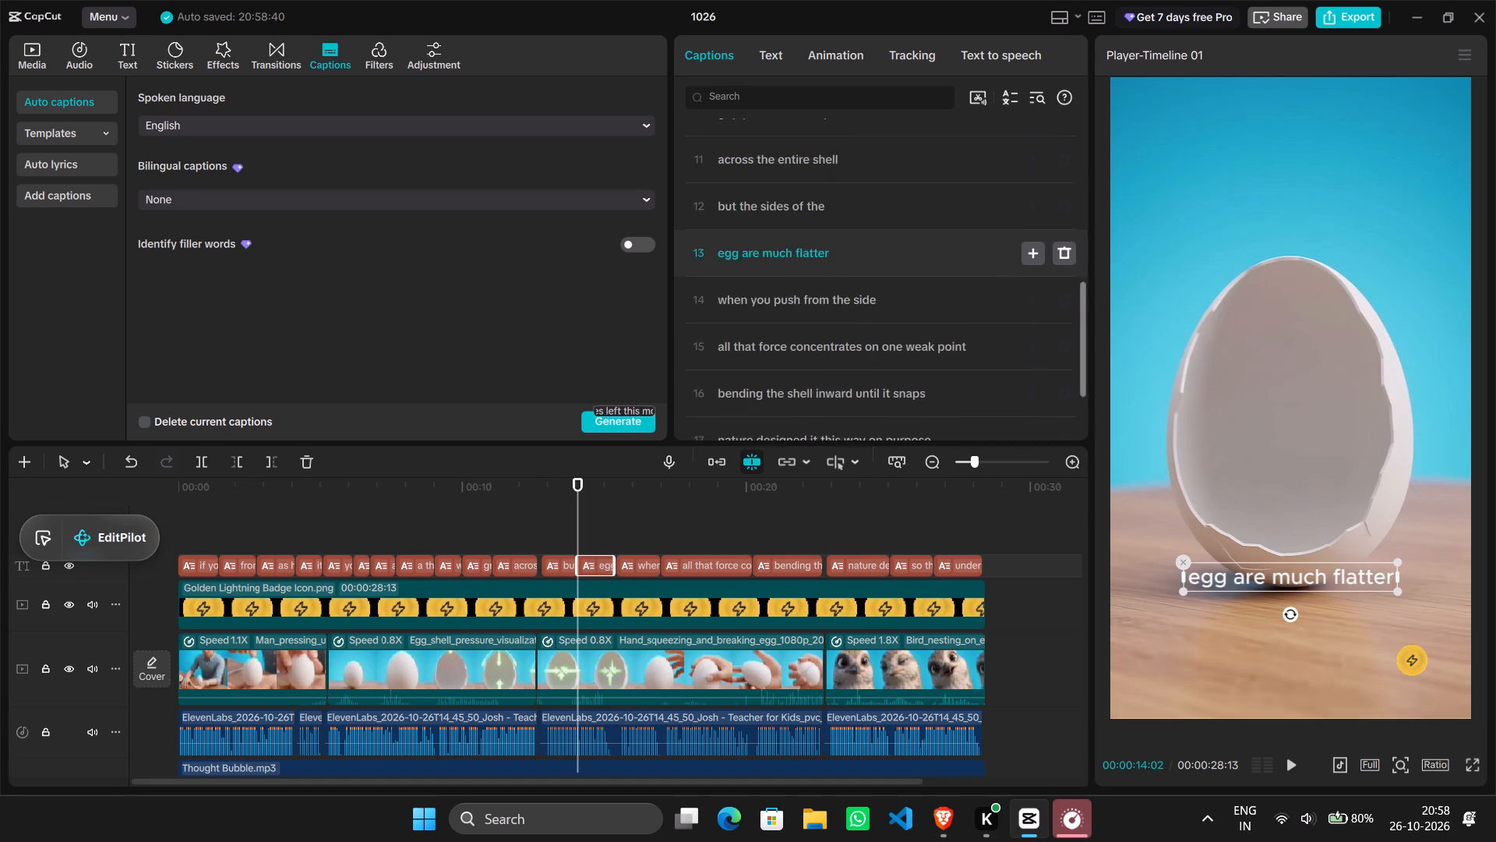
scroll(827, 242, "down", 1)
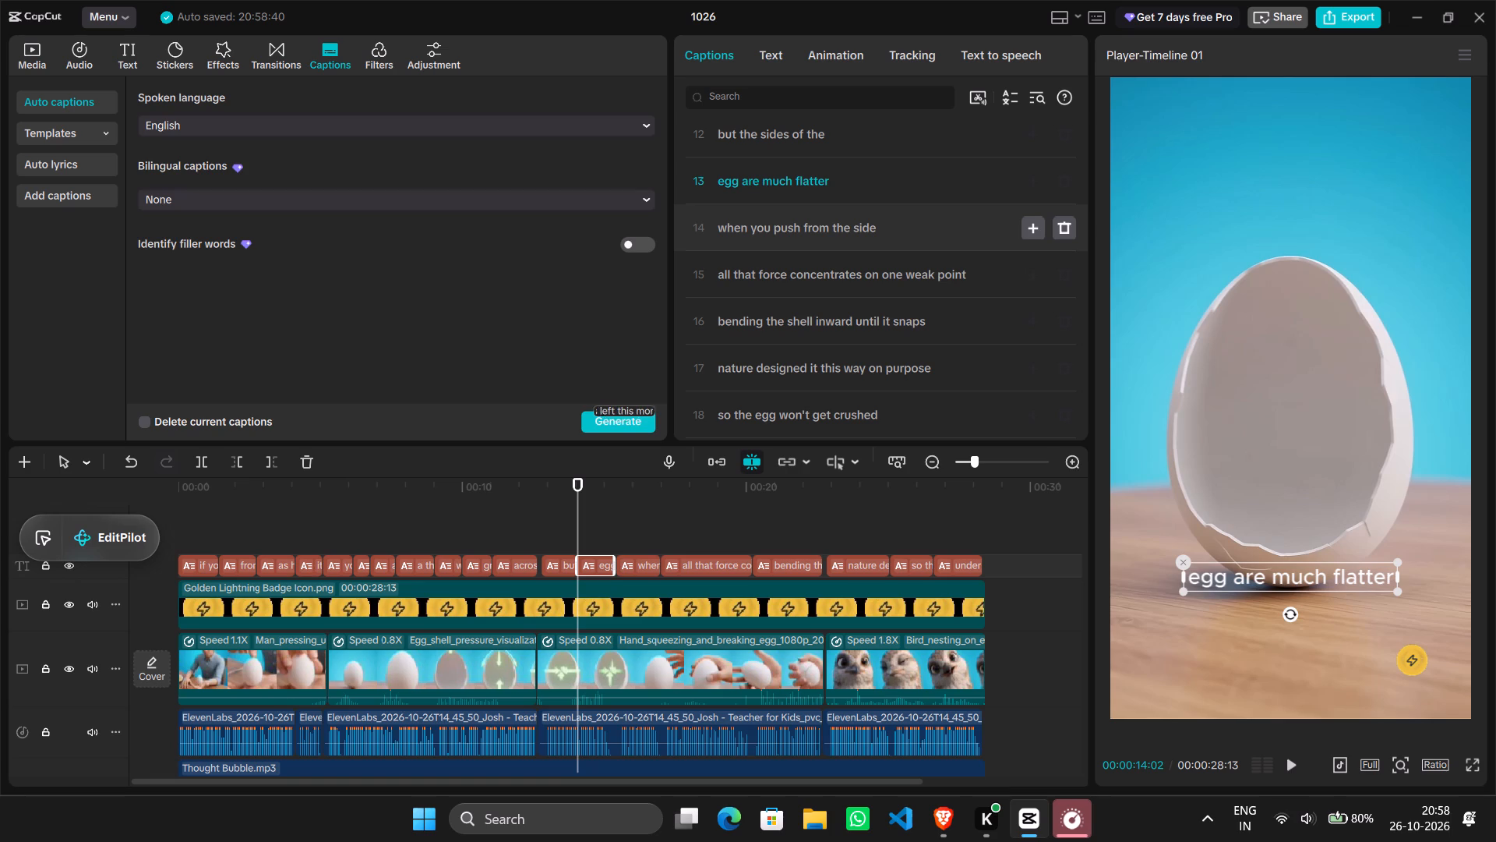
left_click(806, 233)
key("Return")
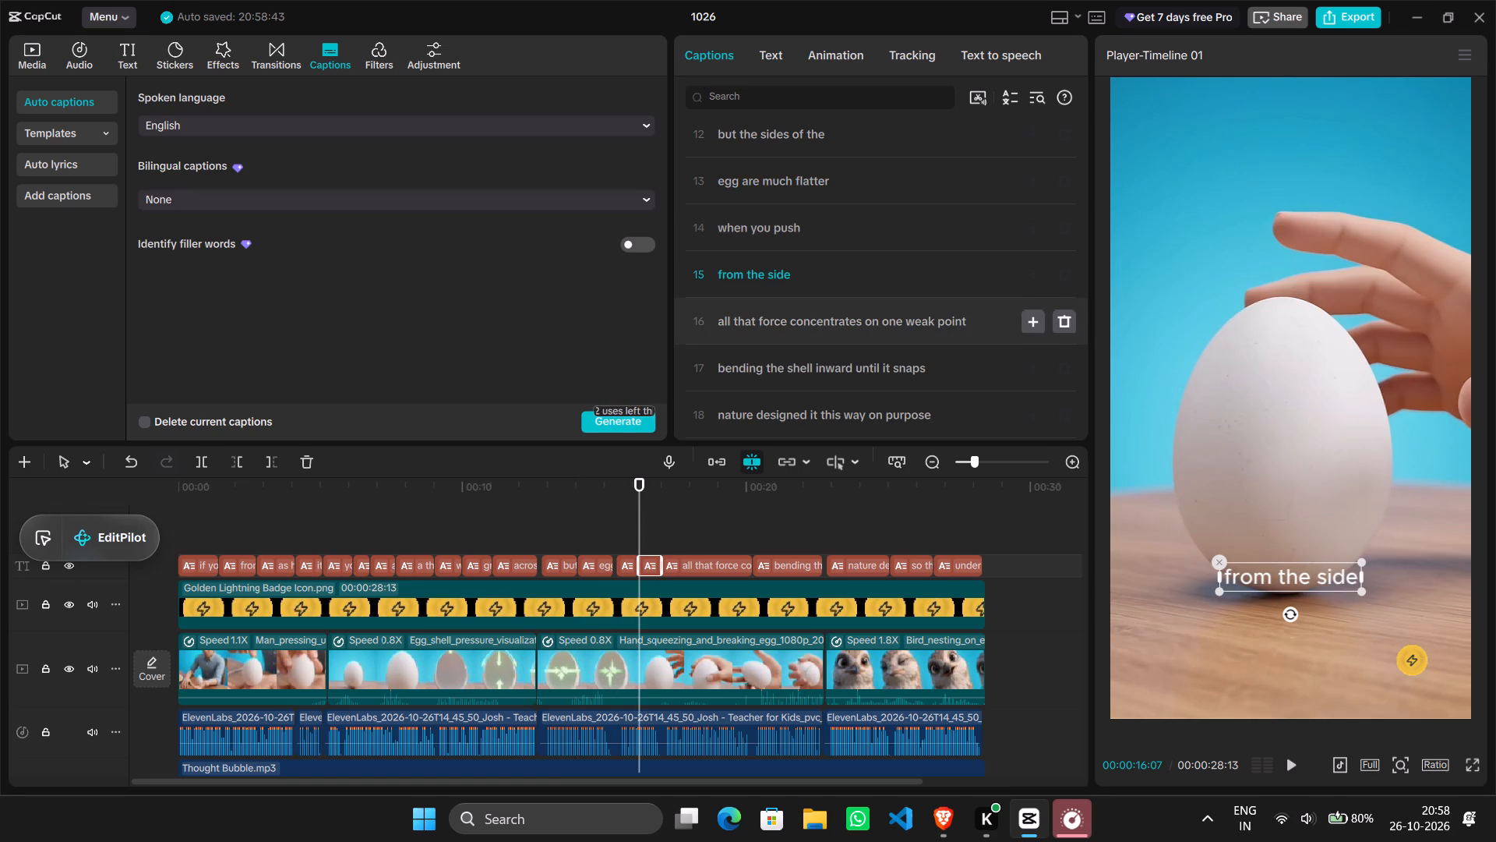
Split the caption "all that force concentrates on one weak point" after "concentrates" and "bending the shell inward until it snaps" after "shell".
scroll(846, 299, "down", 1)
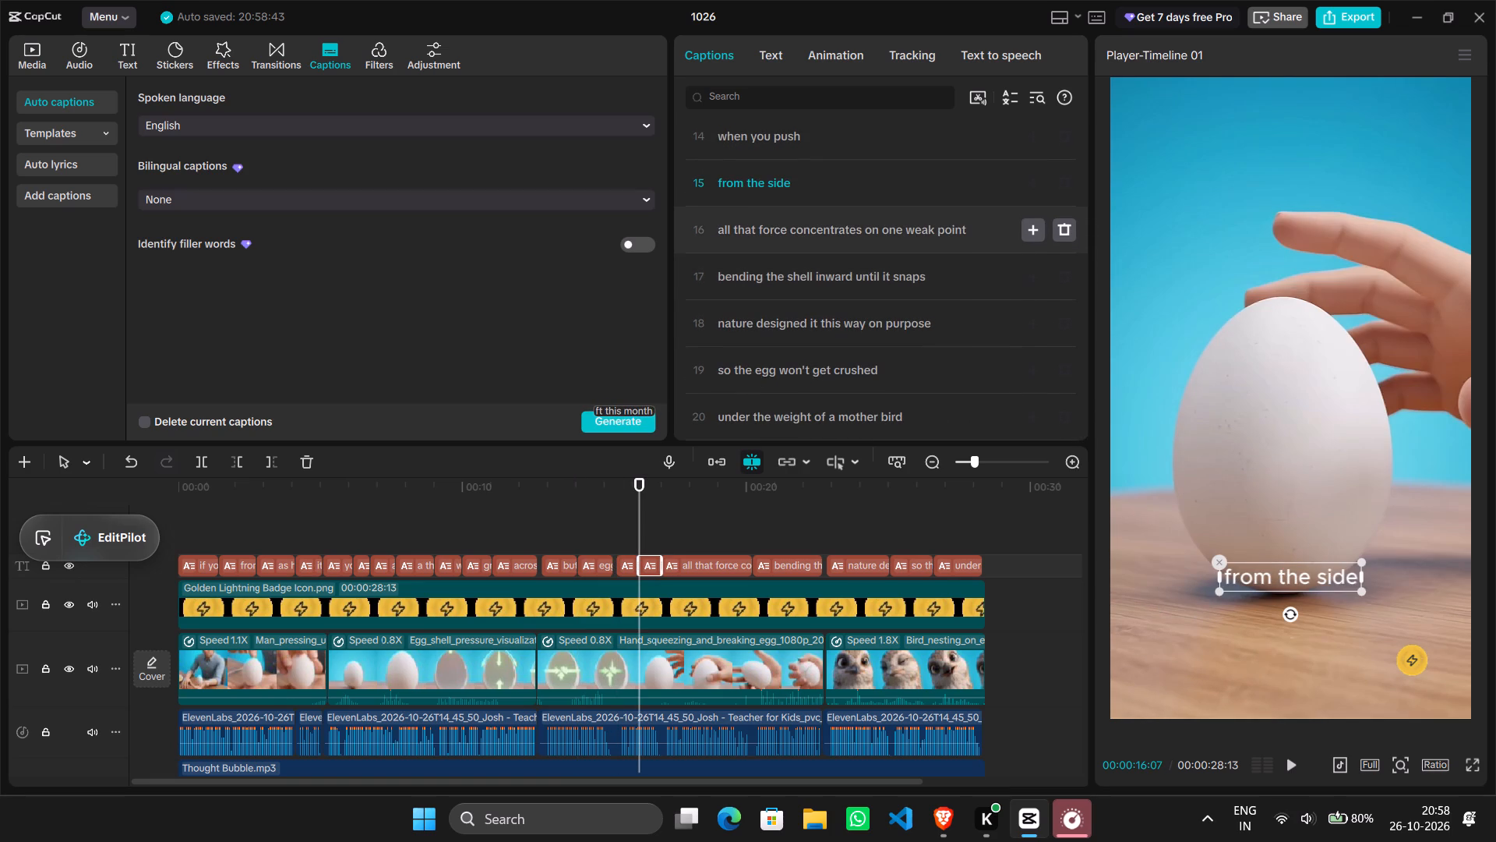
left_click(865, 232)
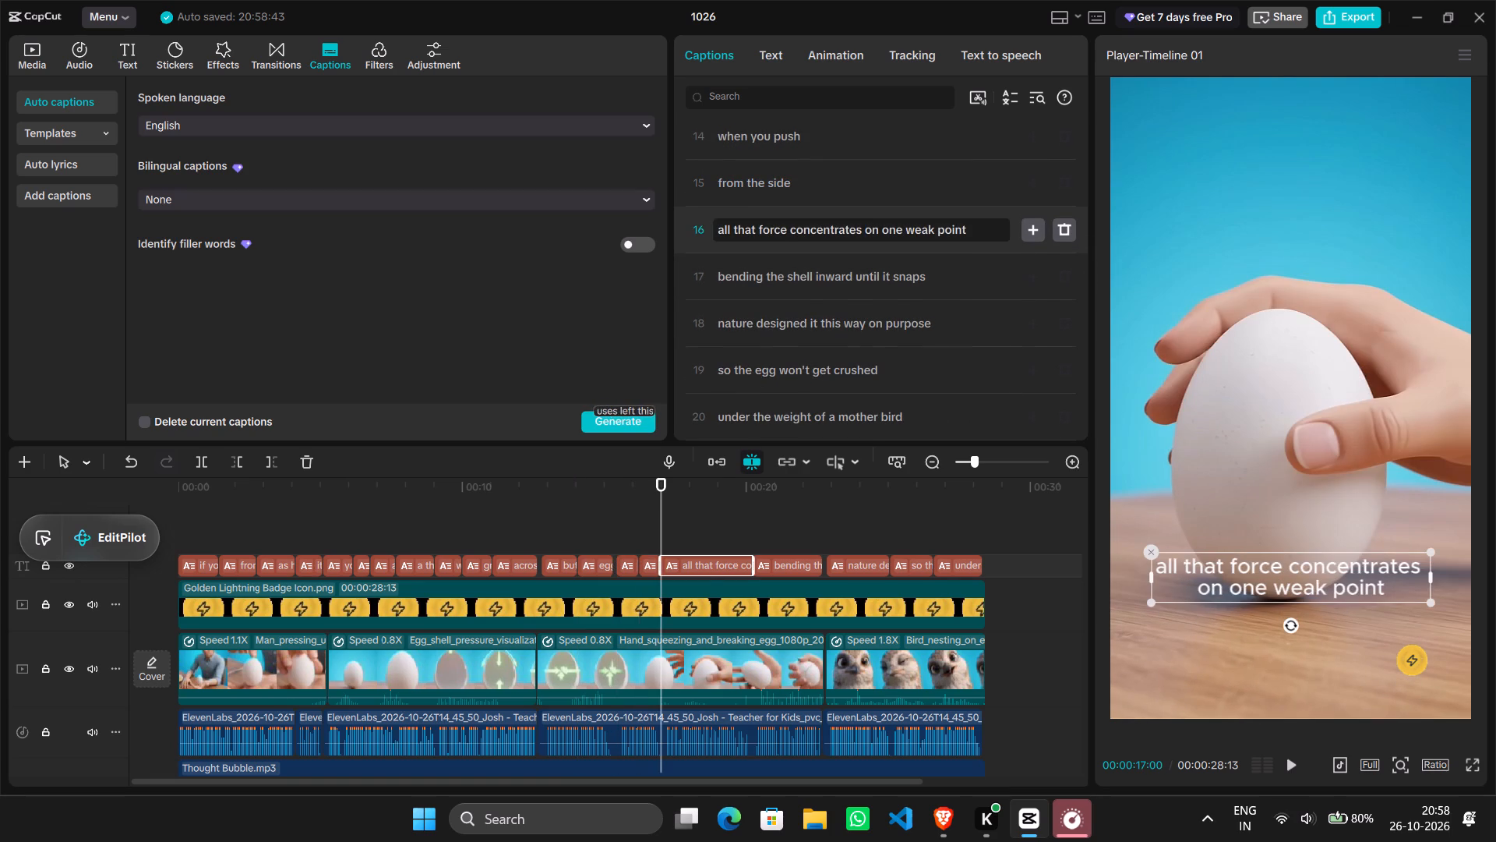
key("Return")
left_click(815, 326)
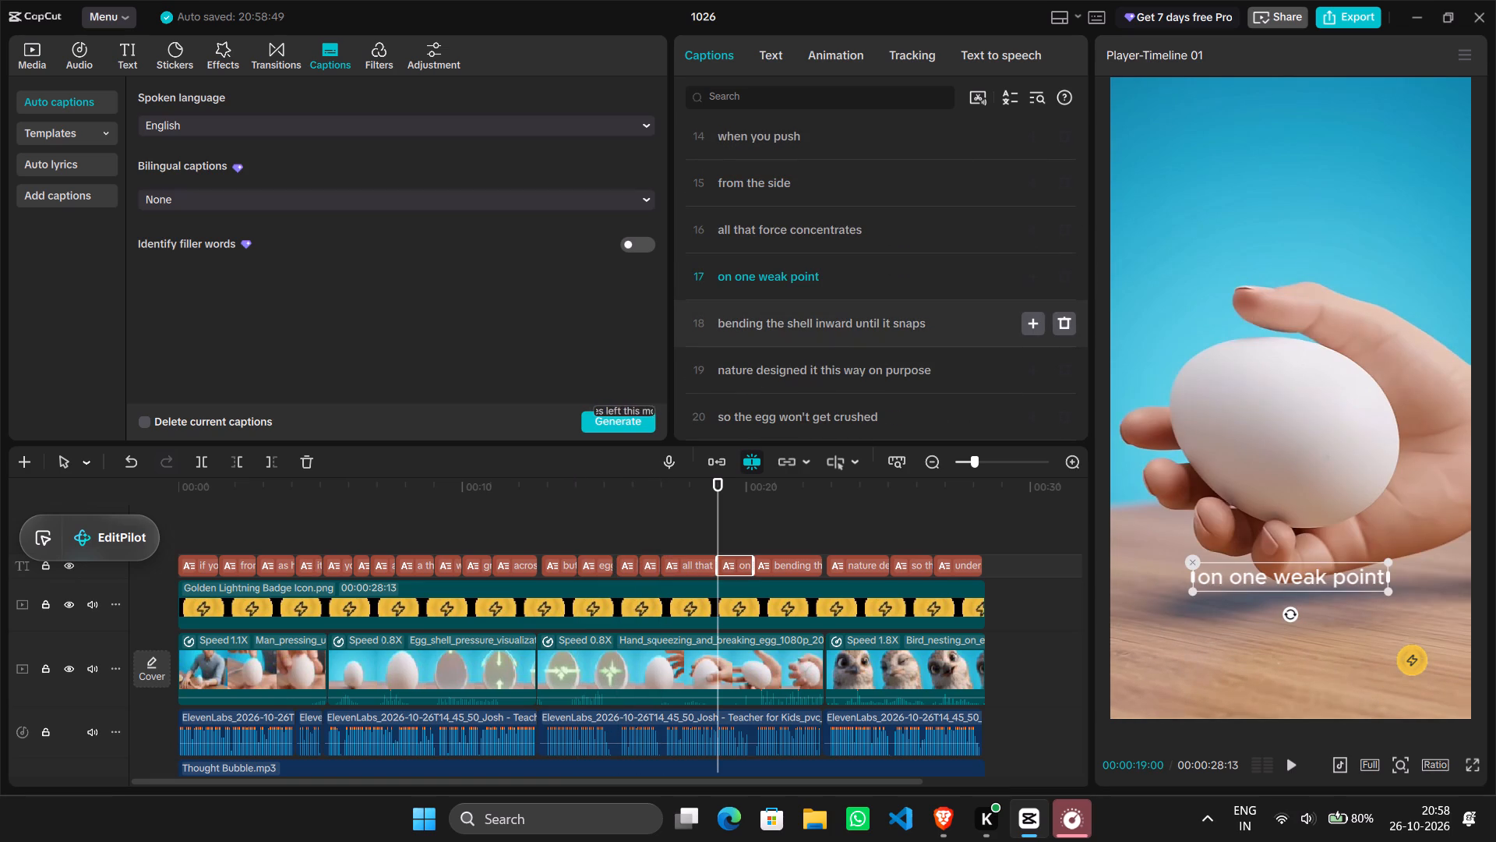
key("Return")
Split the caption "nature designed it this way on purpose" after "it" and "so the egg won't get crushed" after "egg".
scroll(815, 326, "down", 1)
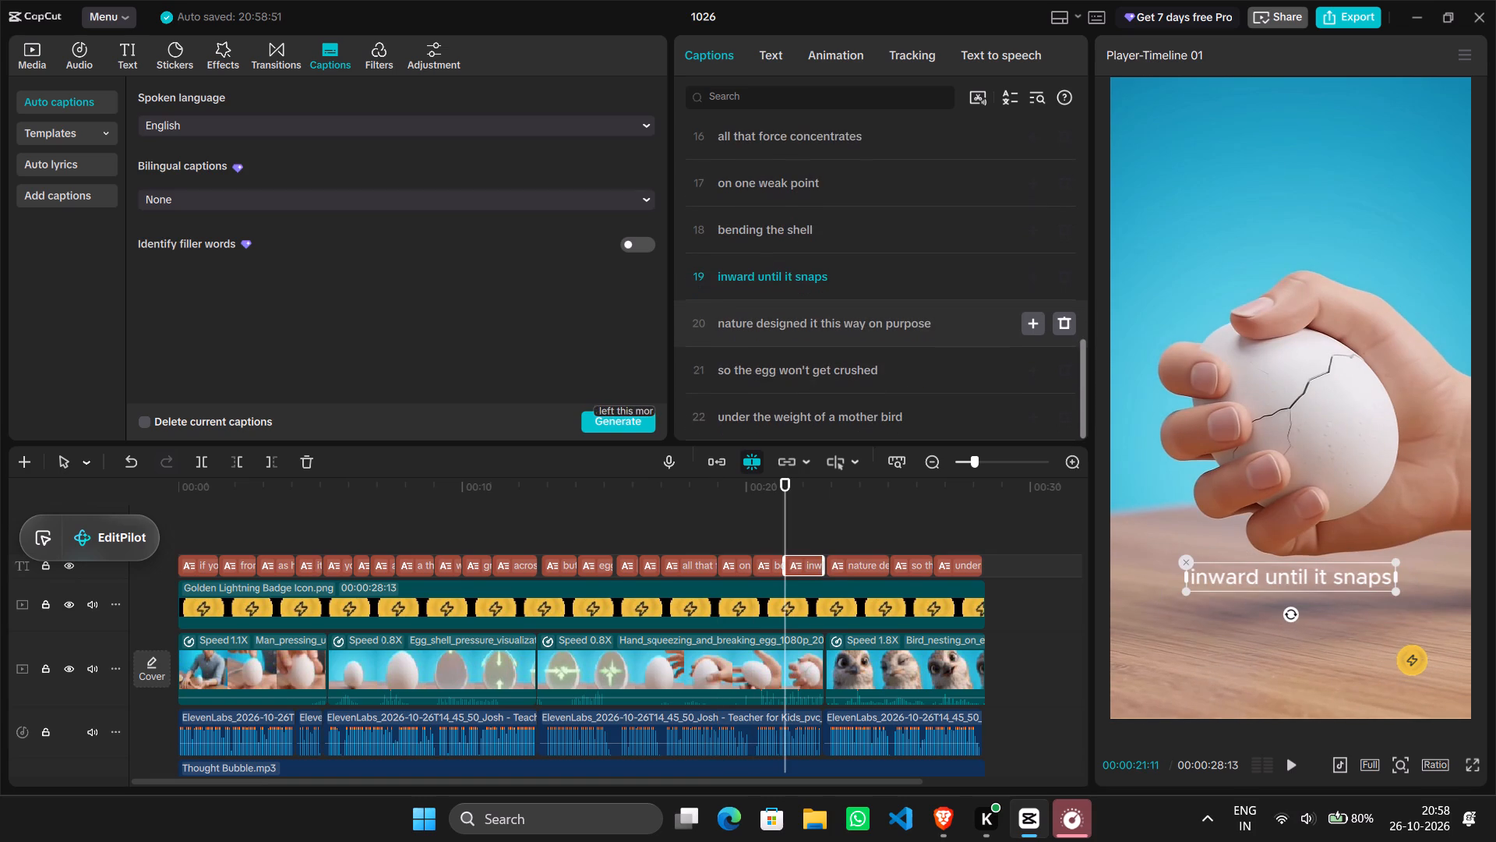
left_click(821, 325)
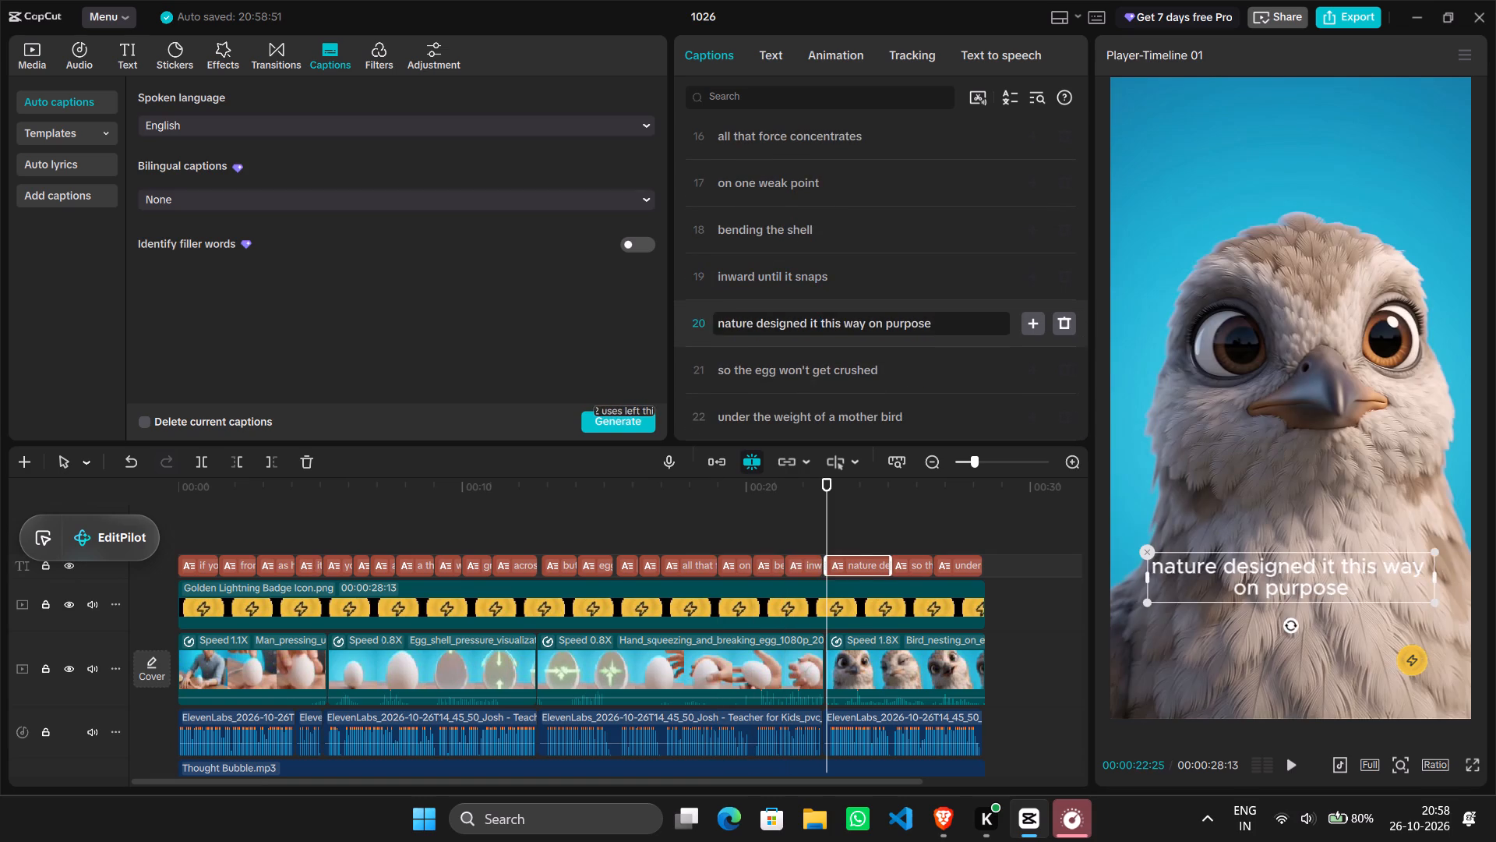
key("Return")
scroll(821, 325, "down", 1)
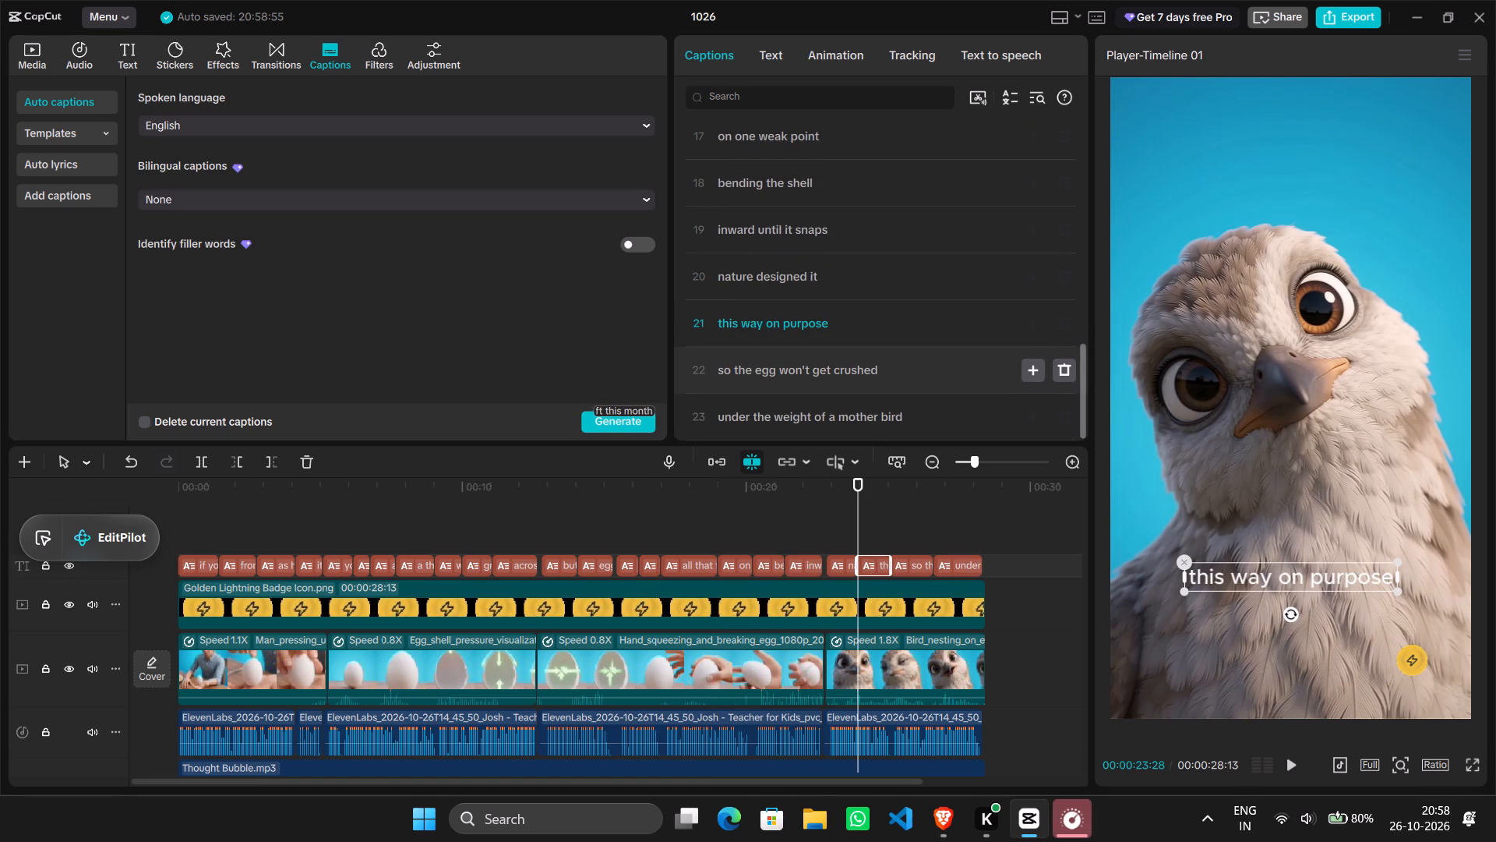
left_click(780, 373)
key("Return")
Split the caption "under the weight of a mother bird" after "weight".
scroll(780, 373, "down", 1)
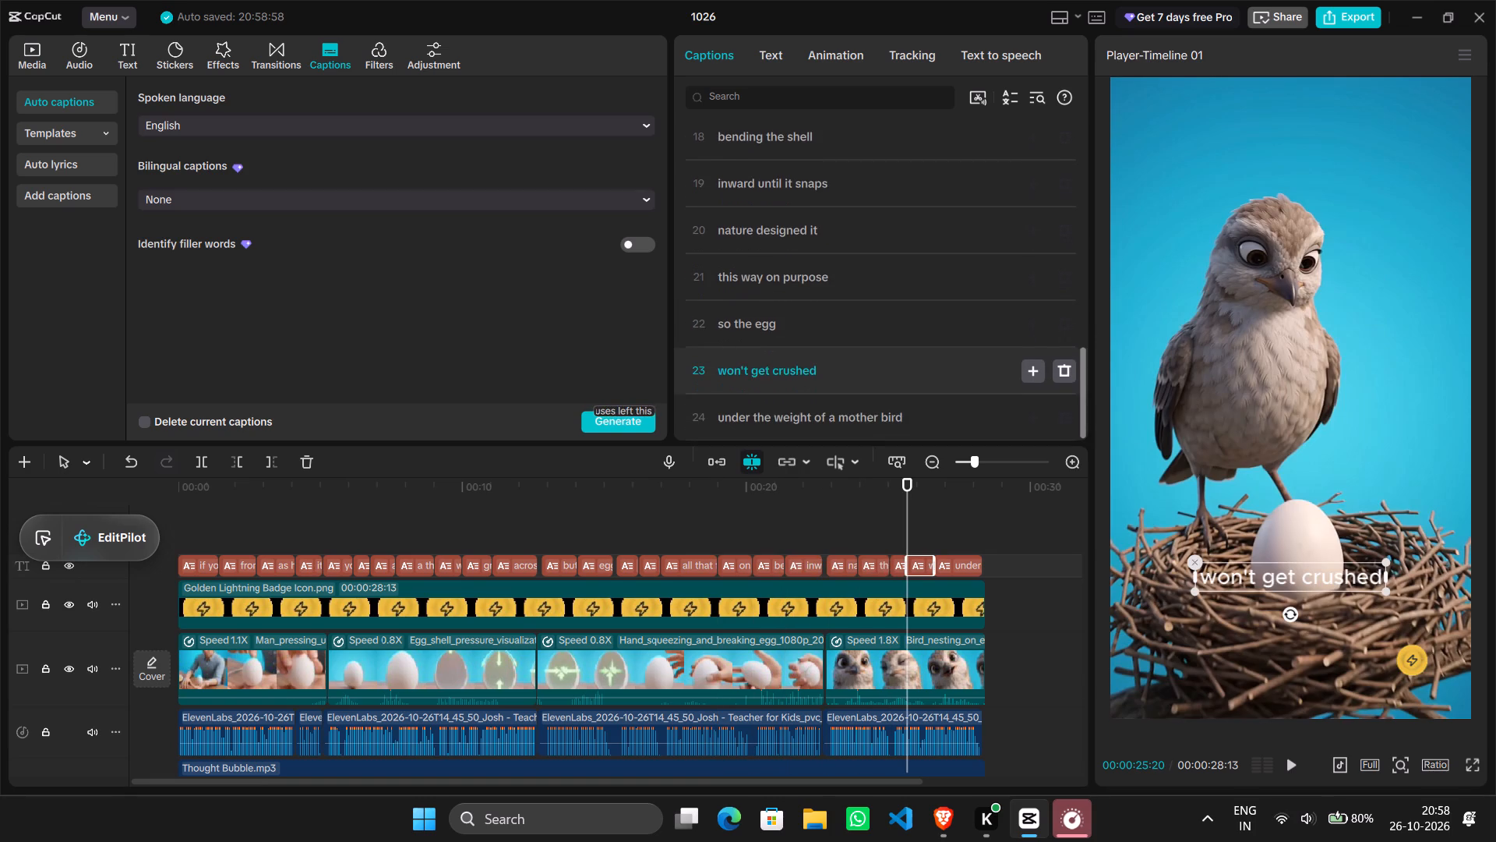
left_click(815, 418)
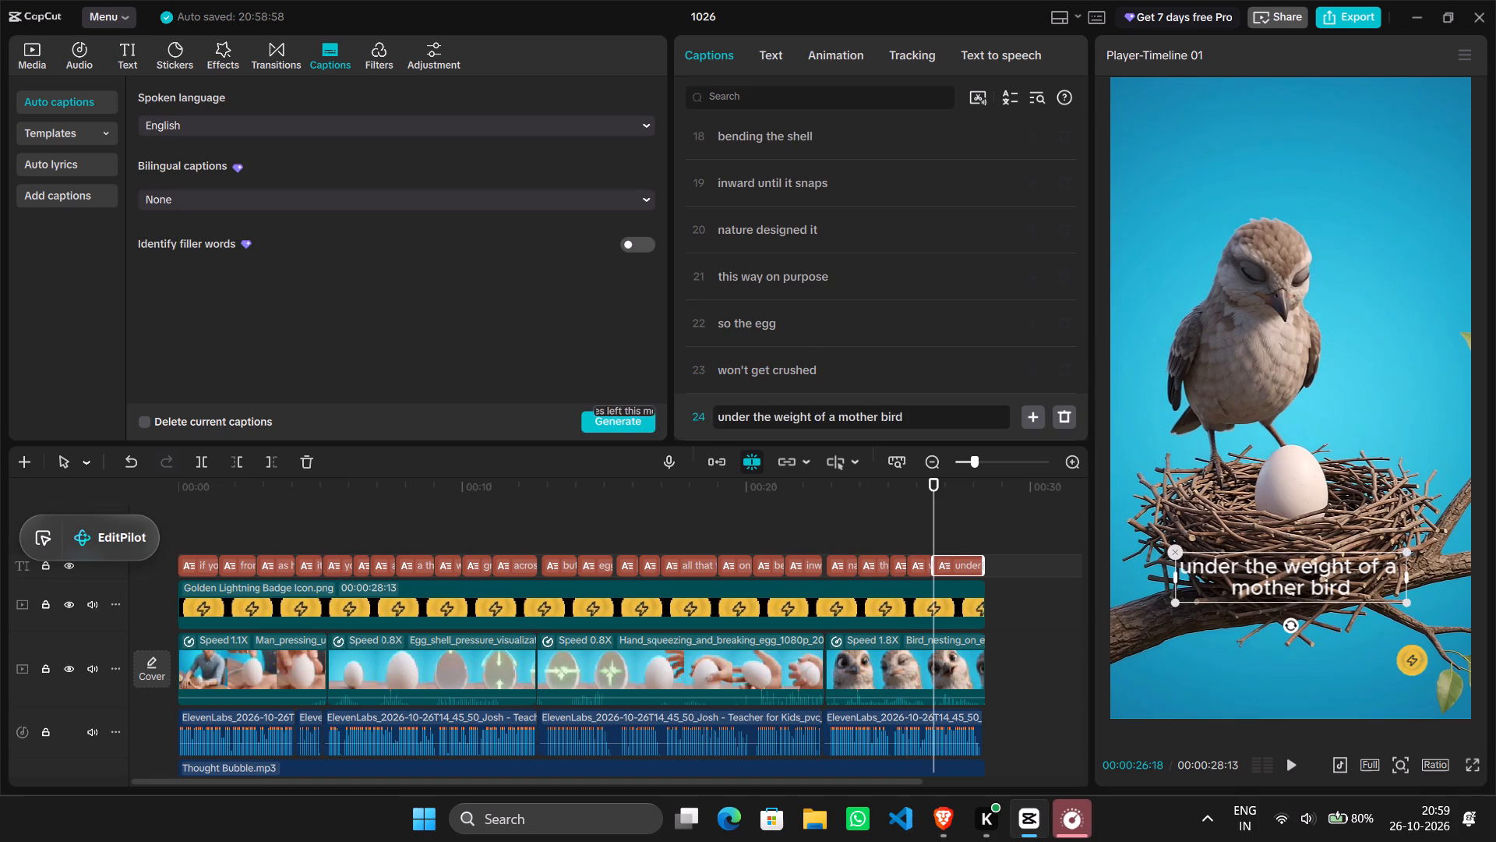
key("Return")
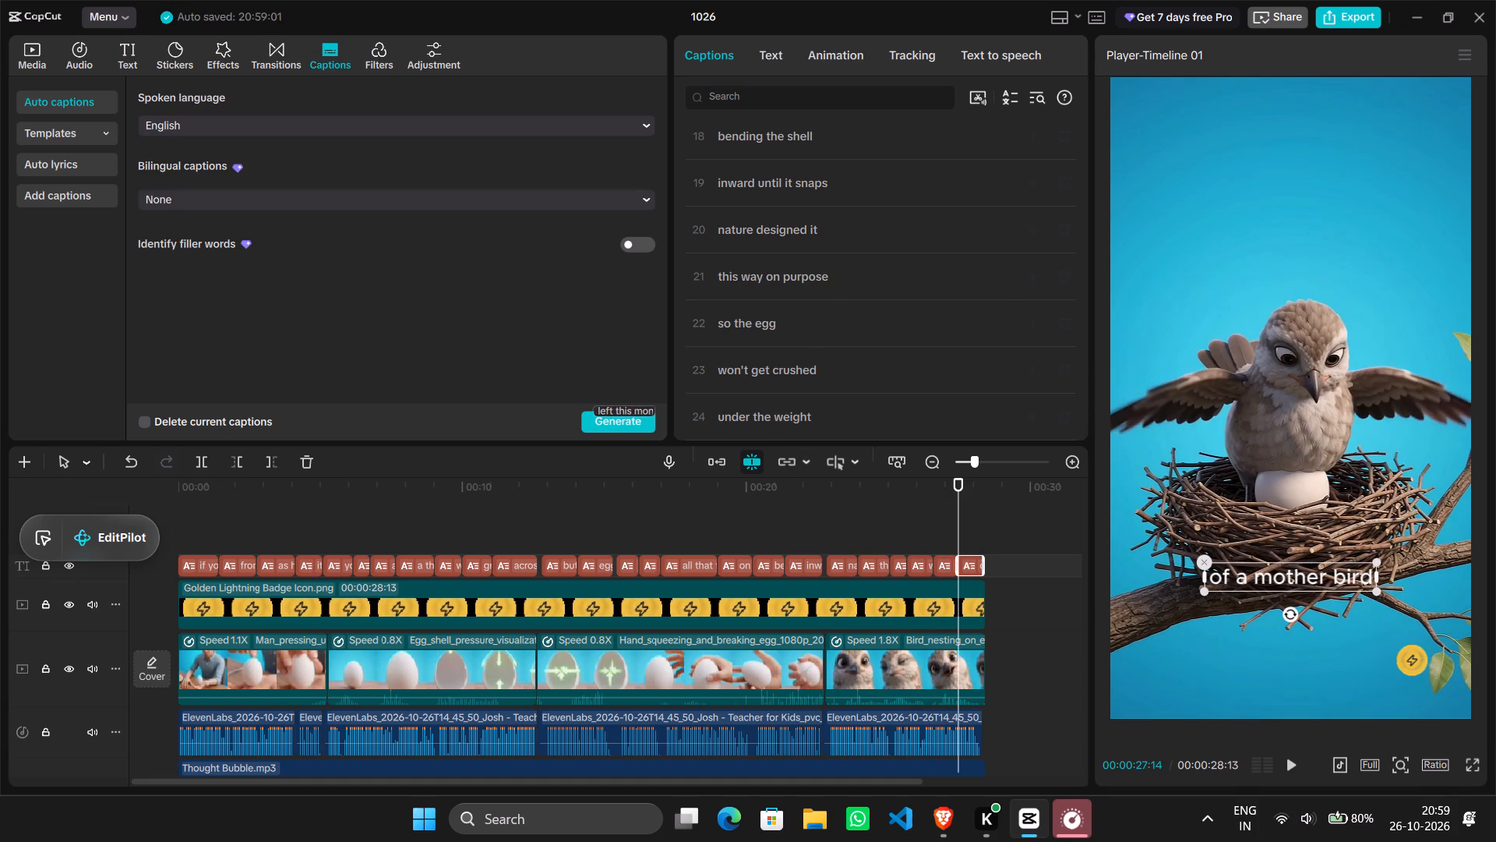
Extend the ends of captions "across the entire shell", "egg are much flatter" and "inward until it snaps" to meet the captions that follow them.
left_click(711, 525)
left_click_drag(711, 525, 482, 521)
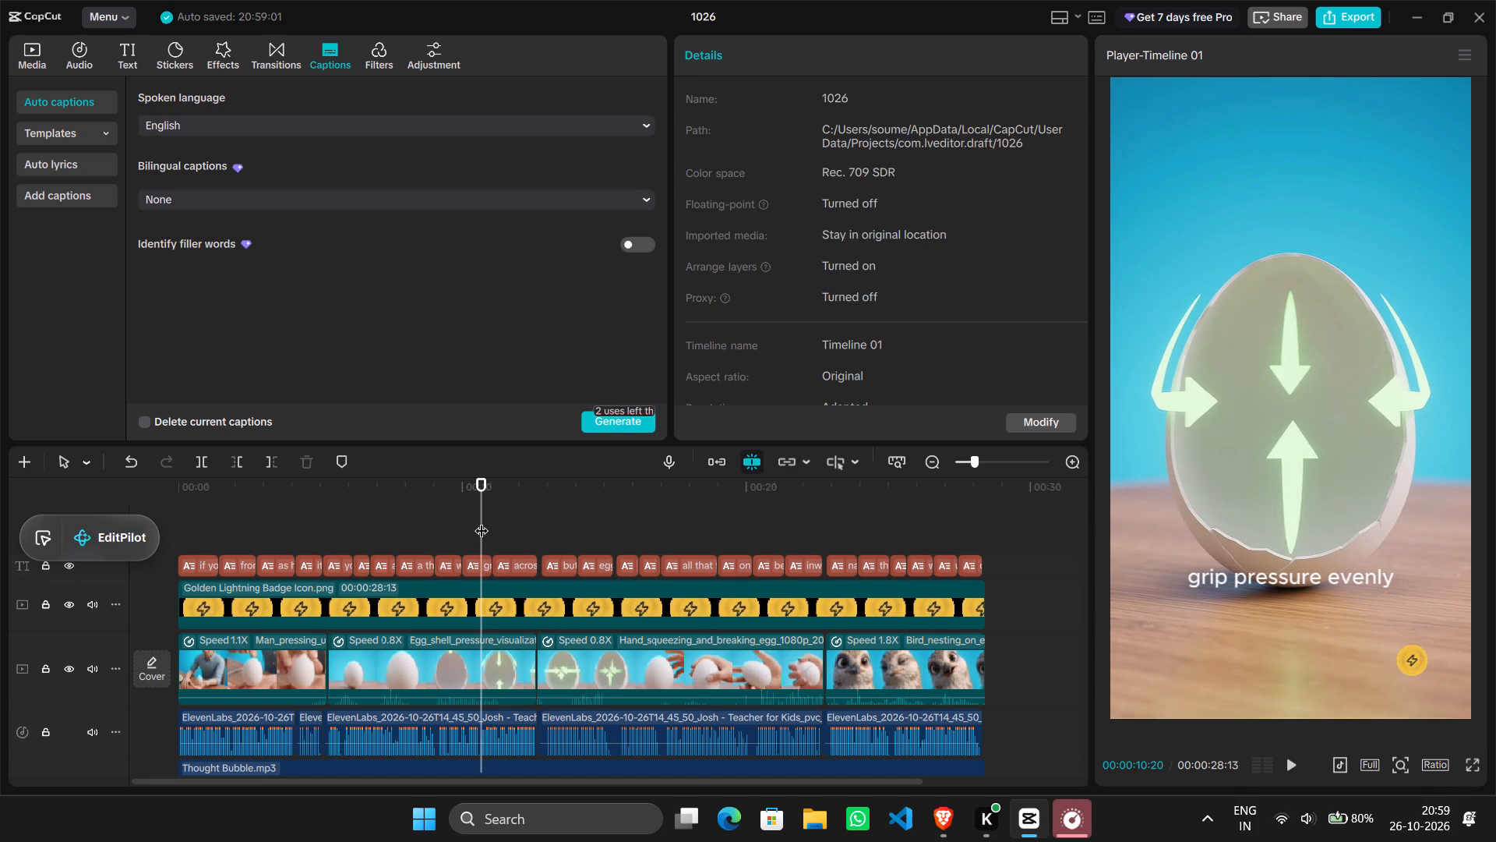
key("space")
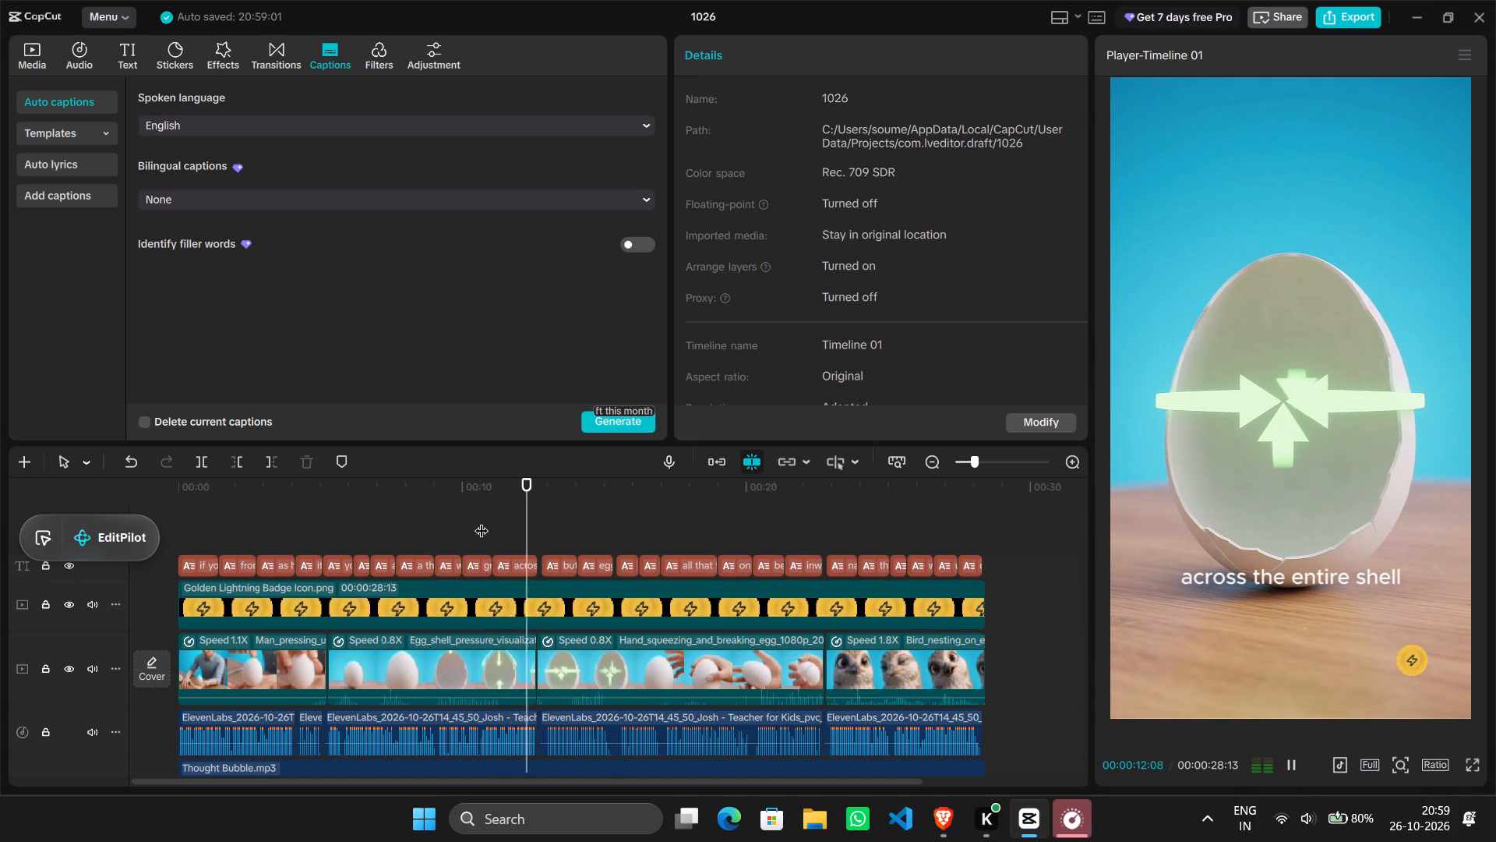
key("space")
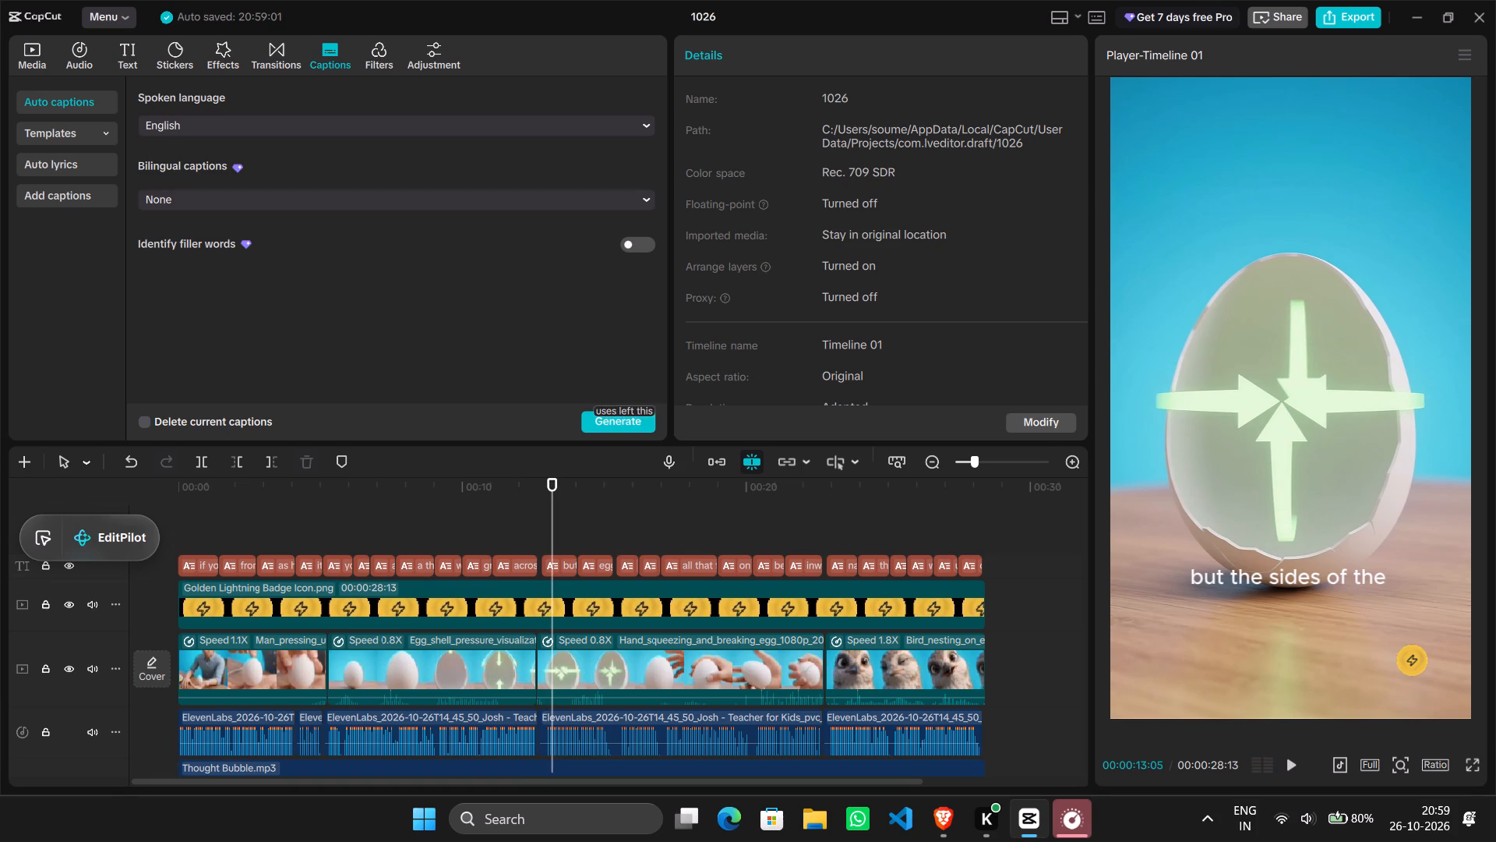
left_click(512, 562)
left_click(538, 564)
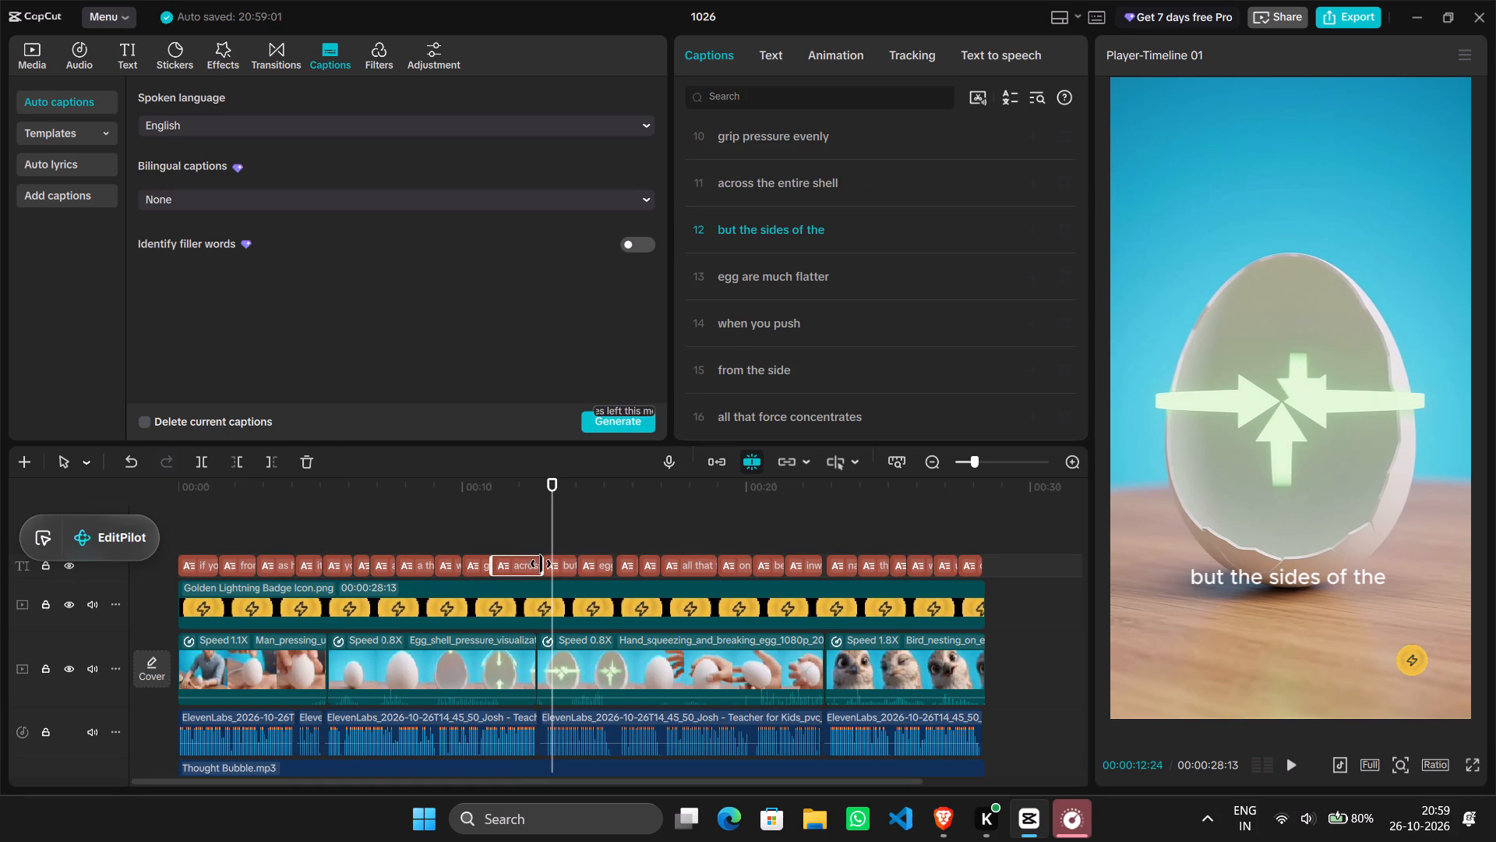
left_click(615, 561)
left_click(592, 561)
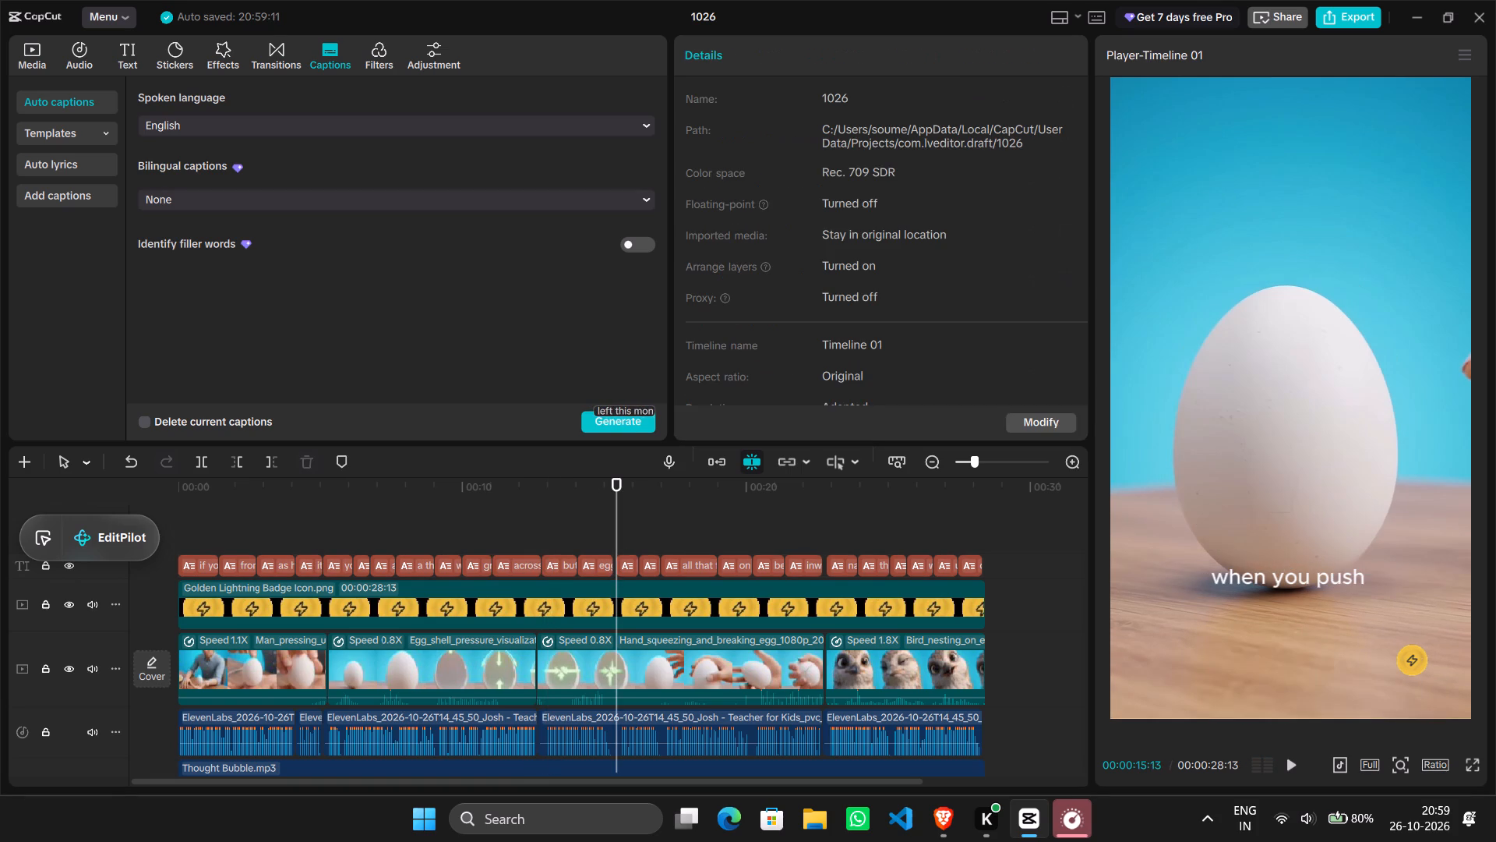
left_click(615, 564)
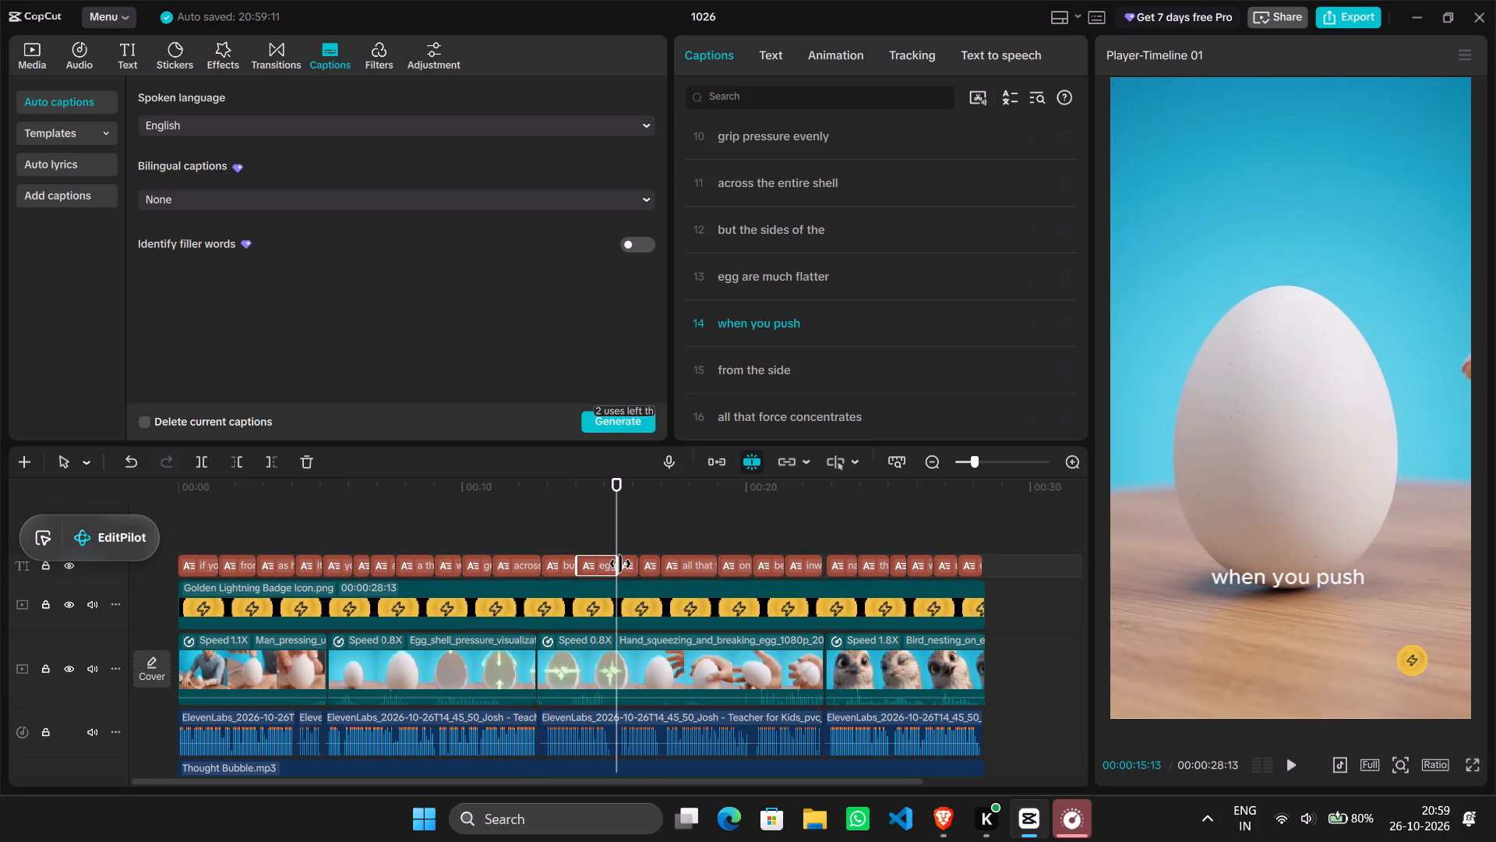
left_click(812, 565)
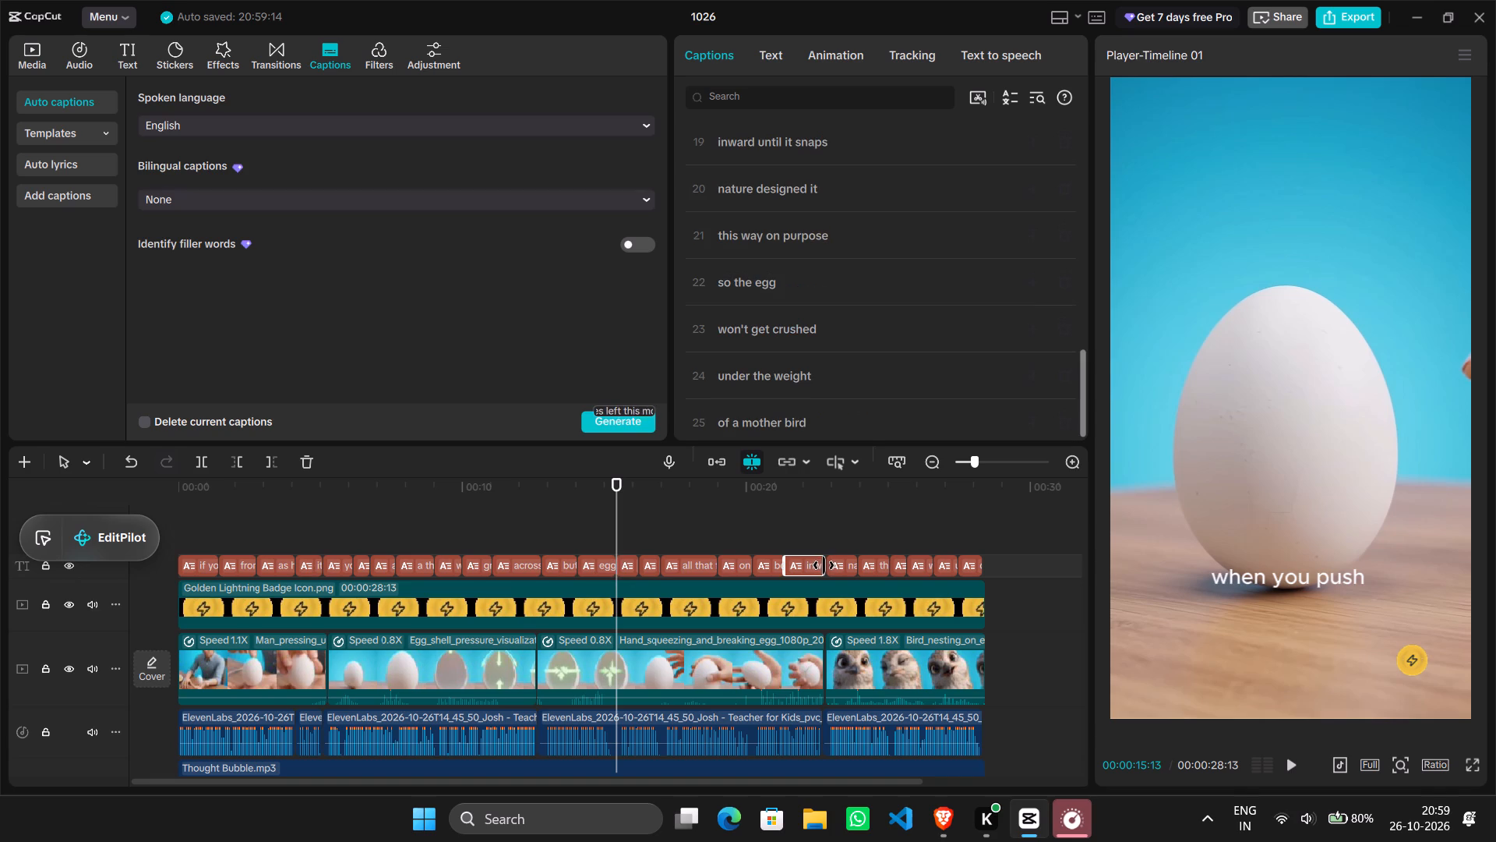
left_click(824, 565)
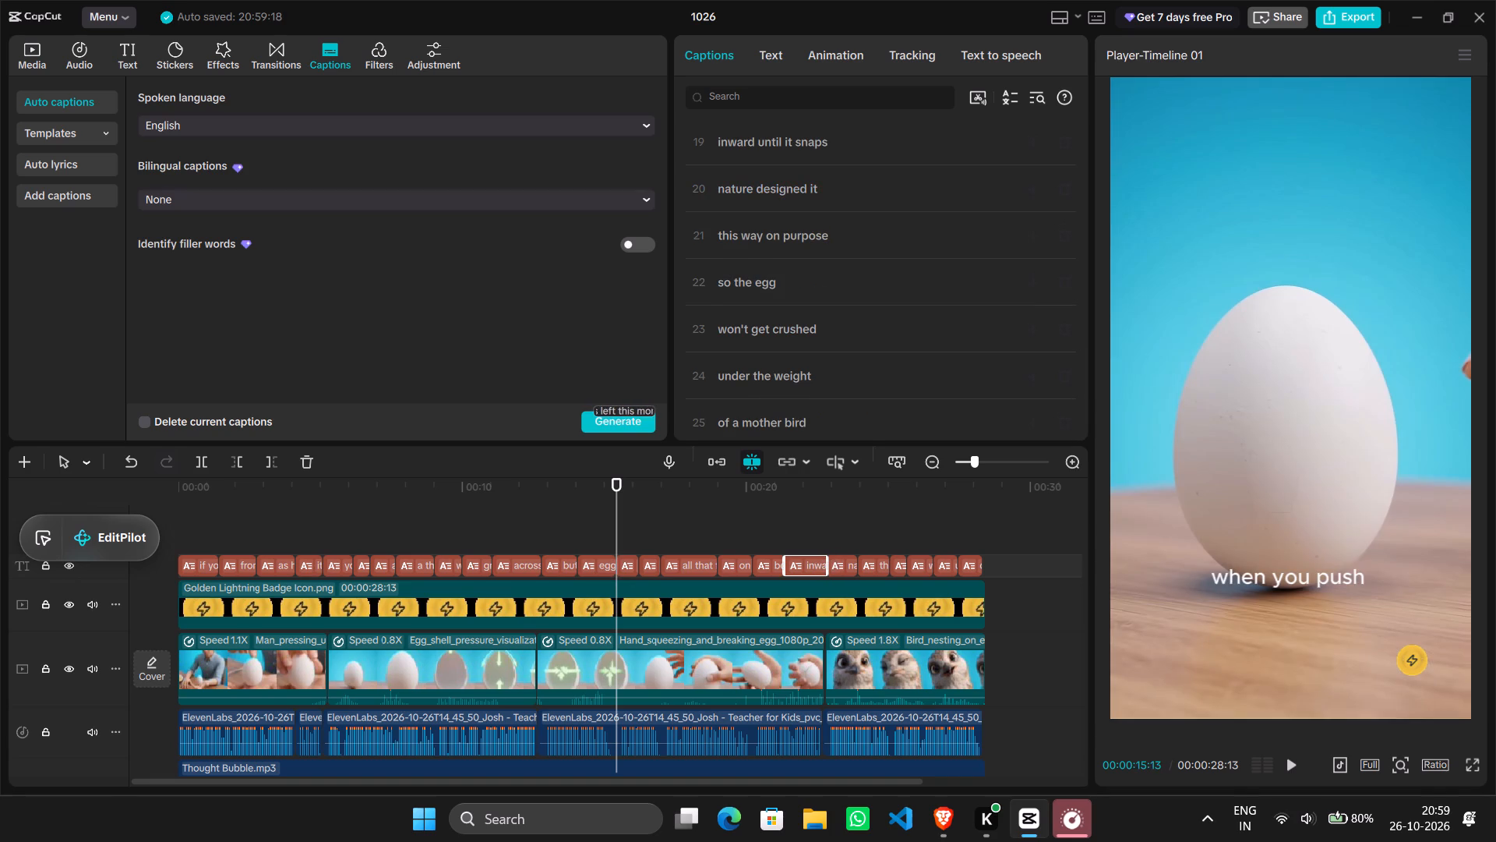
Play the opening captions from the start and change the font of all main captions to Arial Black.
left_click(252, 523)
left_click_drag(252, 523, 170, 523)
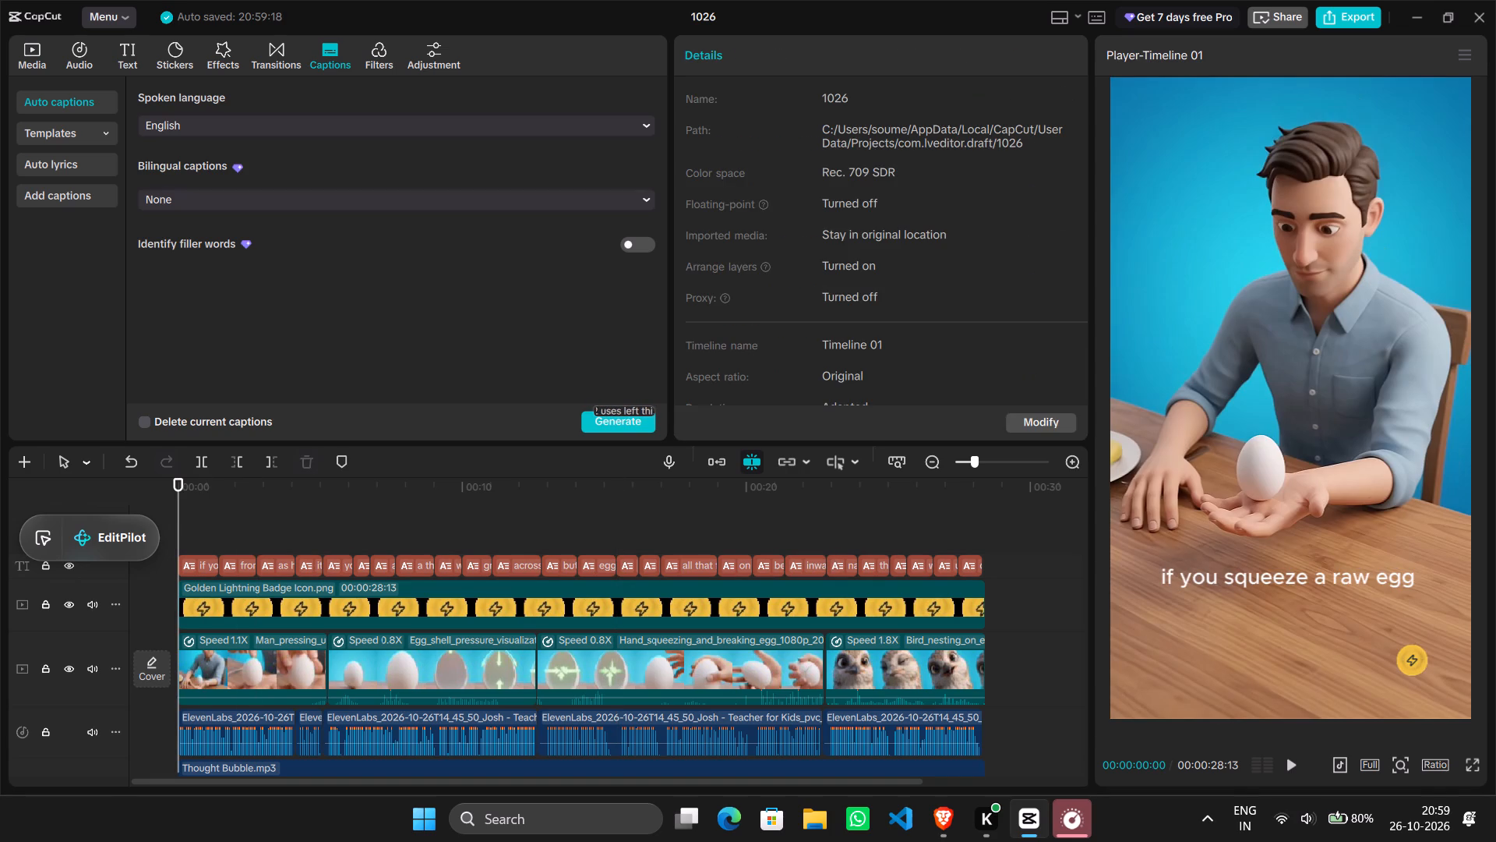
key("space")
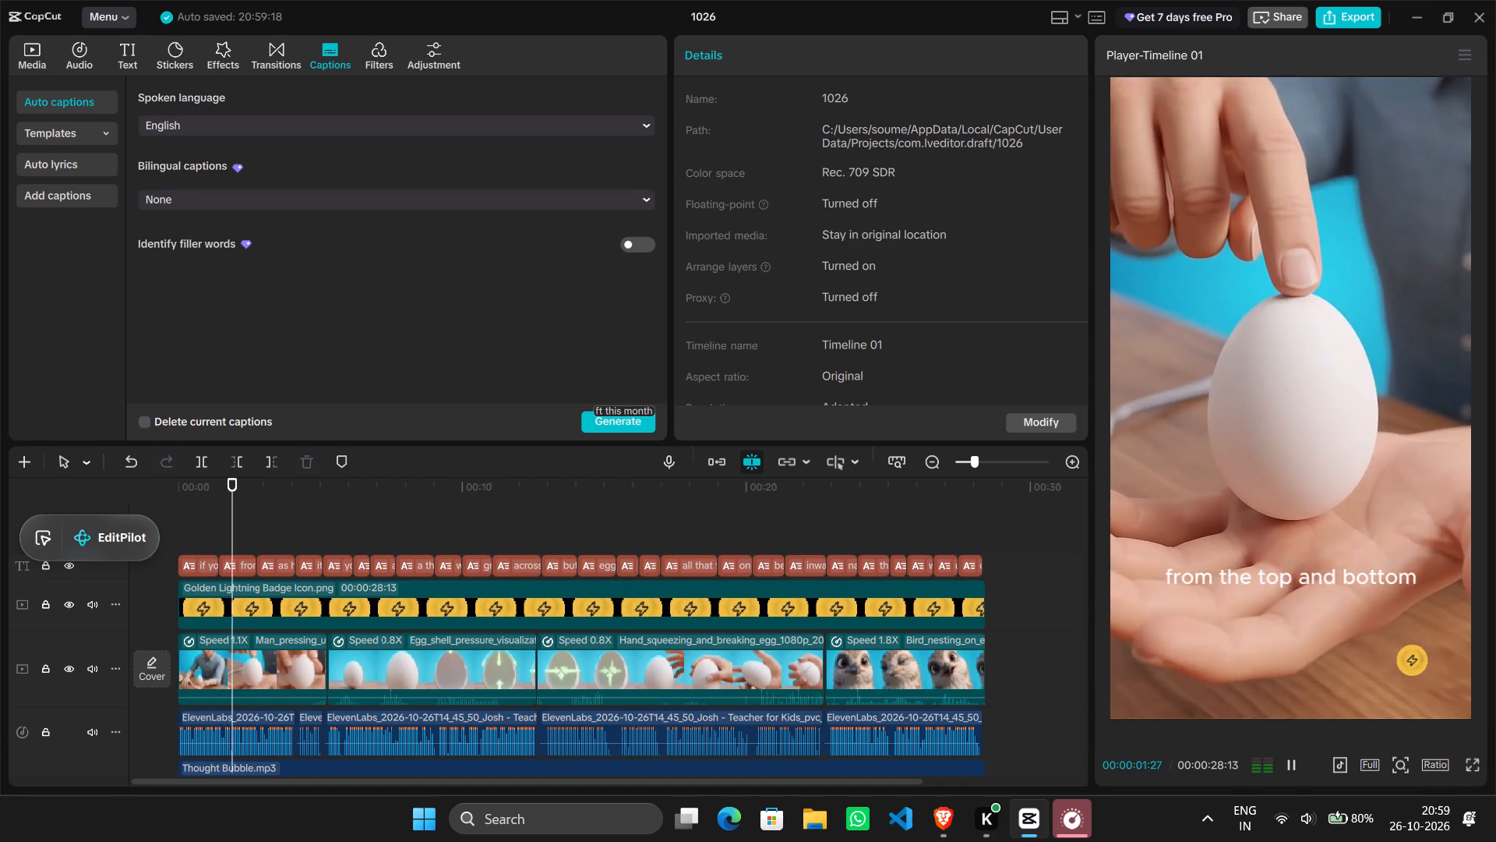
left_click(979, 562)
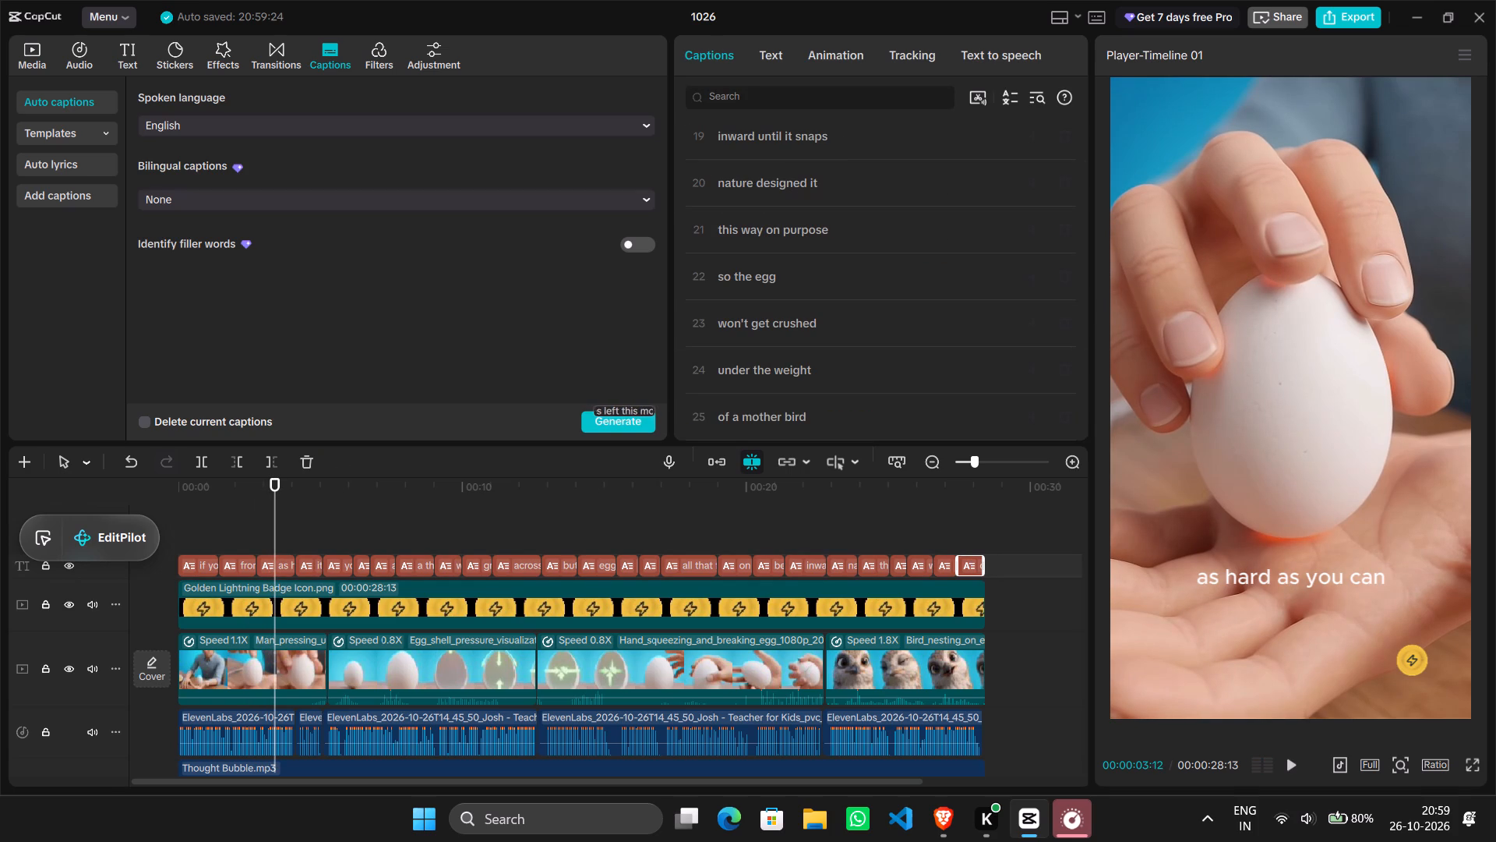
left_click(762, 57)
scroll(831, 194, "down", 1)
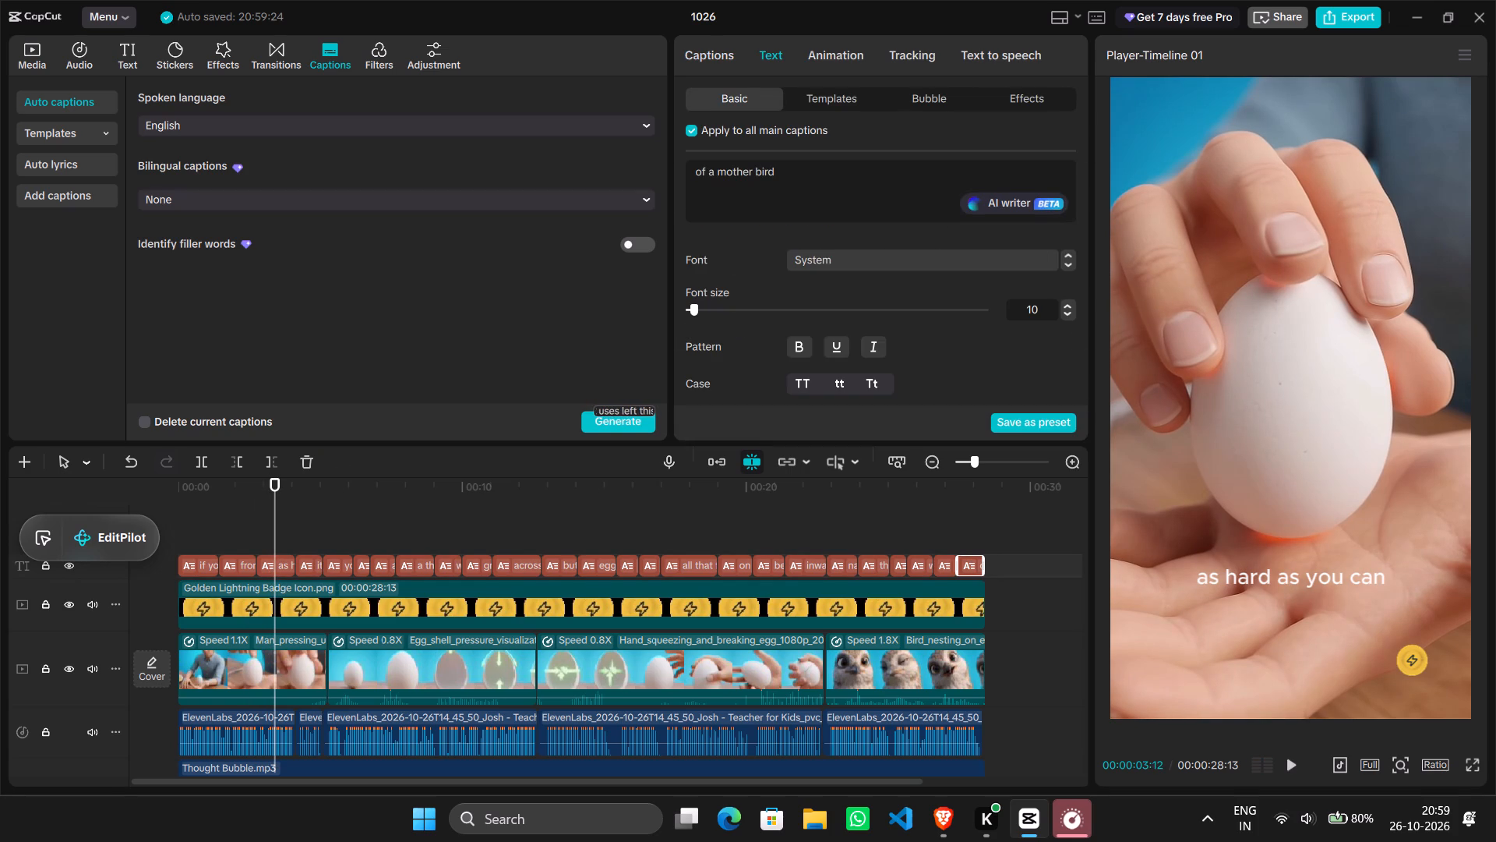
scroll(831, 194, "down", 1)
left_click(828, 256)
left_click(859, 217)
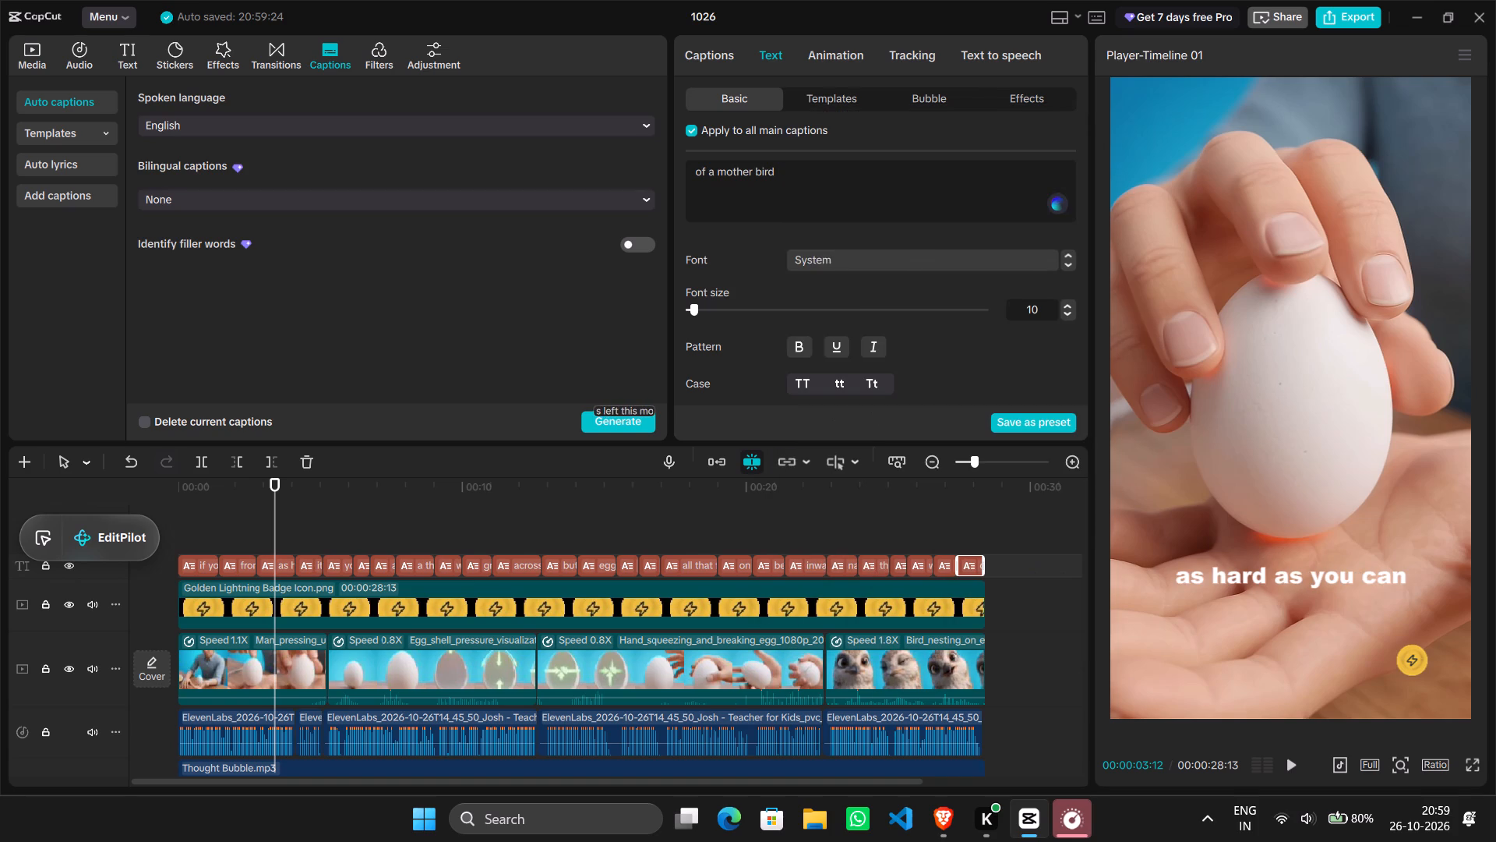
Add a black stroke with a thickness of 30 to all main captions.
scroll(760, 293, "down", 1)
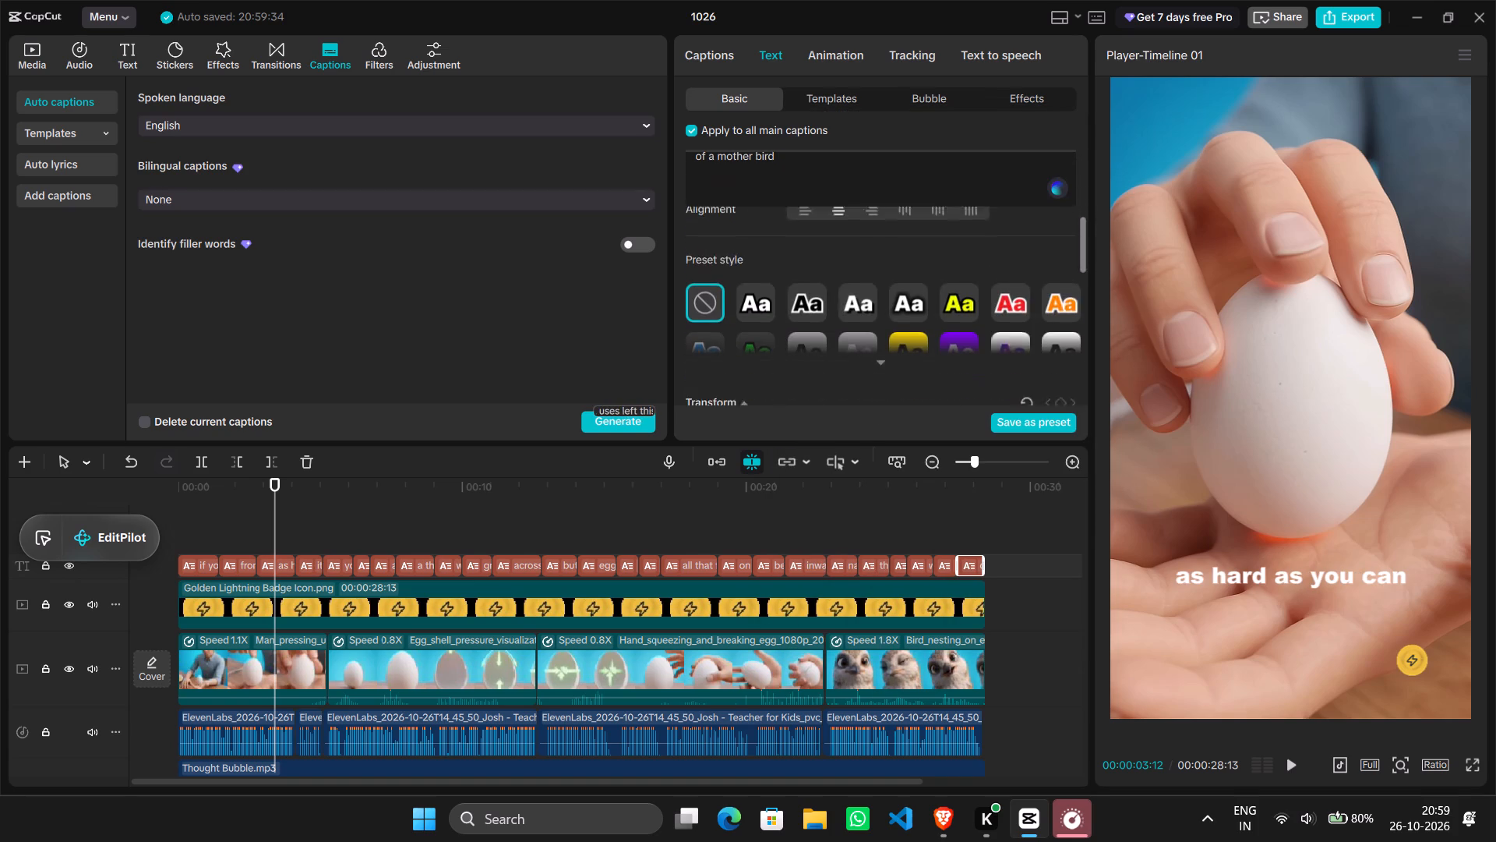
scroll(760, 293, "down", 2)
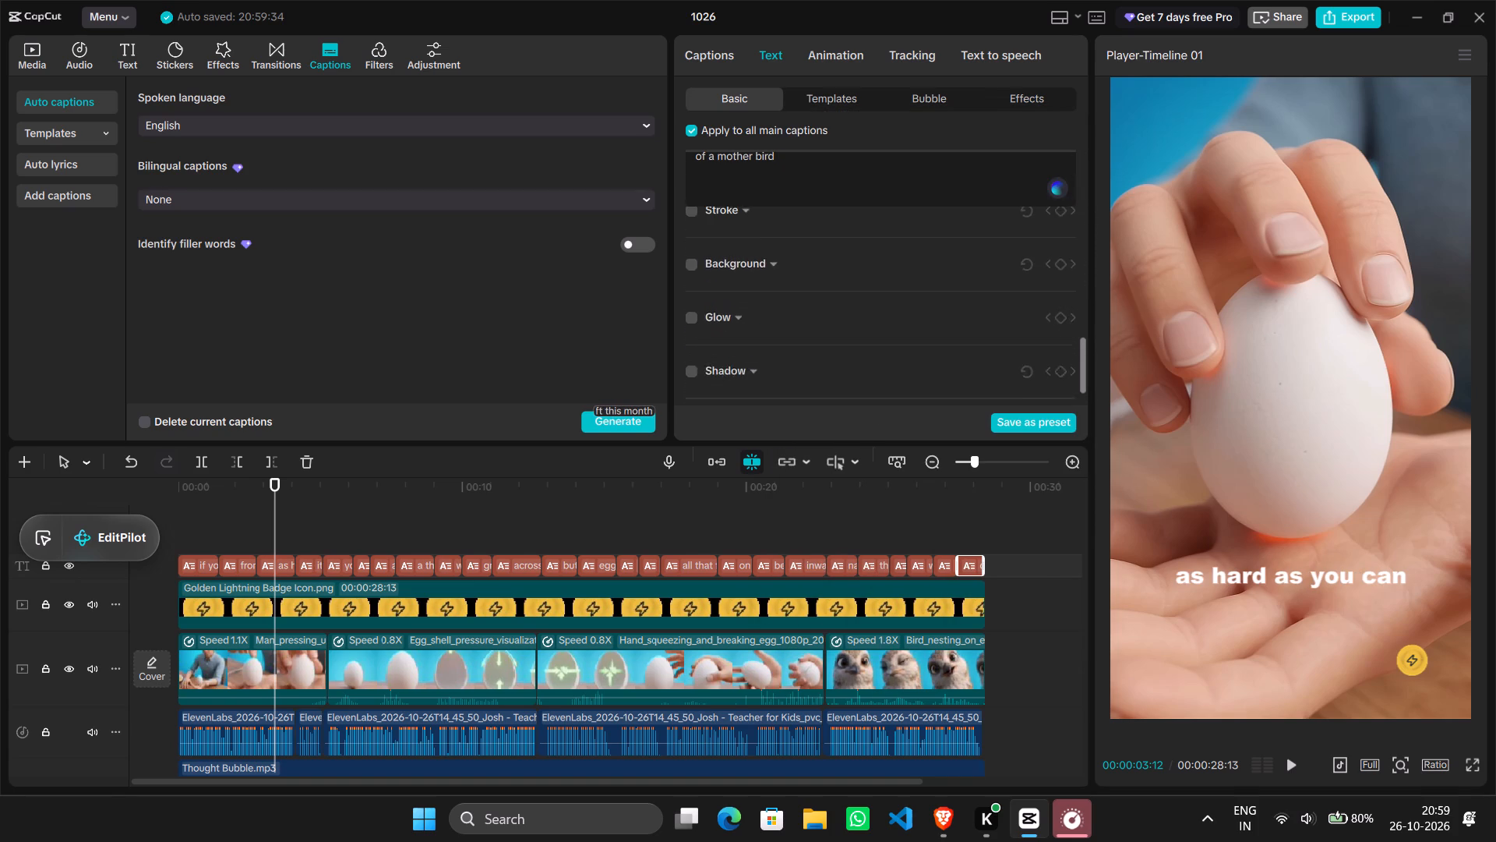
scroll(760, 293, "down", 1)
left_click(691, 284)
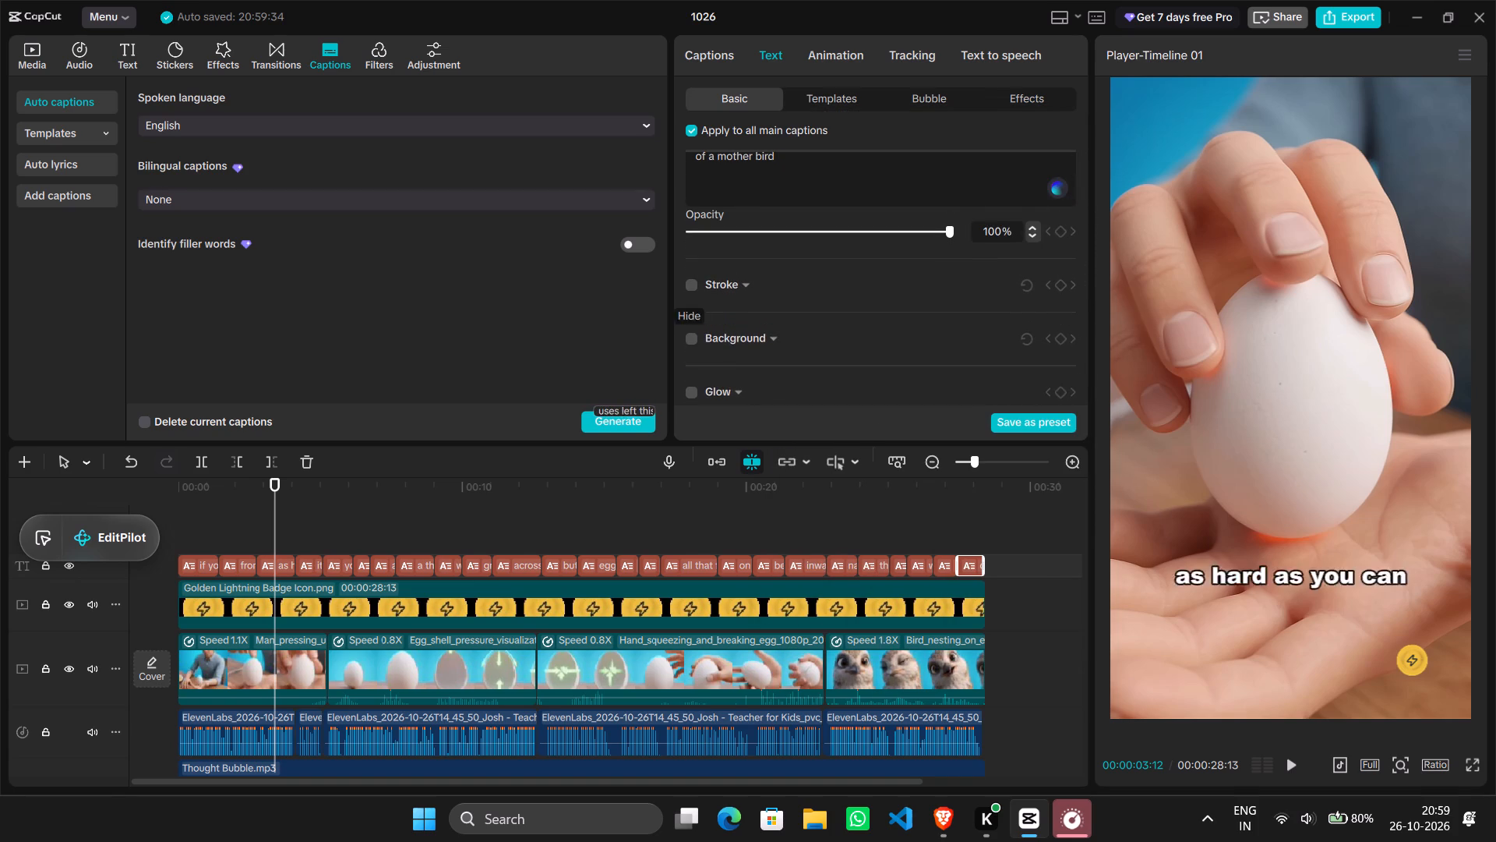
left_click_drag(793, 378, 770, 378)
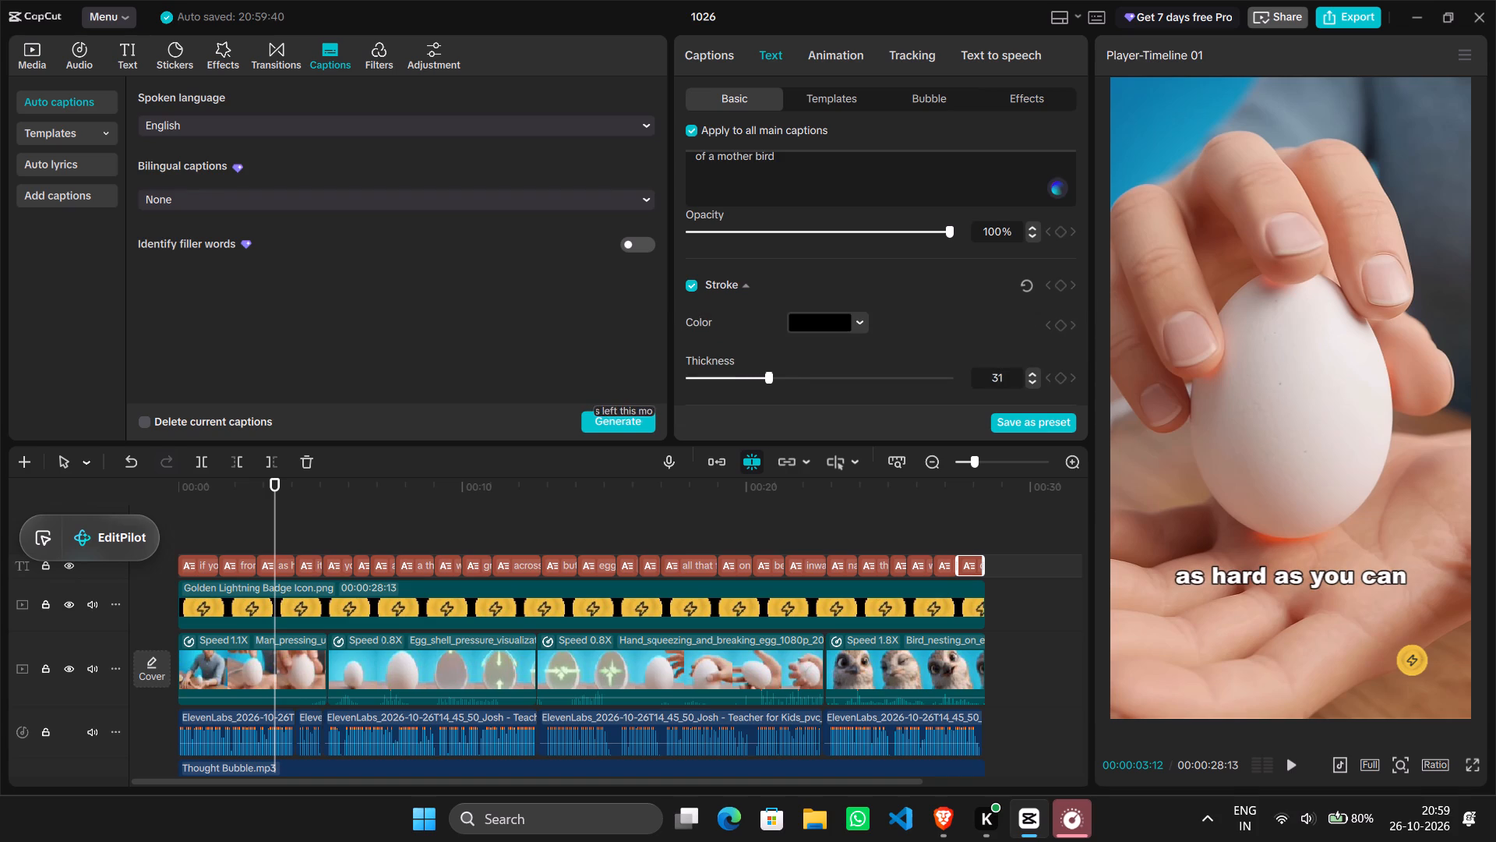
left_click_drag(770, 378, 767, 379)
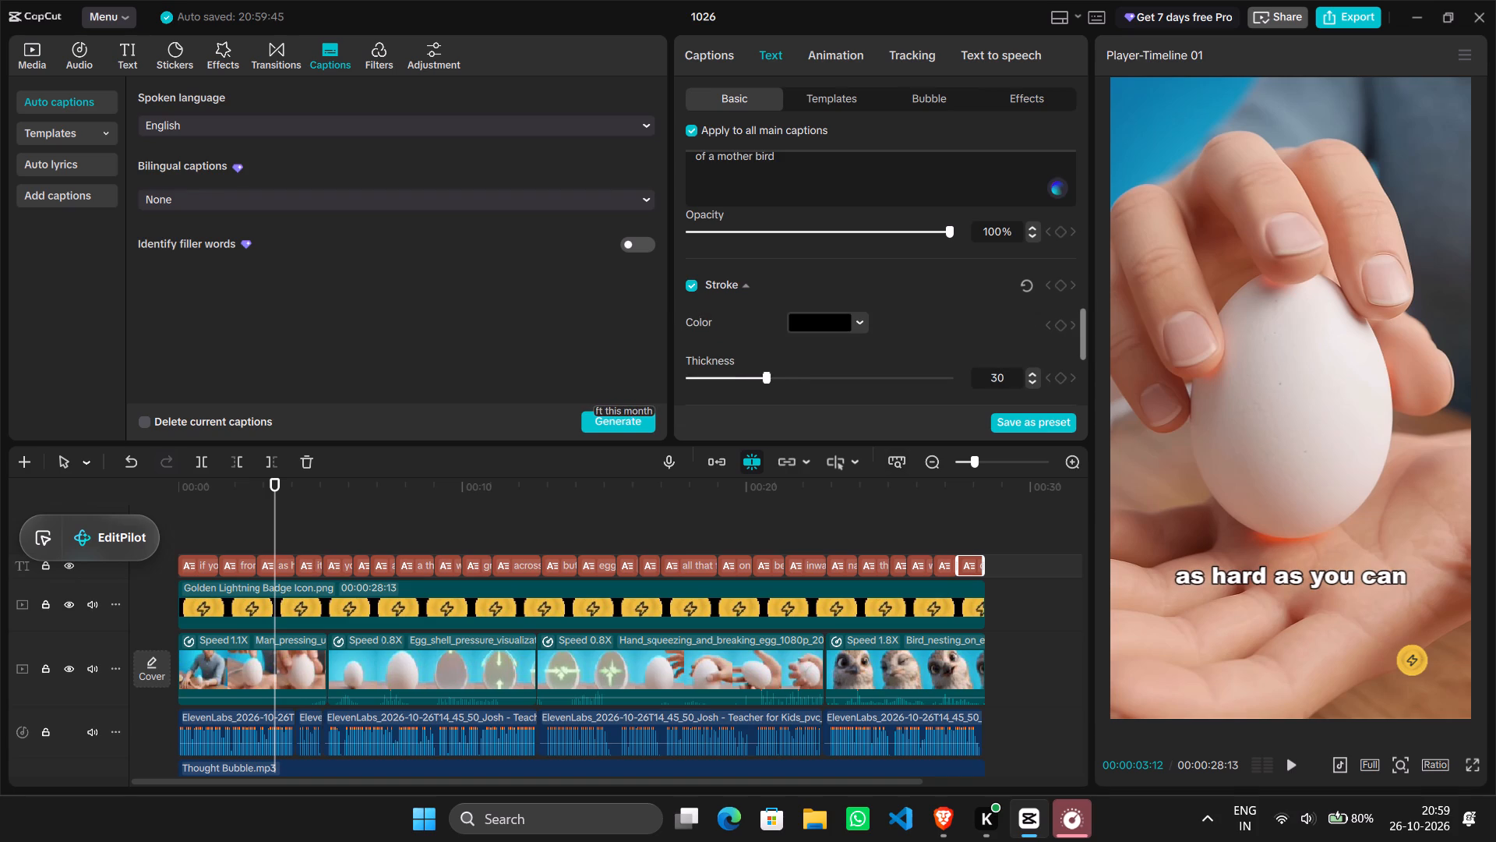
Move the captions slightly higher in the frame, with the short-video platform interface overlay shown.
left_click(1279, 582)
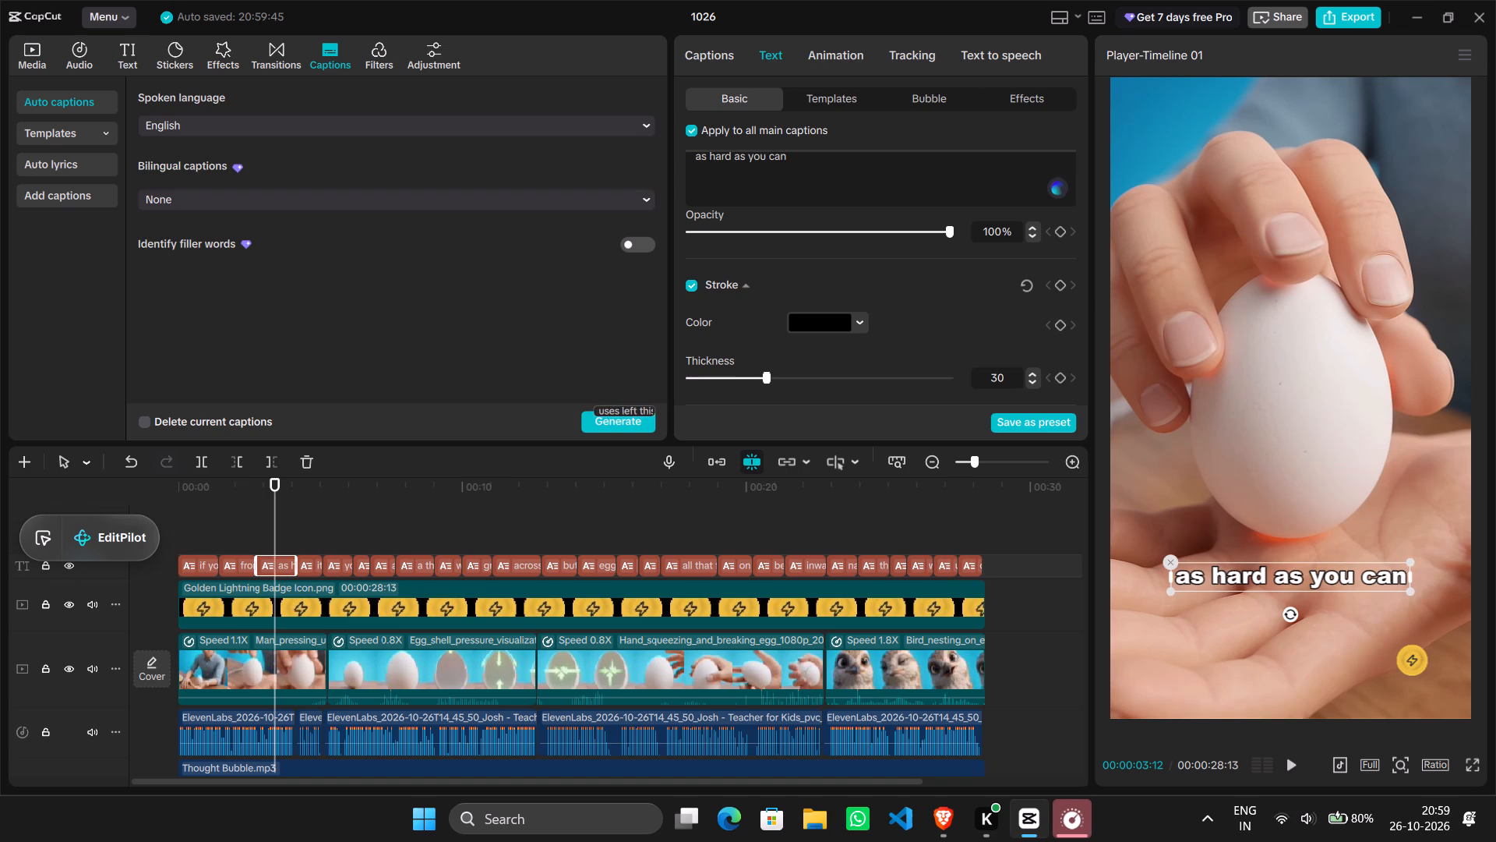
Enlarge the main captions slightly to a scale of 102%.
left_click(1410, 561)
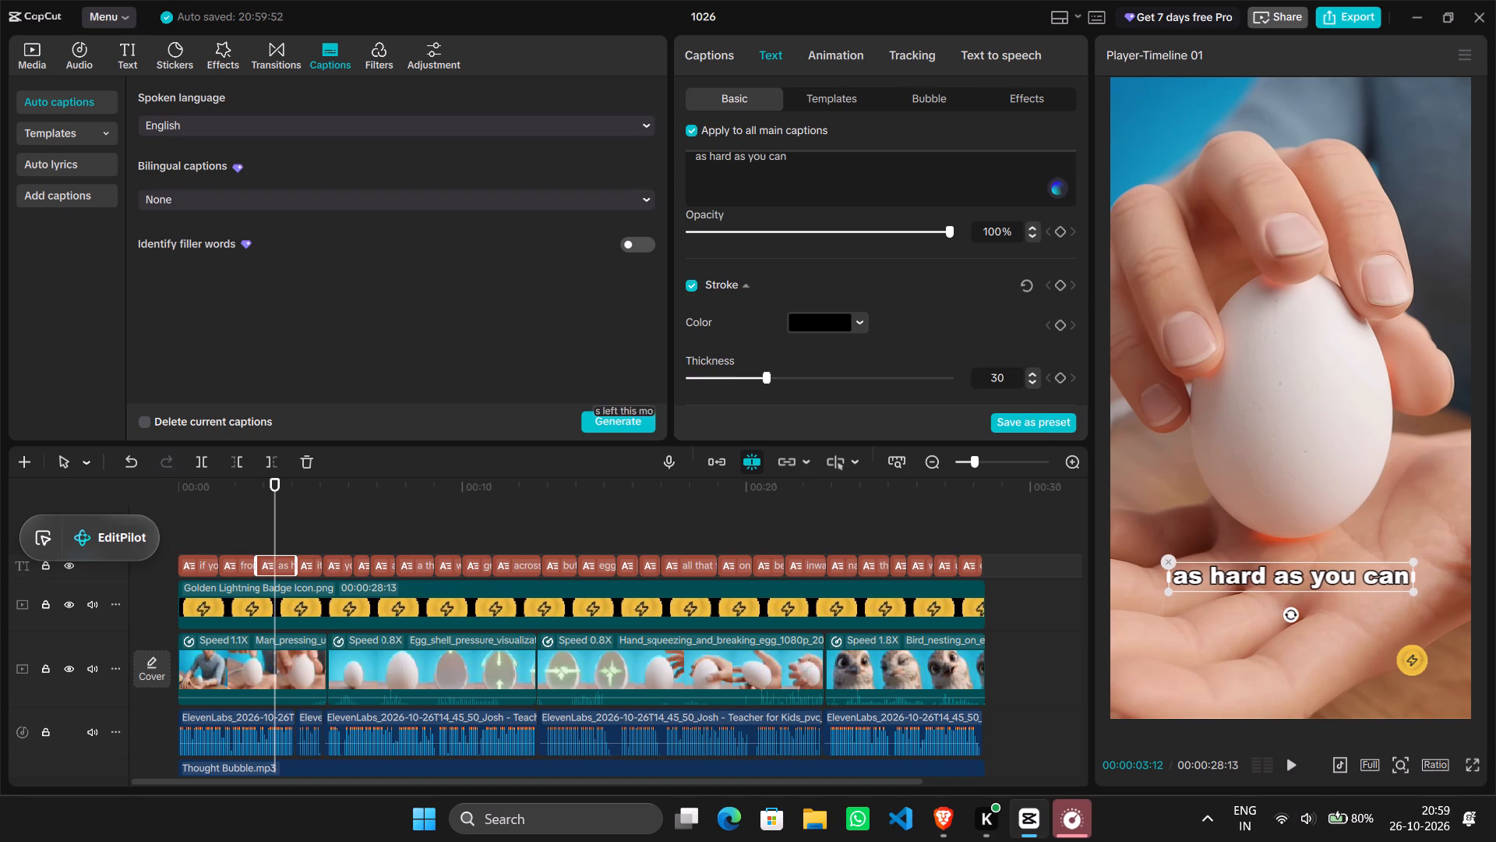
Show the YouTube Shorts interface overlay and move the captions up in the frame to a Y position of about -915, keeping them horizontally centred.
left_click(1339, 764)
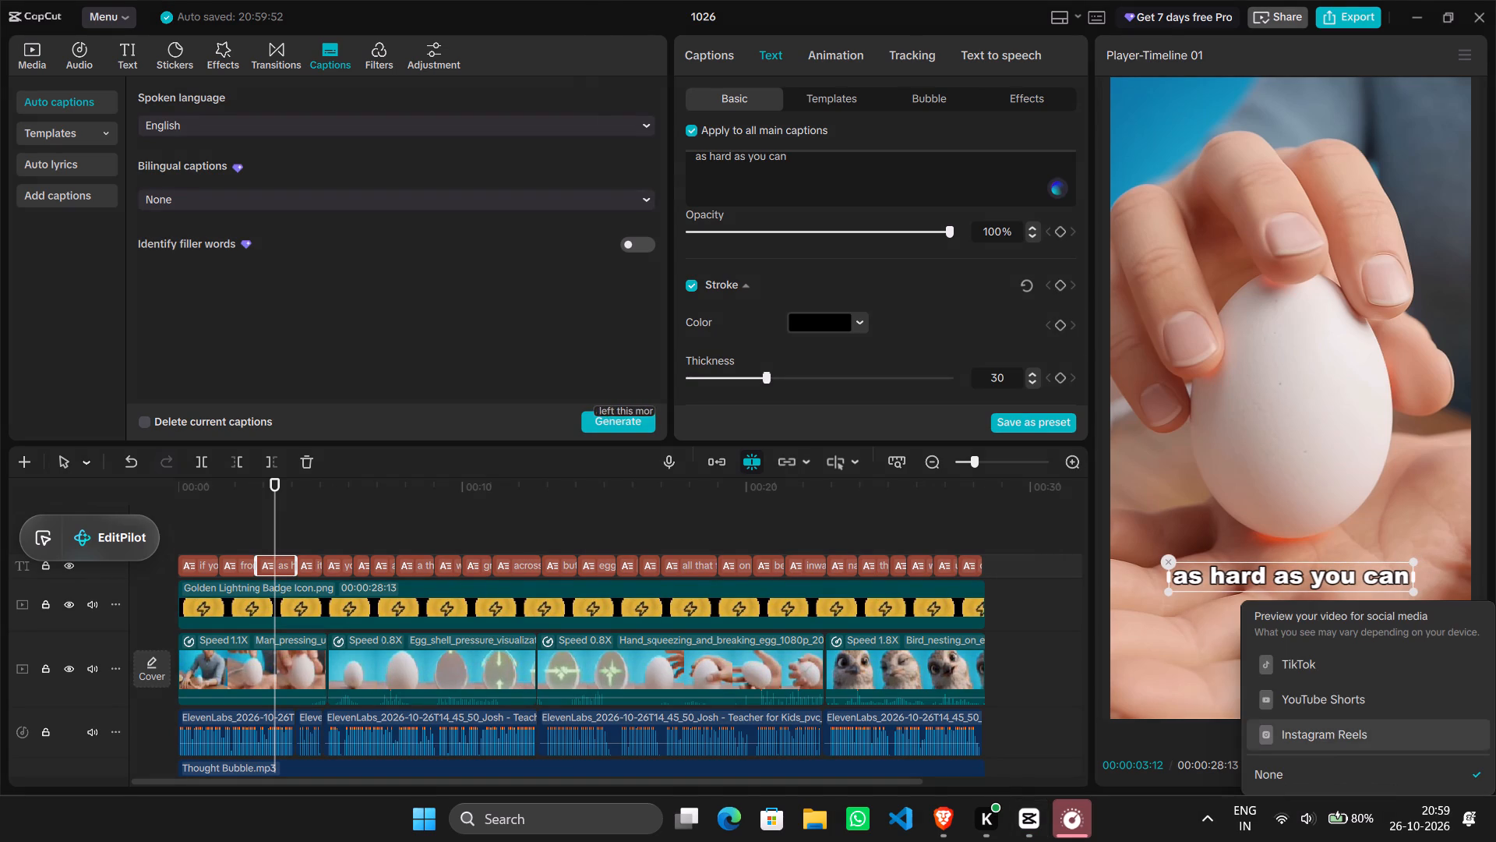
left_click(1307, 707)
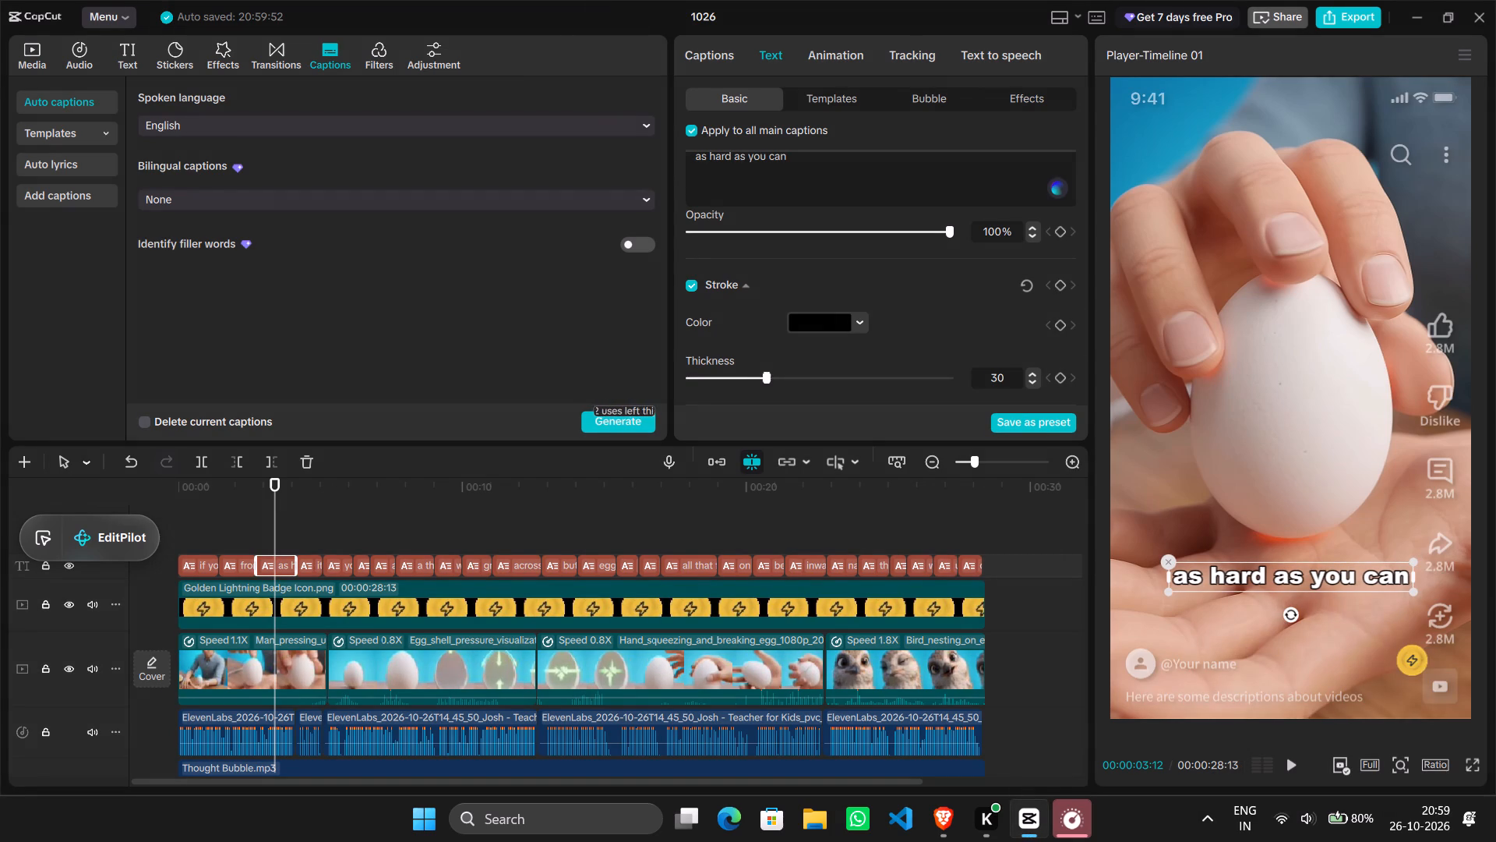
left_click_drag(1297, 580, 1296, 552)
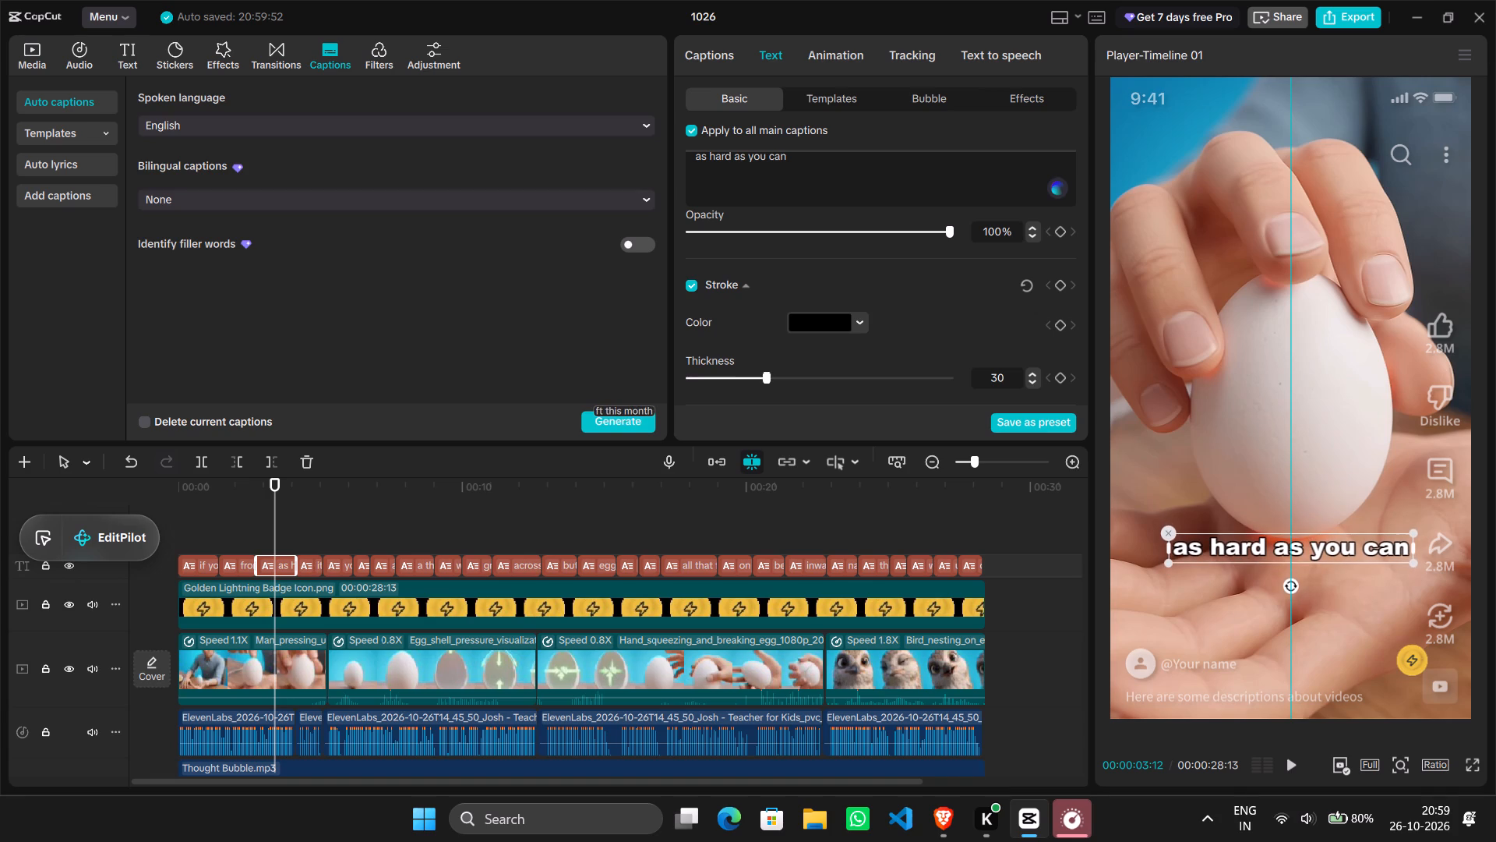
left_click_drag(1296, 552, 1296, 554)
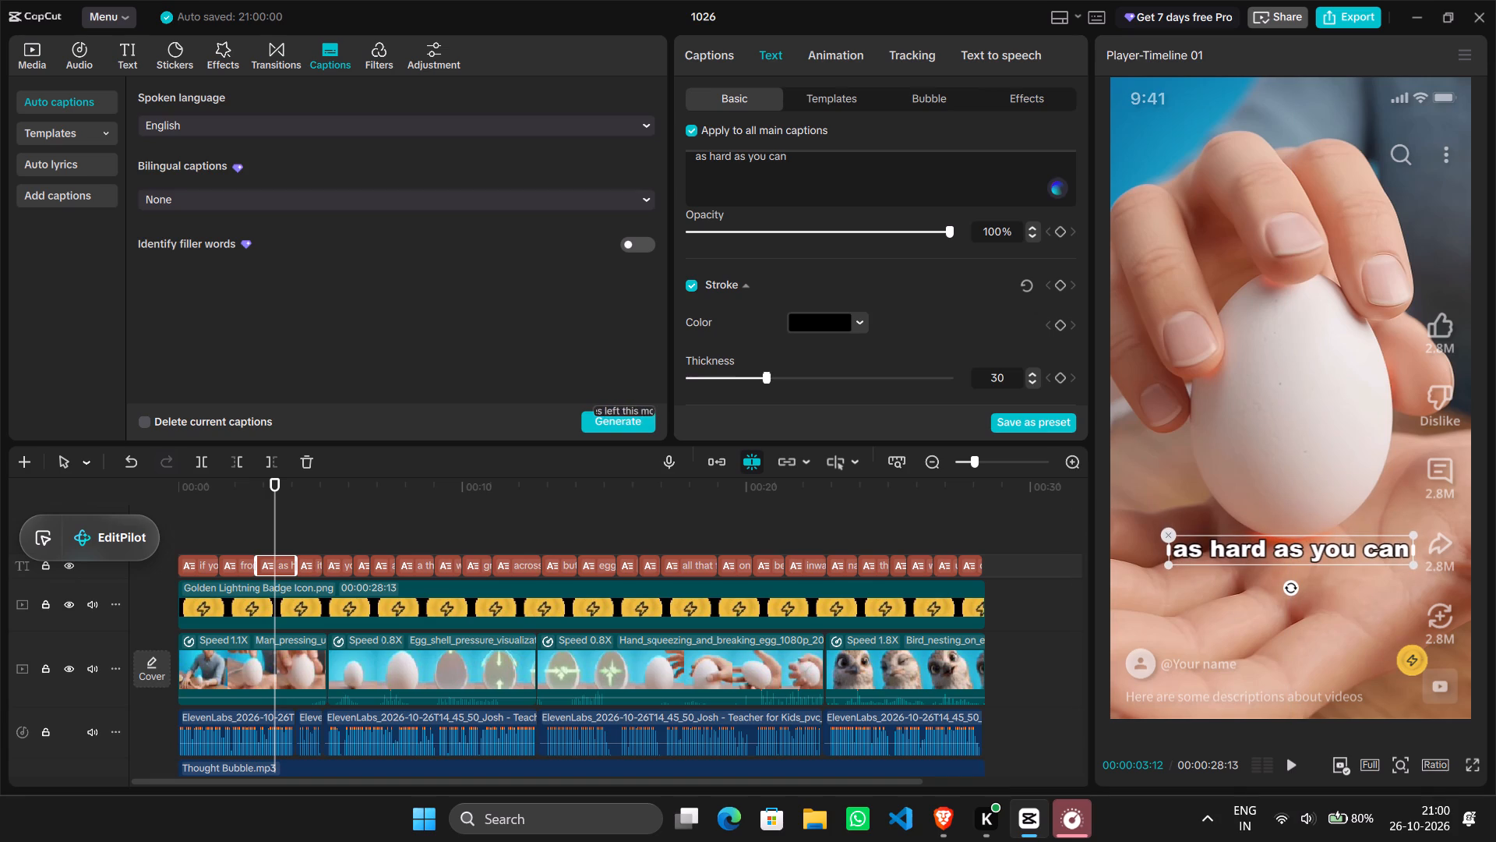
scroll(875, 317, "up", 1)
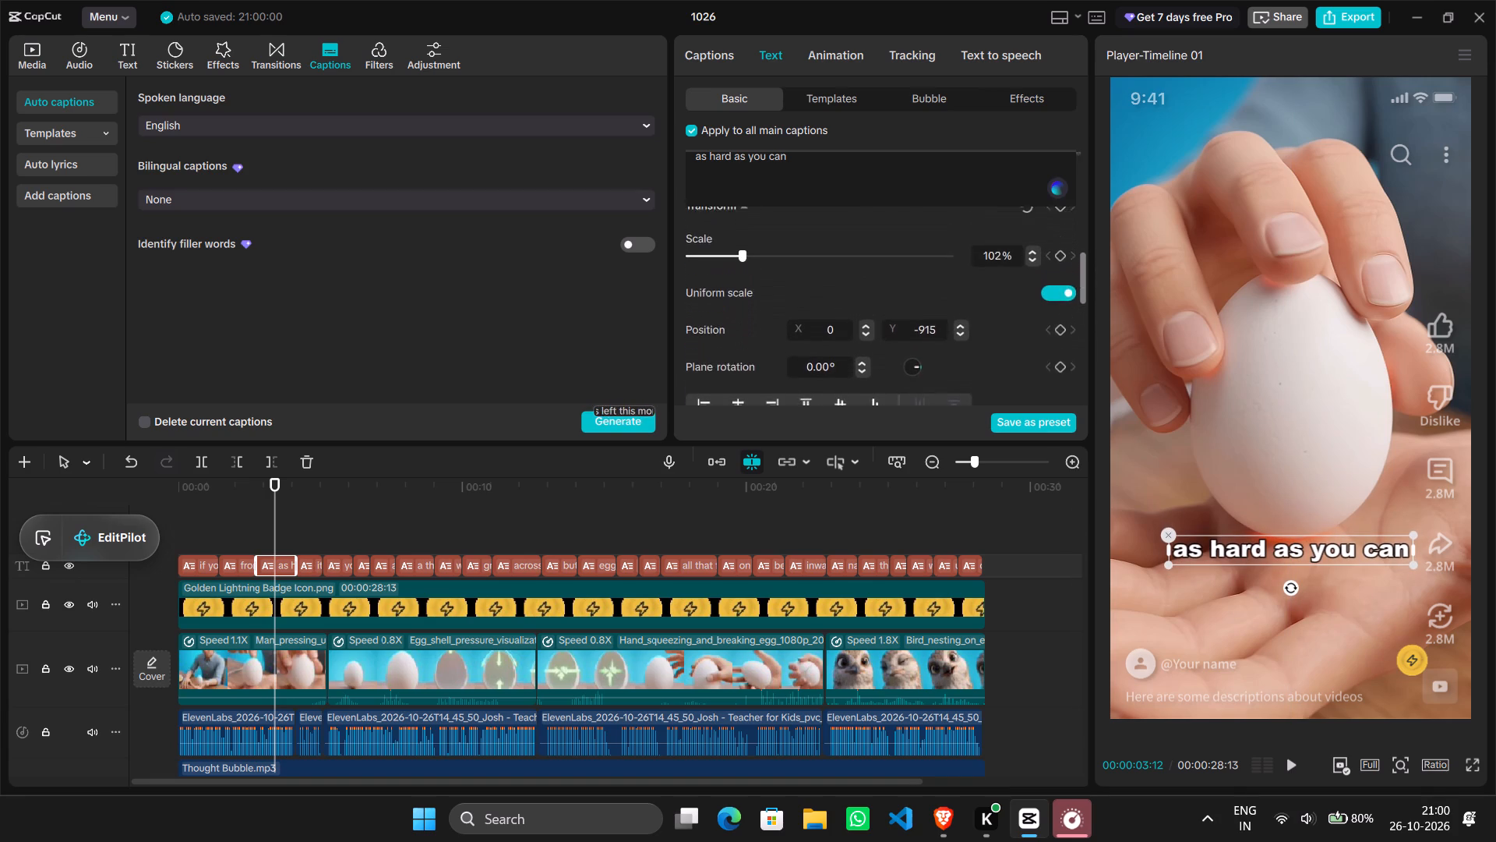
scroll(875, 317, "up", 1)
Return the playhead to the start of the timeline and select the first caption, "if you squeeze a raw egg".
left_click(372, 506)
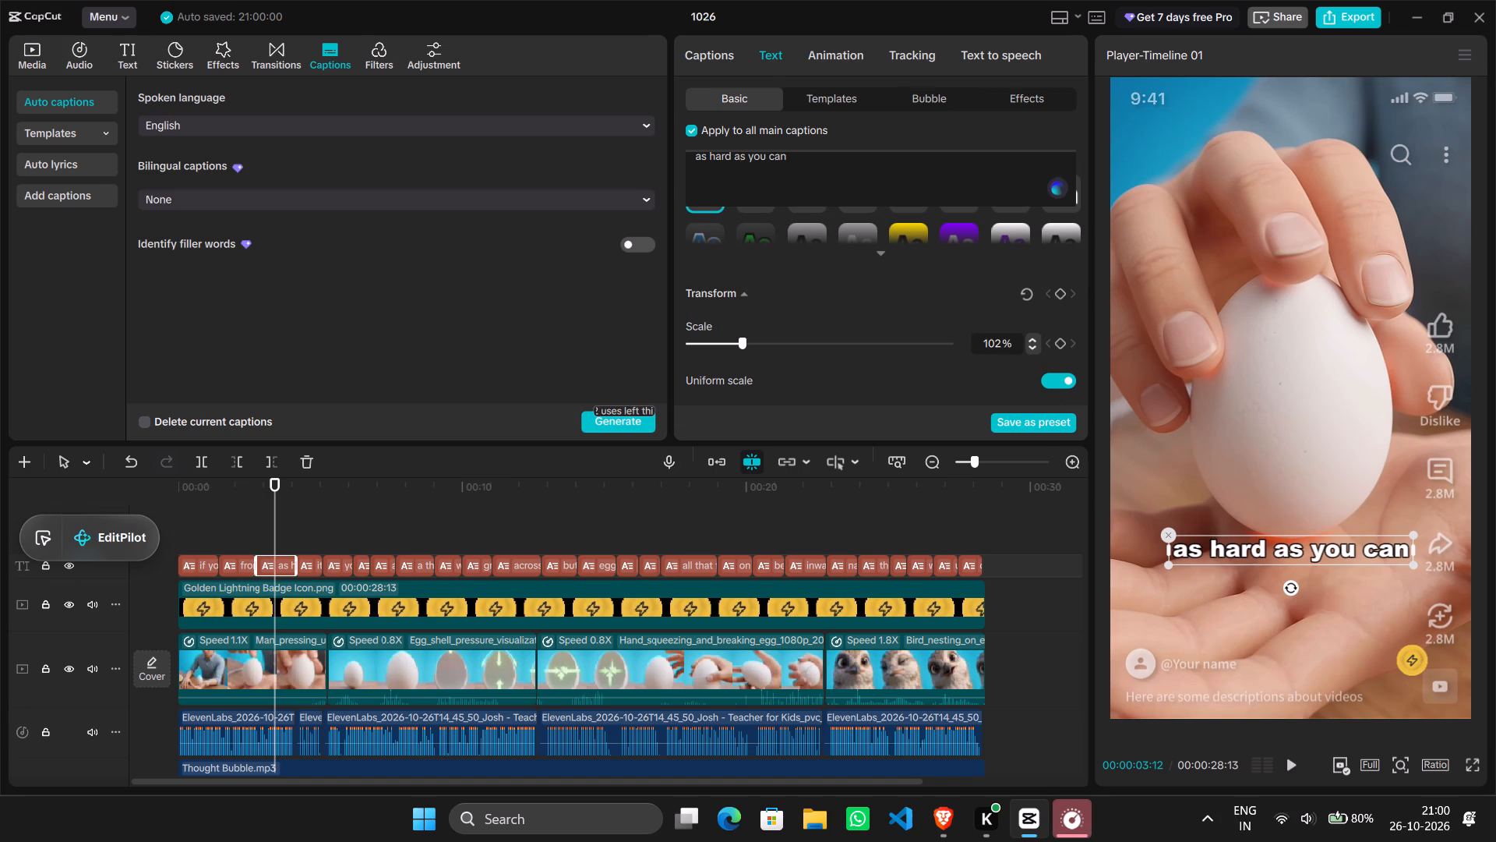
left_click_drag(372, 506, 140, 501)
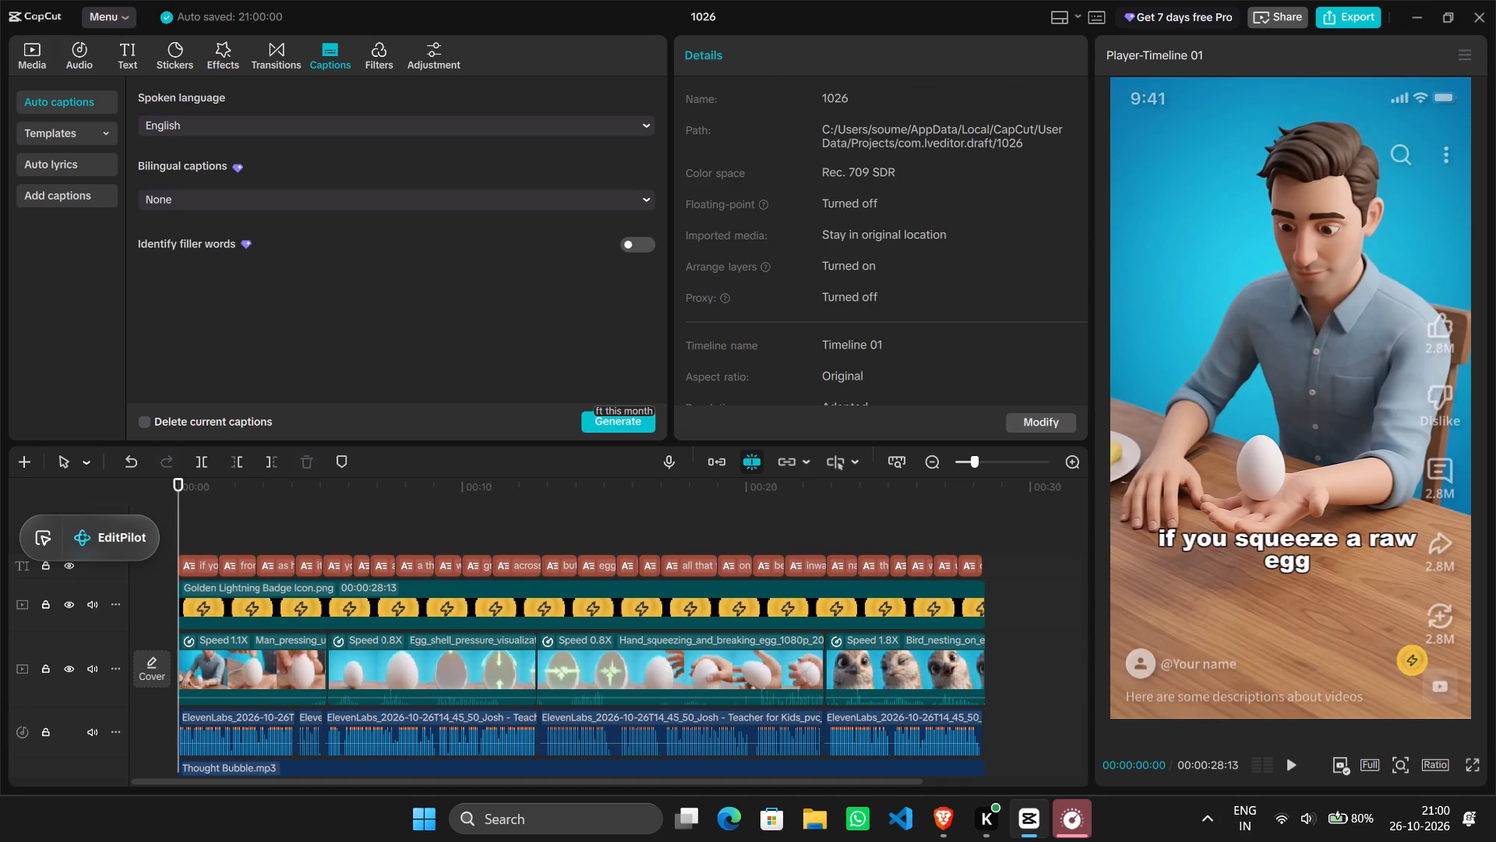
left_click(202, 569)
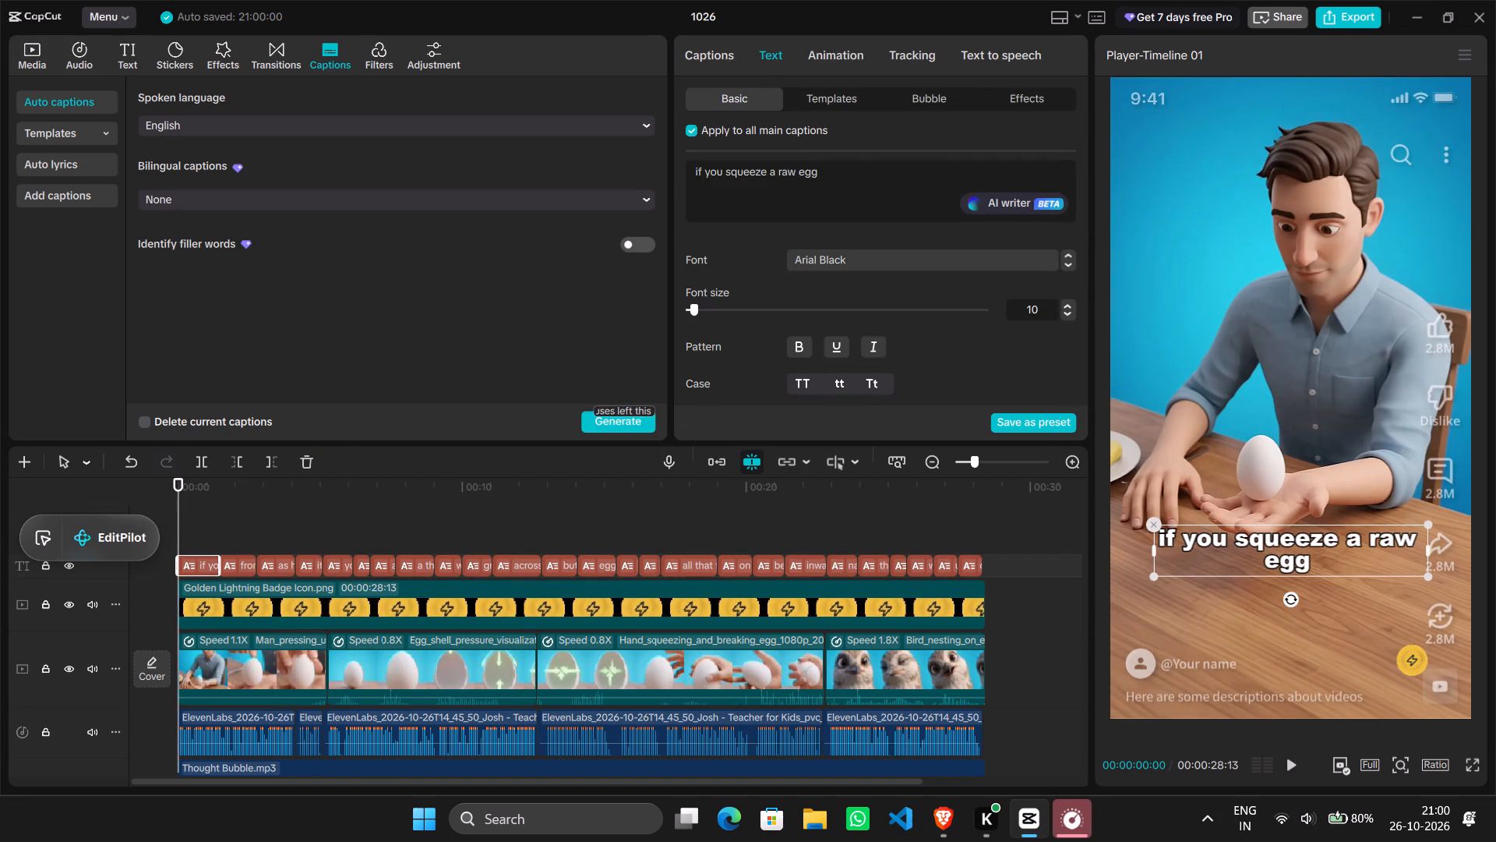
Split the caption "if you squeeze a raw egg" after "squeeze" and "from the top and bottom" after "top".
left_click(693, 48)
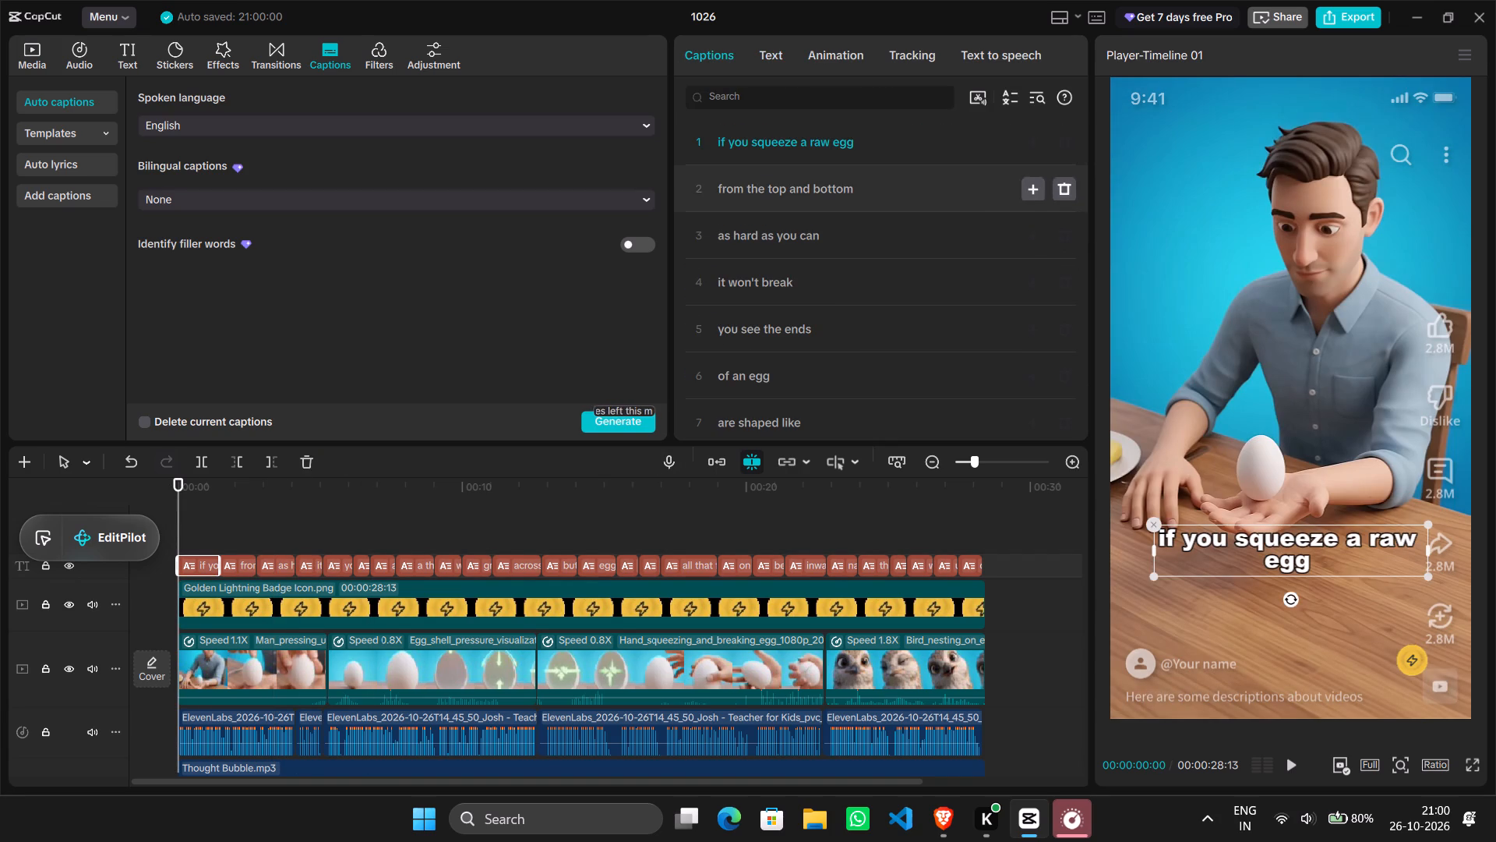
left_click(801, 147)
key("Return")
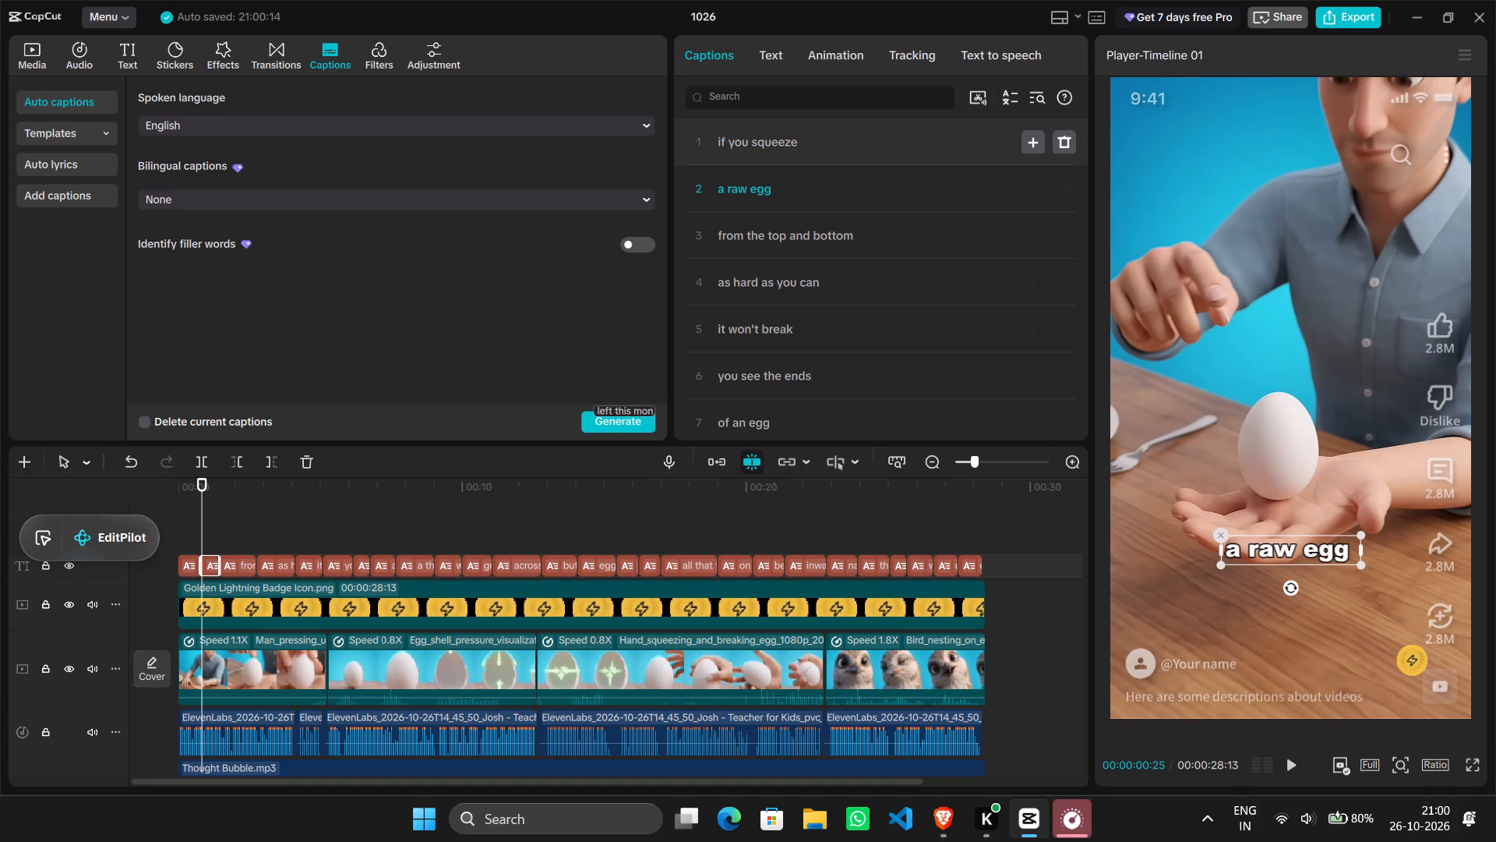
left_click(789, 235)
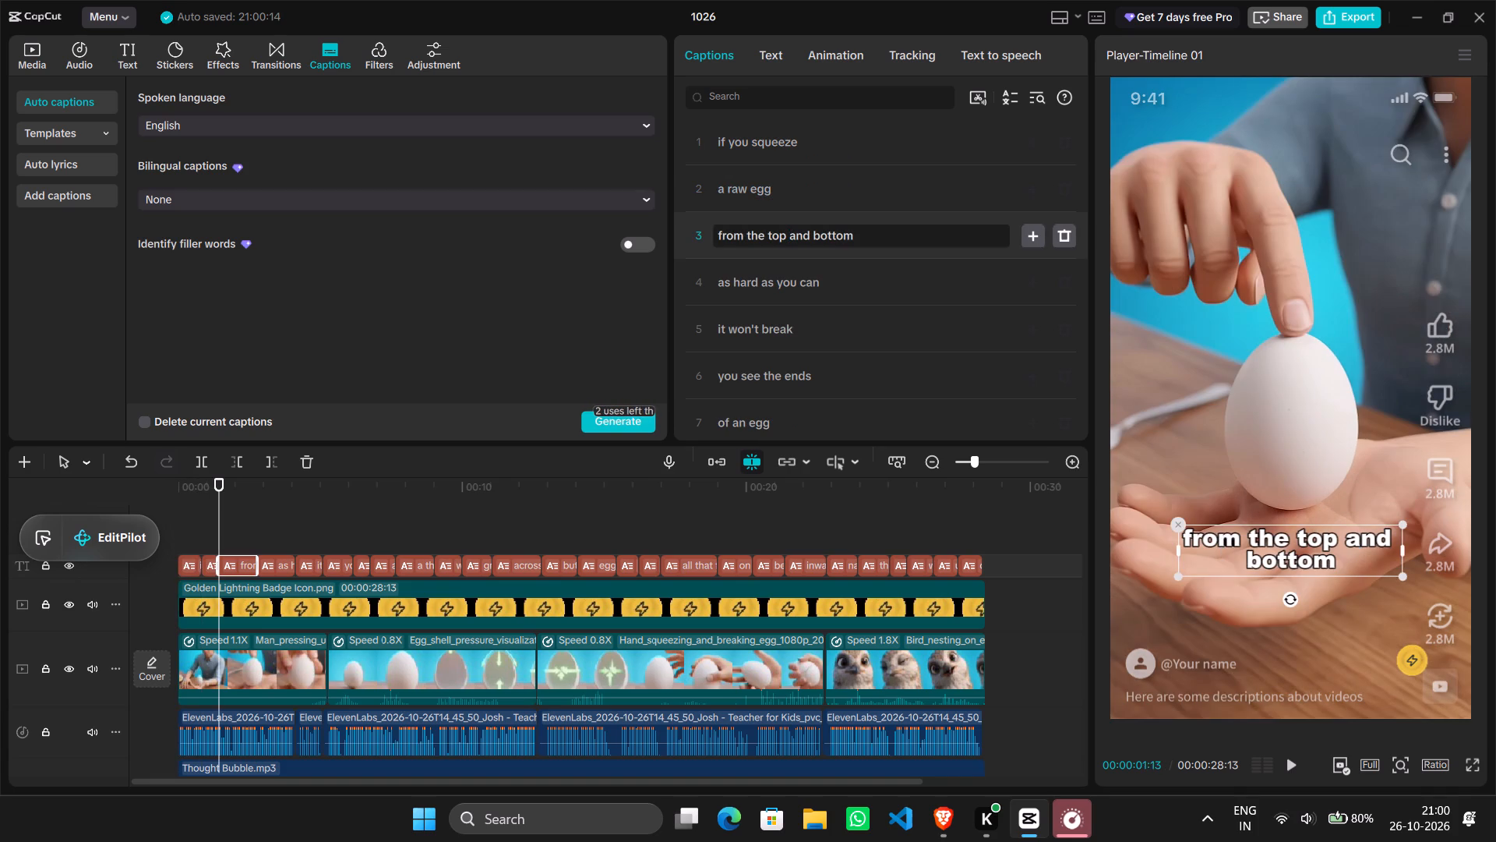
key("Return")
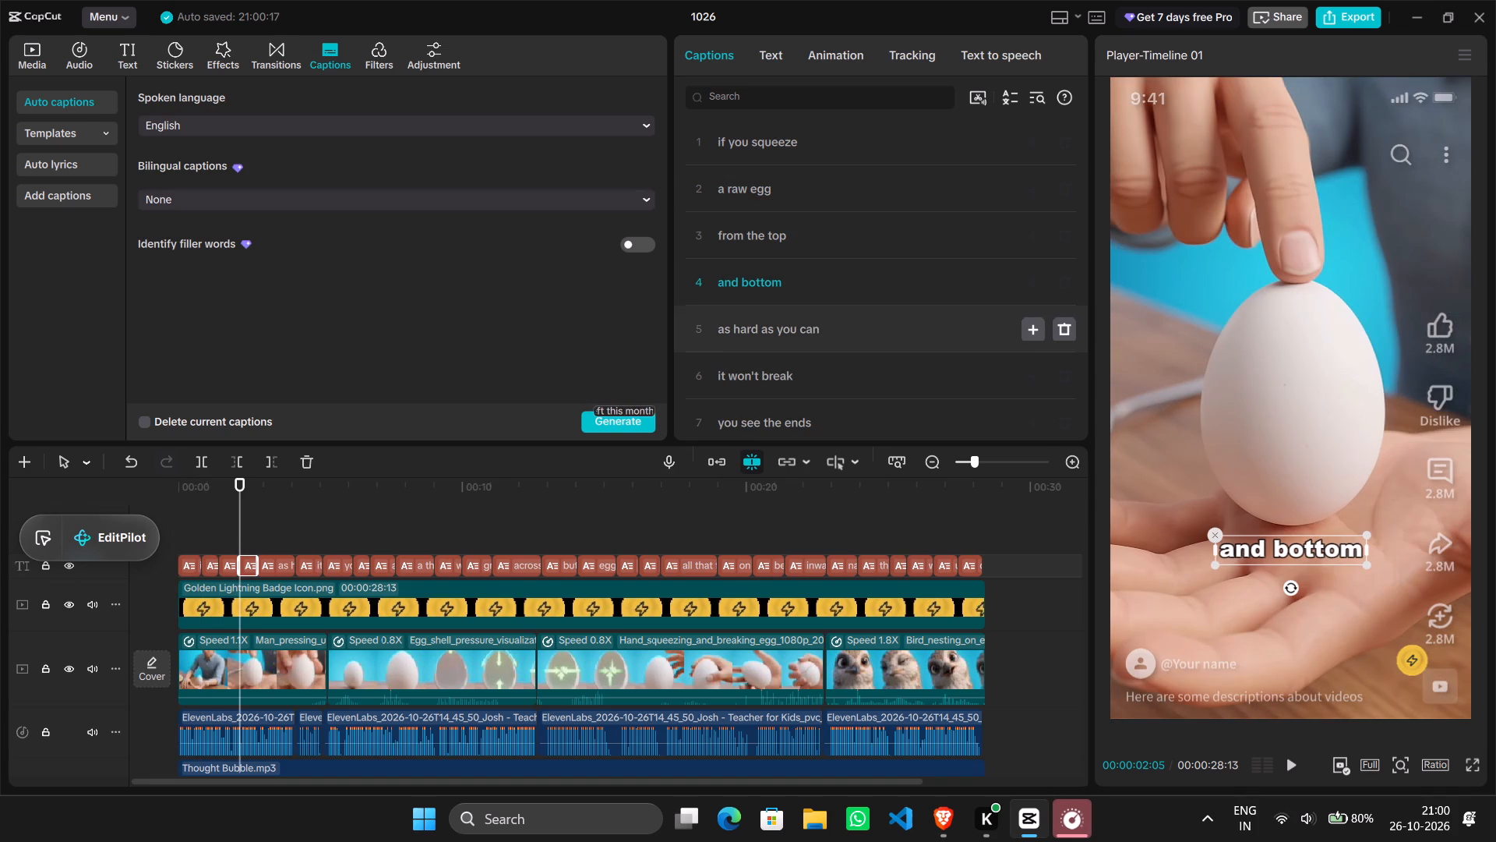
Split the caption "as hard as you can" after "hard".
left_click(762, 333)
key("Return")
Play the video from the start and scrub through its middle part to check how each styled caption fits the frame.
scroll(802, 360, "down", 1)
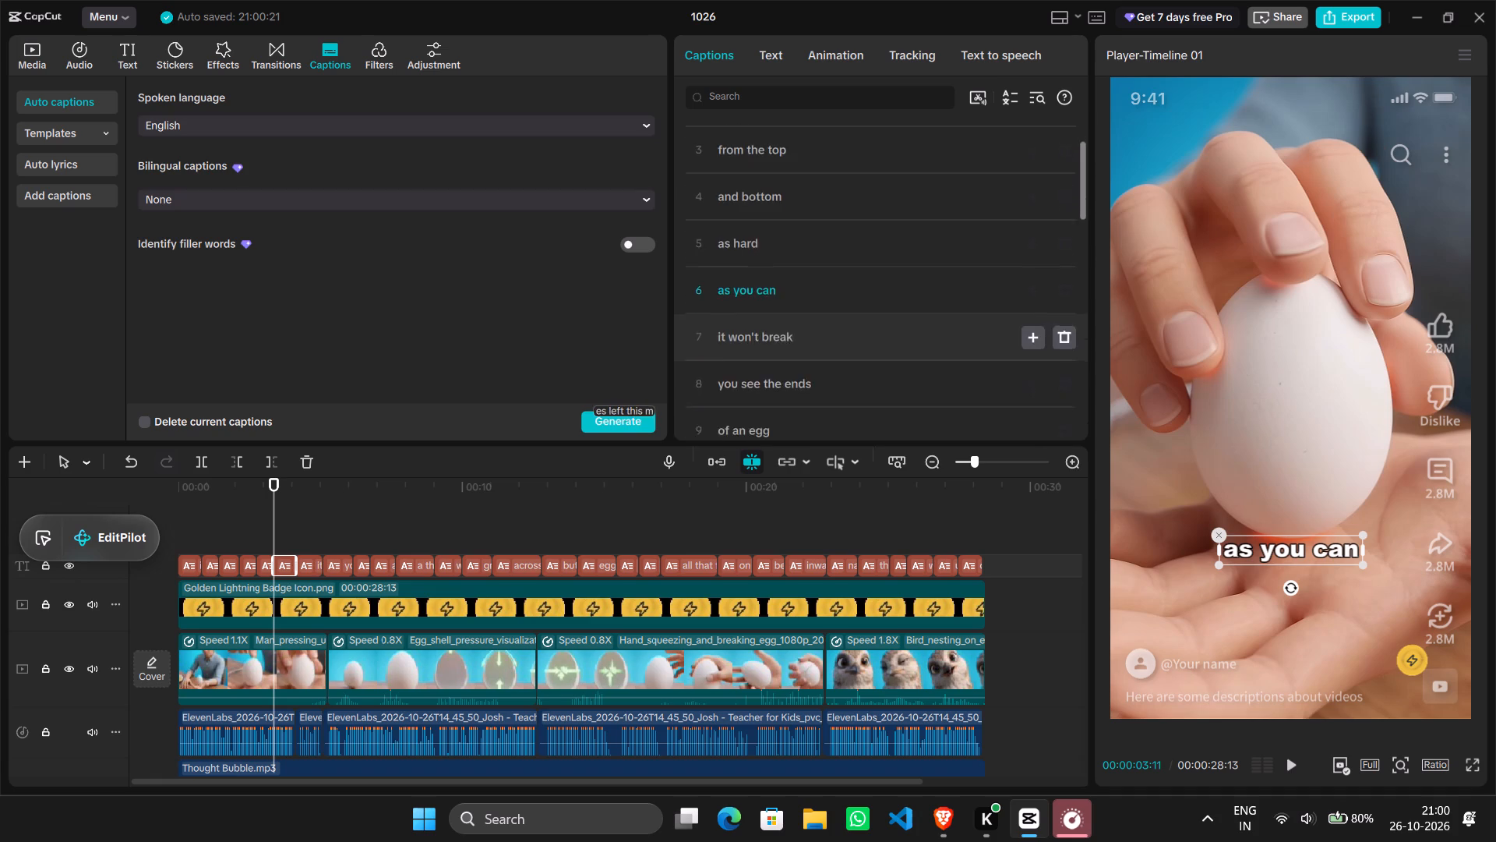
scroll(802, 360, "down", 1)
left_click(221, 513)
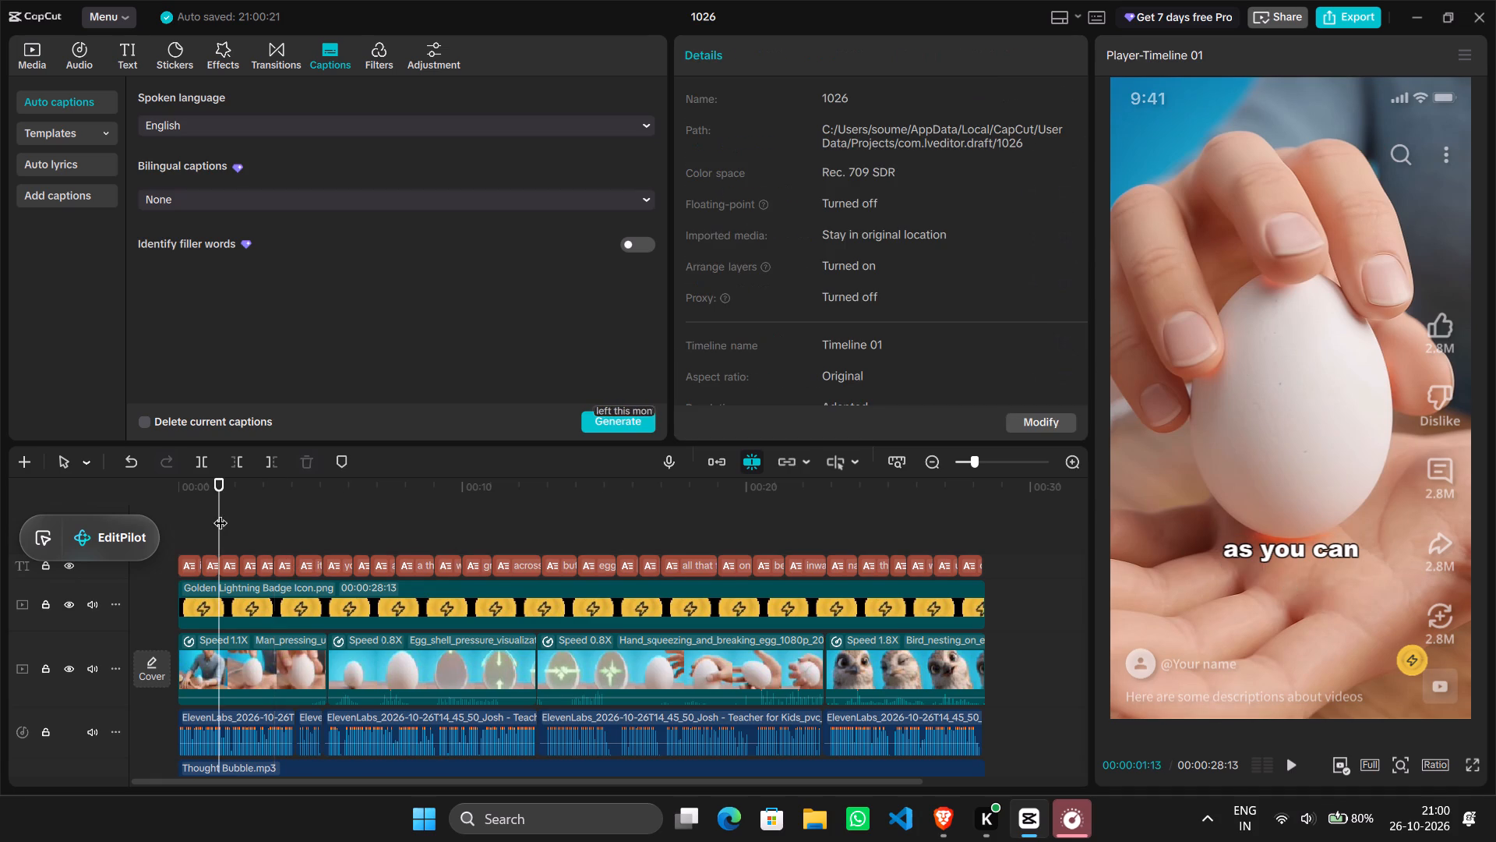
left_click_drag(221, 513, 173, 519)
key("space")
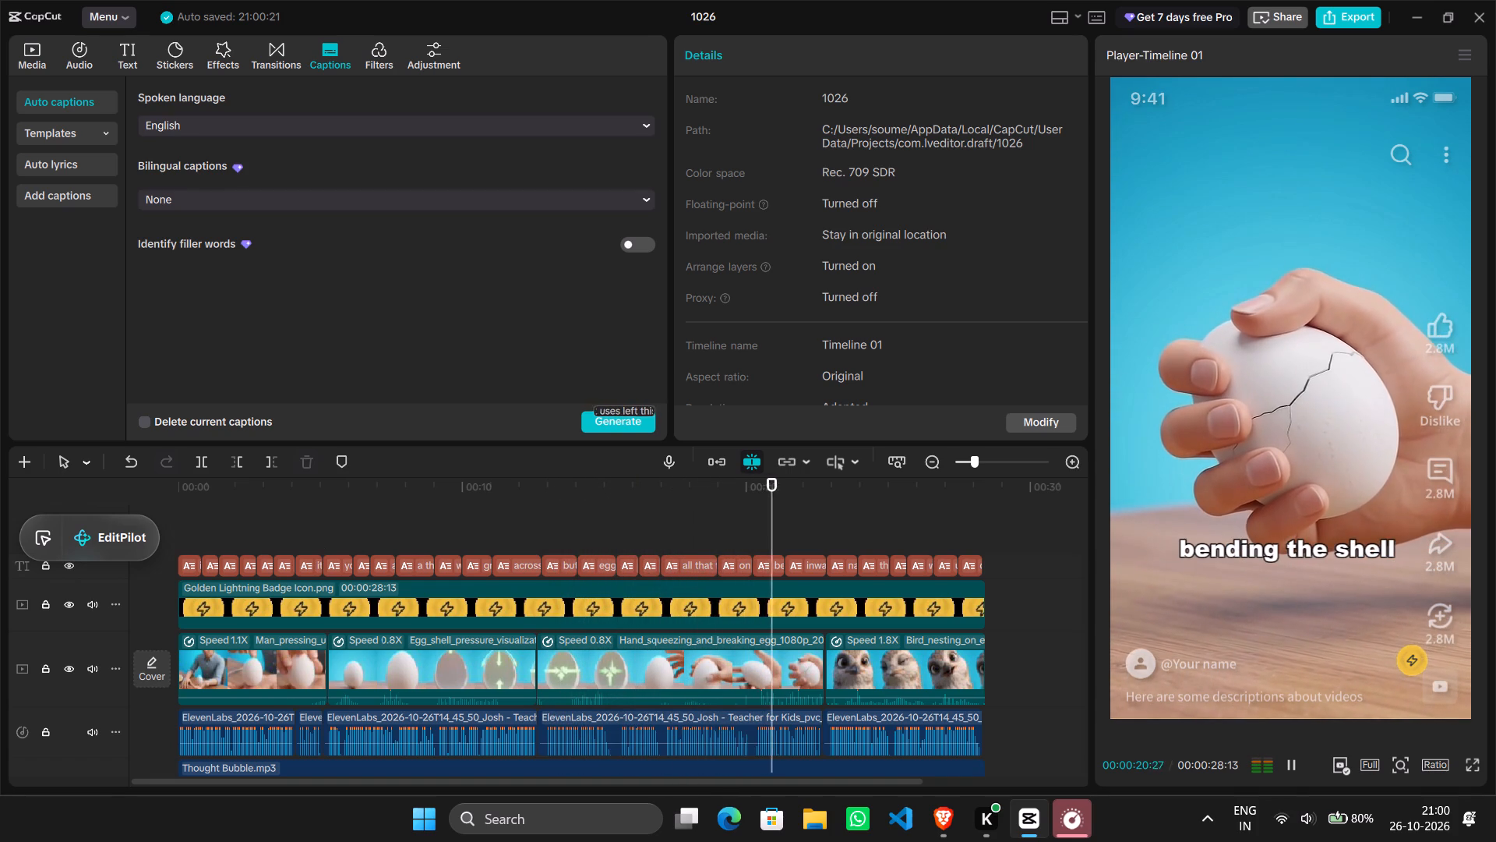
left_click(556, 515)
left_click_drag(556, 515, 508, 518)
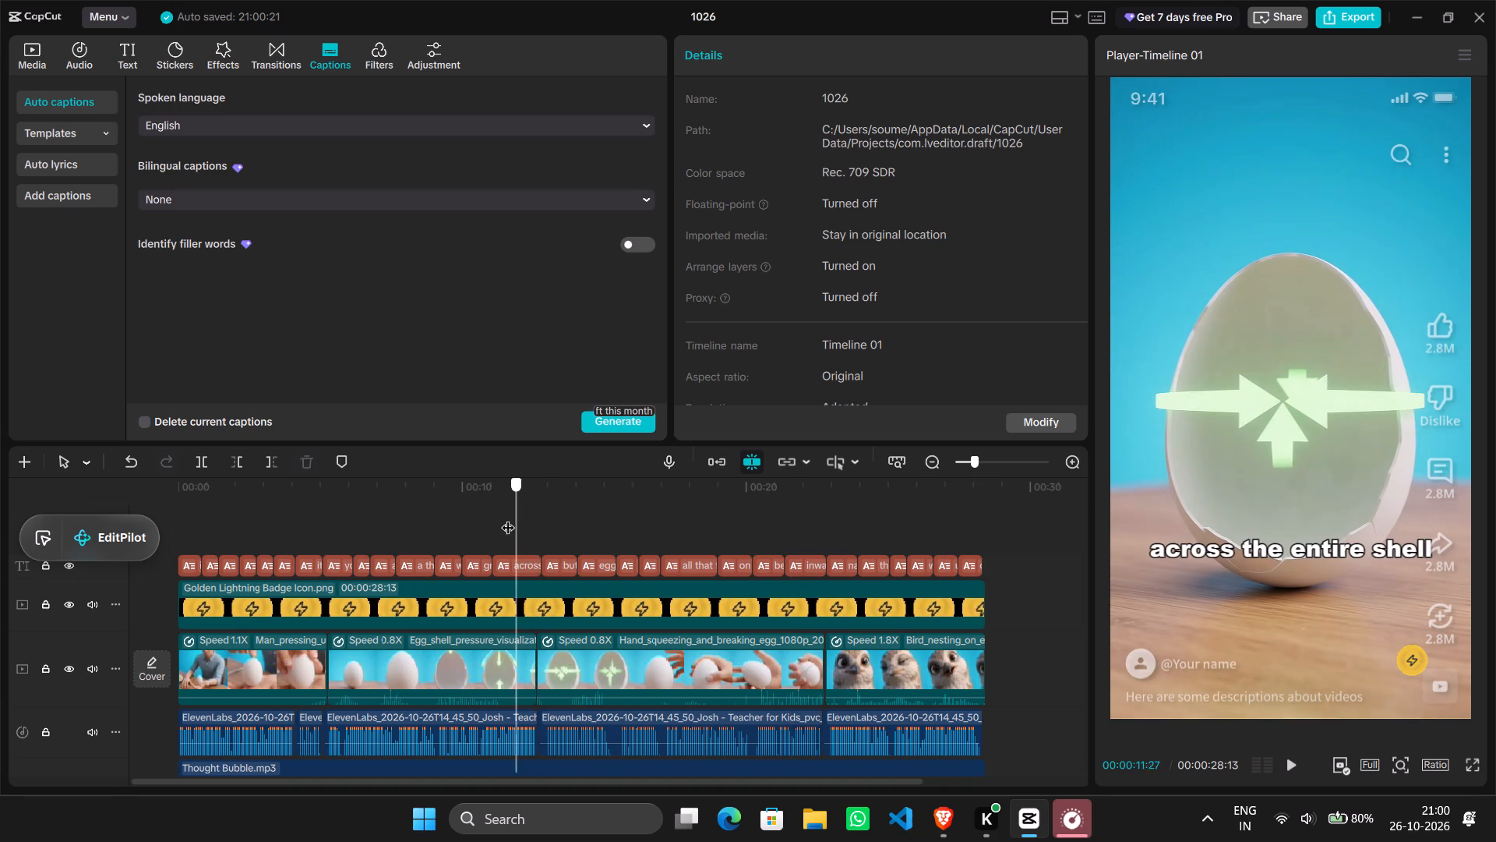
left_click_drag(508, 518, 559, 530)
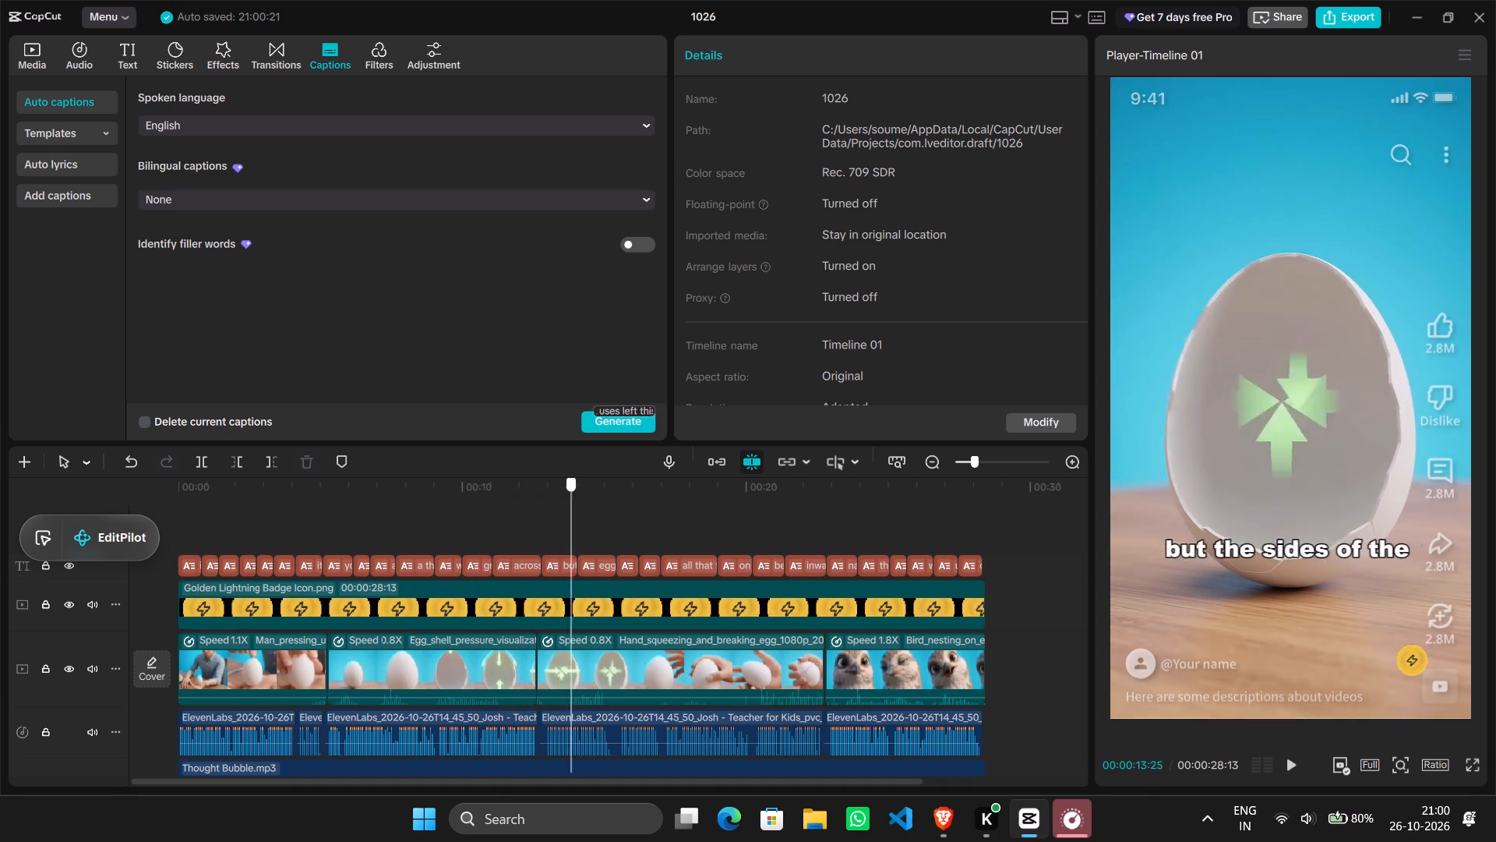
left_click_drag(559, 530, 412, 532)
Split the caption "a three dimensional arch" after "dimensional".
left_click(413, 574)
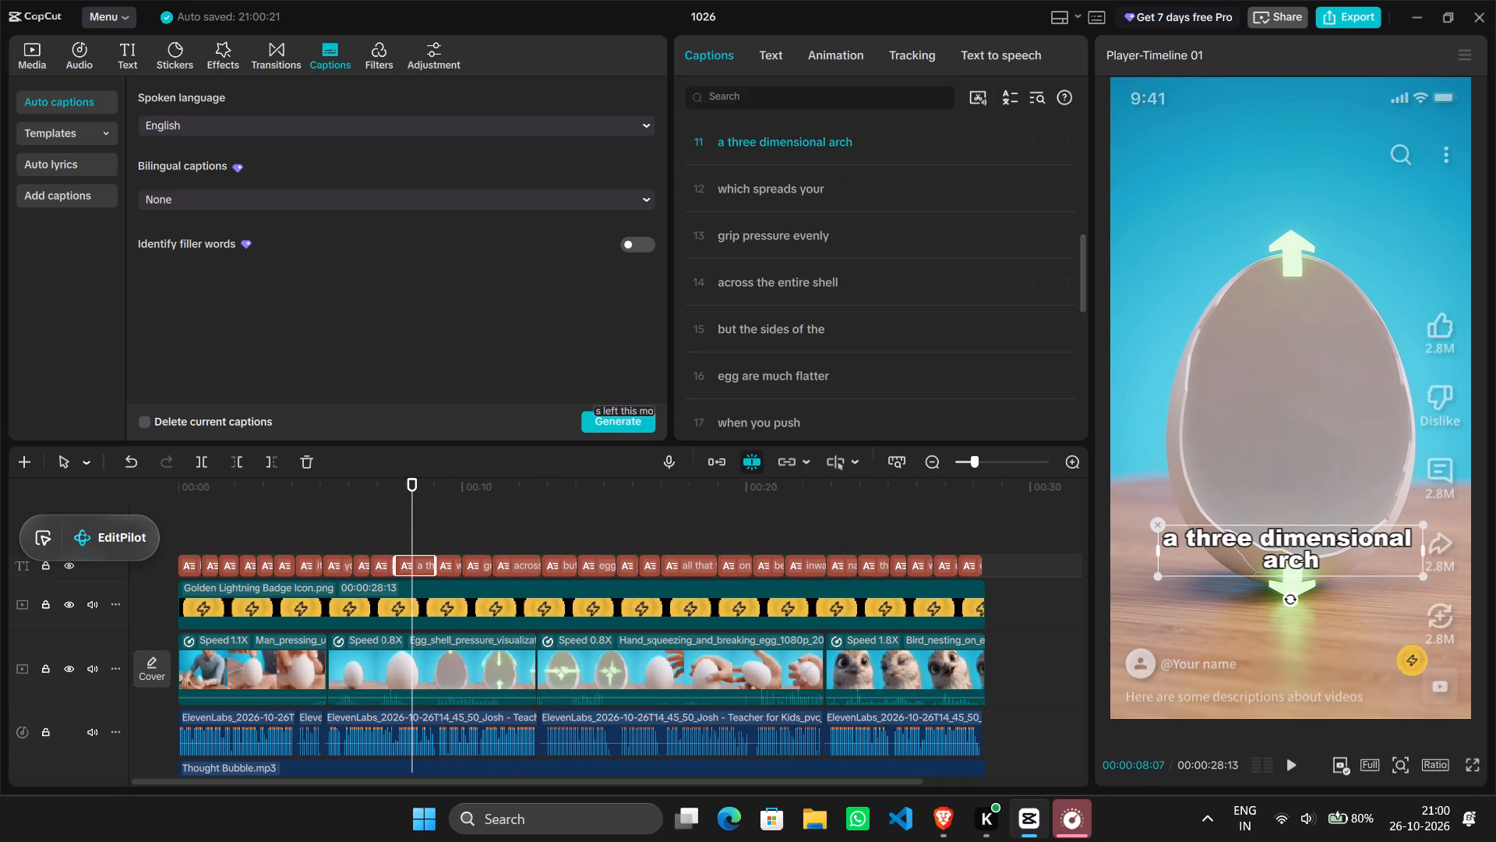
left_click(829, 143)
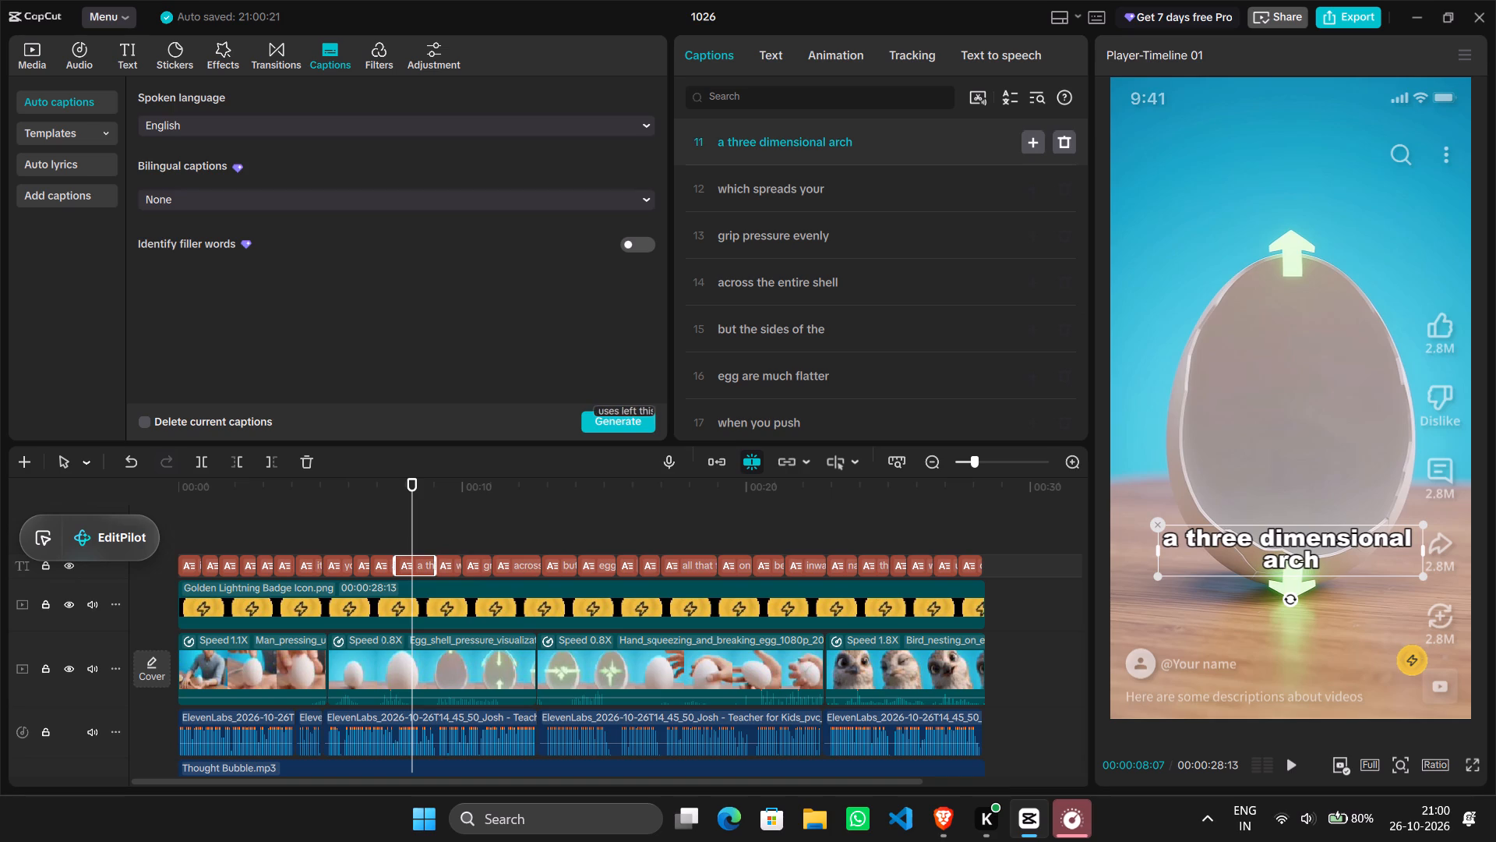
key("Return")
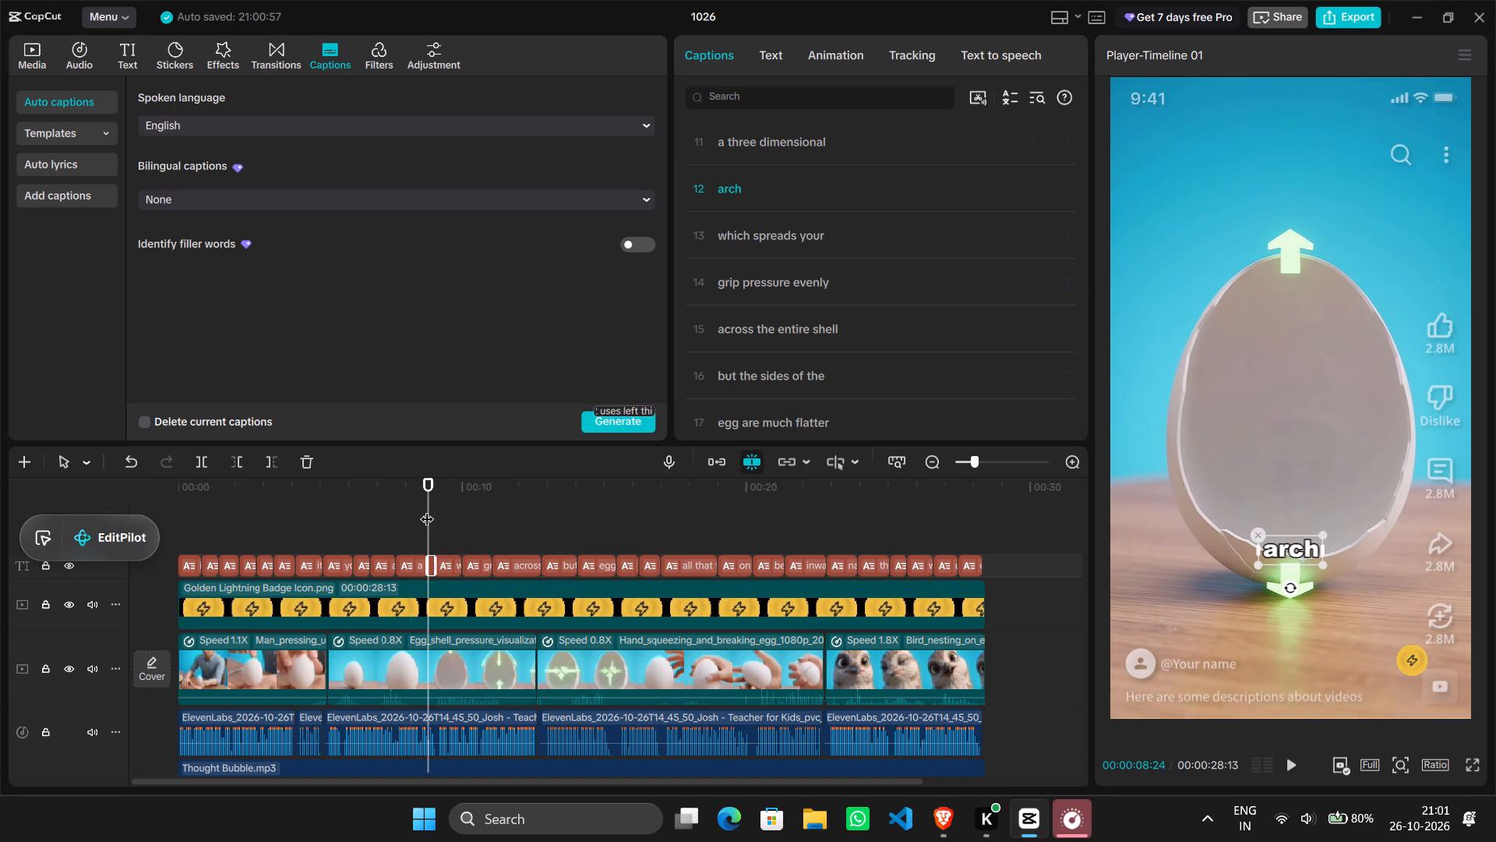
Split the caption "all that force concentrates" after "force".
left_click_drag(427, 509, 487, 514)
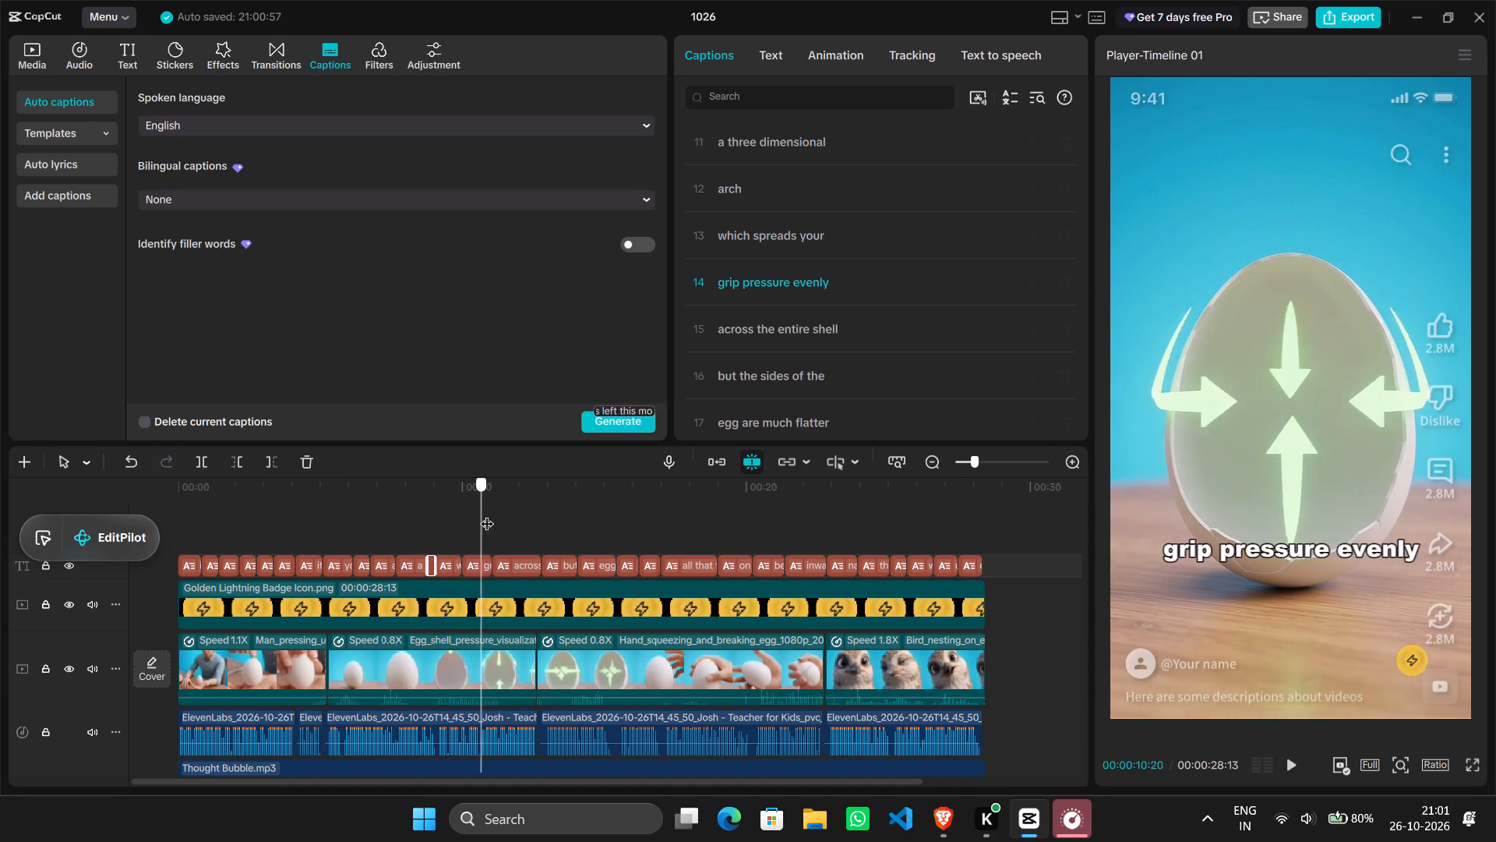
left_click_drag(487, 514, 563, 525)
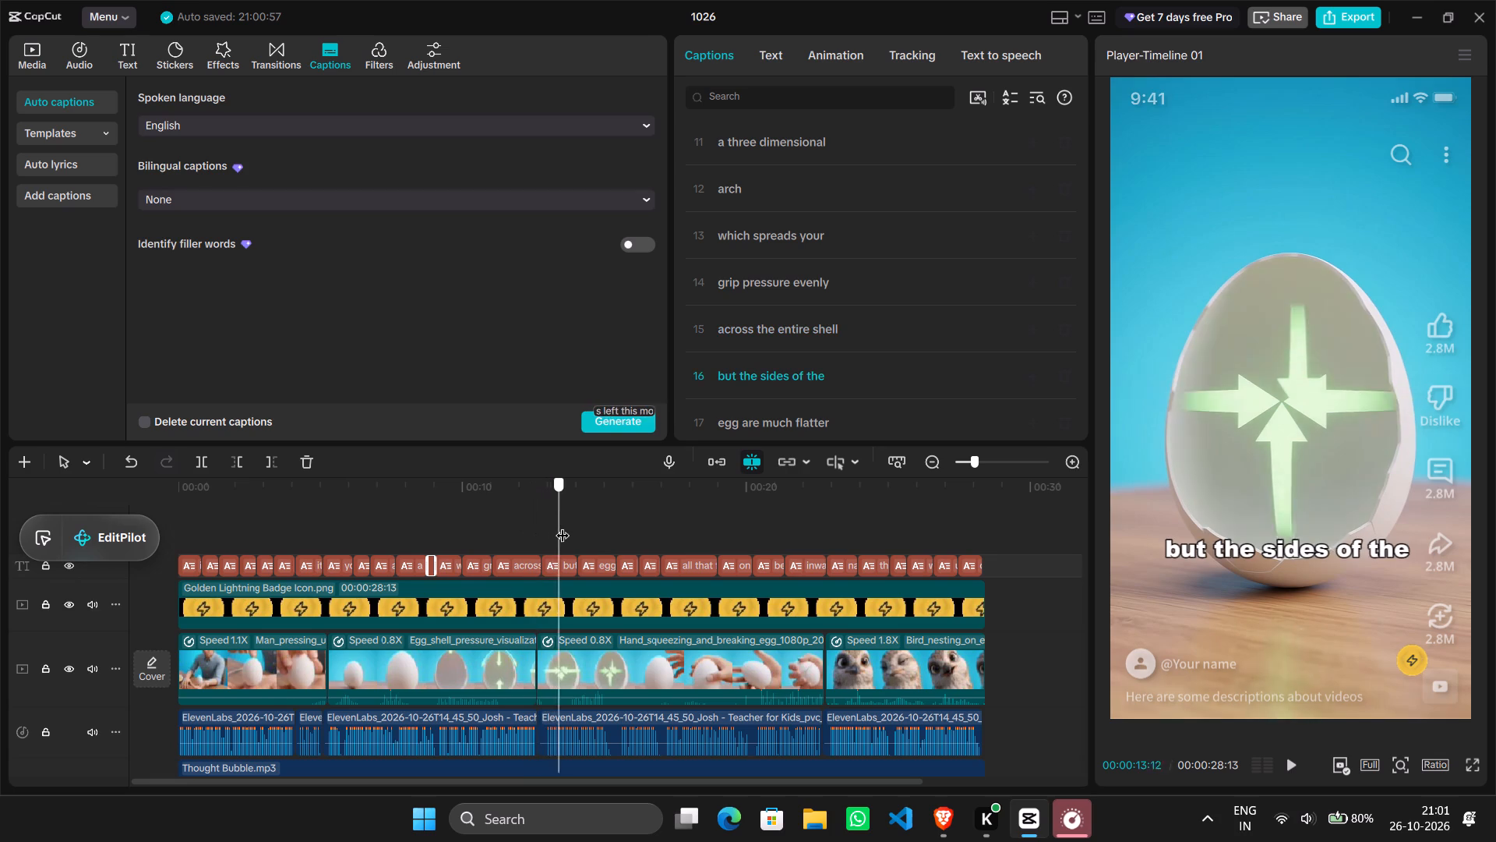
left_click_drag(563, 525, 663, 538)
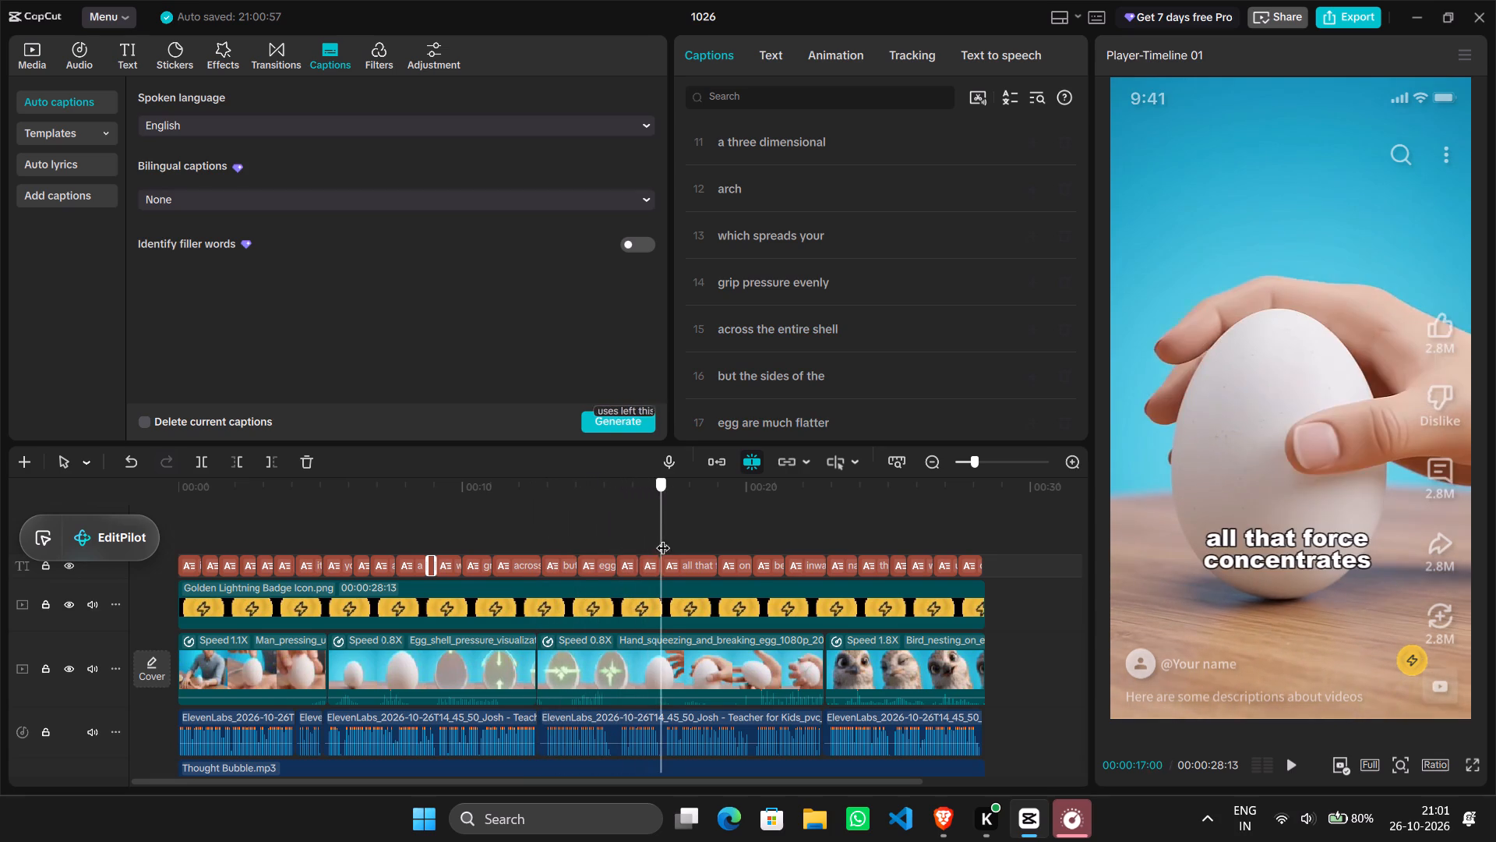
left_click_drag(663, 538, 673, 540)
left_click(693, 561)
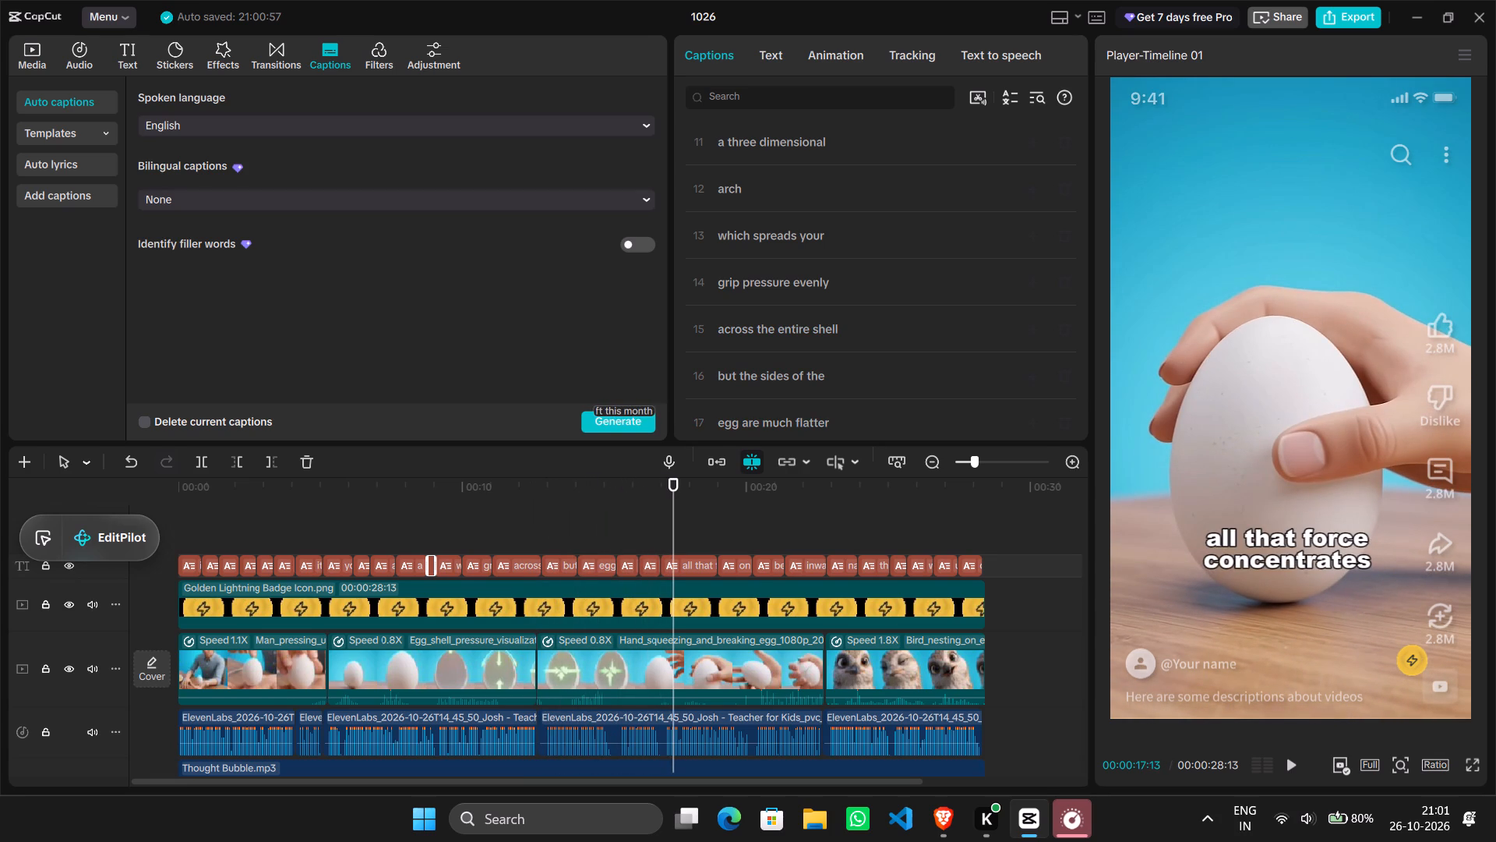
left_click(787, 143)
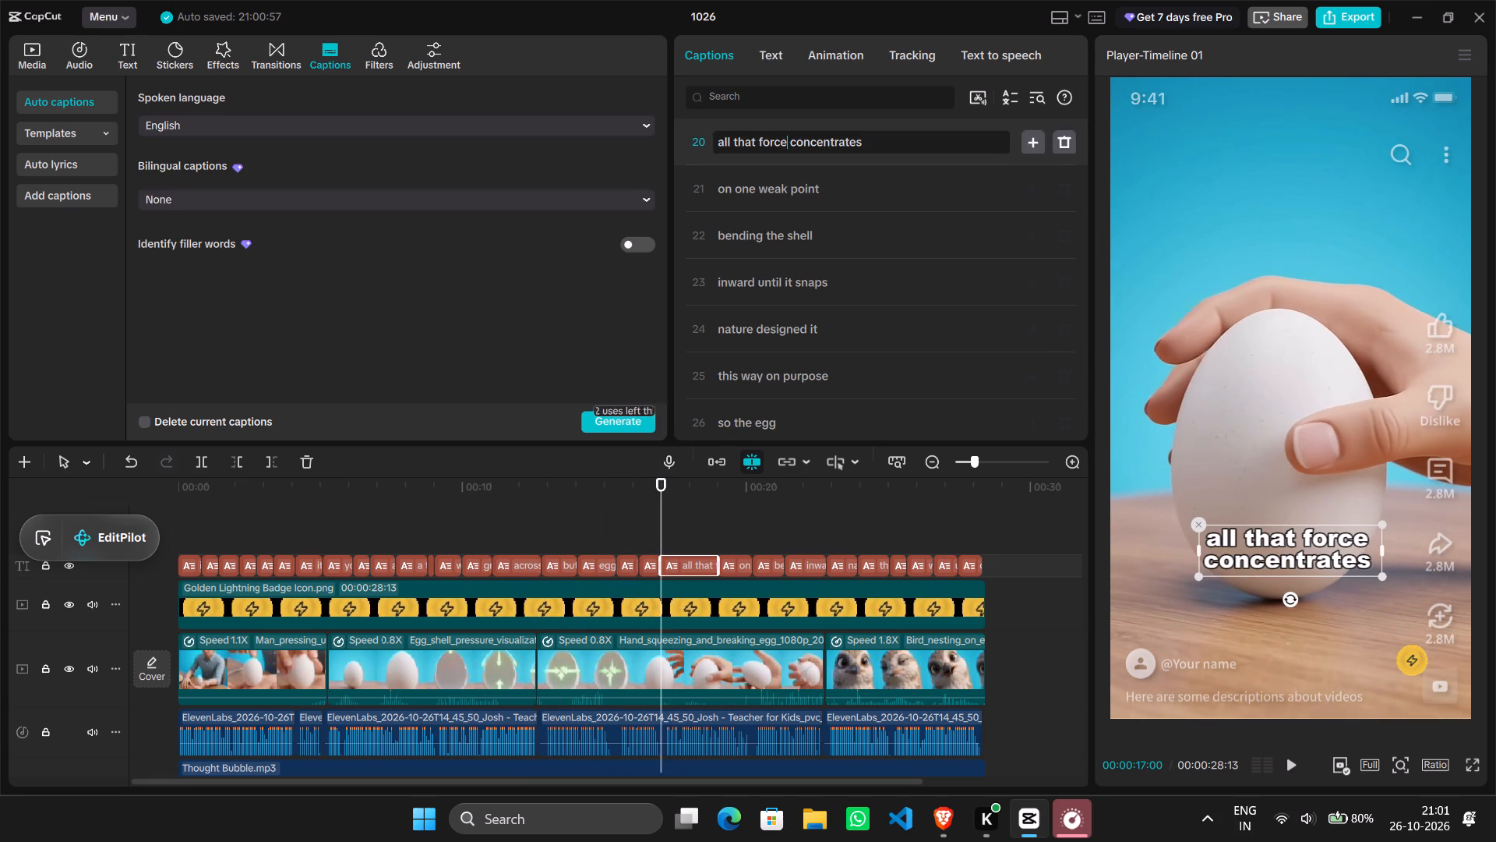
key("Return")
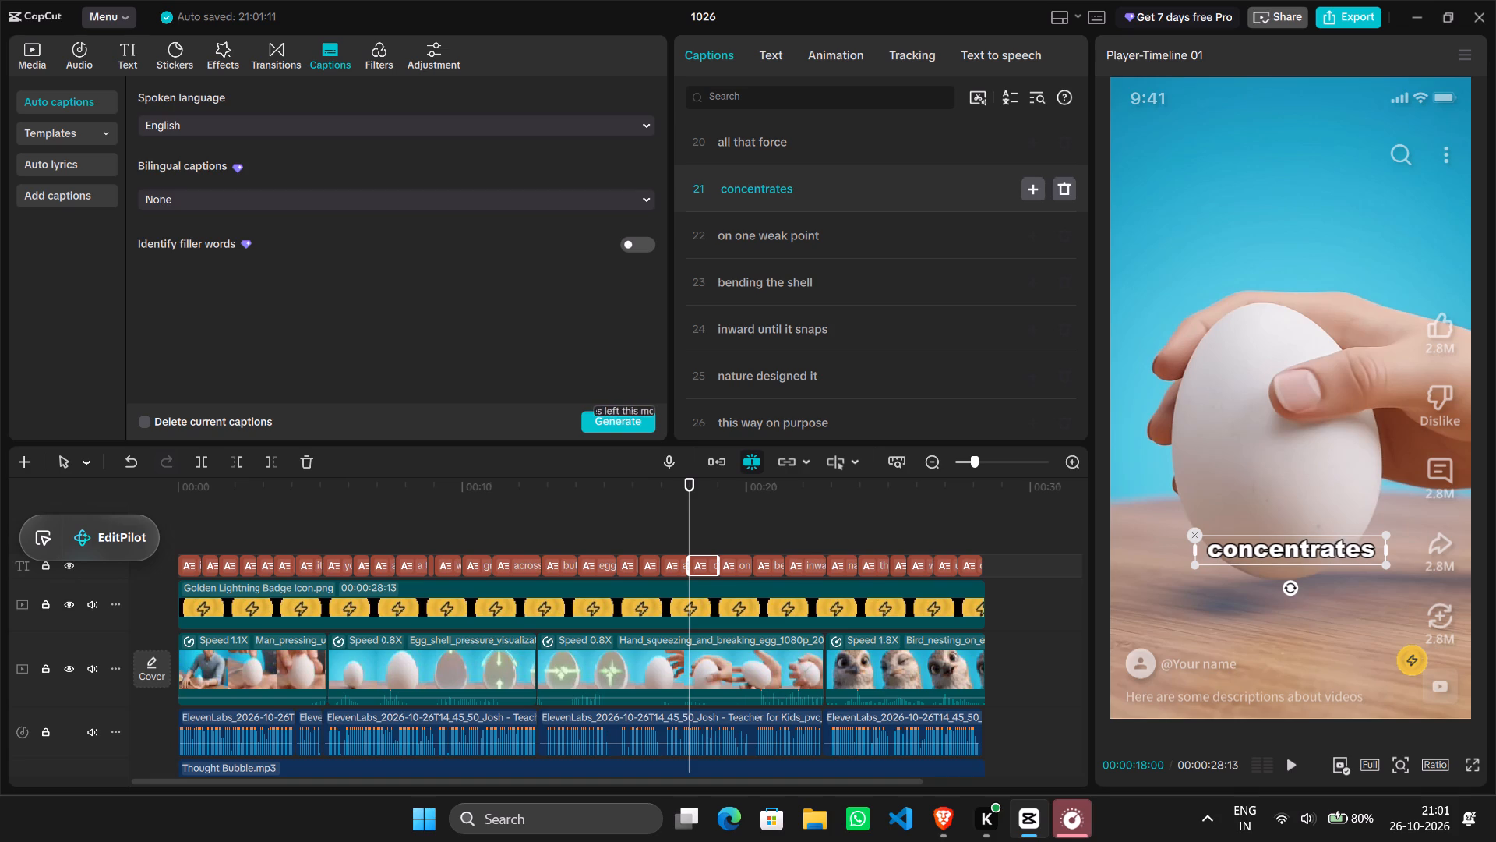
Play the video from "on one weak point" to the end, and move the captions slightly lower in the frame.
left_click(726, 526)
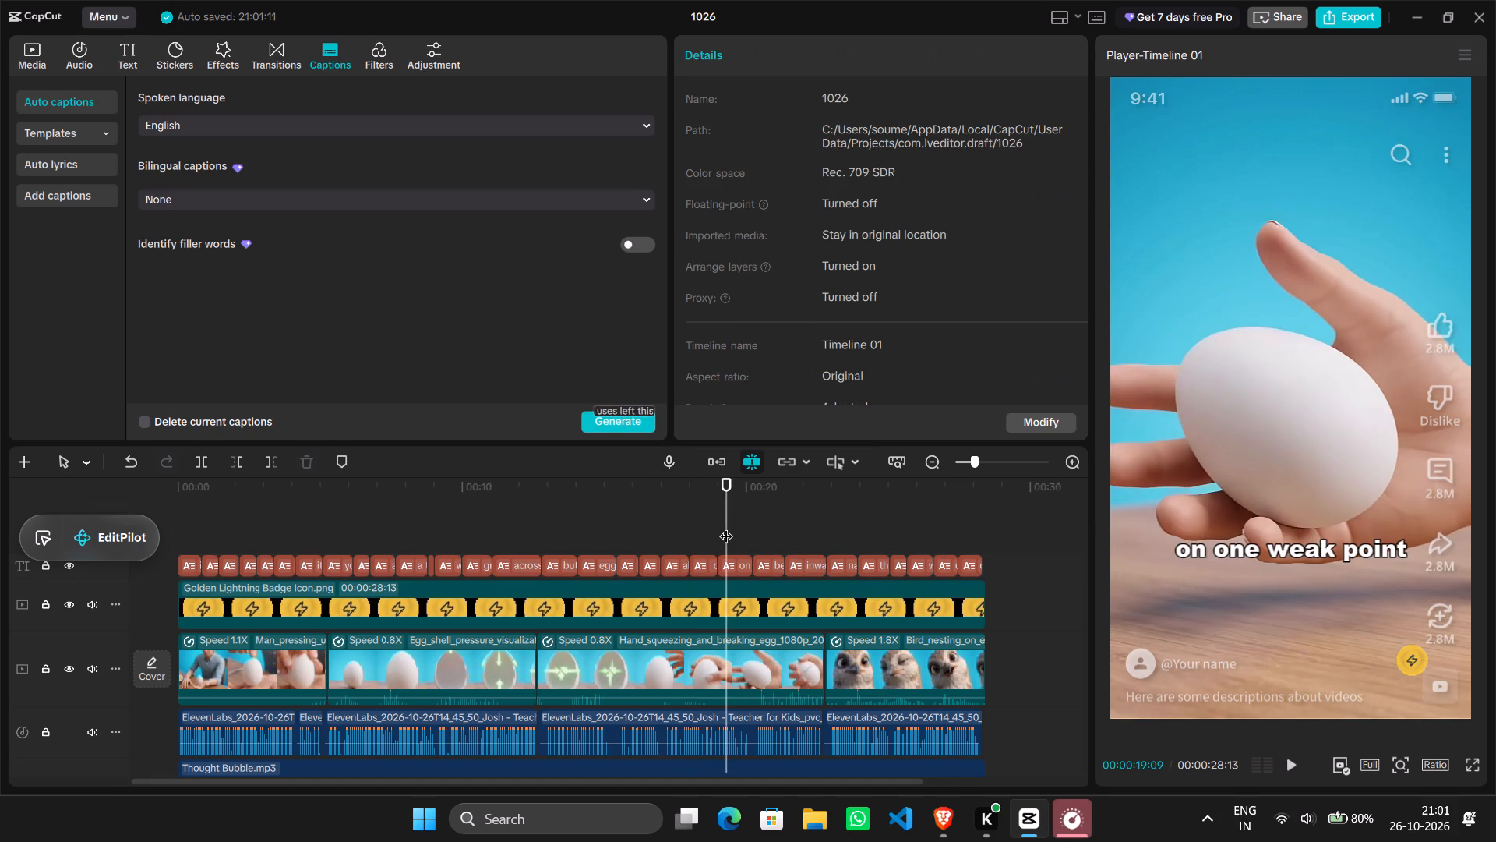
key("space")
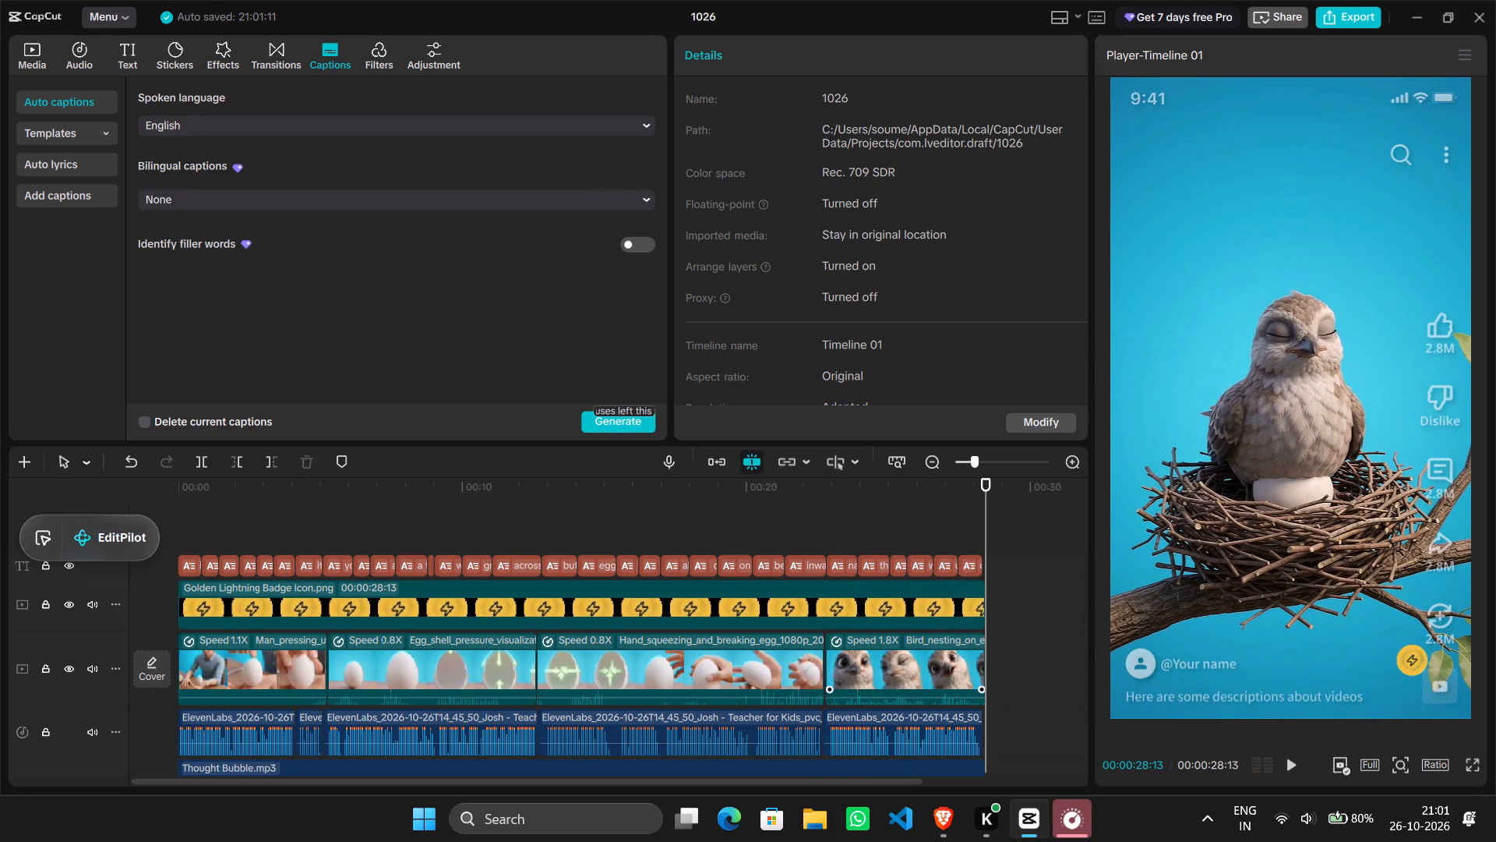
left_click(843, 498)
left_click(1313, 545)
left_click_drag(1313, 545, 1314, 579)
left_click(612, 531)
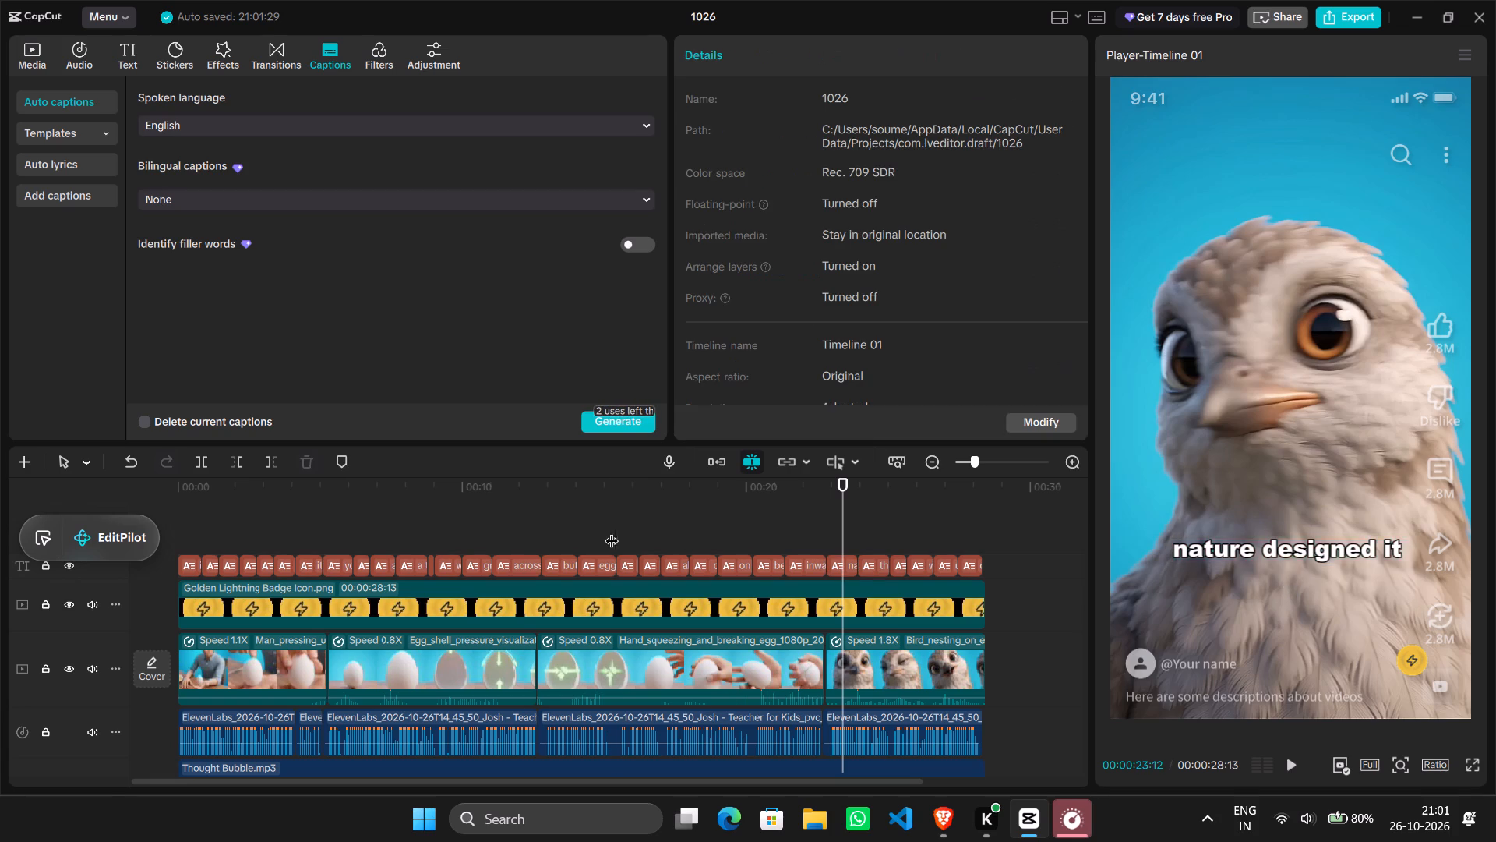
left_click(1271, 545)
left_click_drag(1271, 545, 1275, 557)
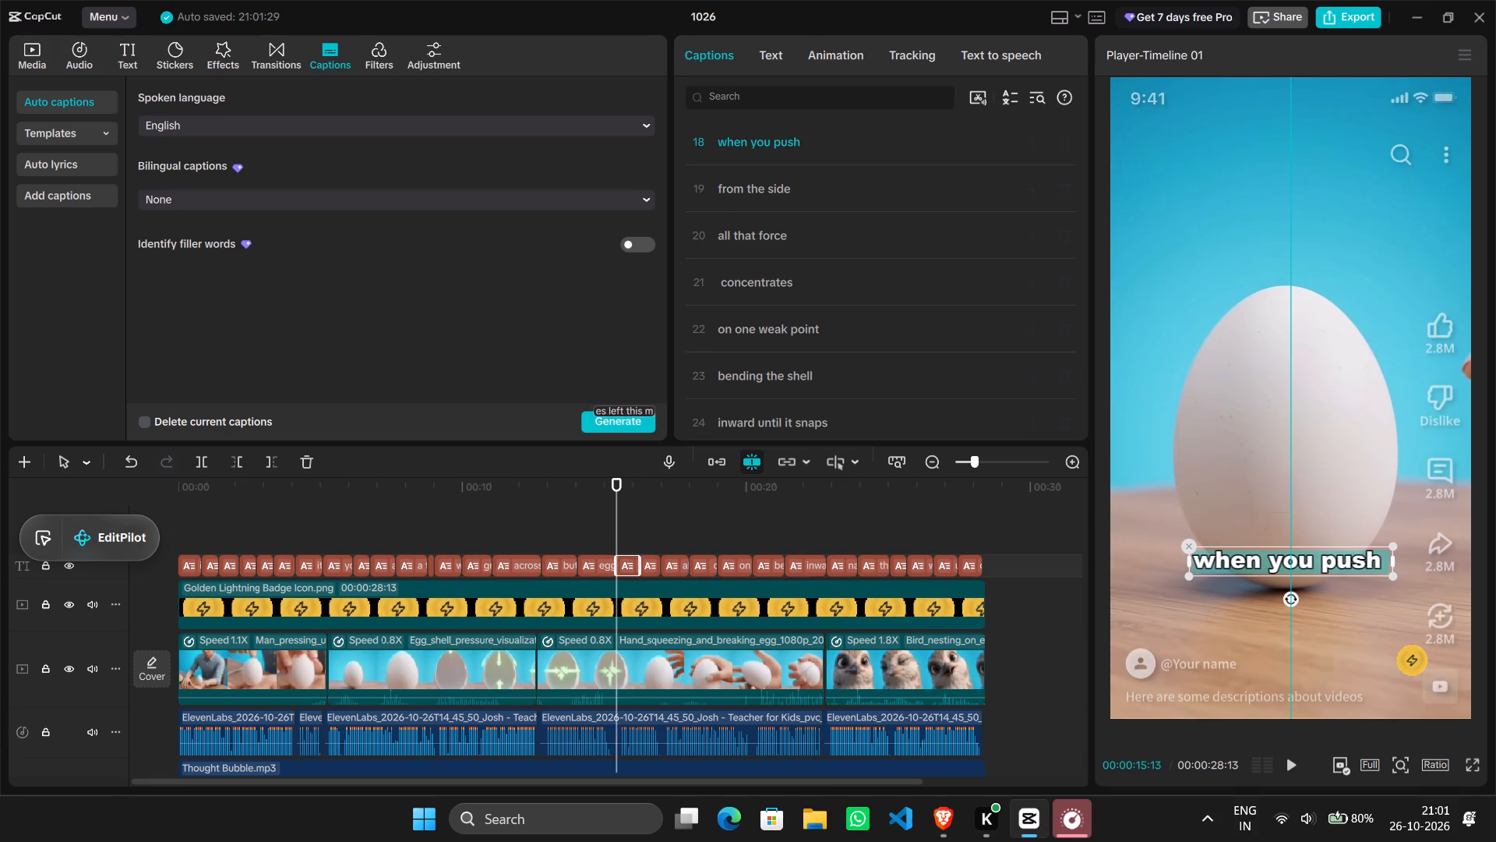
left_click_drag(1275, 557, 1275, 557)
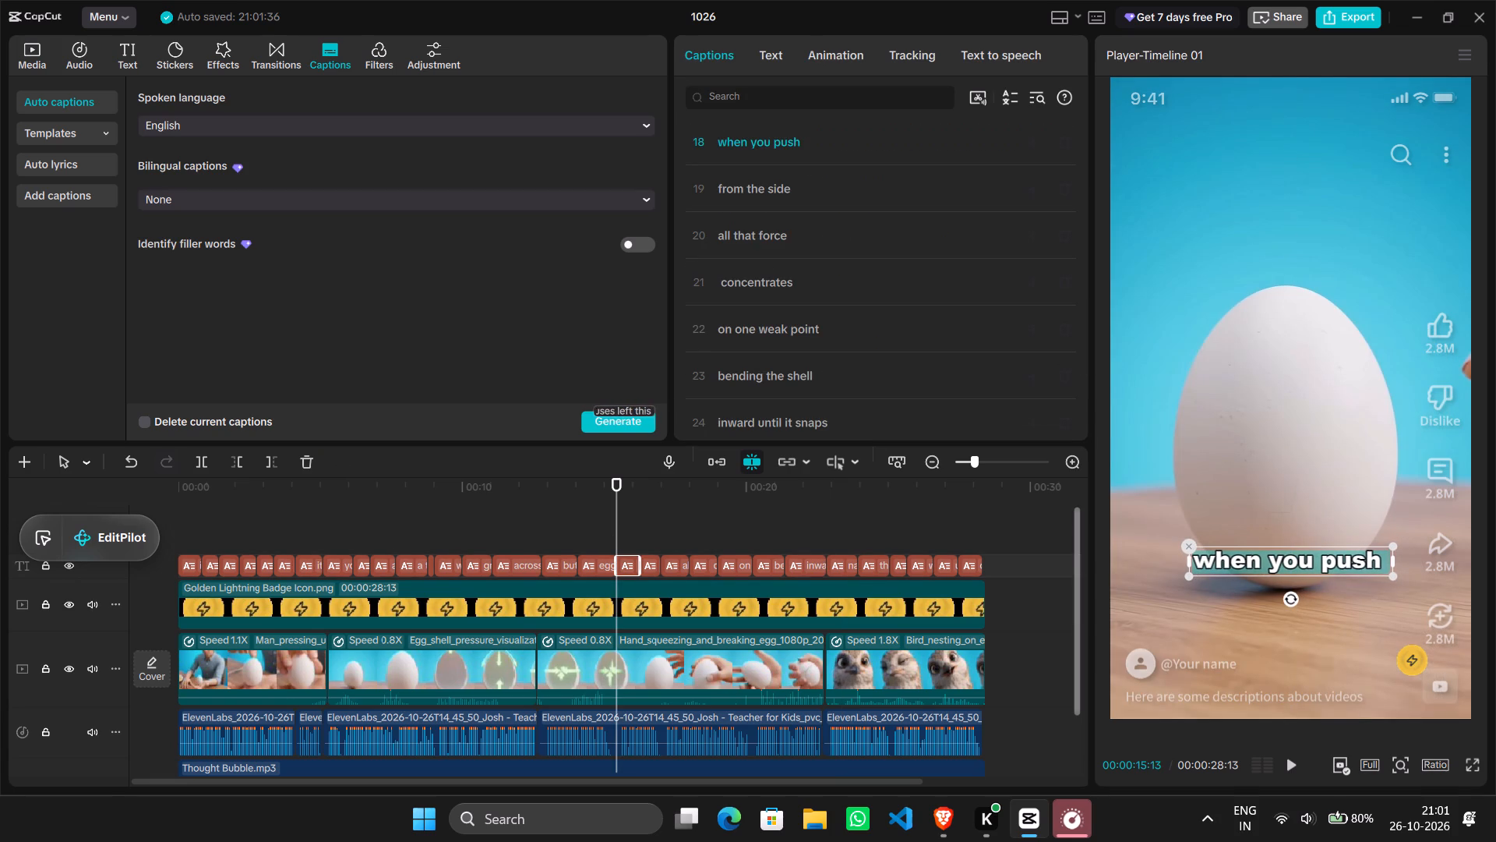
Import the "What Could Move A Cybertruck" video from Downloads and place it on the main track after the bird clip as a reference.
left_click(10, 36)
left_click(26, 56)
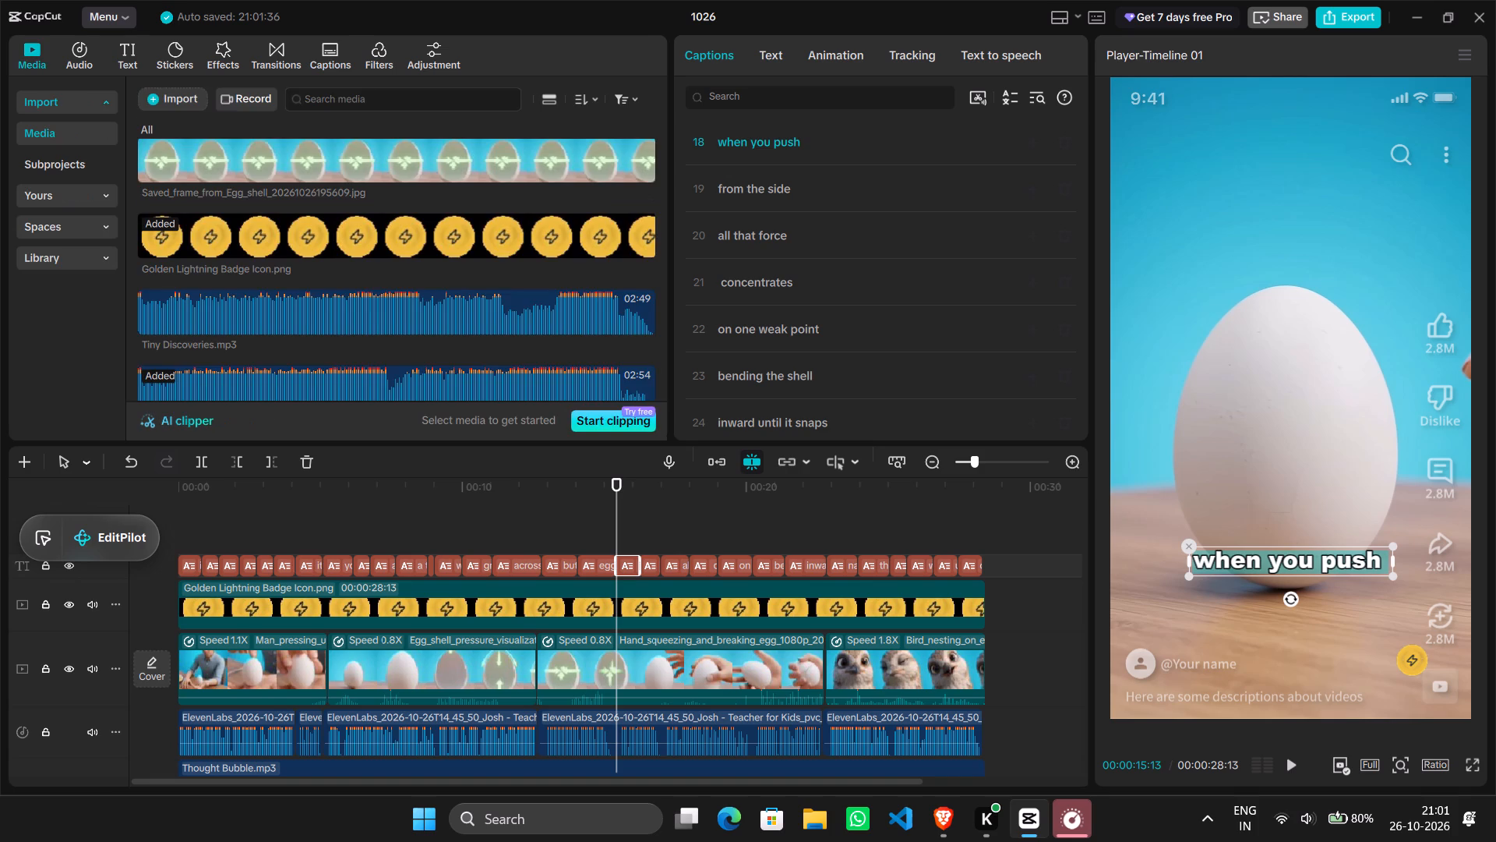
left_click(162, 99)
left_click(193, 138)
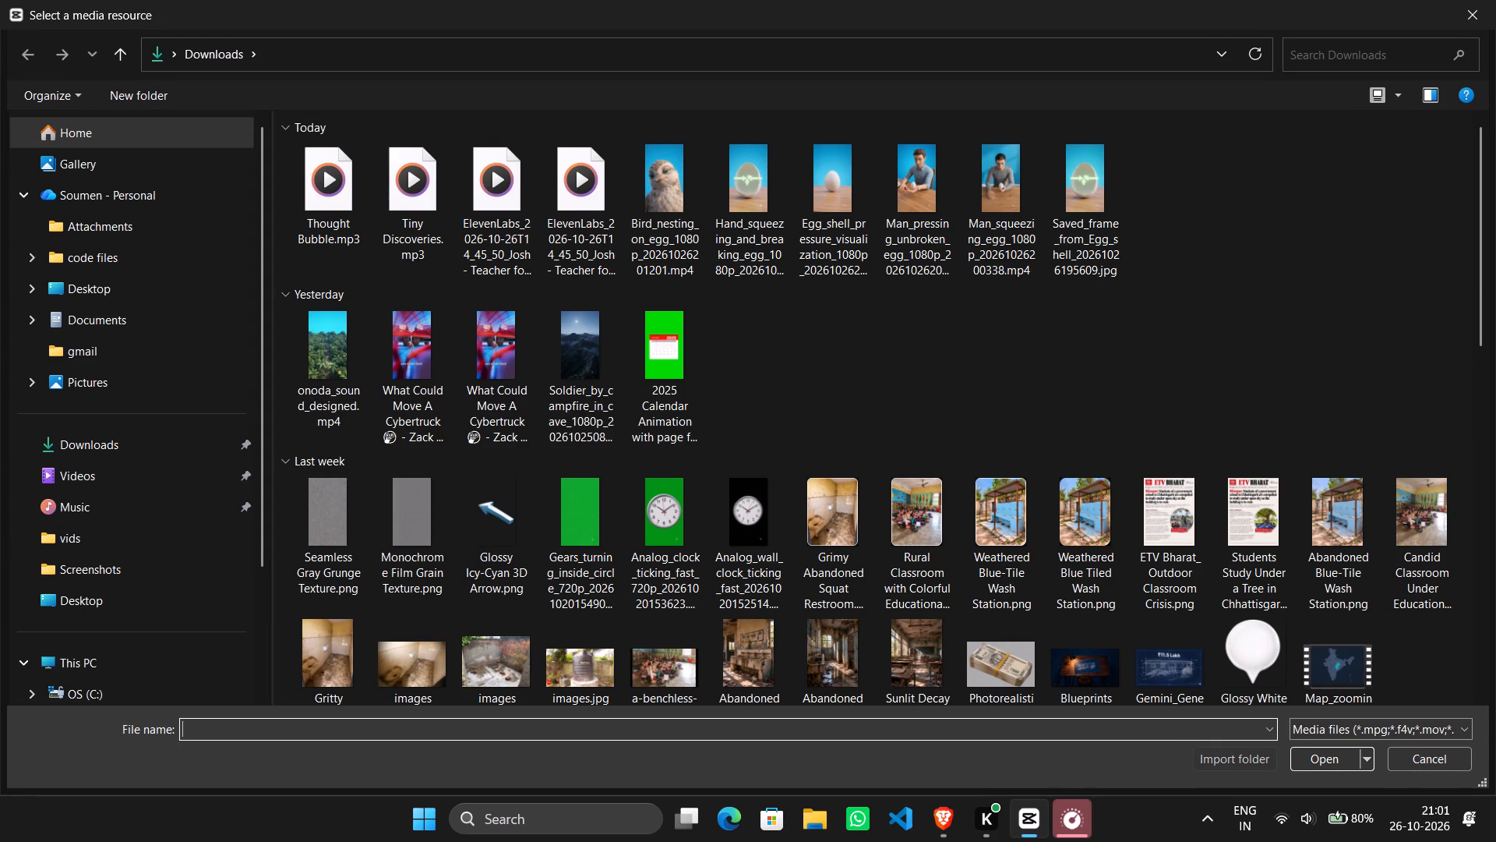
double_click(512, 377)
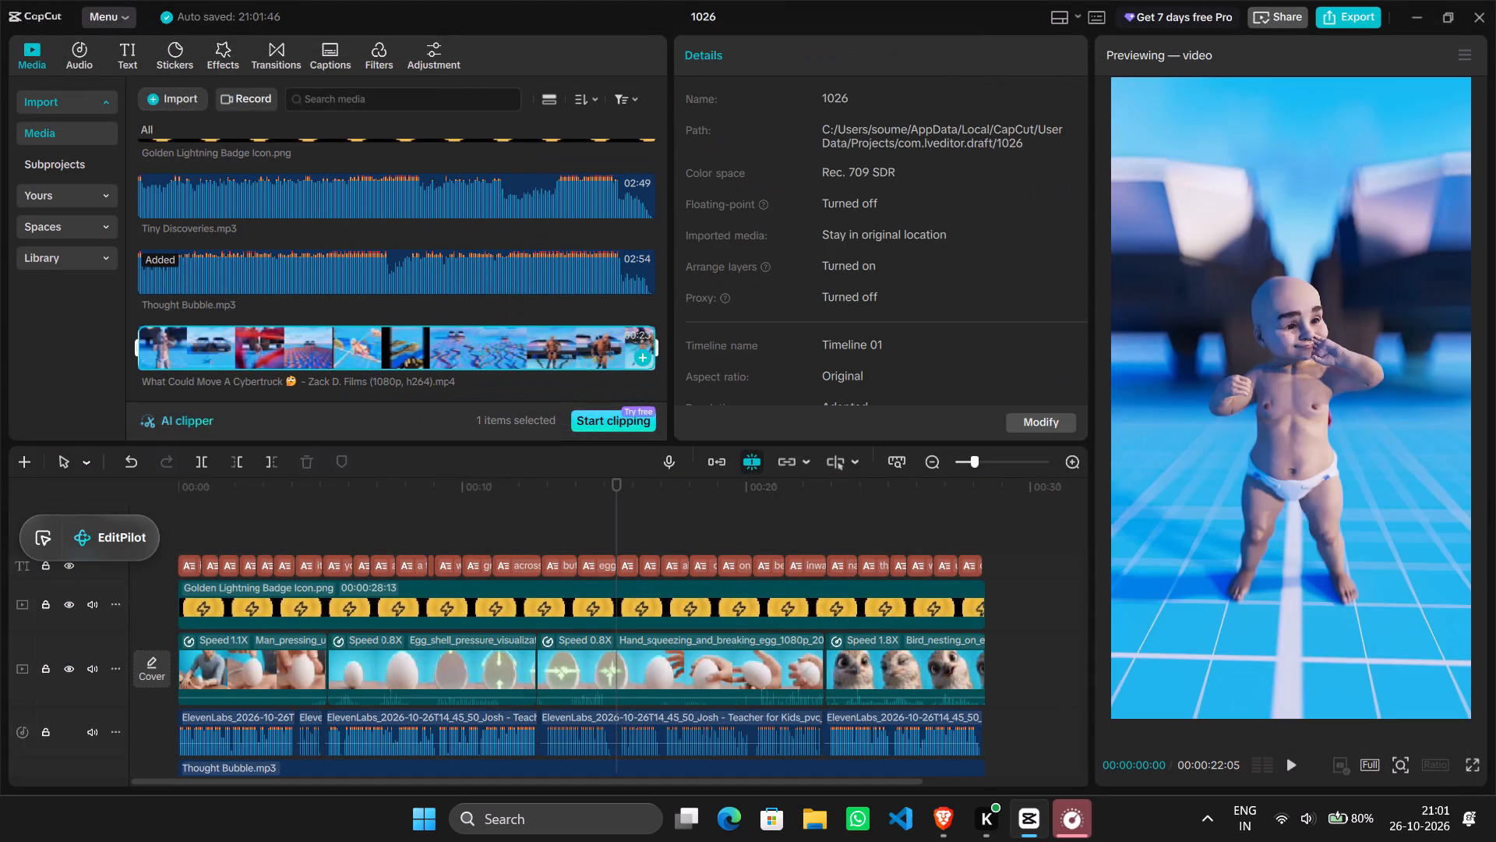
left_click_drag(471, 345, 1010, 688)
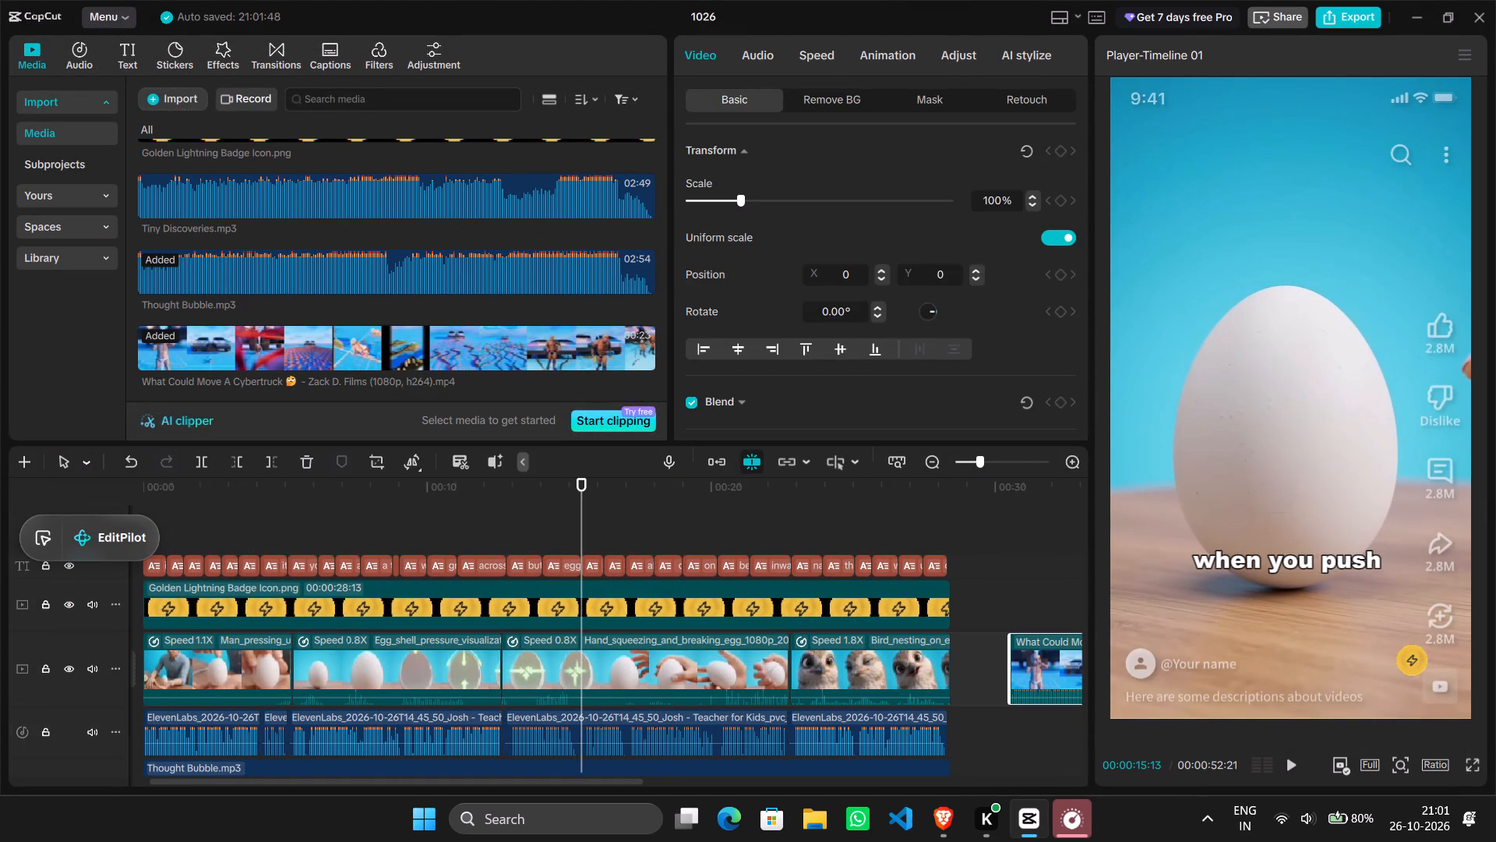
Paste a copy of the last caption "of a mother bird" over the start of the Cybertruck reference clip.
left_click(1029, 552)
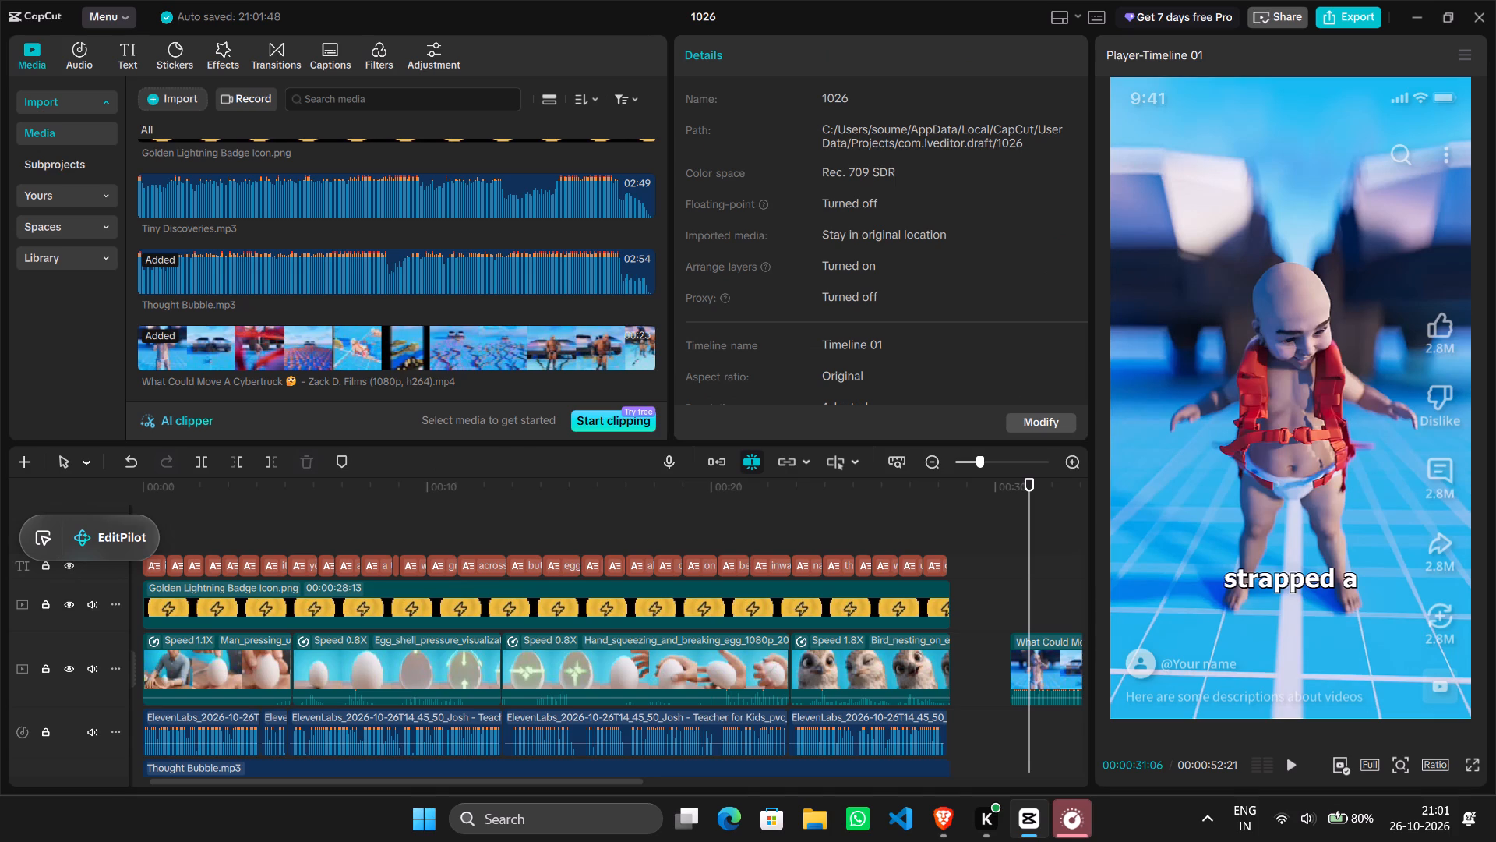
left_click(937, 564)
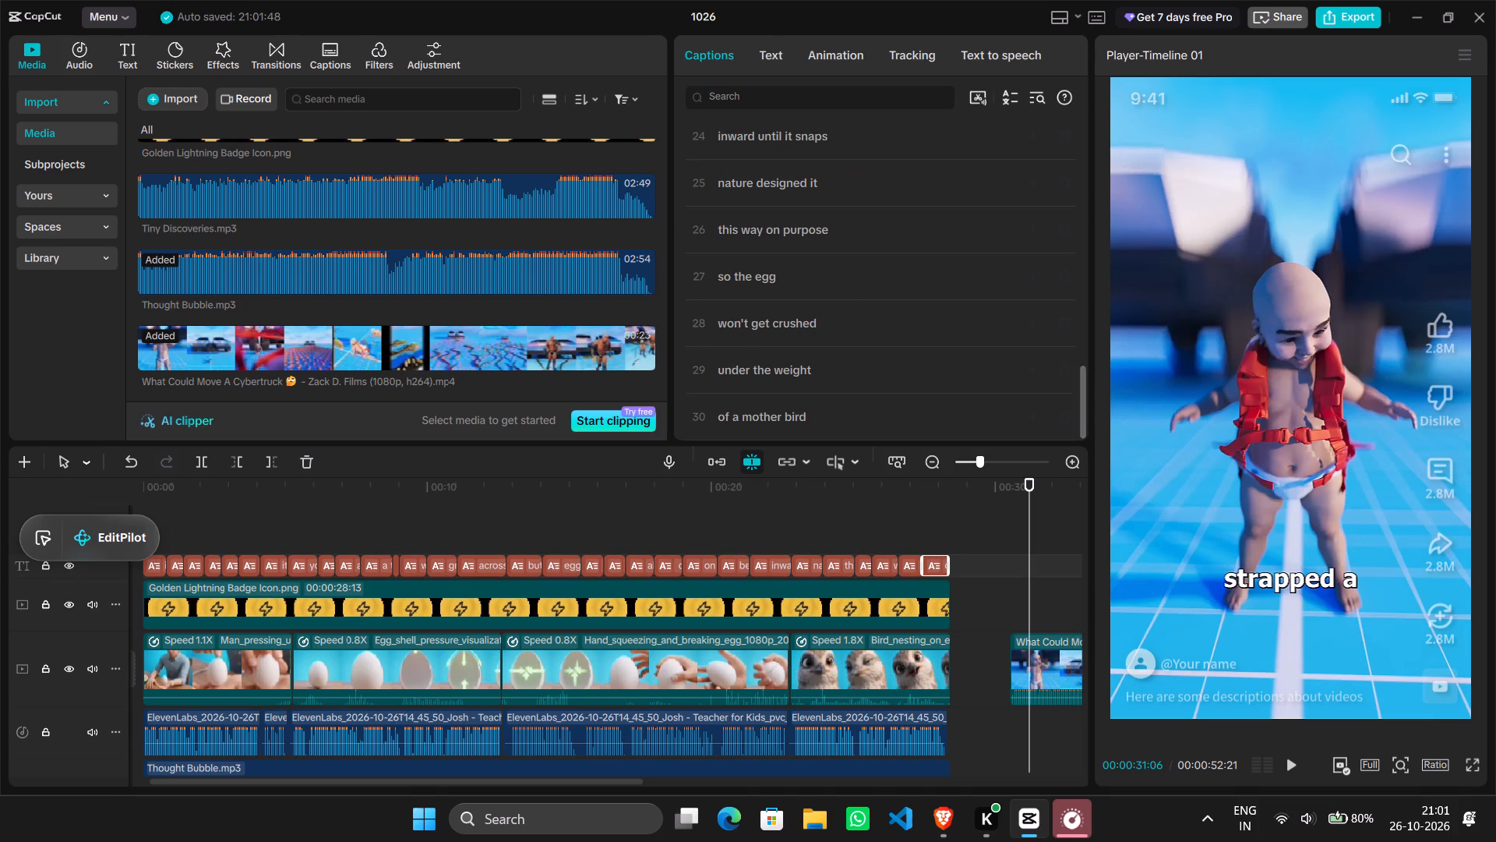
key("ctrl+c")
double_click(1018, 552)
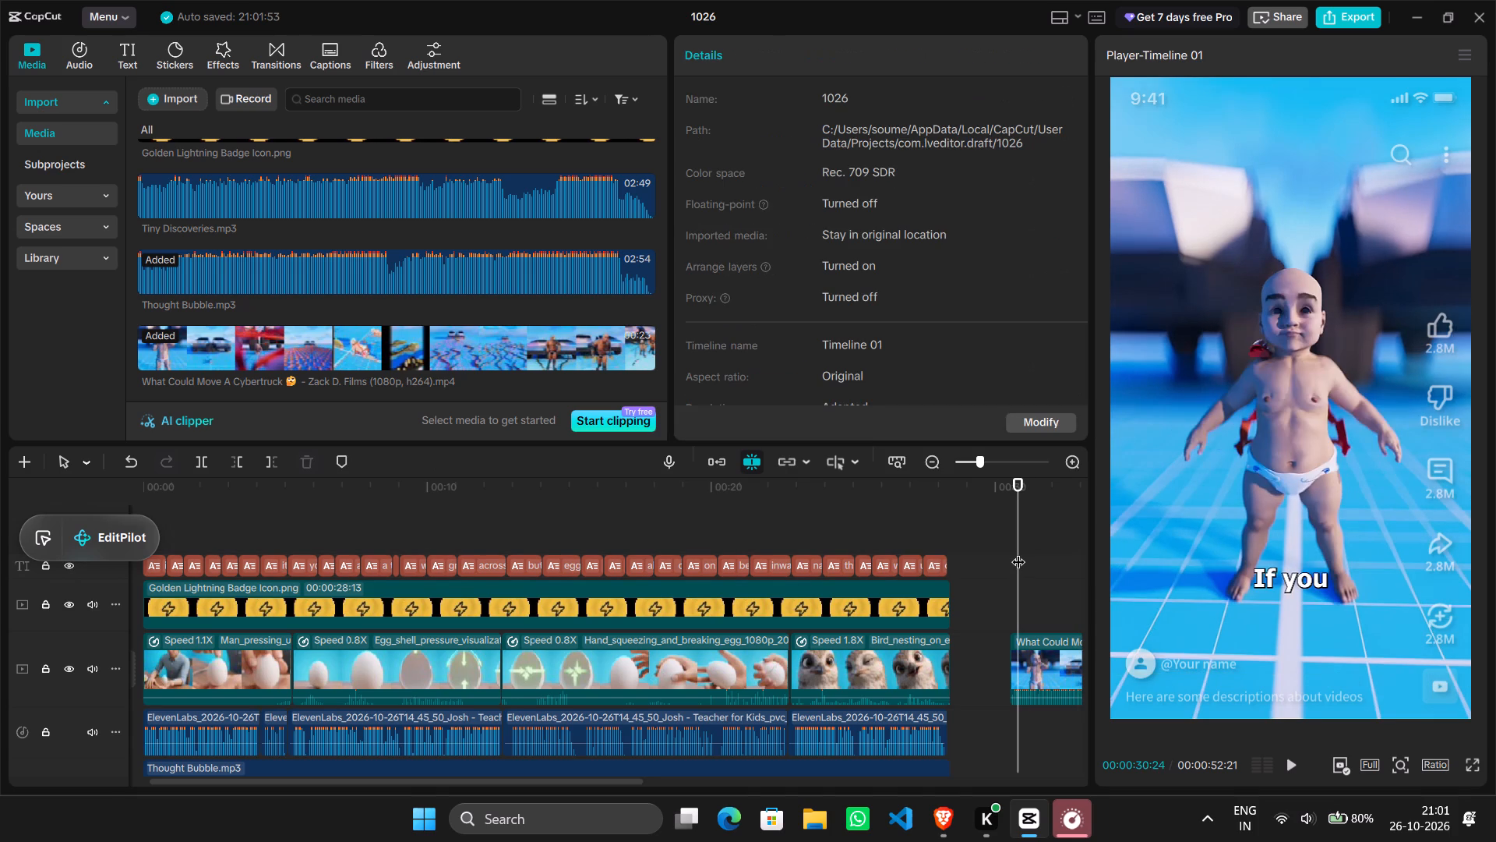
key("ctrl+v")
Lower the captions to line up with the reference clip's own subtitles, horizontally centred at a Y position of about -1096.
left_click(1021, 524)
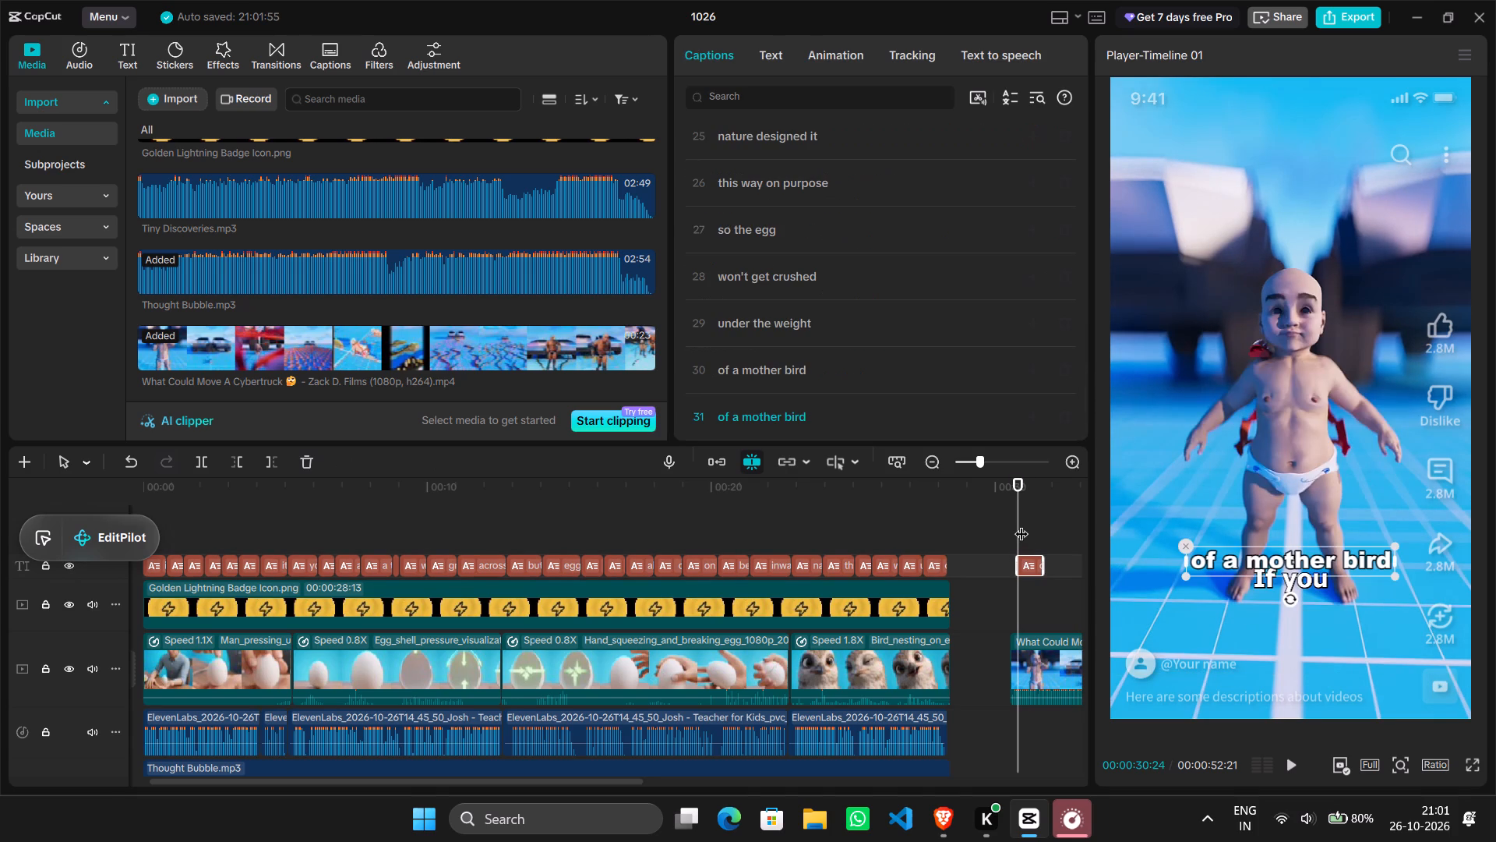
left_click(1021, 524)
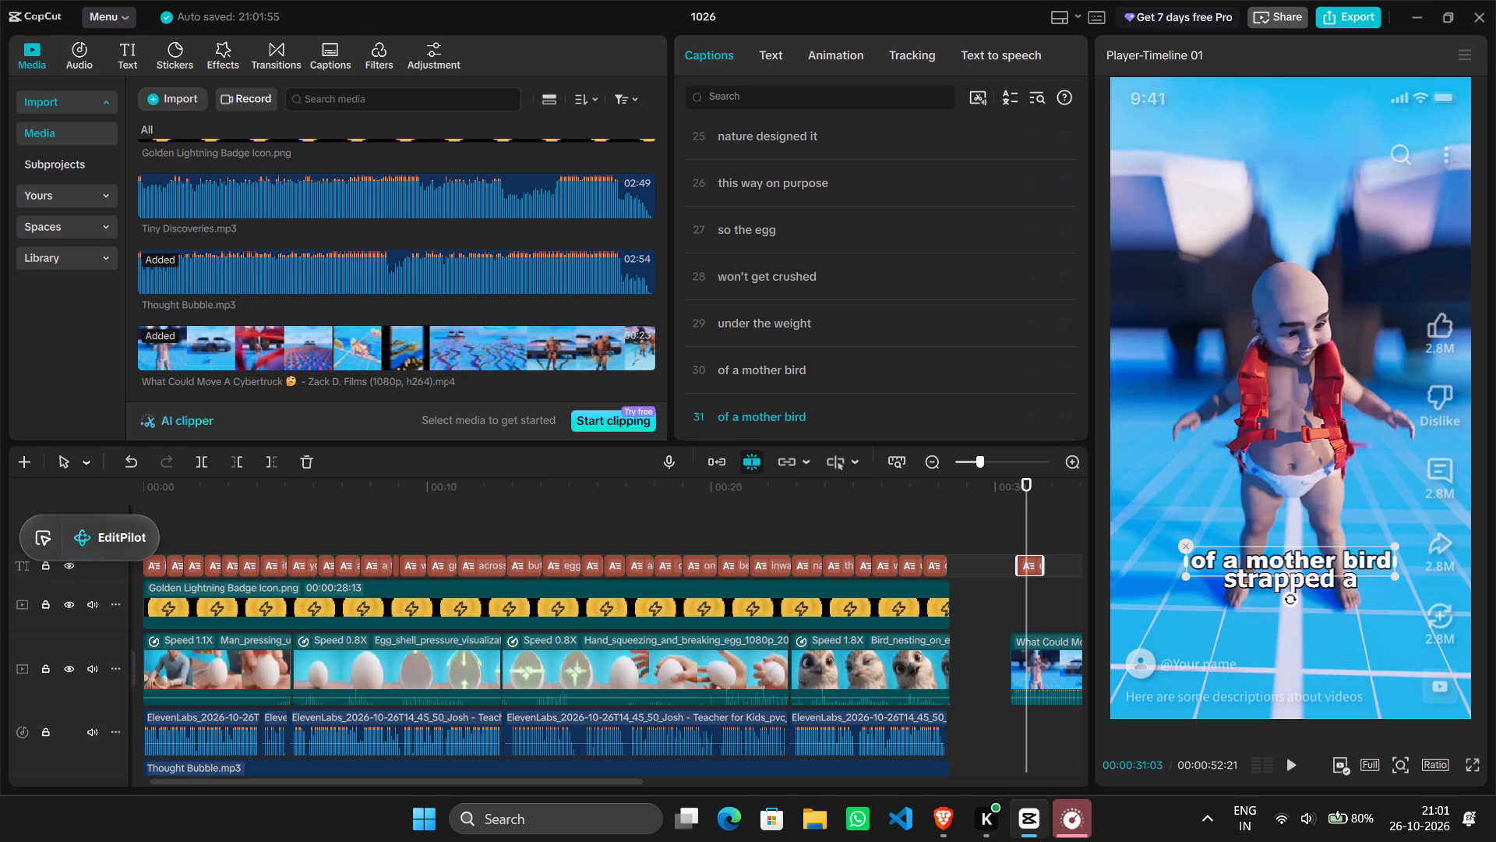
left_click(1323, 552)
left_click_drag(1323, 552, 1320, 573)
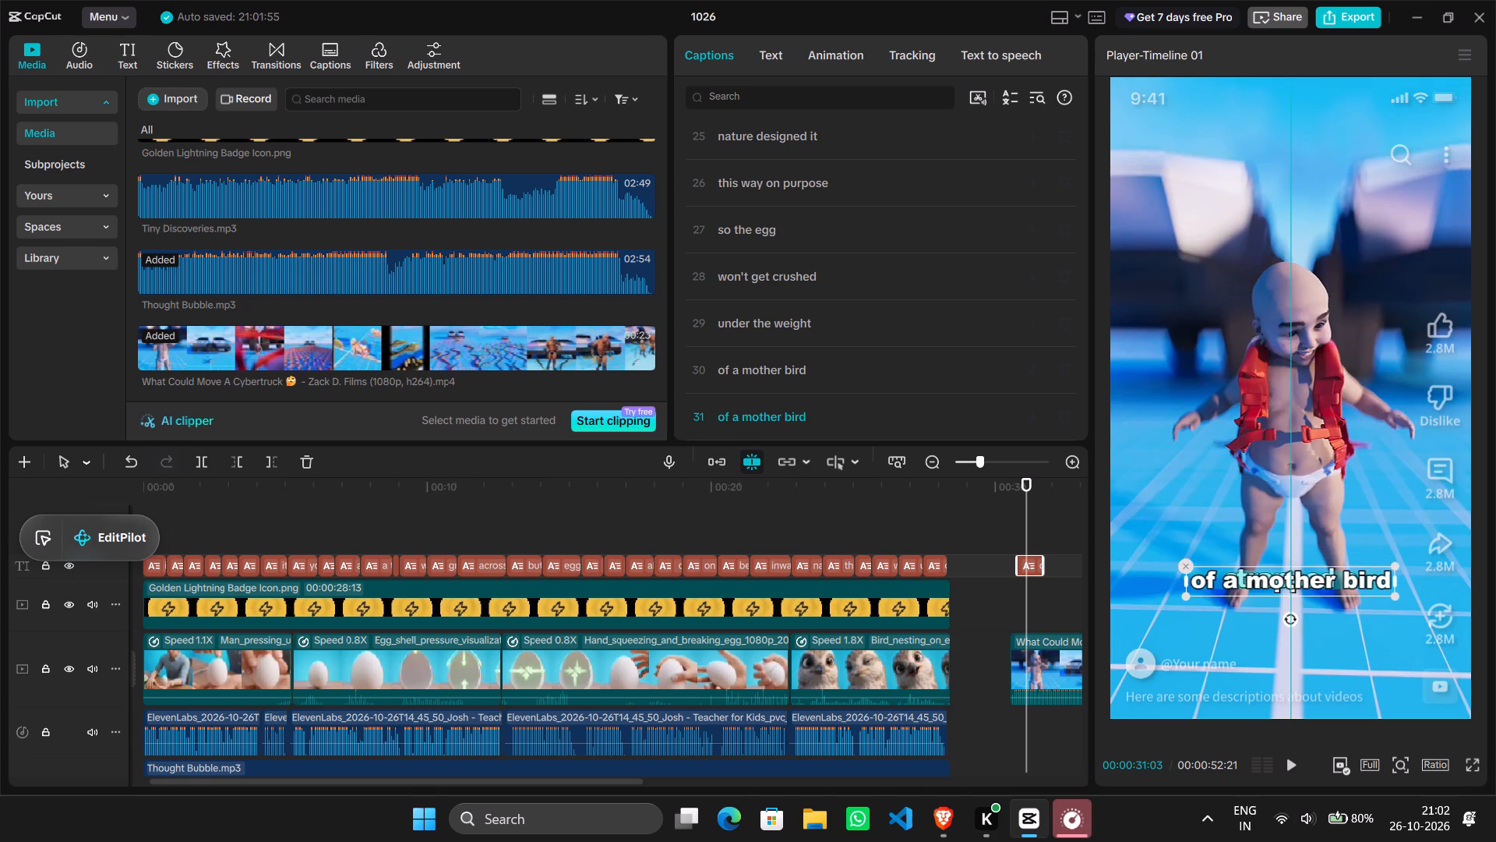
left_click_drag(1320, 573, 1319, 571)
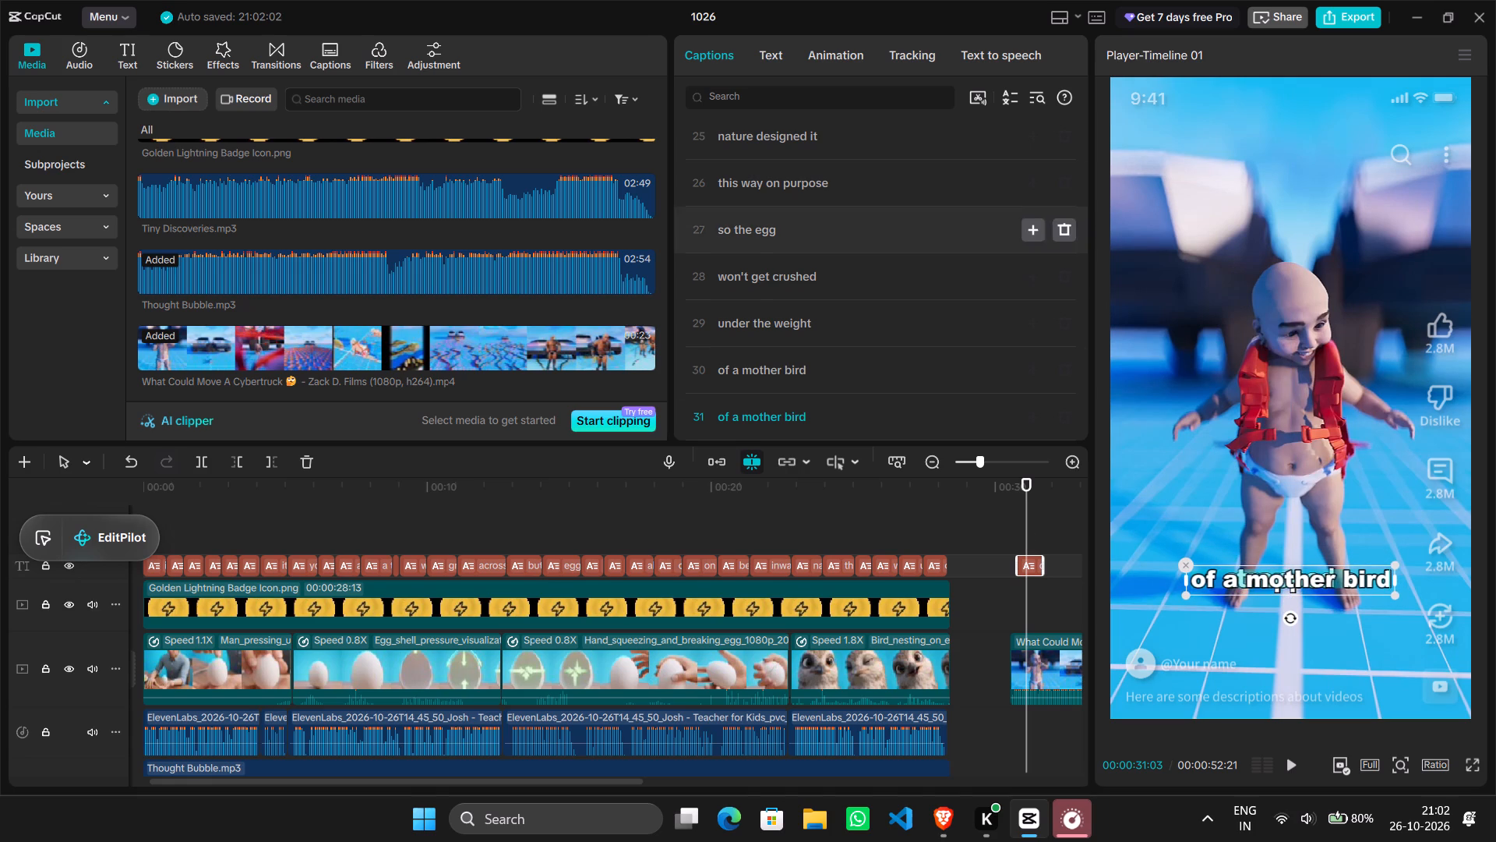
Examine the text and transform settings of the pasted caption and of "won't get crushed" to compare their positions.
left_click(777, 54)
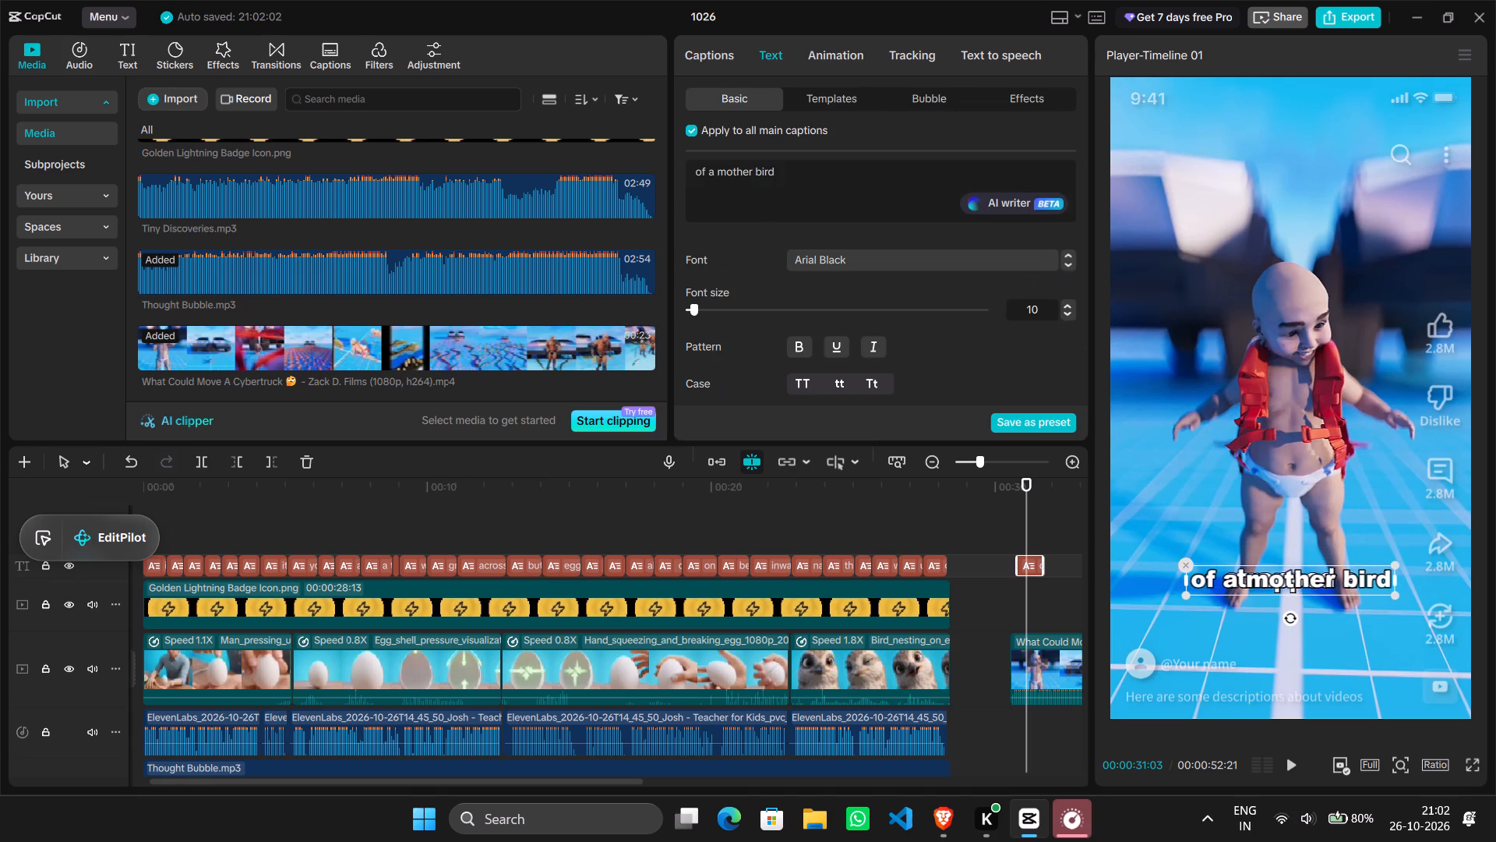
scroll(725, 267, "down", 1)
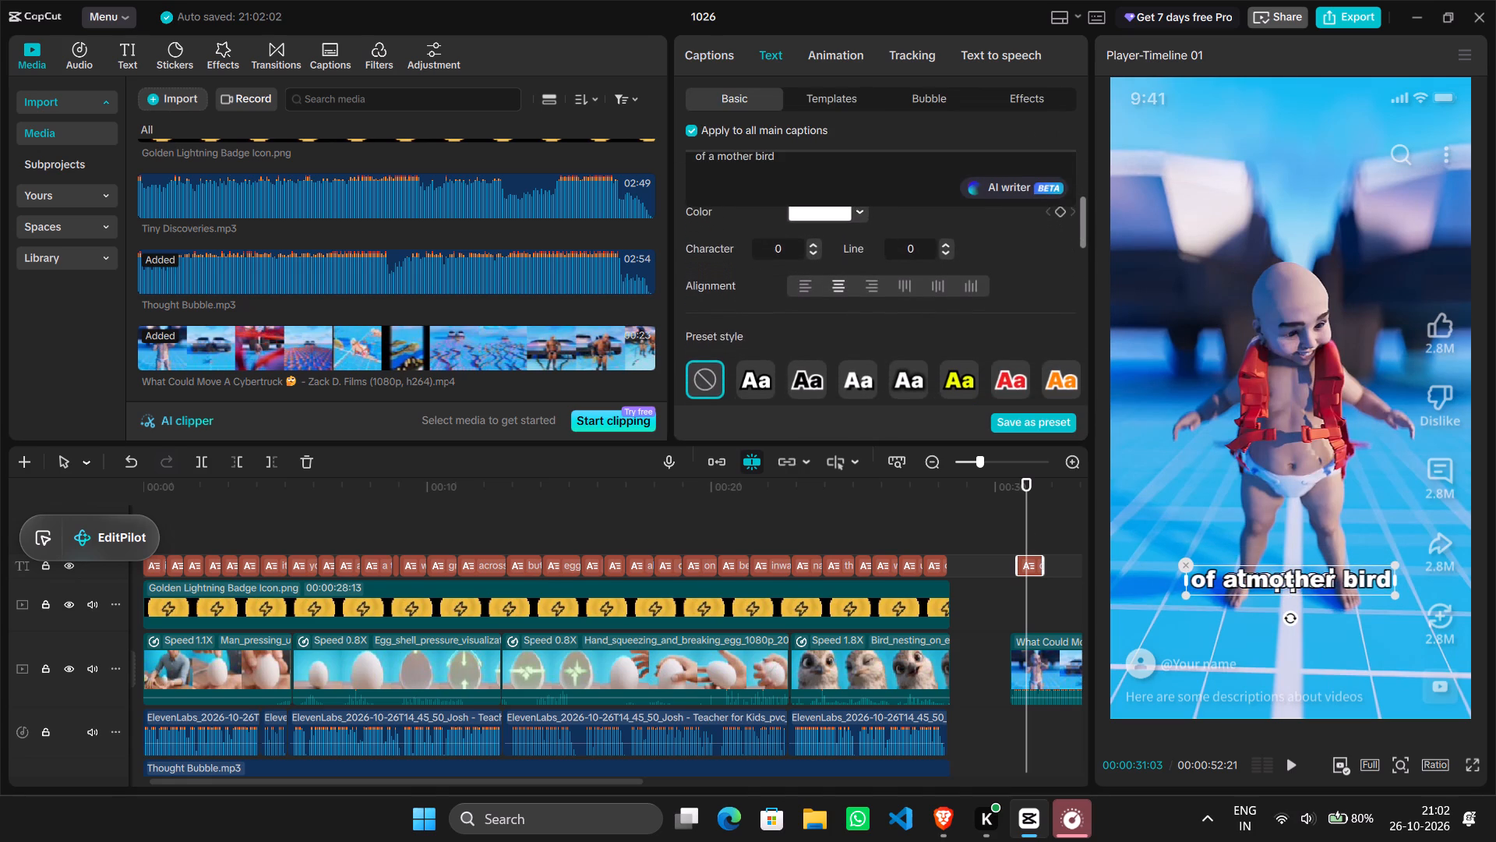
scroll(725, 267, "down", 1)
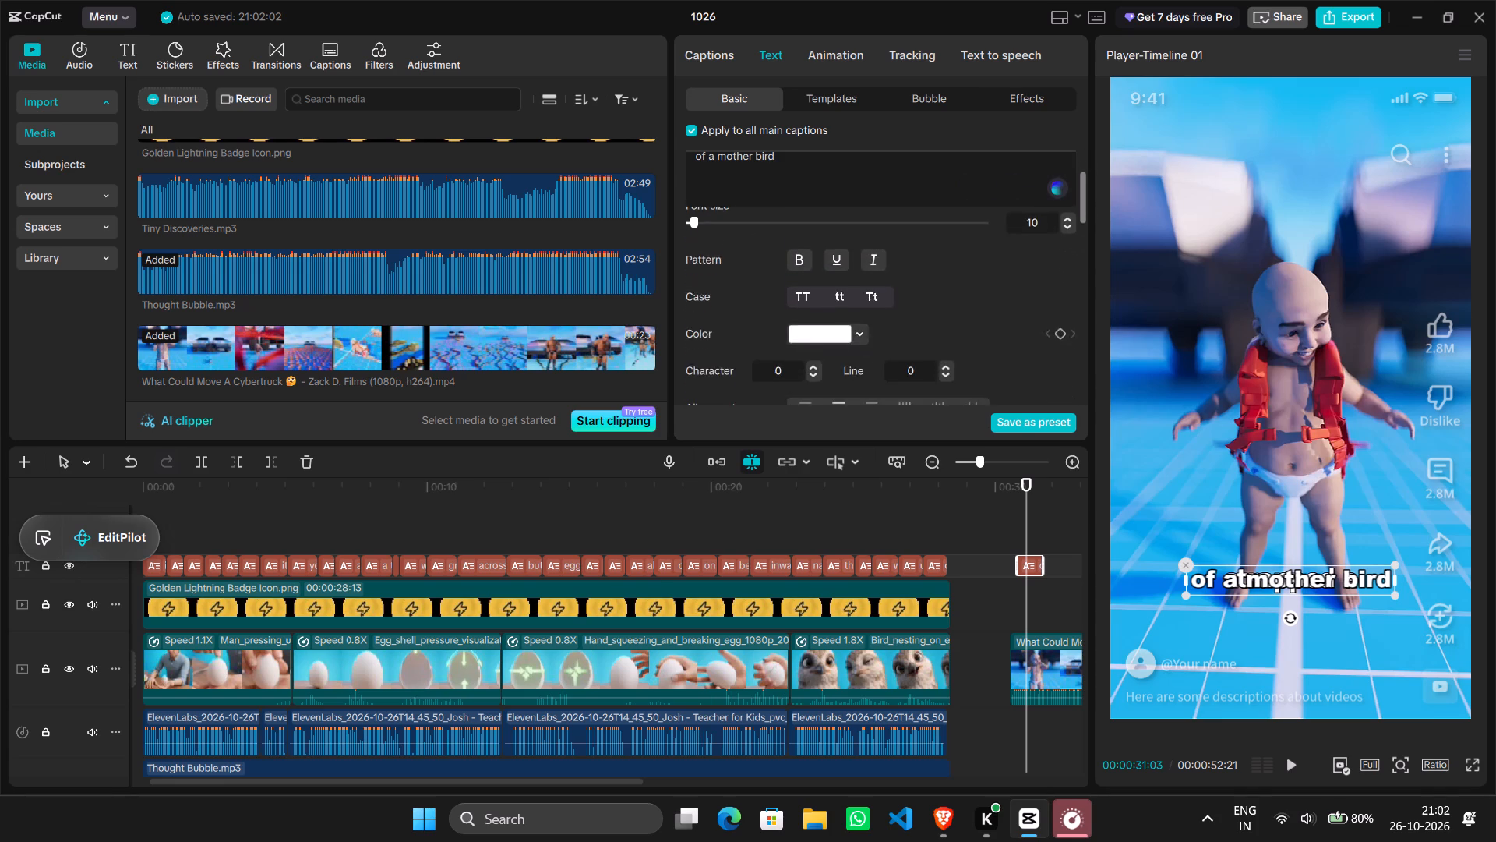
scroll(725, 267, "down", 1)
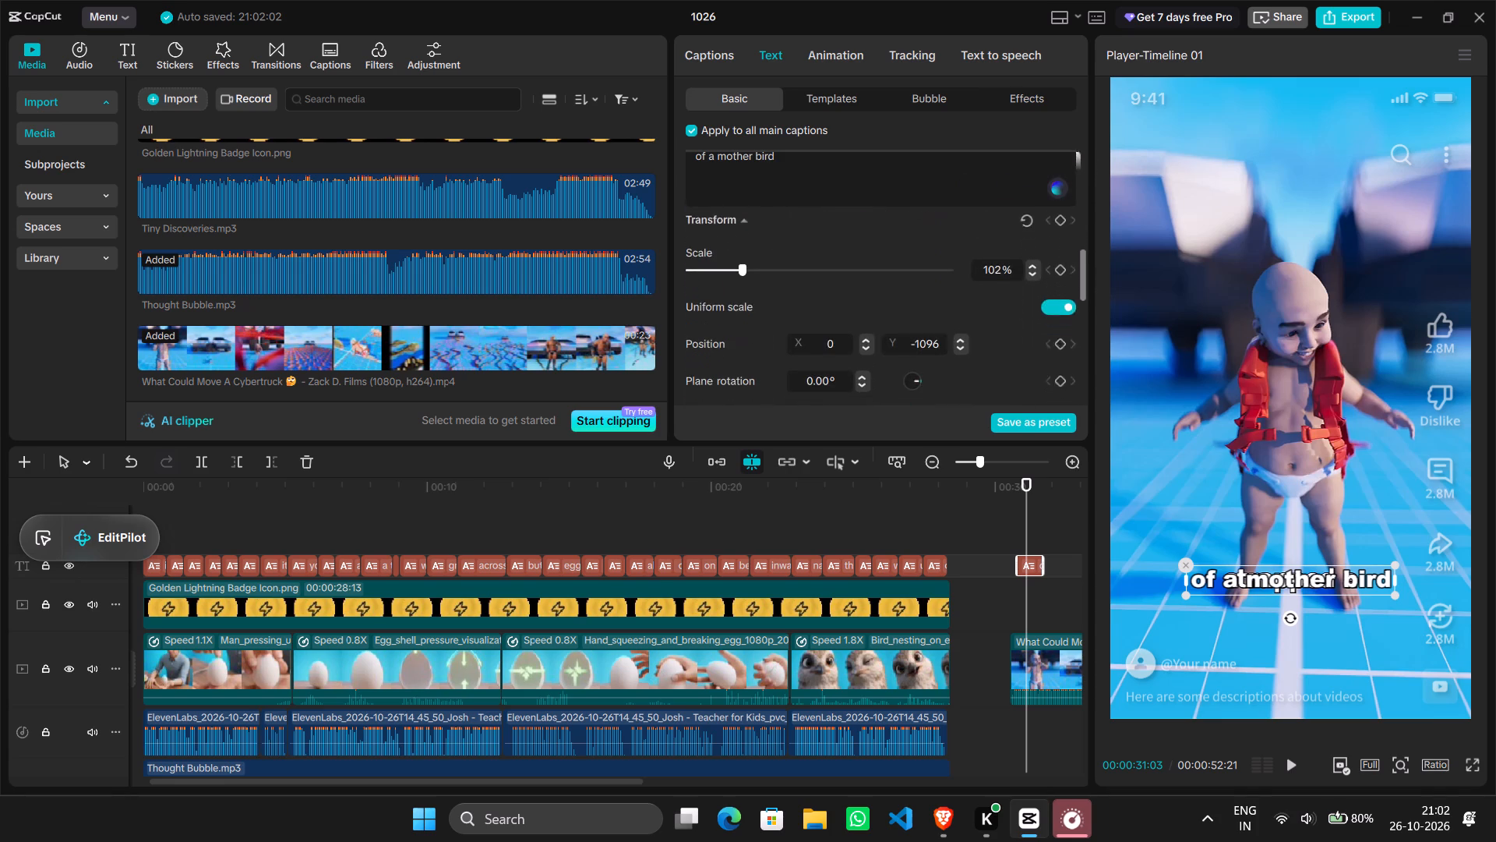
scroll(725, 267, "down", 2)
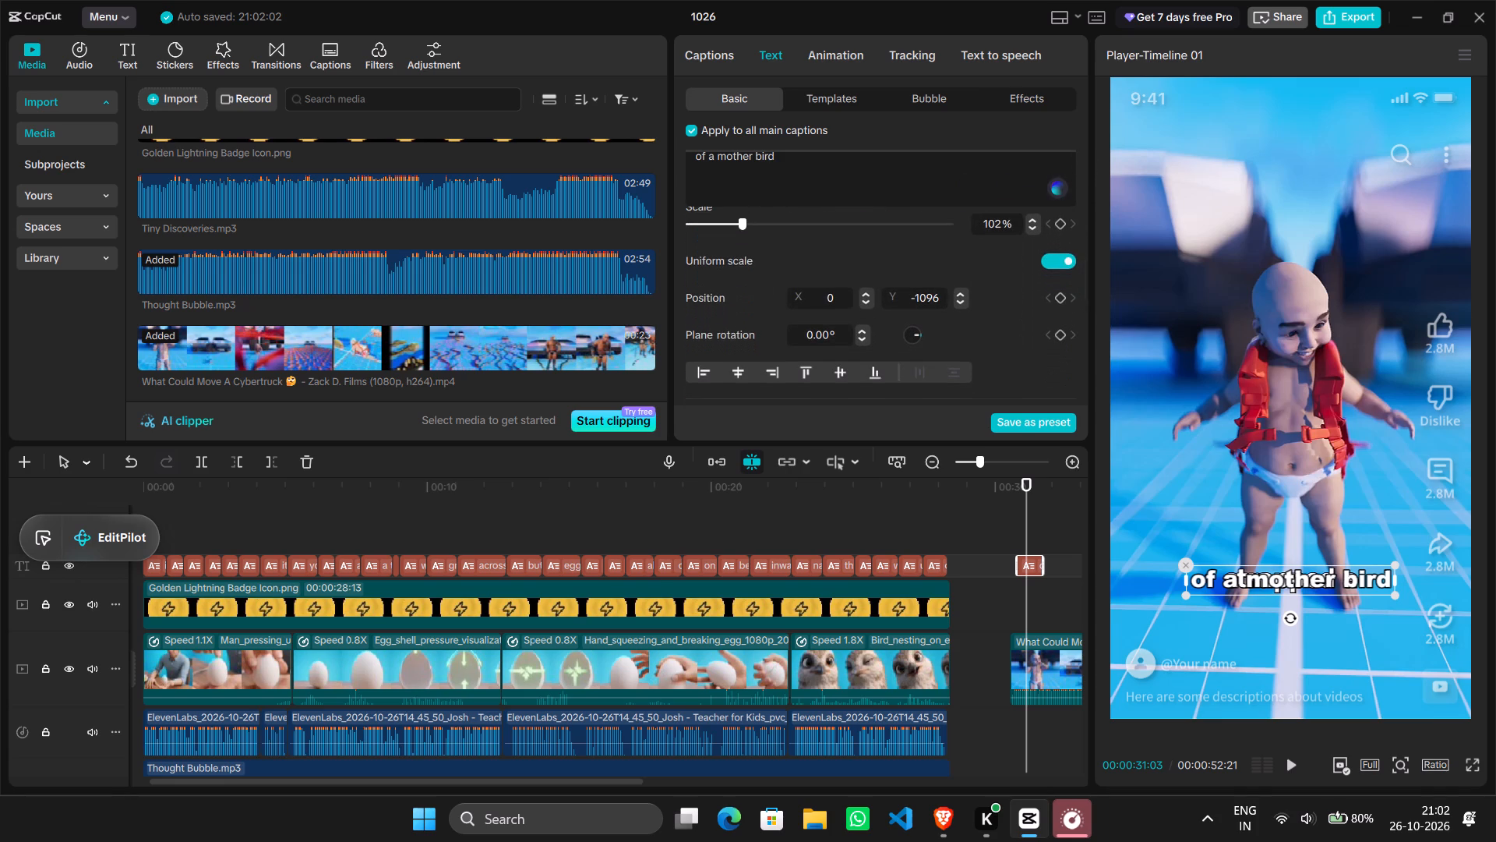
left_click(890, 532)
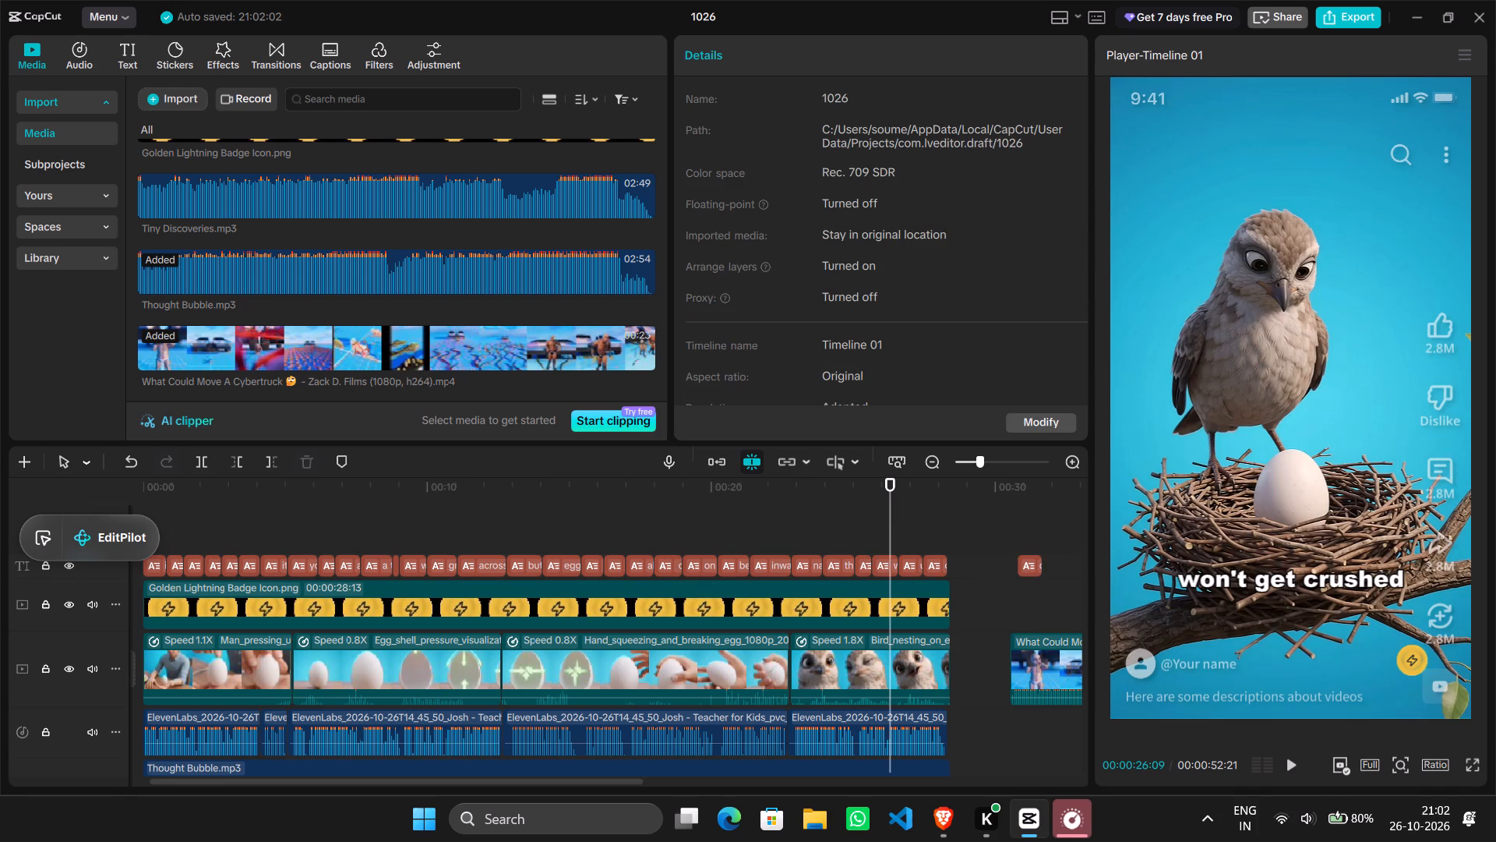
left_click(882, 563)
scroll(933, 291, "down", 1)
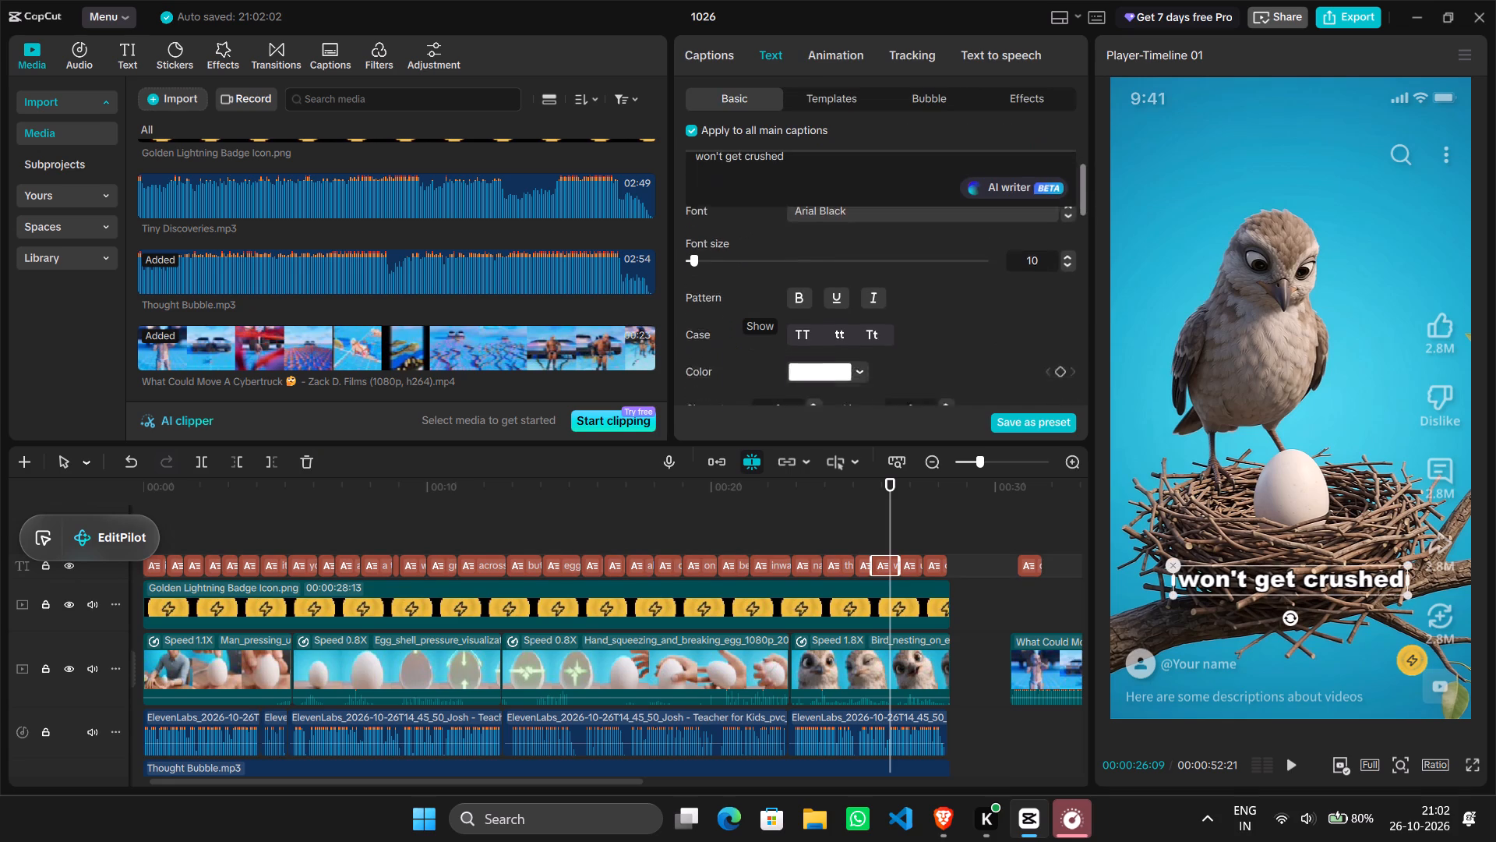
scroll(933, 291, "down", 3)
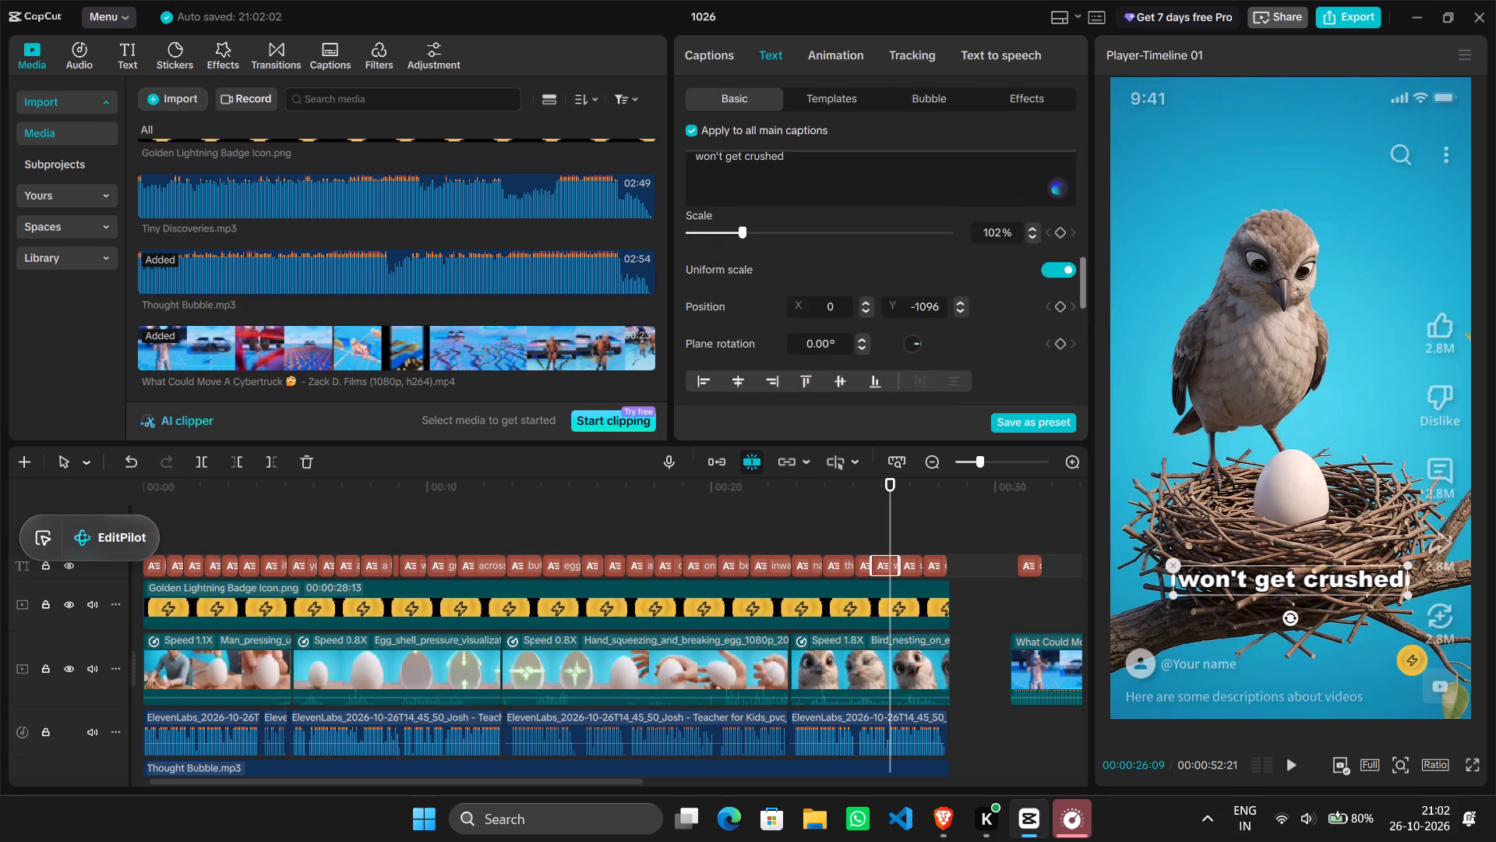
scroll(933, 291, "down", 1)
Delete the Cybertruck reference clip and the pasted caption above it from the timeline.
left_click_drag(1018, 530, 1074, 667)
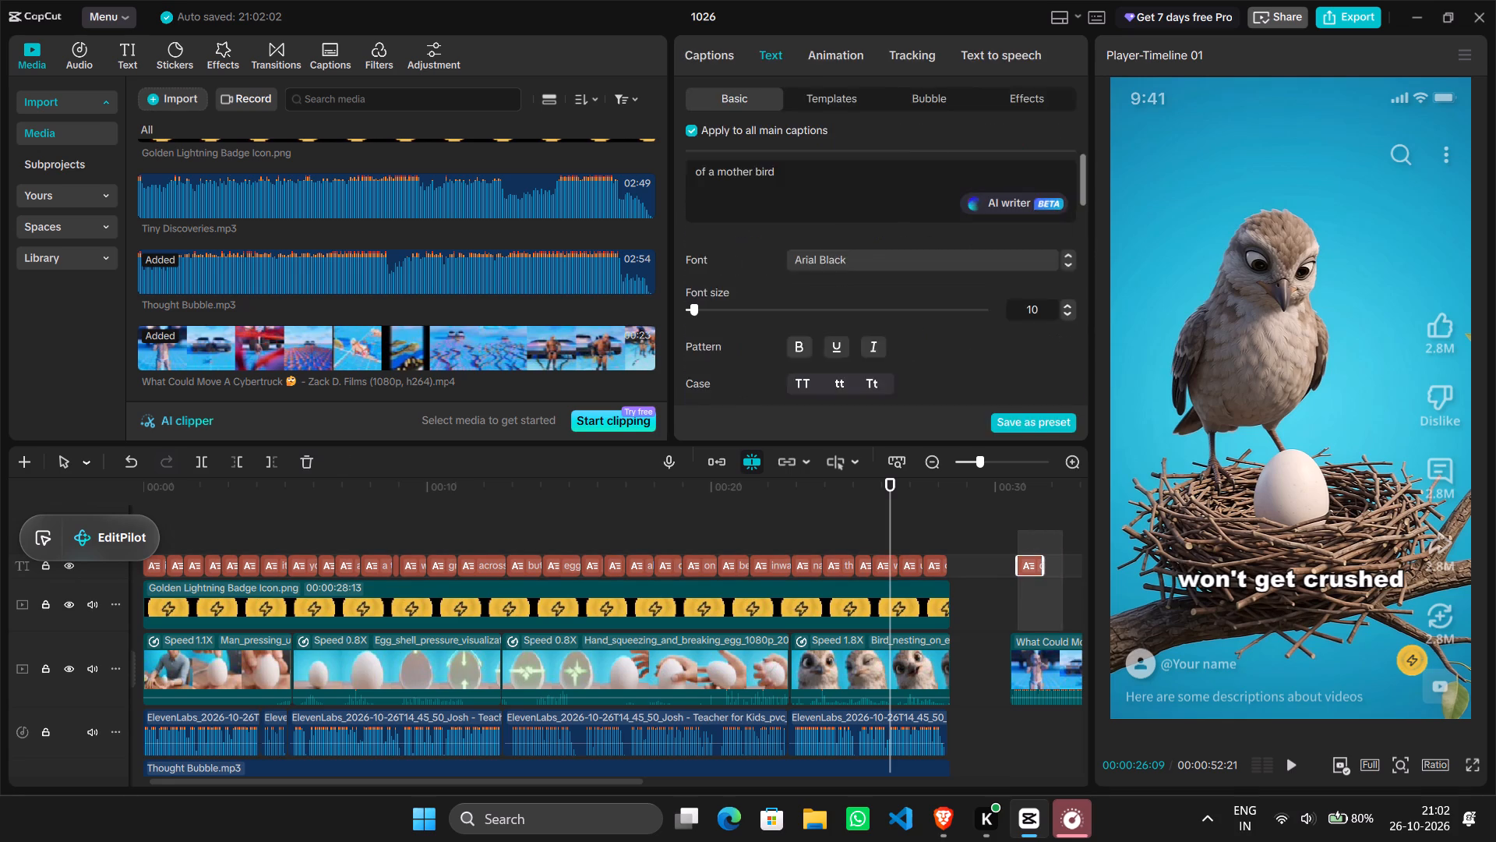
left_click_drag(1074, 667, 1039, 700)
key("Delete")
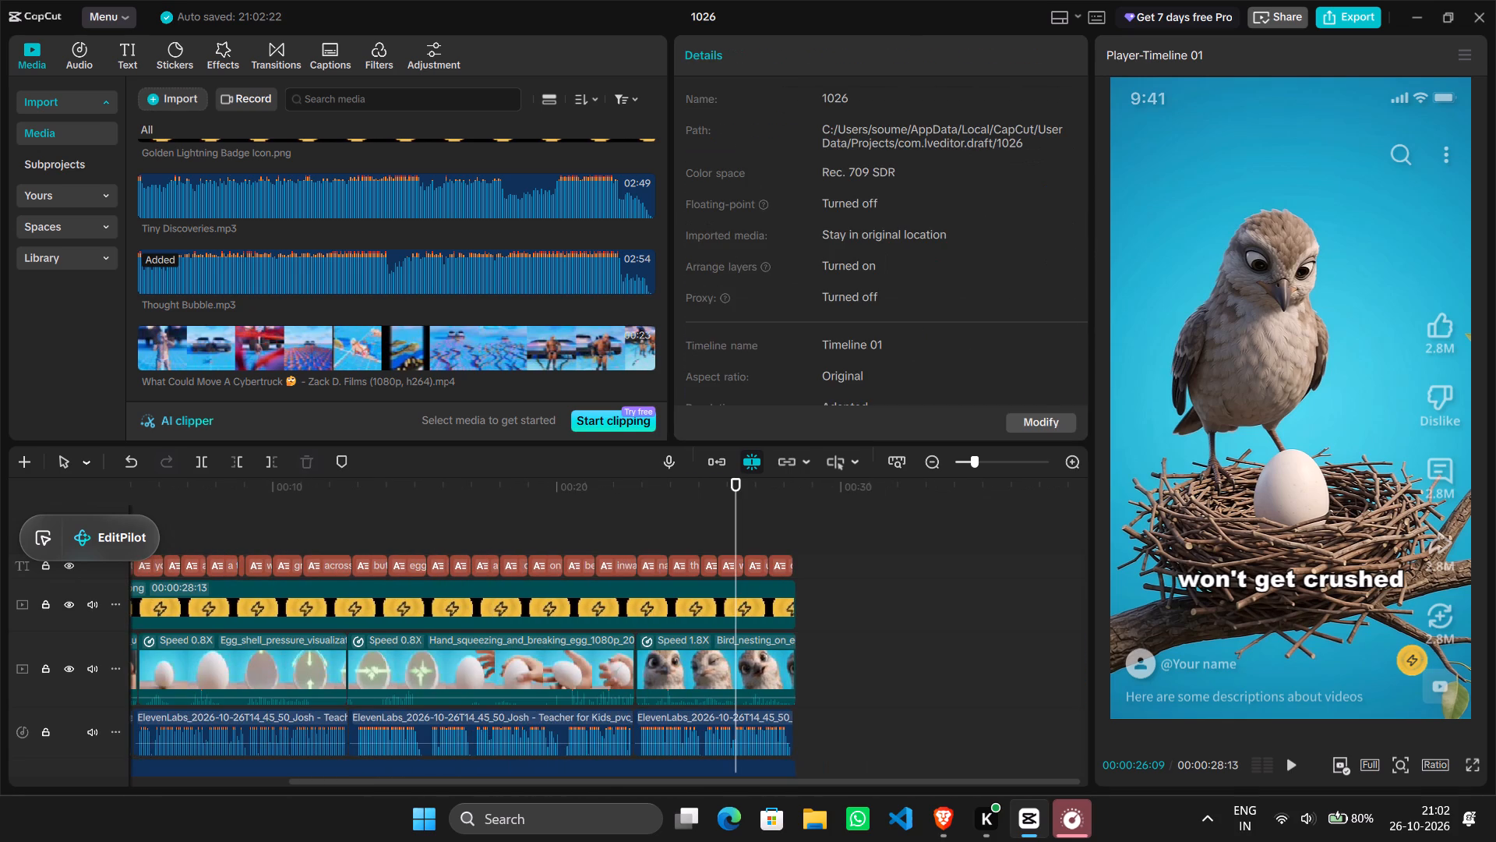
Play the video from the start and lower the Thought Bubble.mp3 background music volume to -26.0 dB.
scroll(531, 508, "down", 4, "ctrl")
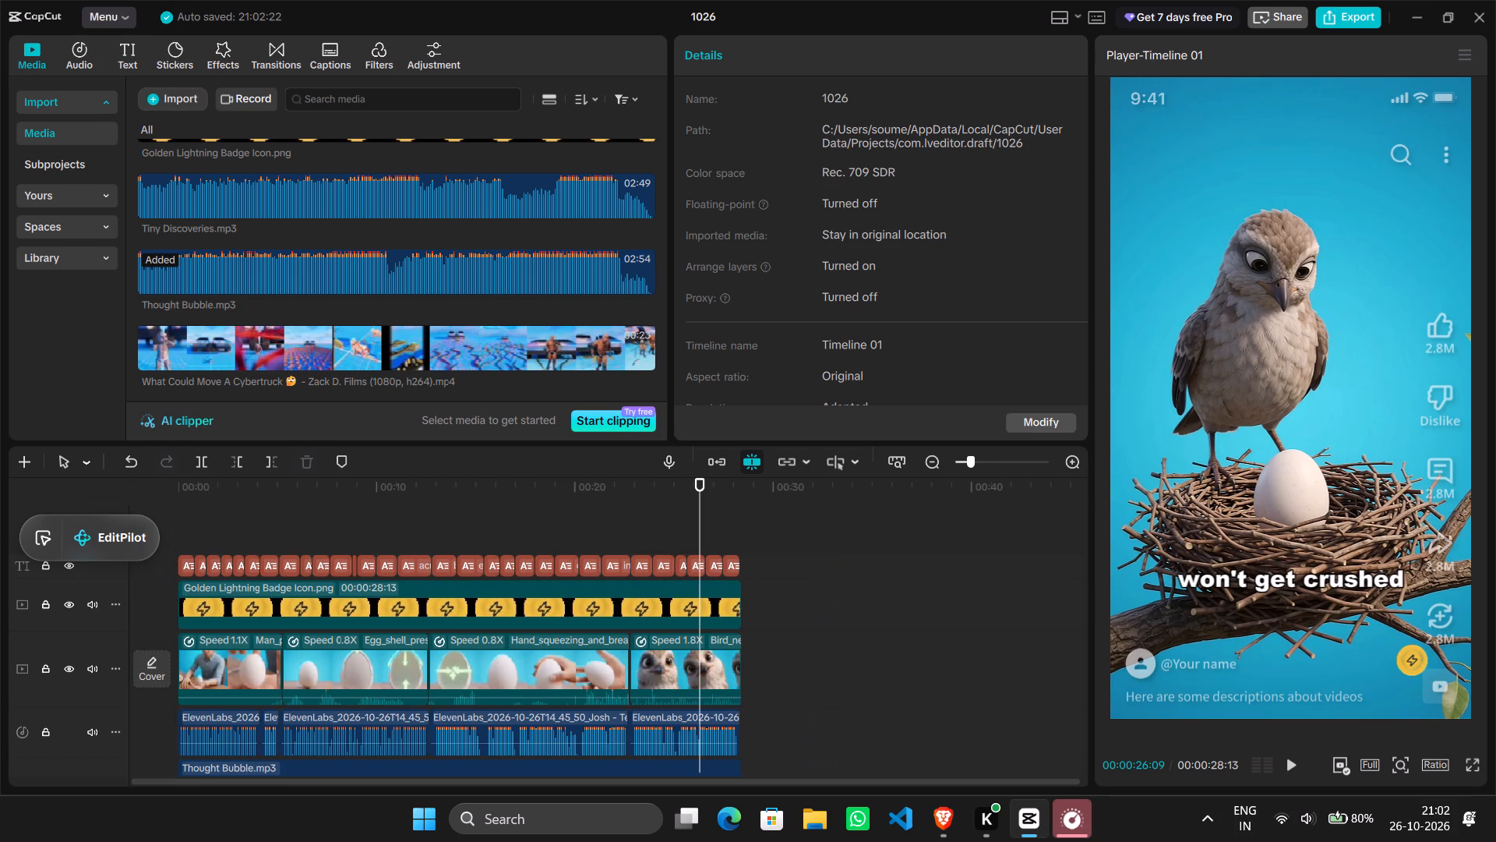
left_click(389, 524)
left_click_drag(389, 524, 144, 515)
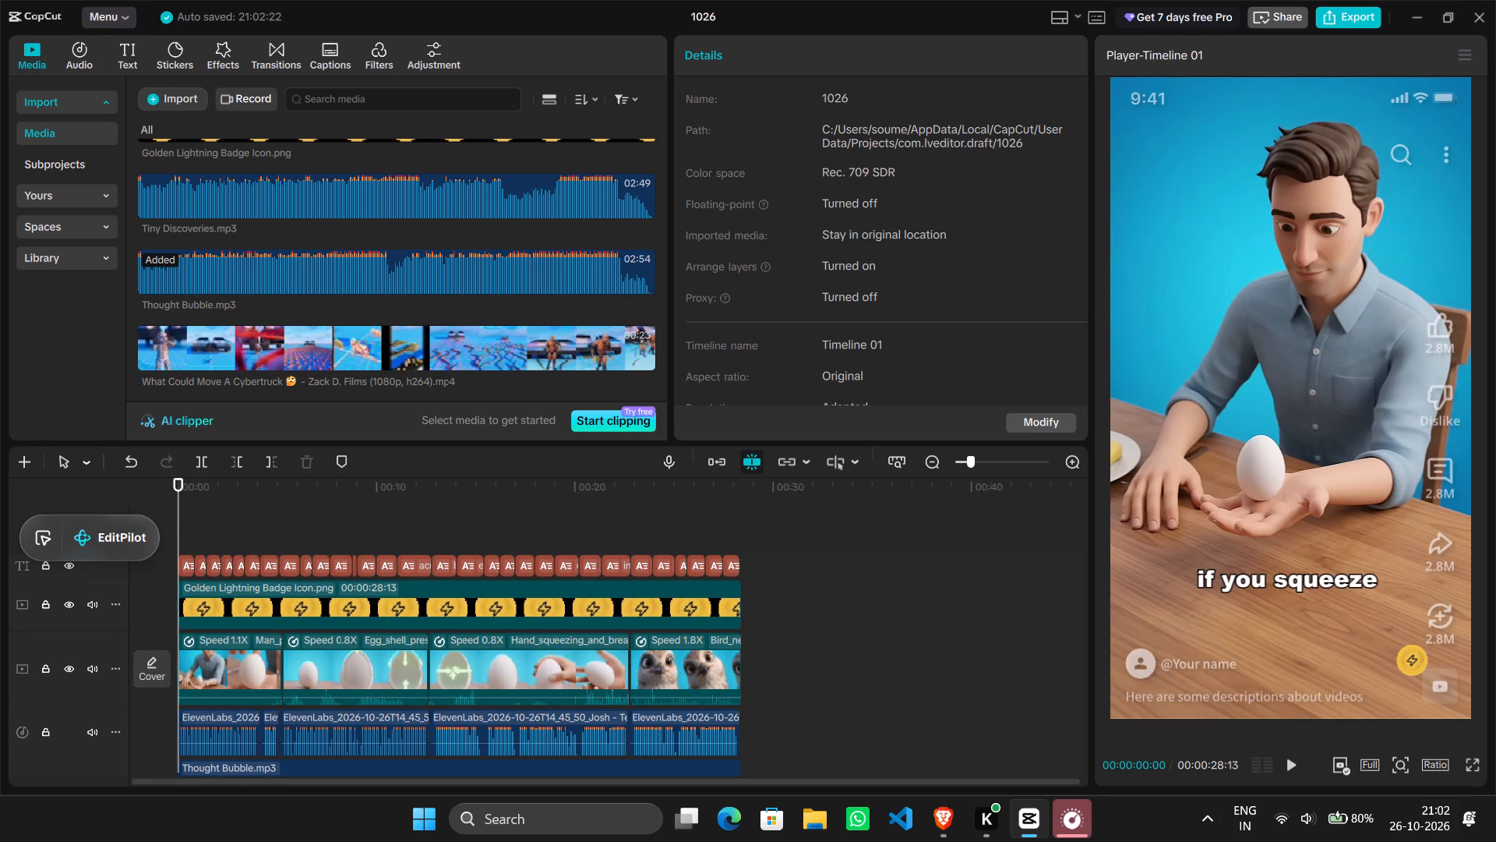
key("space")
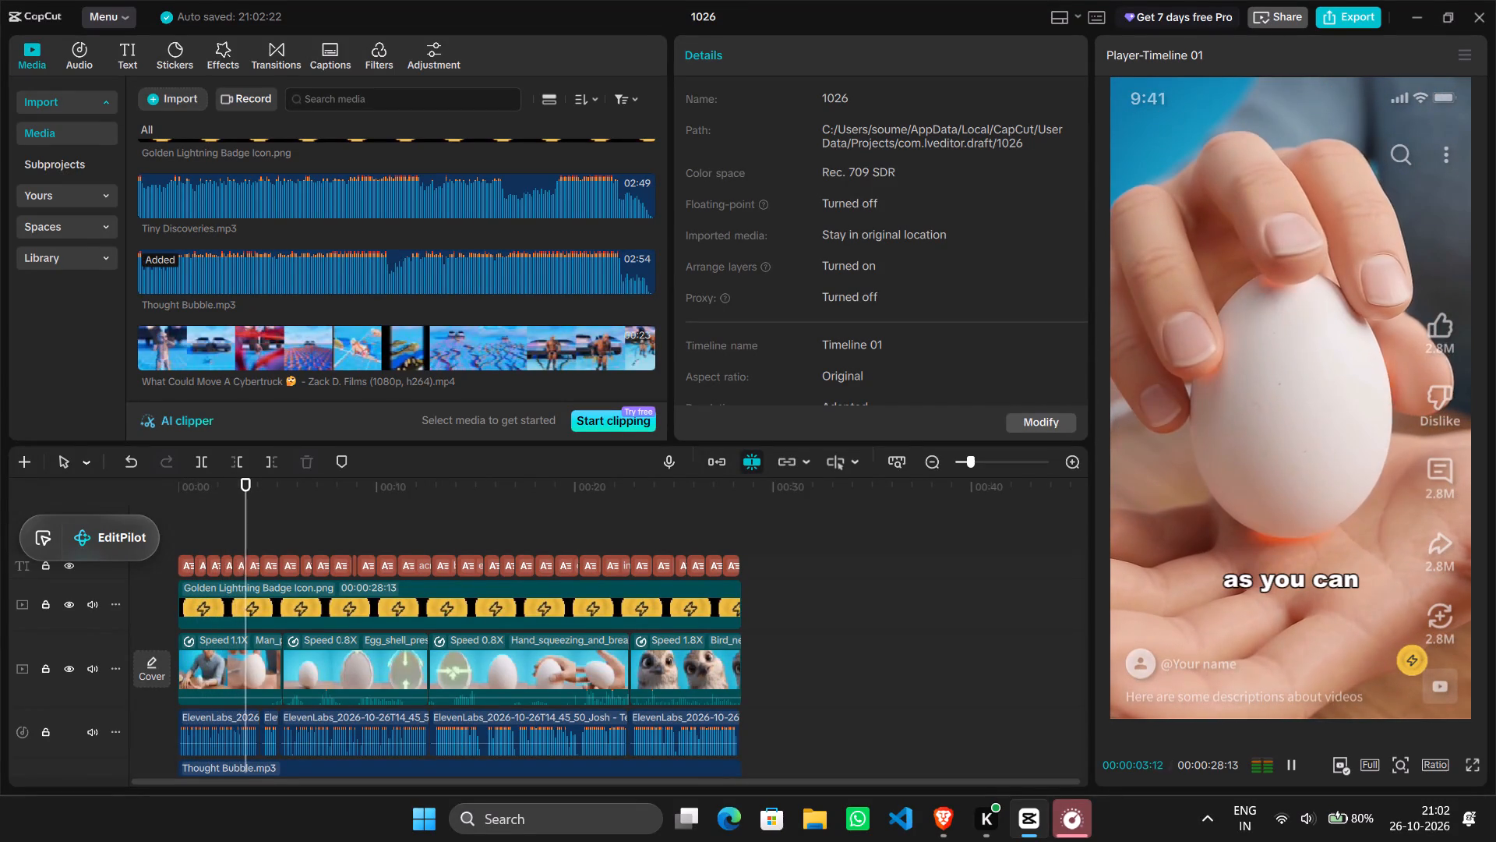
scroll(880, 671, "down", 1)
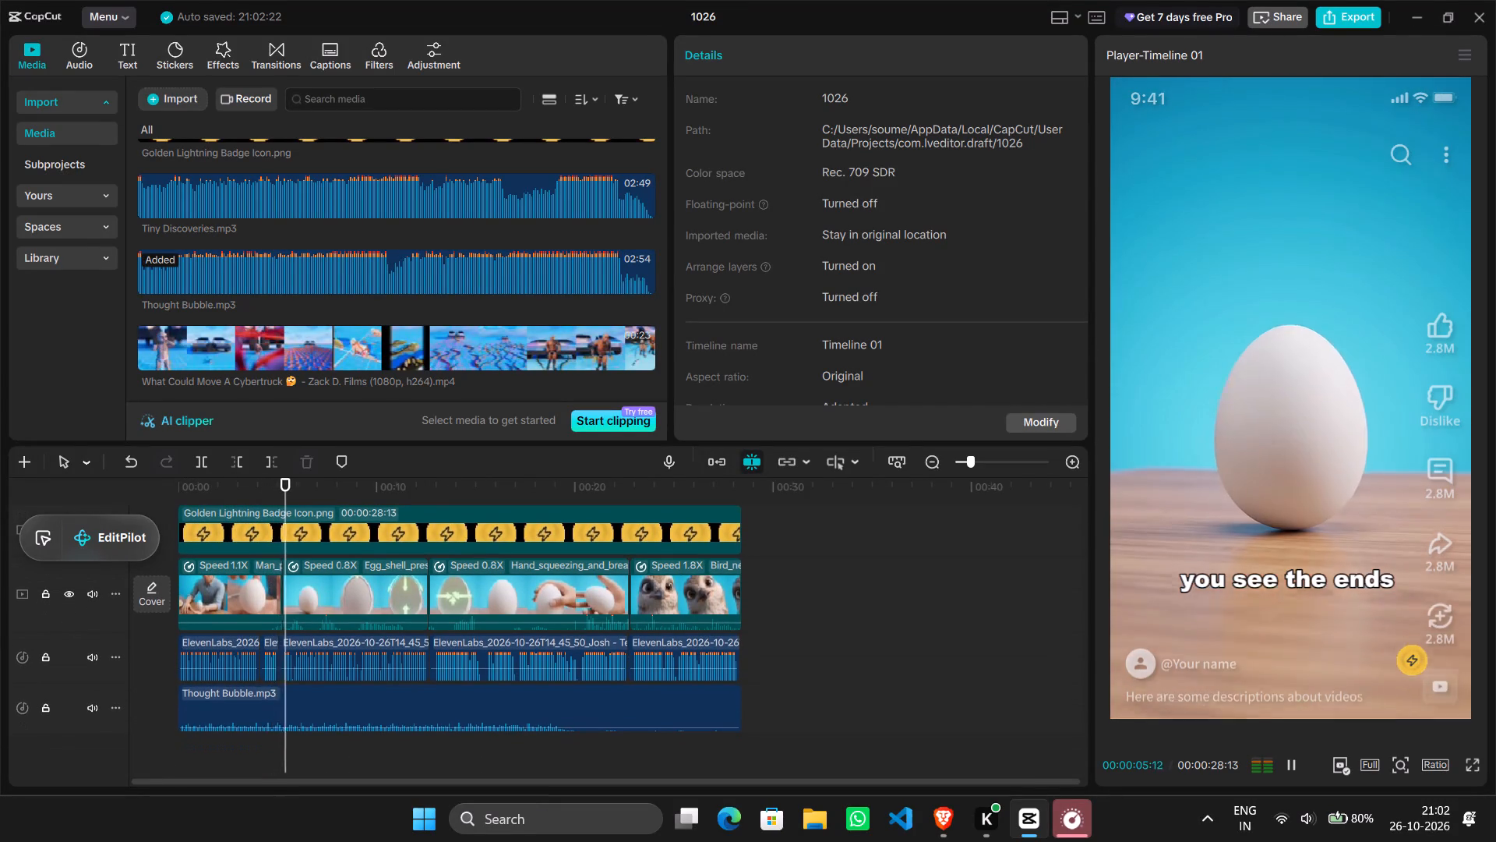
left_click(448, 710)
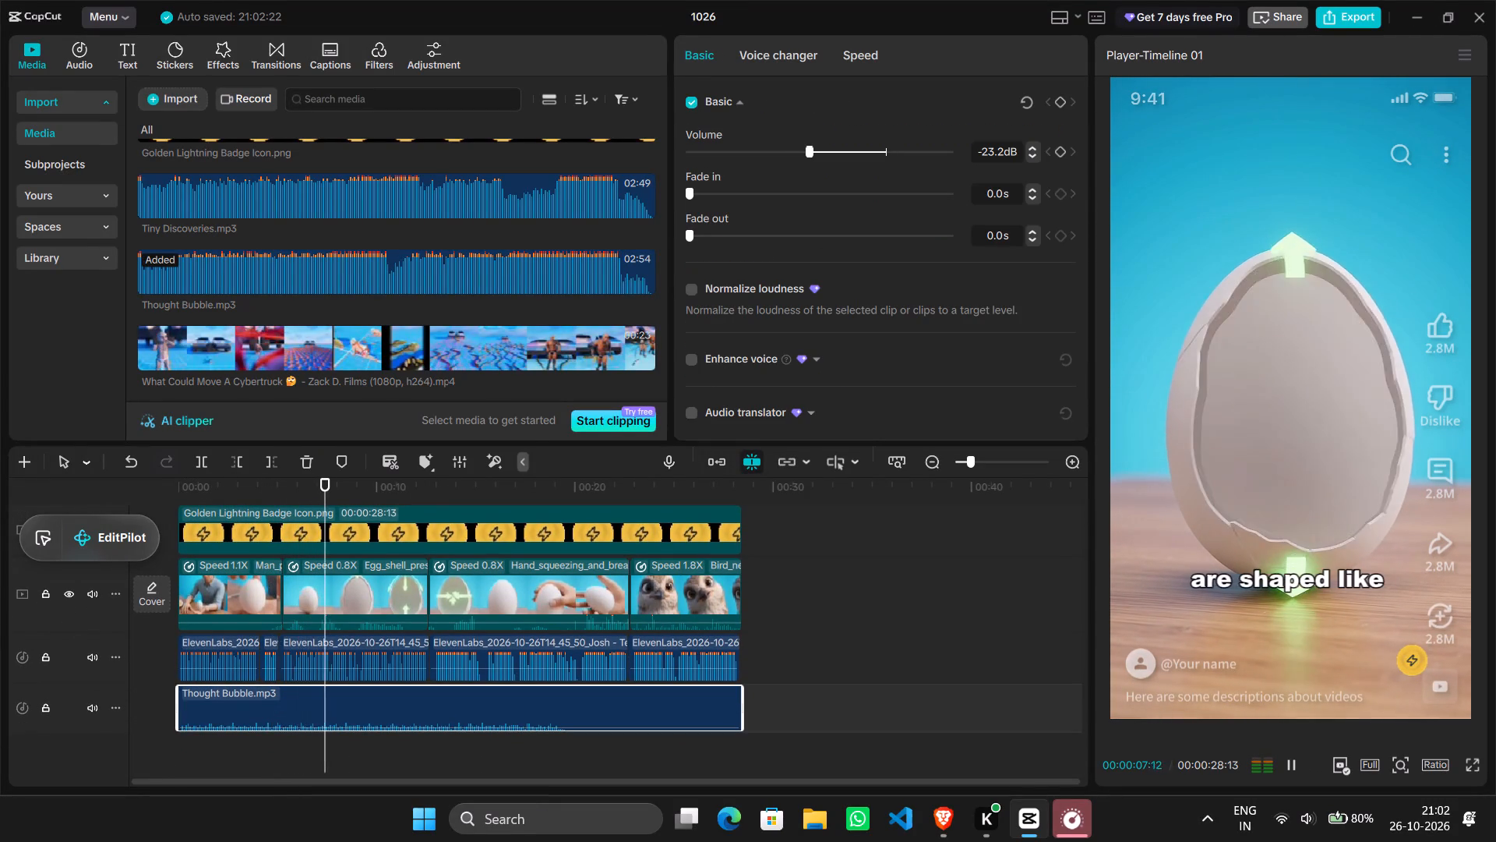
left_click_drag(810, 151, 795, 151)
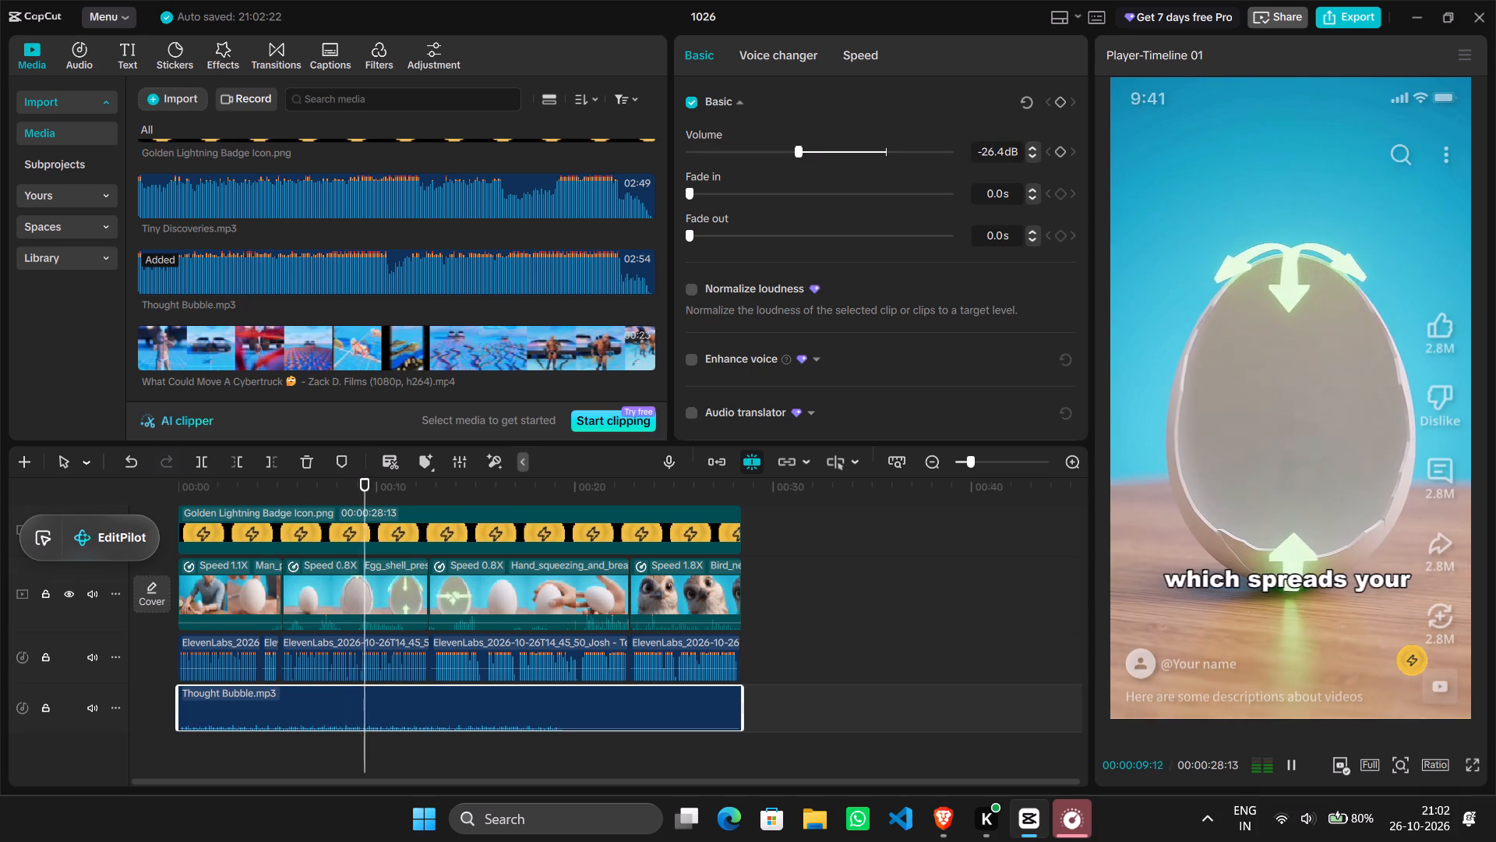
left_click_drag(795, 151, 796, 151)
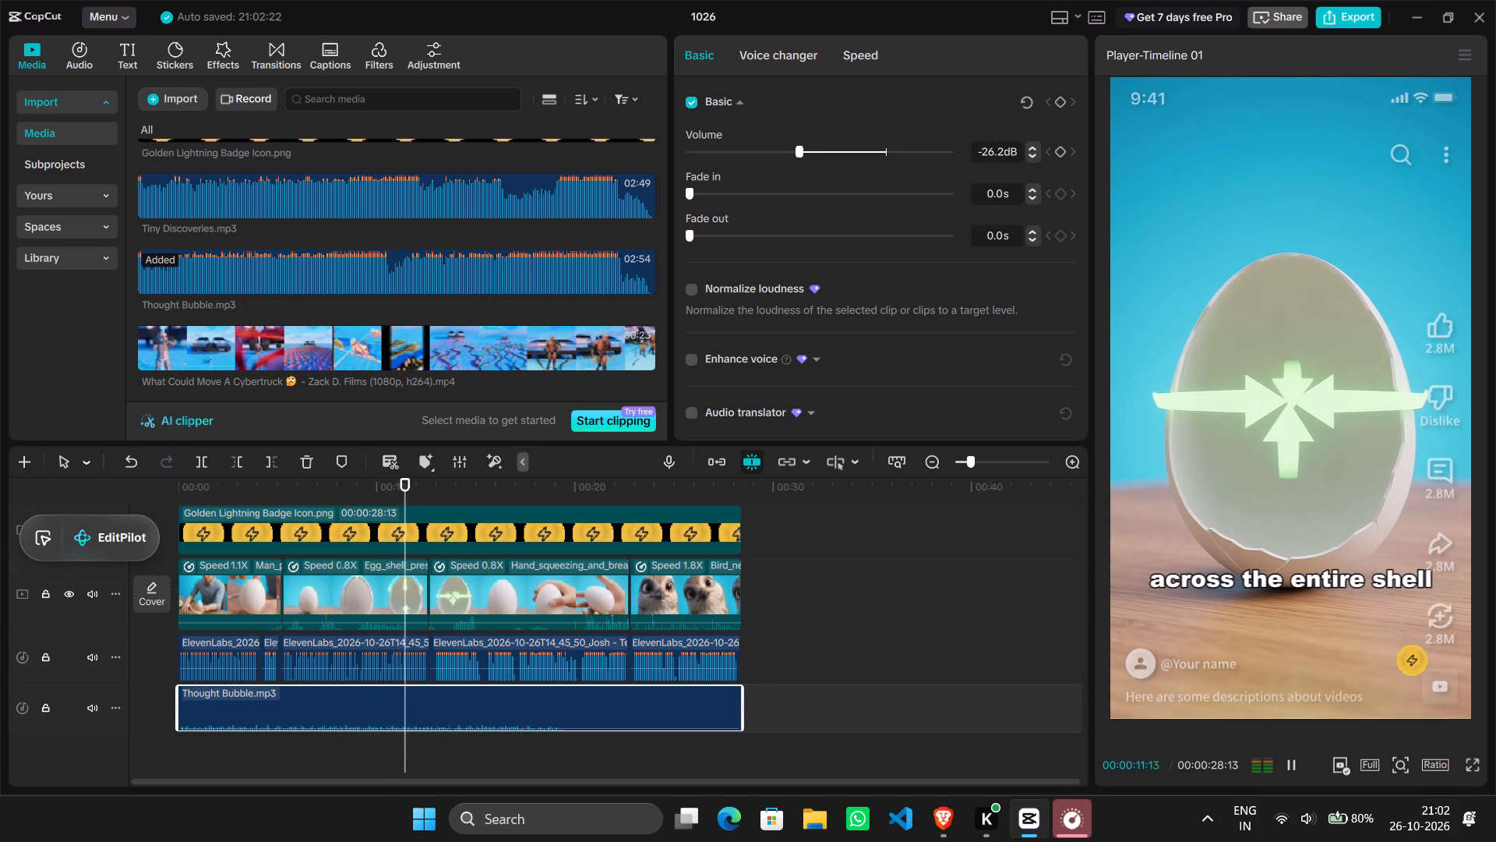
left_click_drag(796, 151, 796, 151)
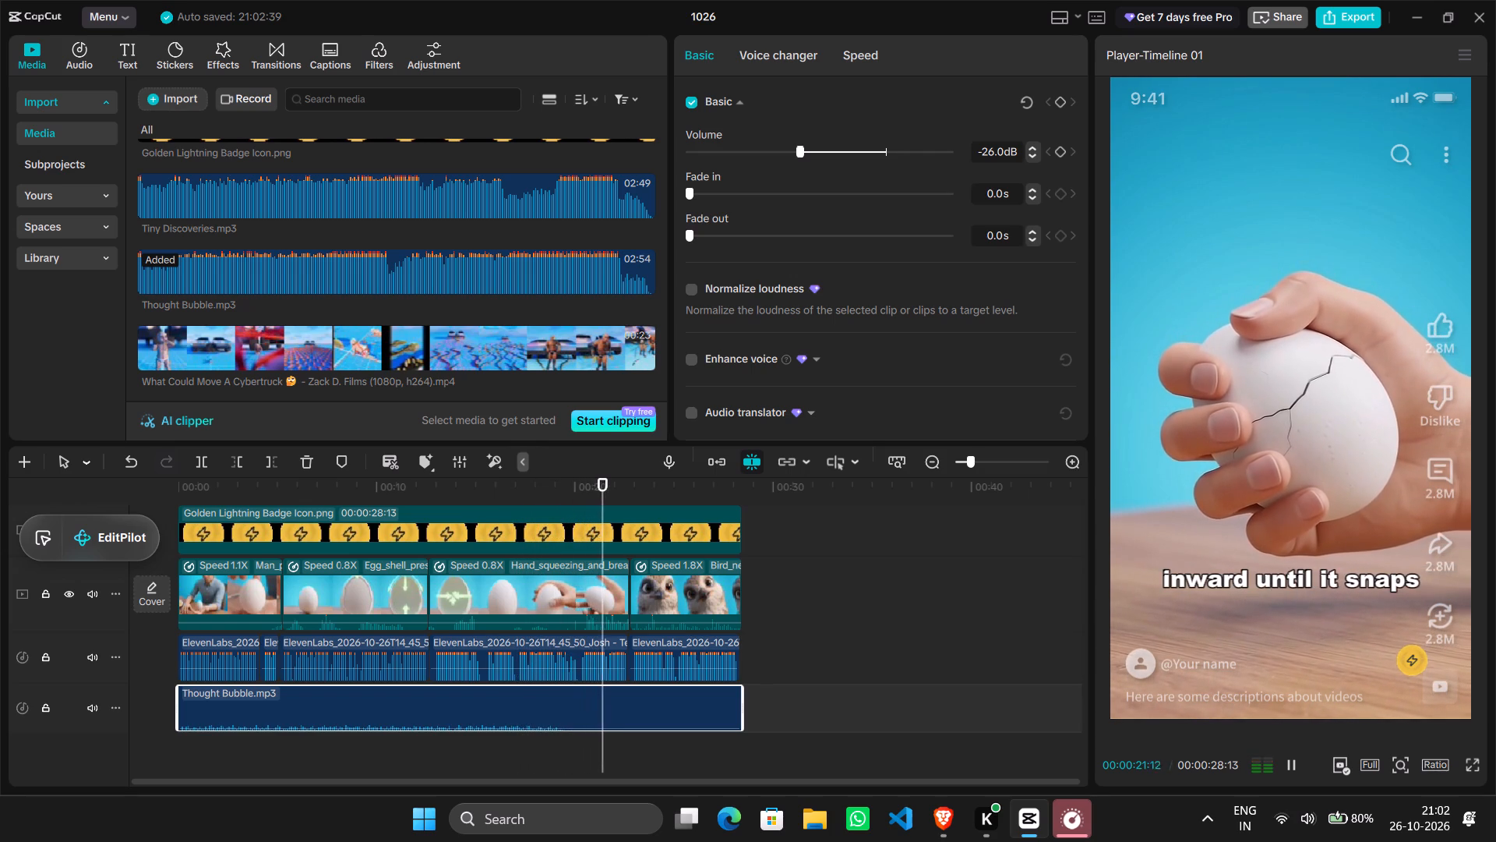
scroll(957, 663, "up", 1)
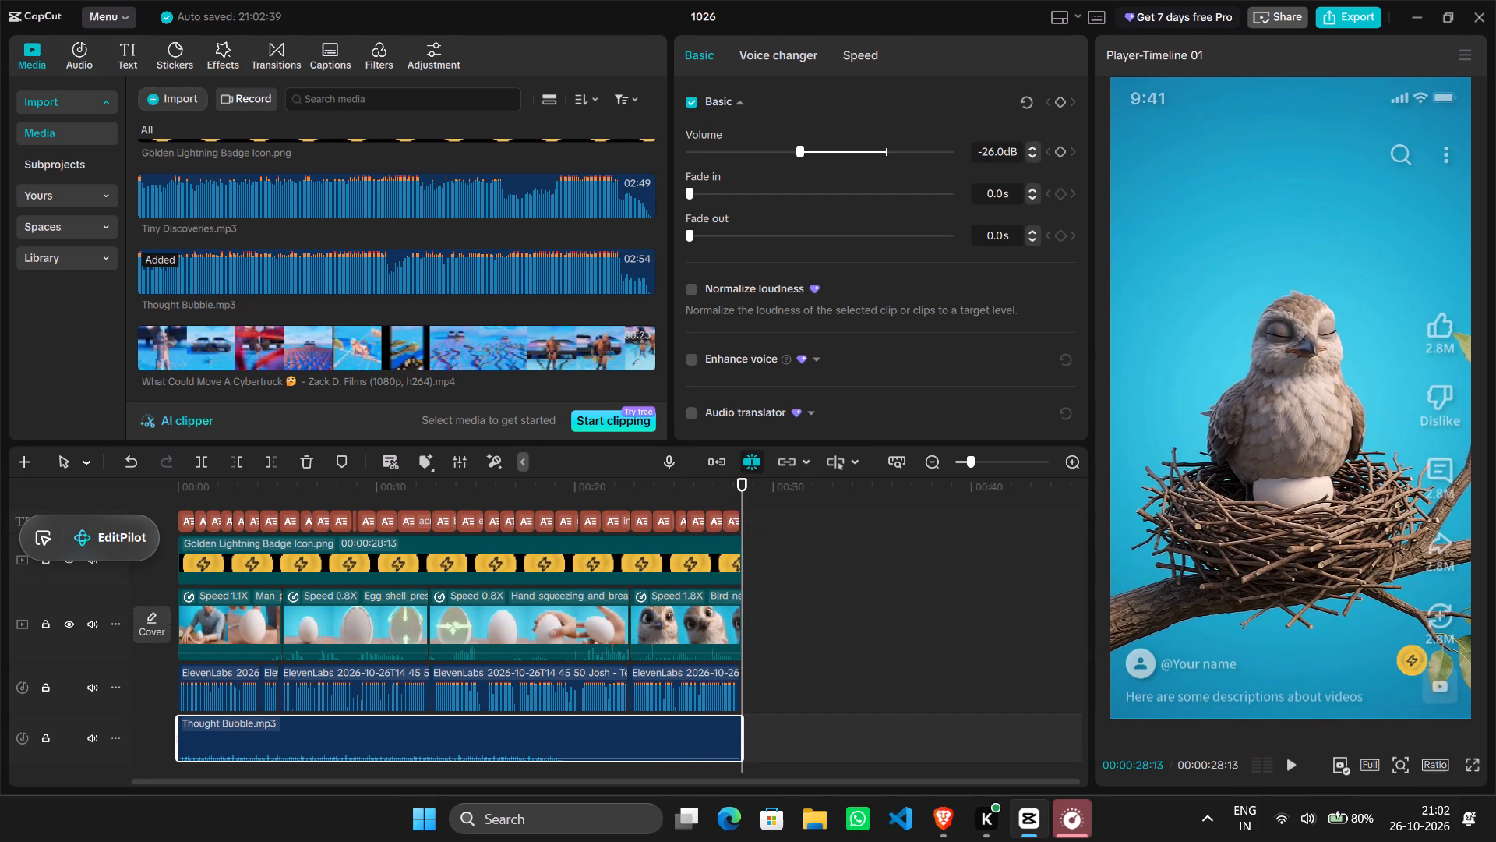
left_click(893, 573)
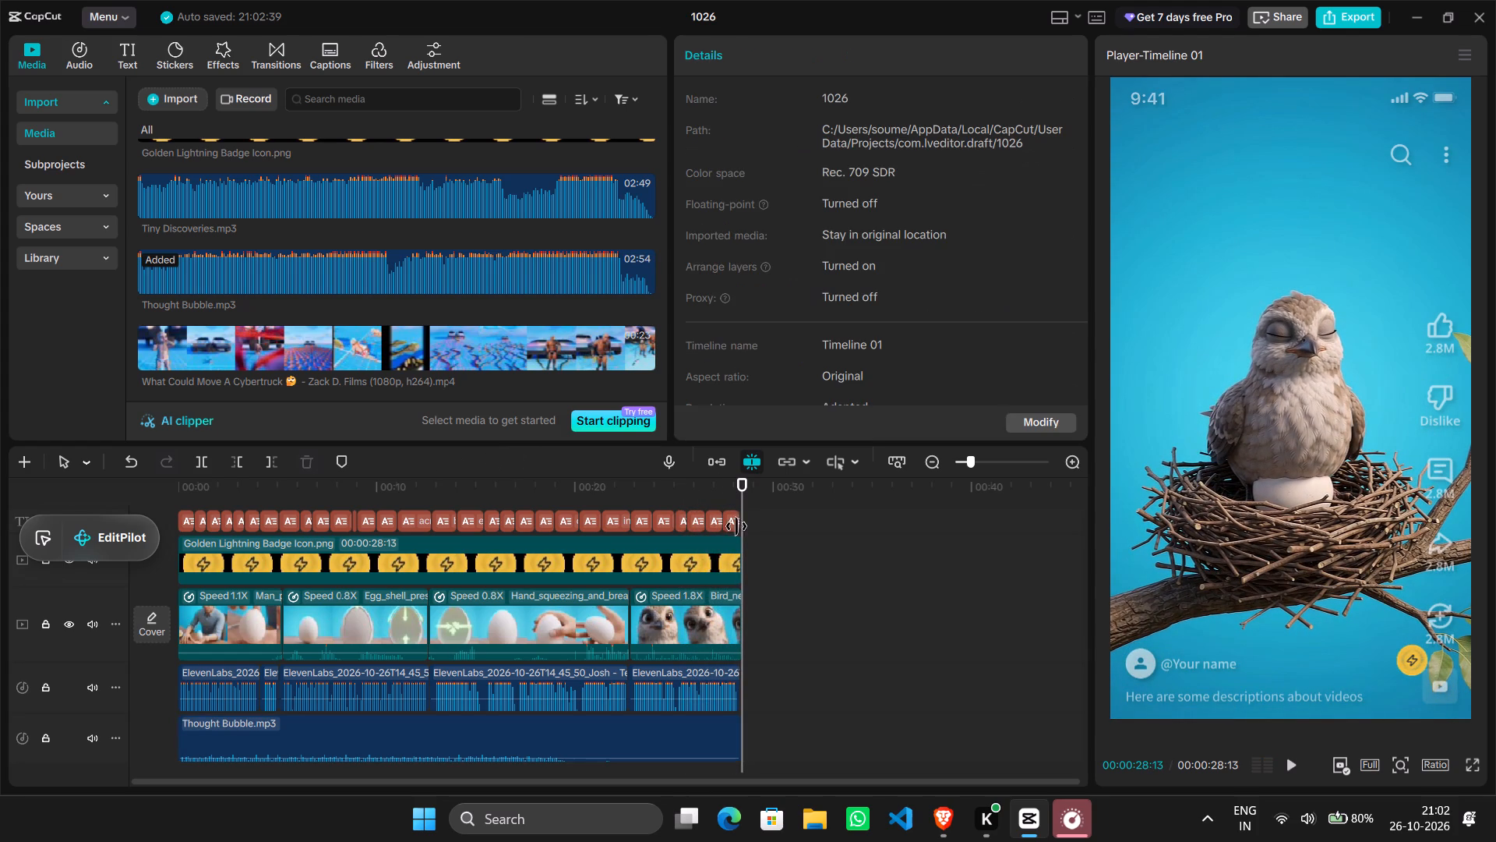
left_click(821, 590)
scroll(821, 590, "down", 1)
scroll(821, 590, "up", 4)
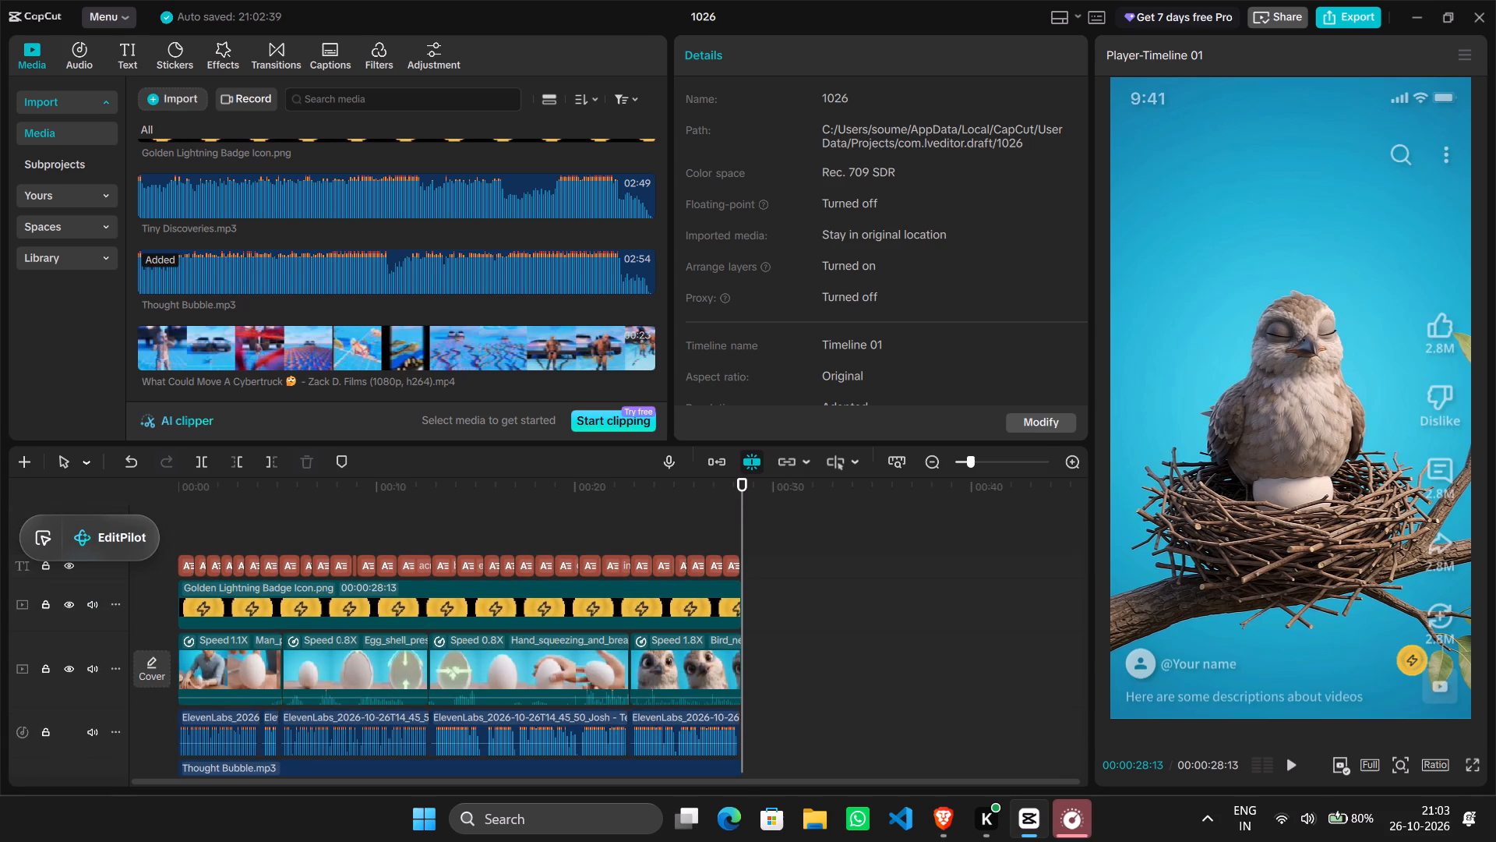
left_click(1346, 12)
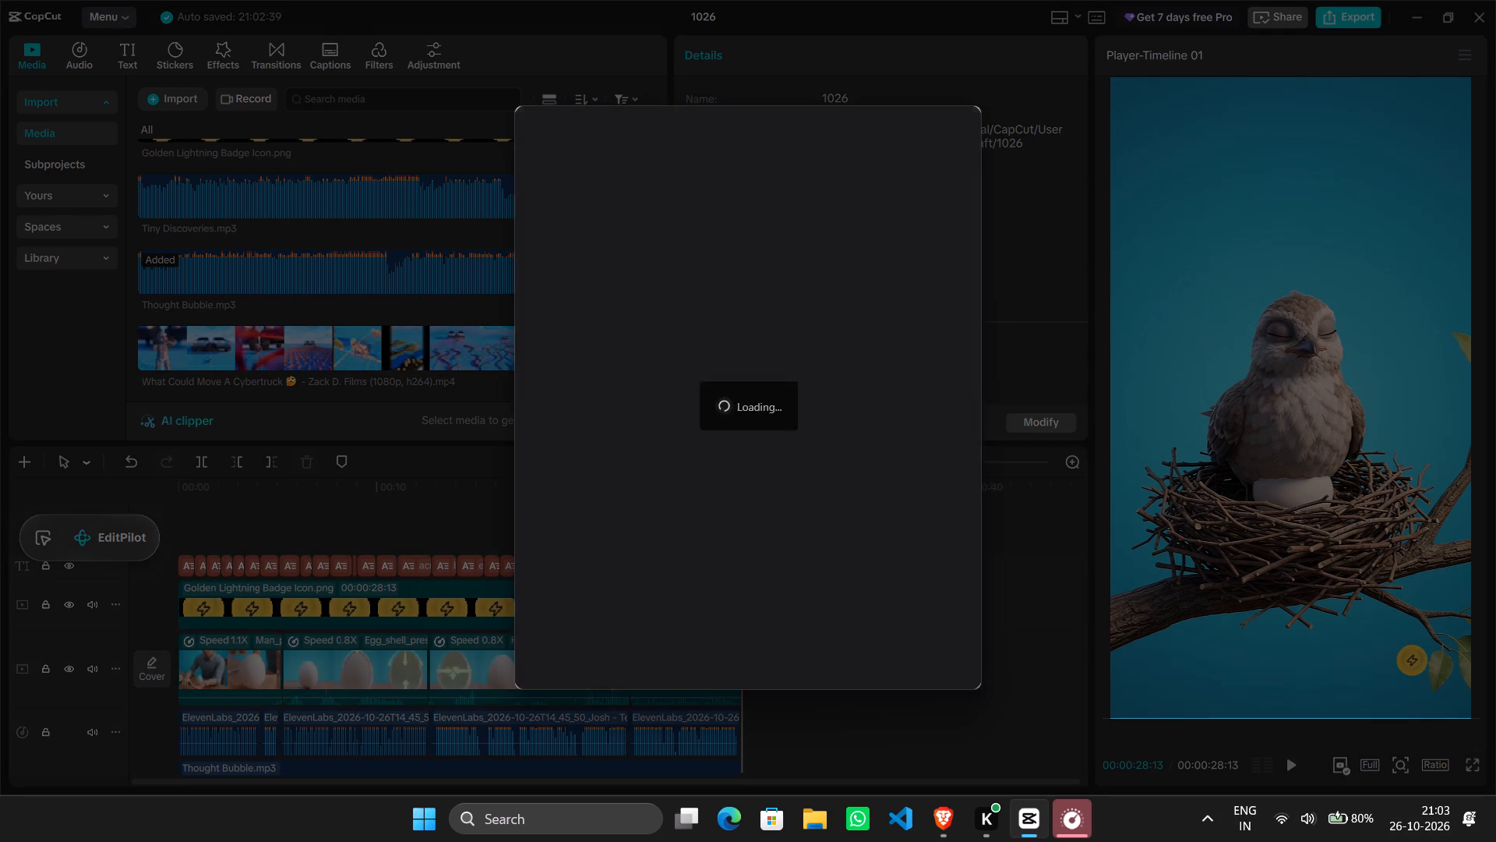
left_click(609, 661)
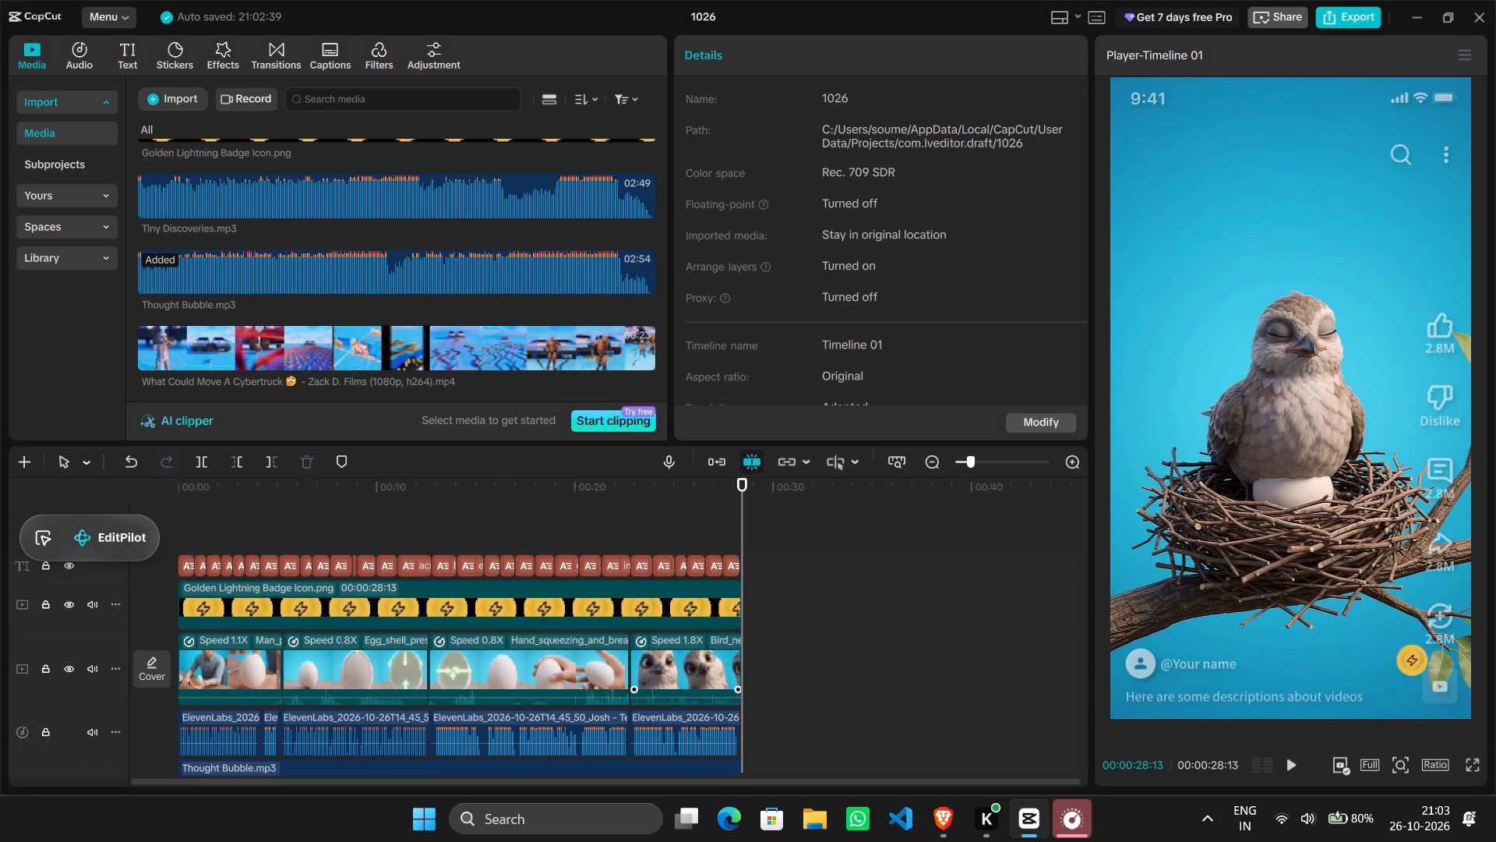
Replay the video from the start and lower the Thought Bubble.mp3 background music volume to -27.9 dB.
scroll(865, 664, "down", 2)
left_click(308, 755)
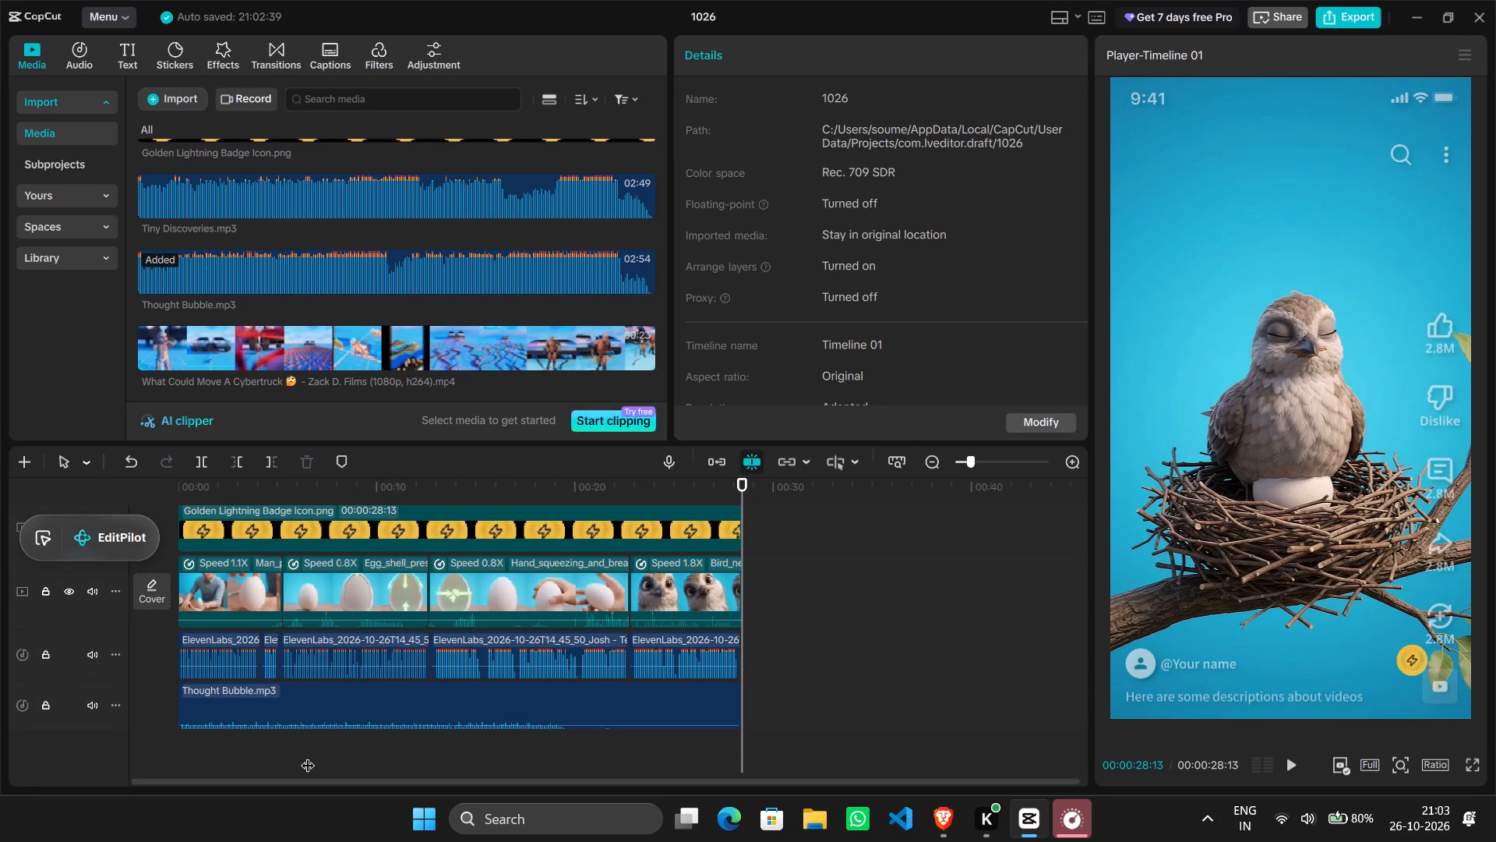
left_click_drag(308, 755, 48, 742)
key("space")
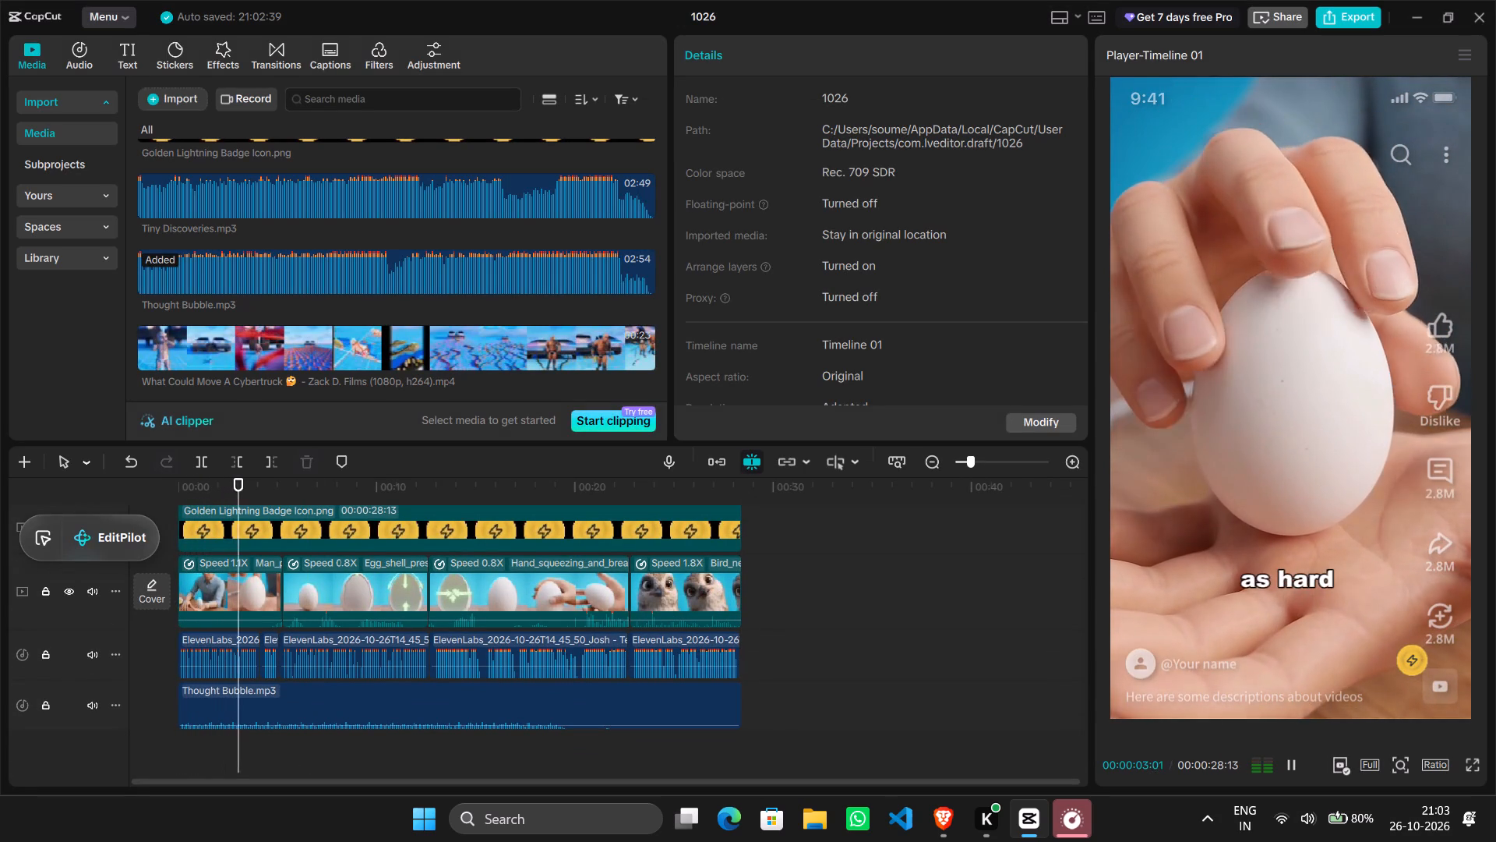
left_click(328, 706)
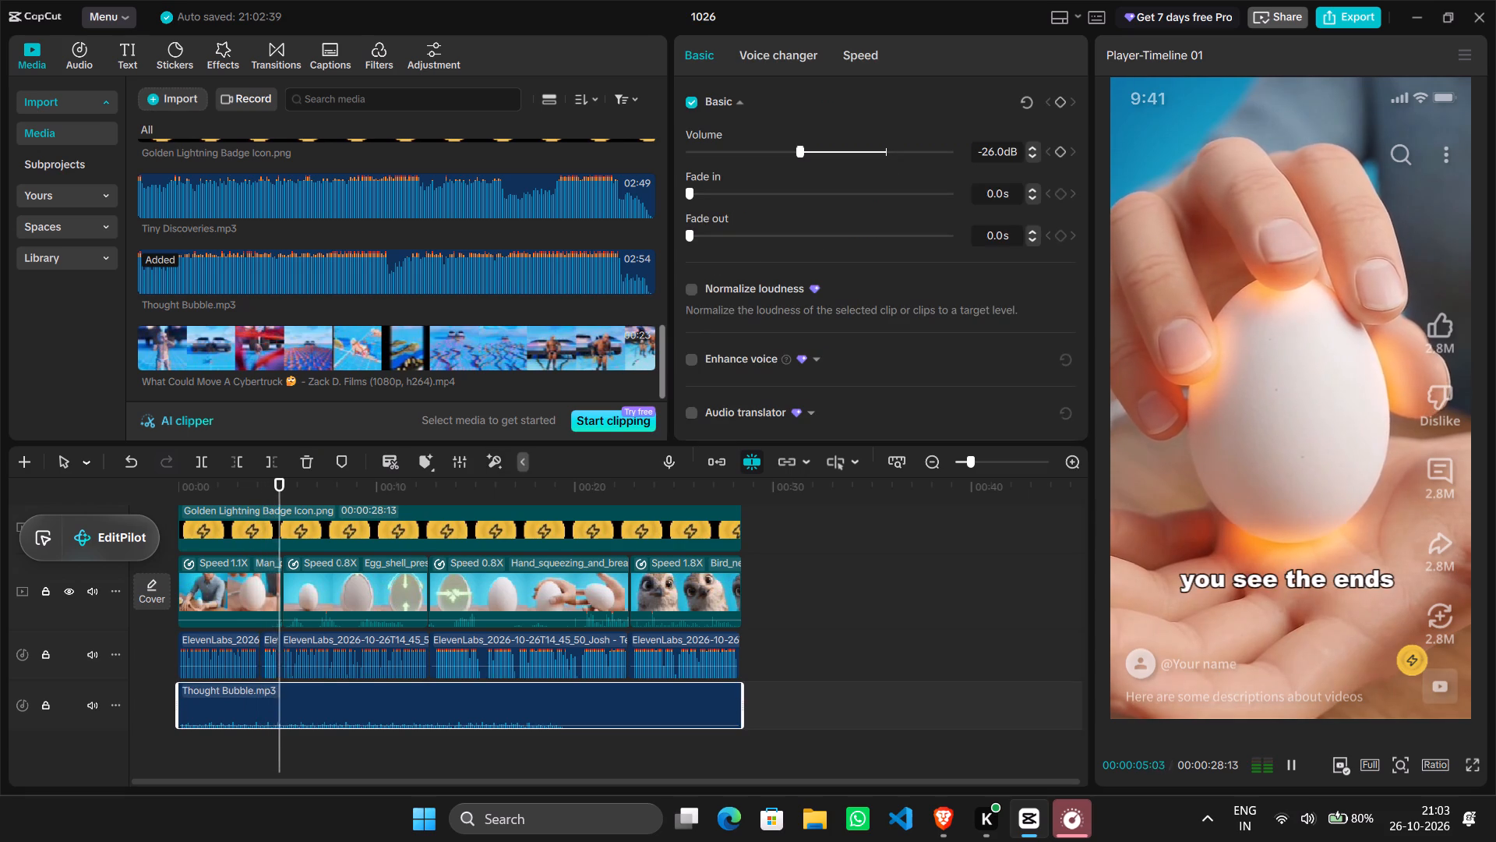
left_click_drag(799, 147, 790, 147)
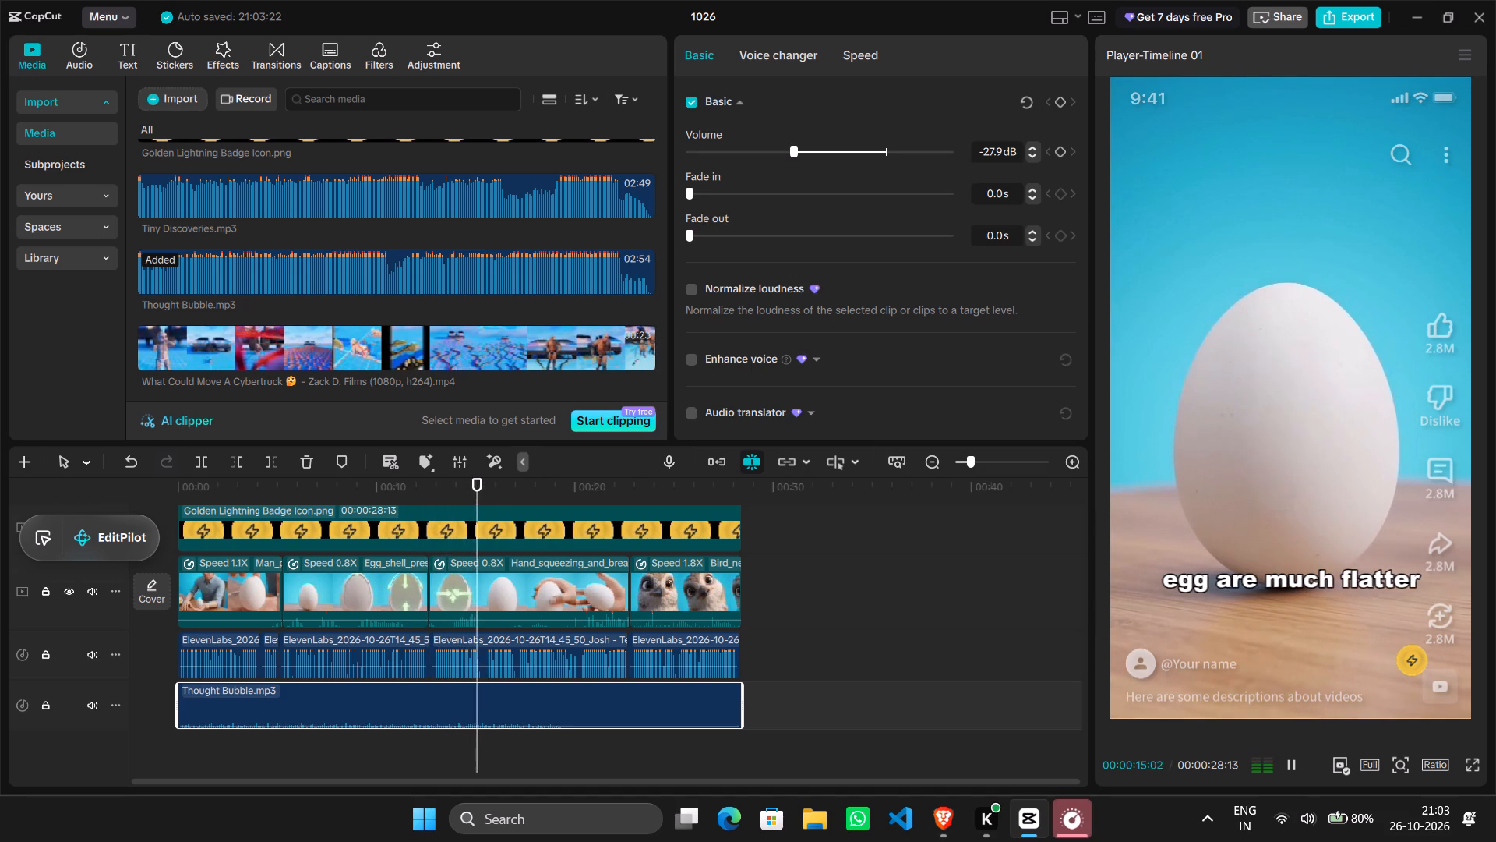
left_click(868, 617)
left_click(868, 617)
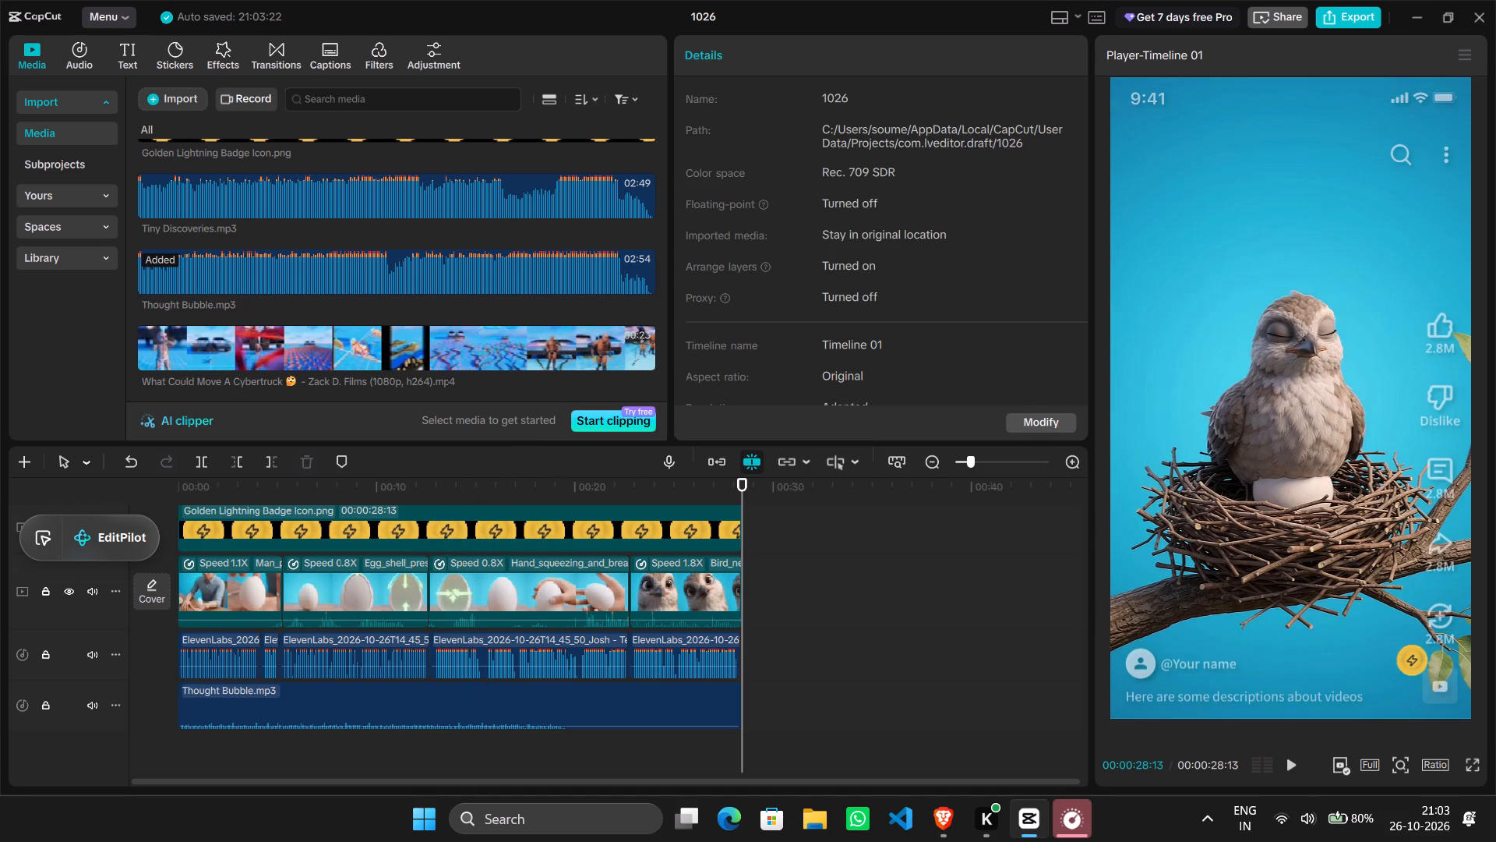